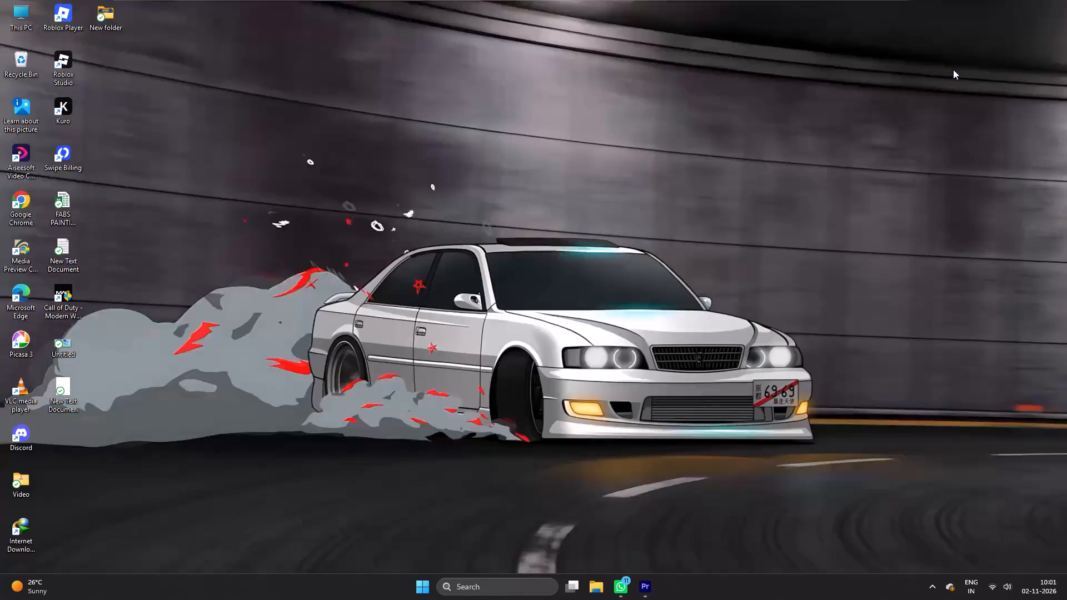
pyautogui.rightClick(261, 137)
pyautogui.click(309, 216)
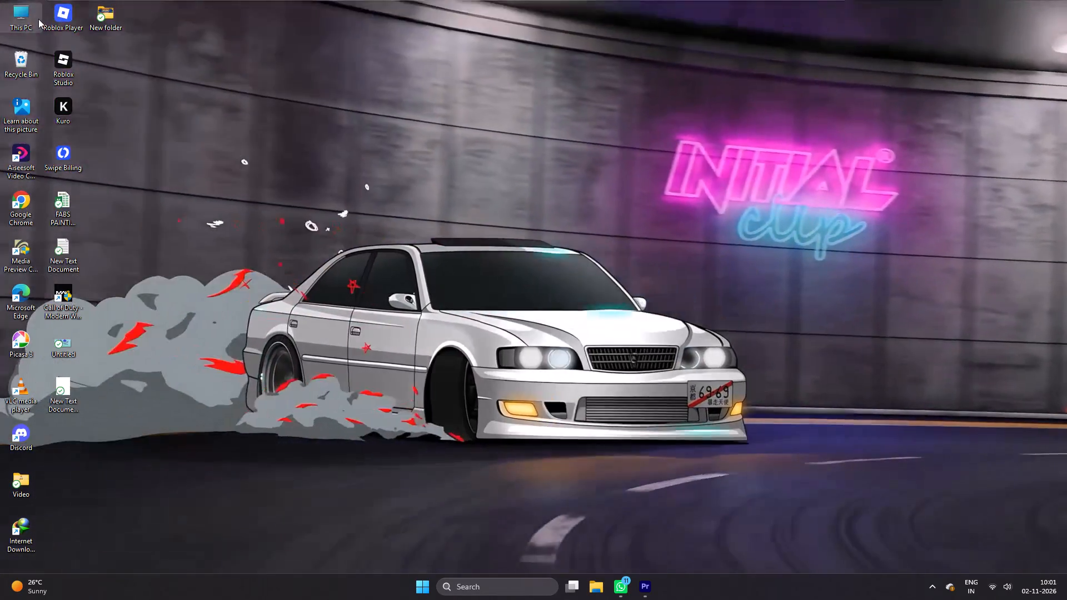
# Open the Puri Premiere project from the Multigrain Puri folder inside Tasty Cooking Videos on drive D.
pyautogui.doubleClick(38, 19)
pyautogui.doubleClick(362, 99)
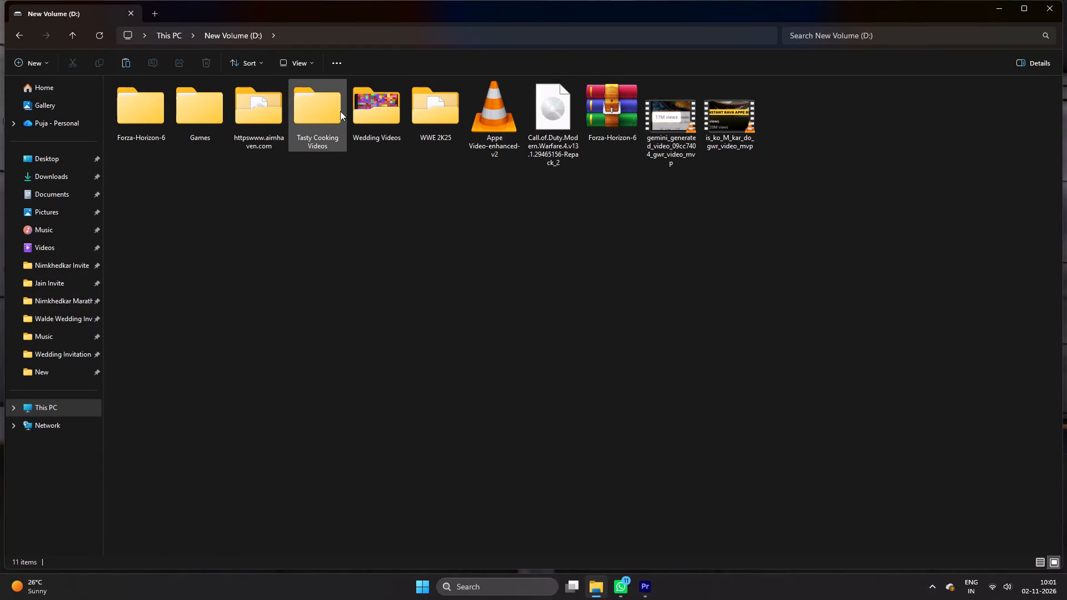
pyautogui.click(357, 110)
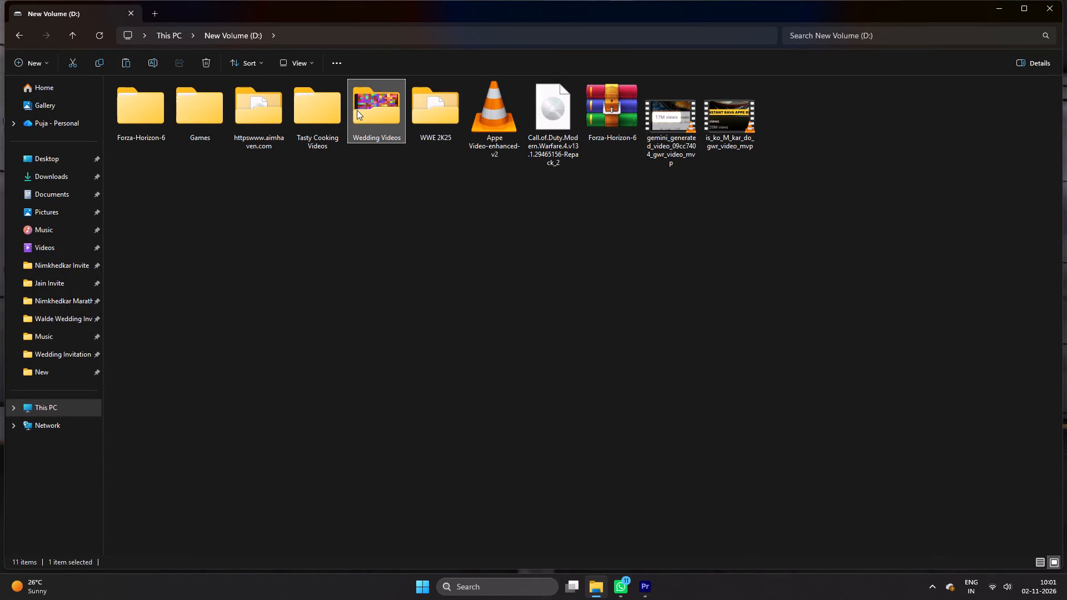
pyautogui.doubleClick(315, 110)
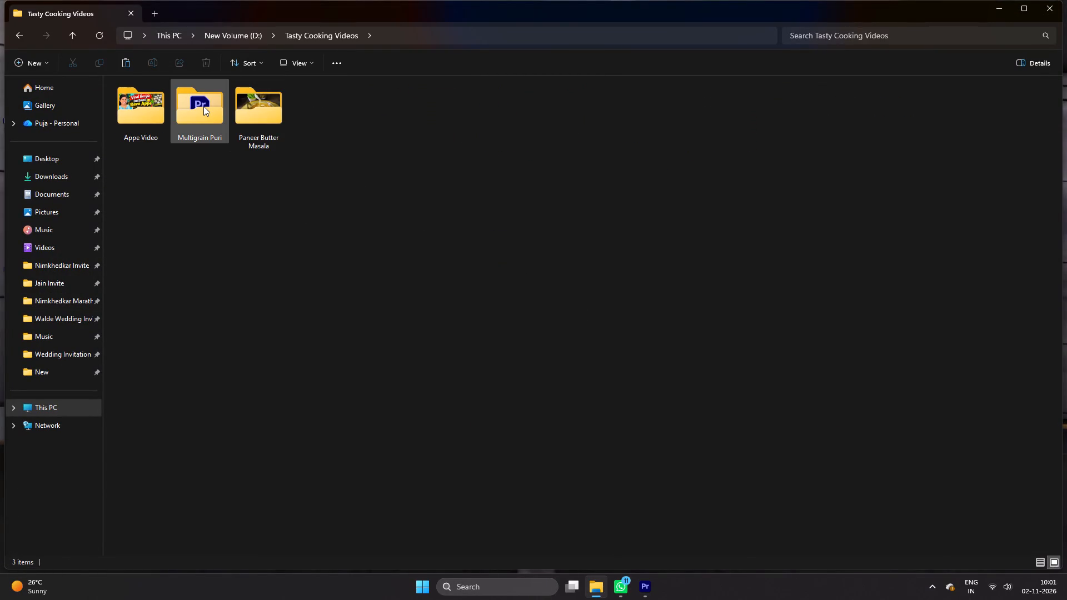
pyautogui.doubleClick(203, 106)
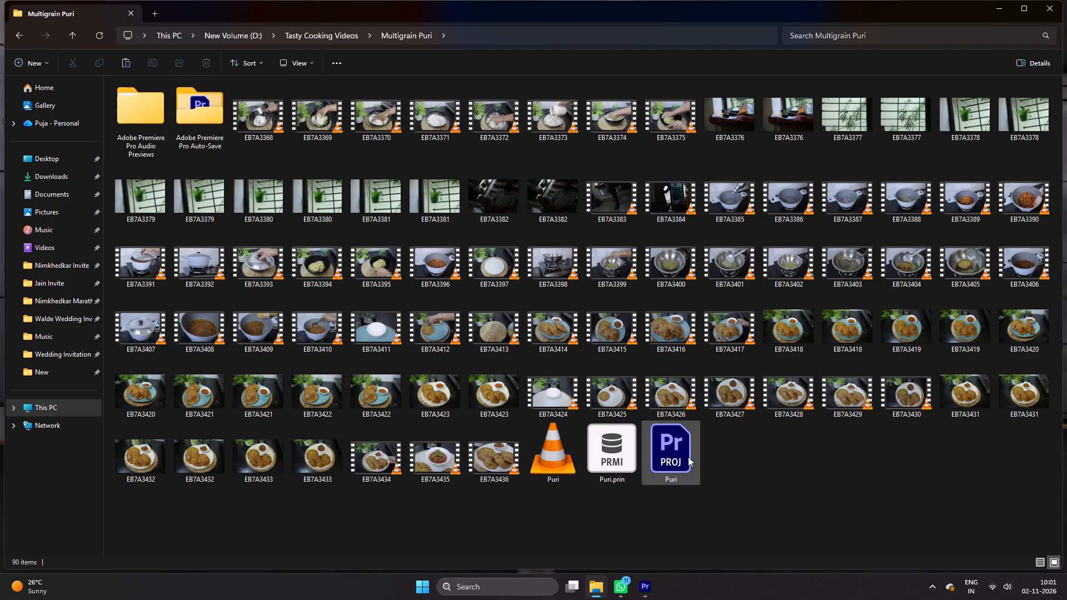
pyautogui.doubleClick(685, 453)
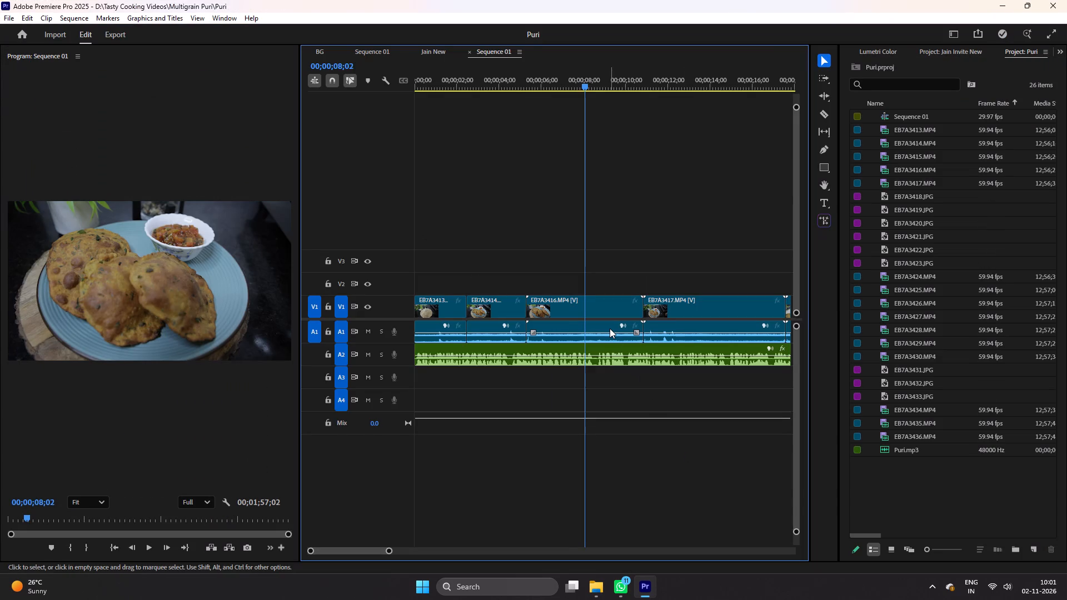
# Close Premiere Pro, saving the changes to the Jain Invite New project.
pyautogui.click(1066, 0)
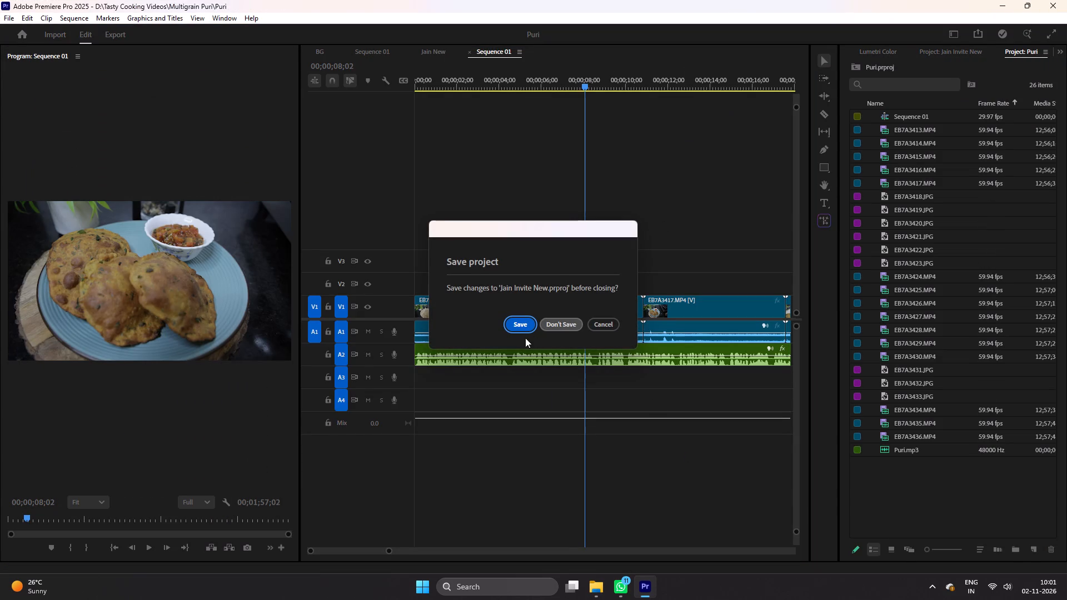
pyautogui.click(512, 323)
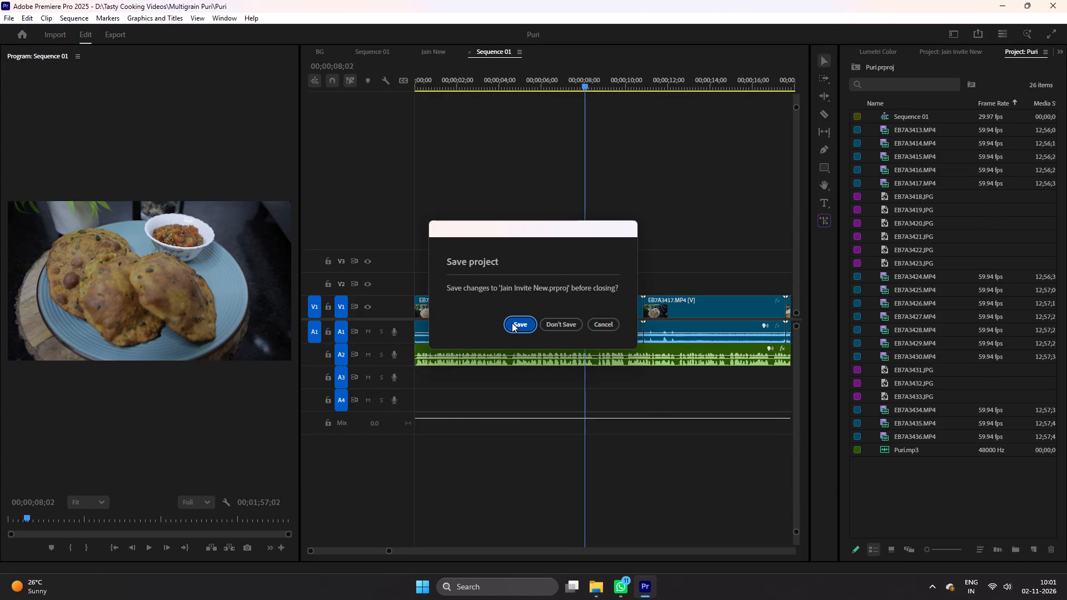
# Reopen the Puri project from the Multigrain Puri folder and return the playhead to the start of Sequence 01.
pyautogui.doubleClick(687, 438)
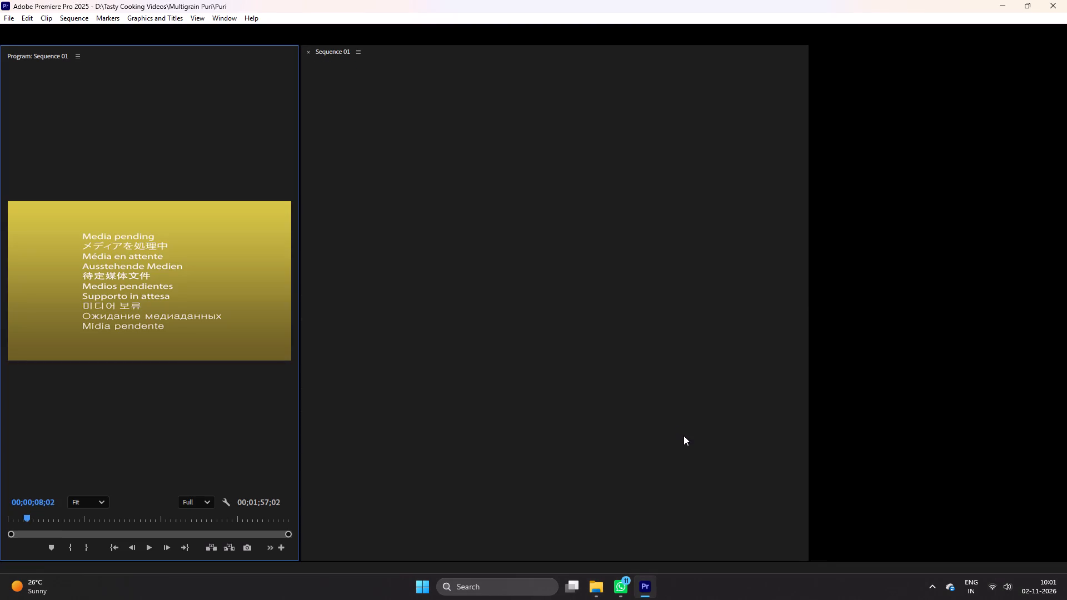
pyautogui.click(646, 428)
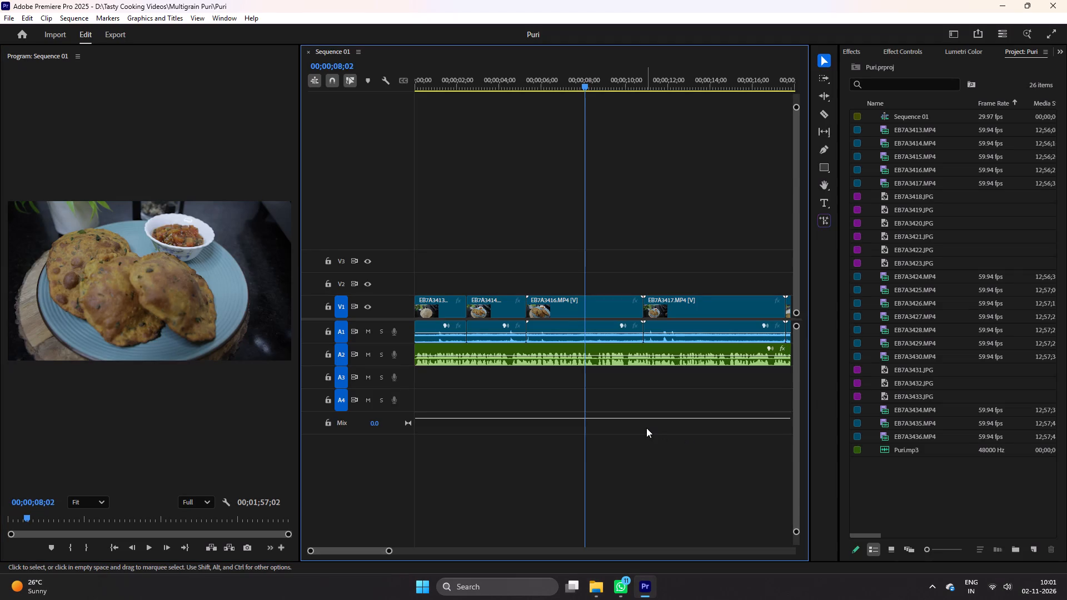
pyautogui.press('Home')
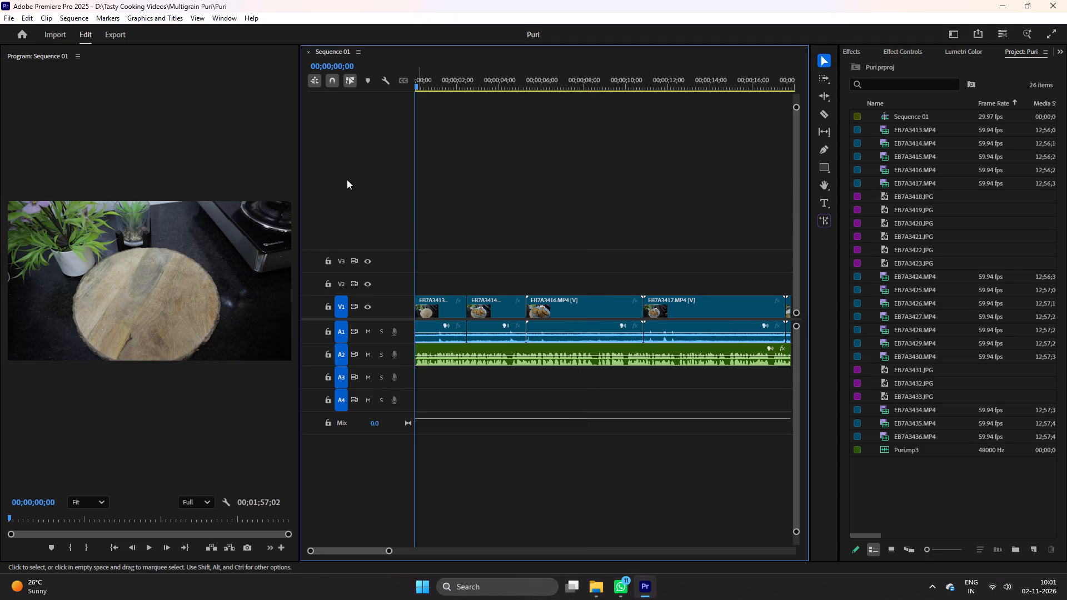
# Add five video tracks after Video 3 and one standard audio track after Audio 4 in Sequence 01.
pyautogui.rightClick(357, 156)
pyautogui.click(429, 218)
pyautogui.press('5')
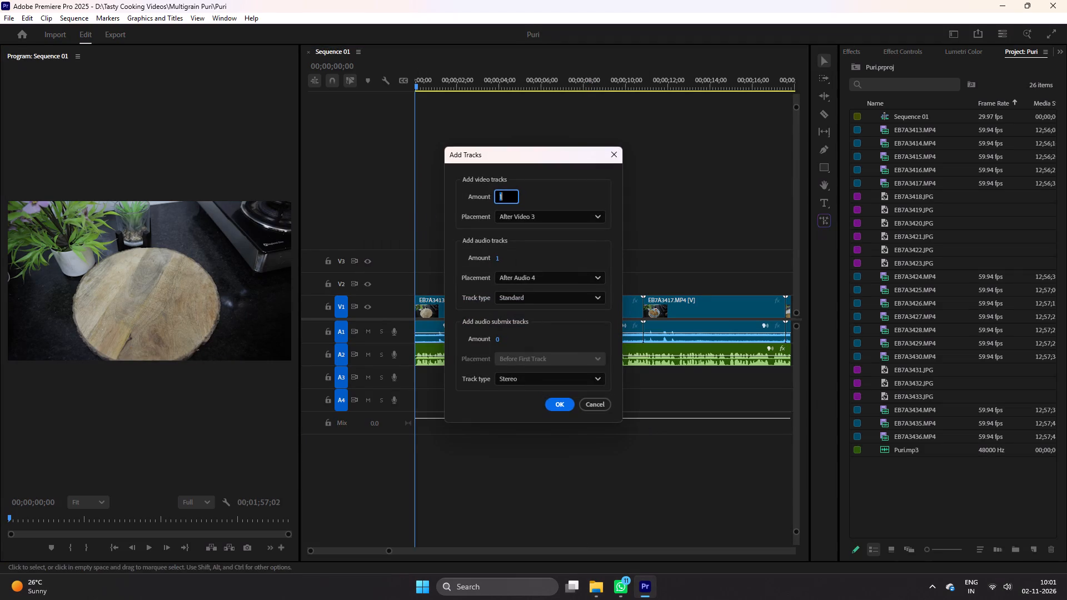
pyautogui.press('Return')
pyautogui.doubleClick(792, 106)
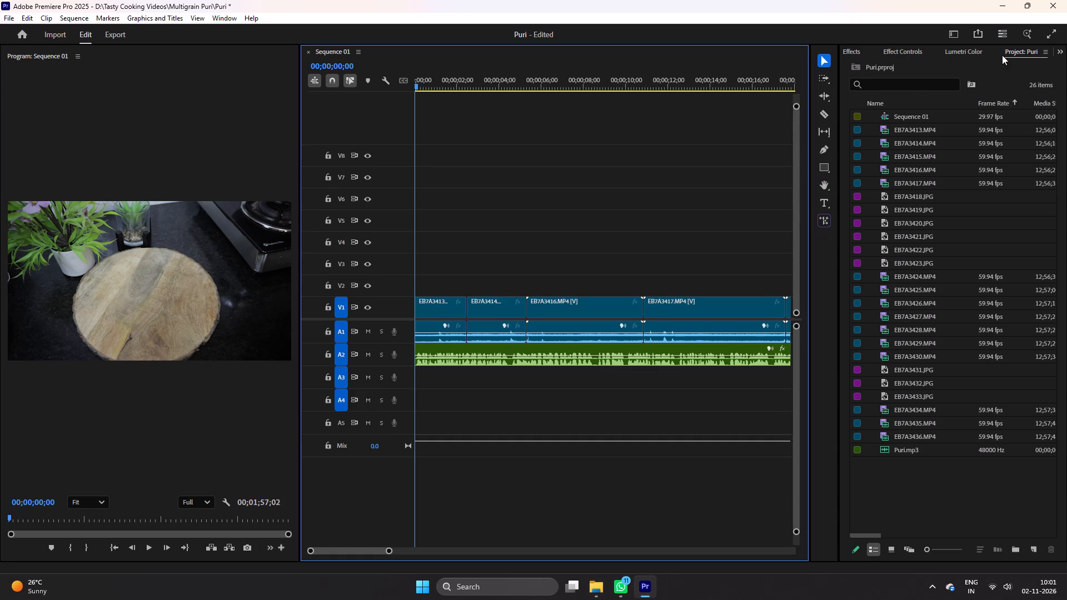
# Reorder the workspace so that the Puri project comes first, followed by Effects, ahead of Effect Controls and Lumetri Color.
pyautogui.moveTo(1026, 54); pyautogui.dragTo(858, 56)
pyautogui.moveTo(847, 56); pyautogui.dragTo(850, 56)
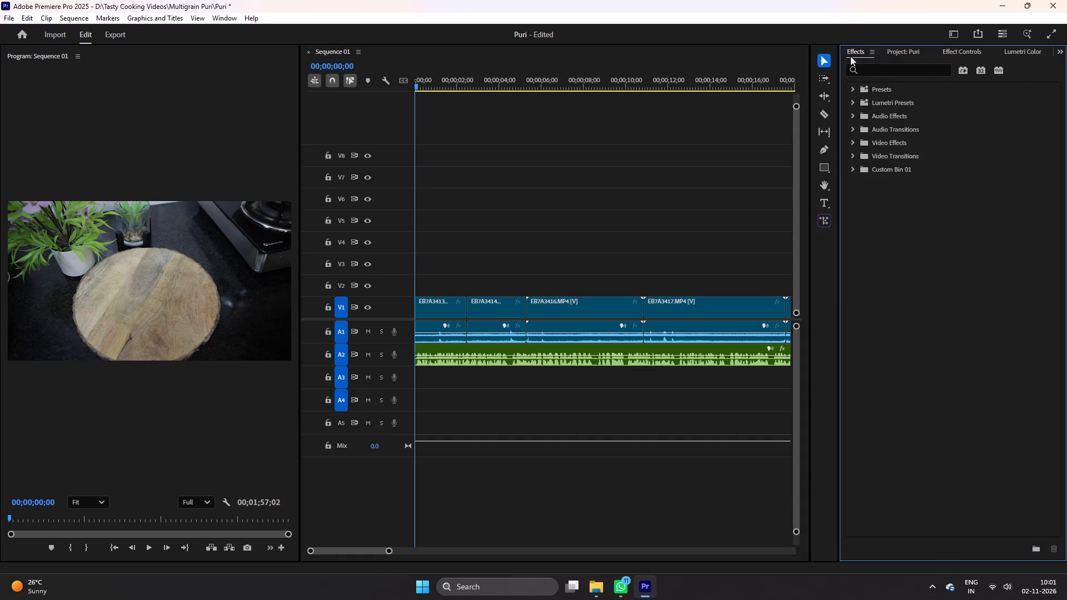
pyautogui.moveTo(850, 56); pyautogui.dragTo(886, 56)
pyautogui.moveTo(886, 56); pyautogui.dragTo(915, 56)
# Create a new adjustment layer in the Puri project with the default settings.
pyautogui.click(861, 57)
pyautogui.click(913, 489)
pyautogui.rightClick(913, 489)
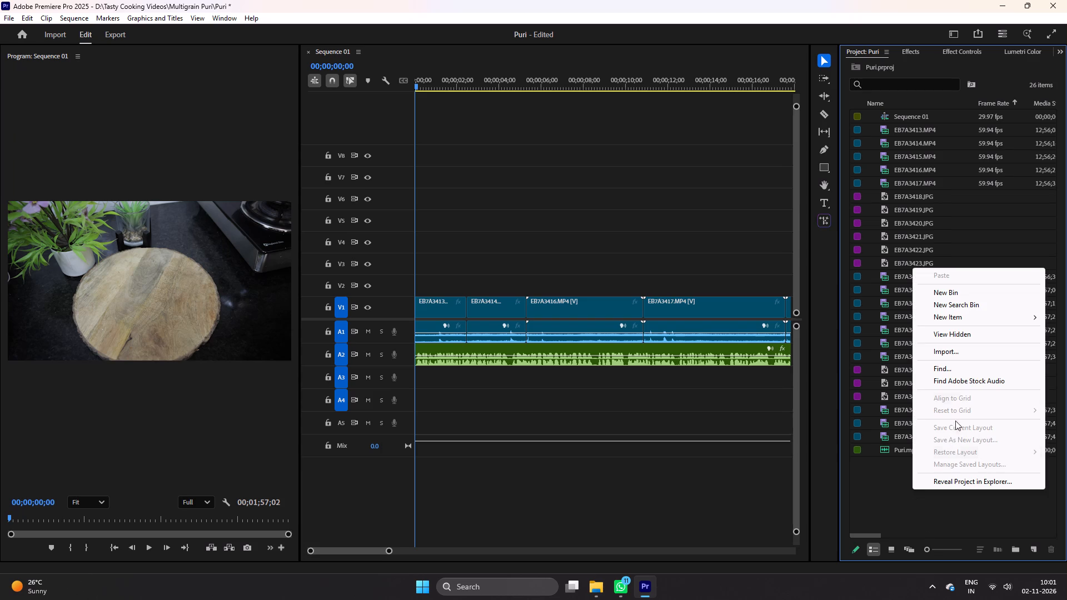
pyautogui.click(963, 317)
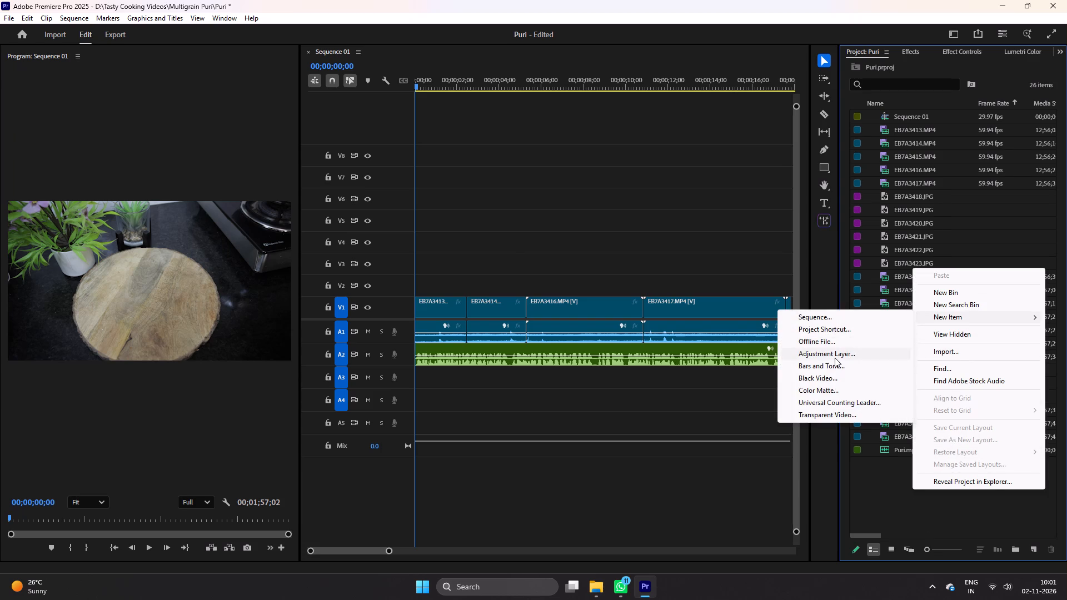
pyautogui.click(835, 358)
pyautogui.click(565, 338)
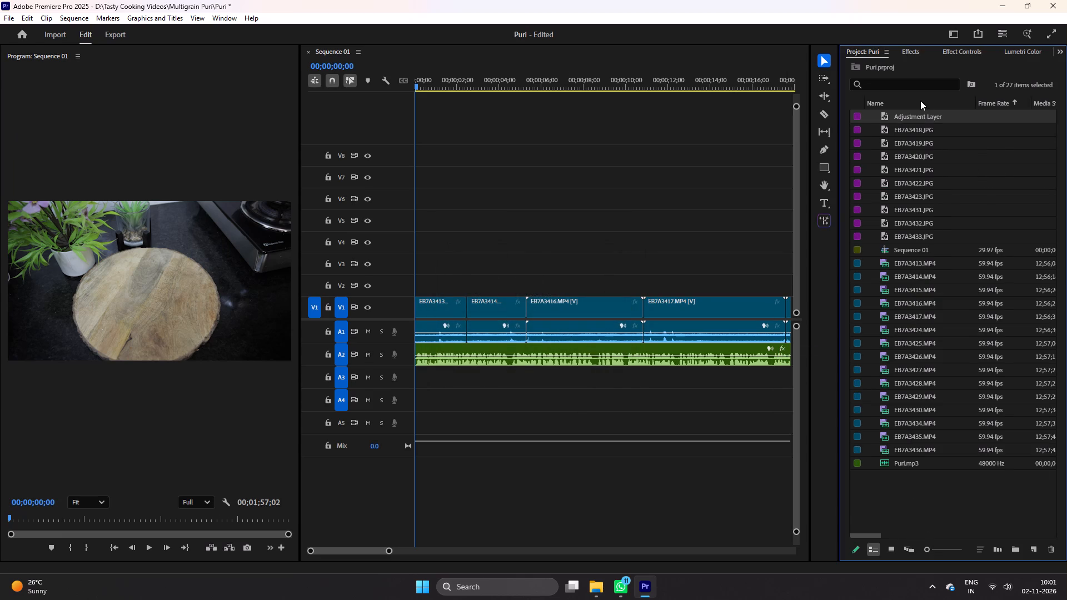
# Place the adjustment layer at the start of track V5 and extend it to the end of the A2 audio, 00;01;57;02 long.
pyautogui.moveTo(889, 117); pyautogui.dragTo(412, 224)
pyautogui.click(477, 252)
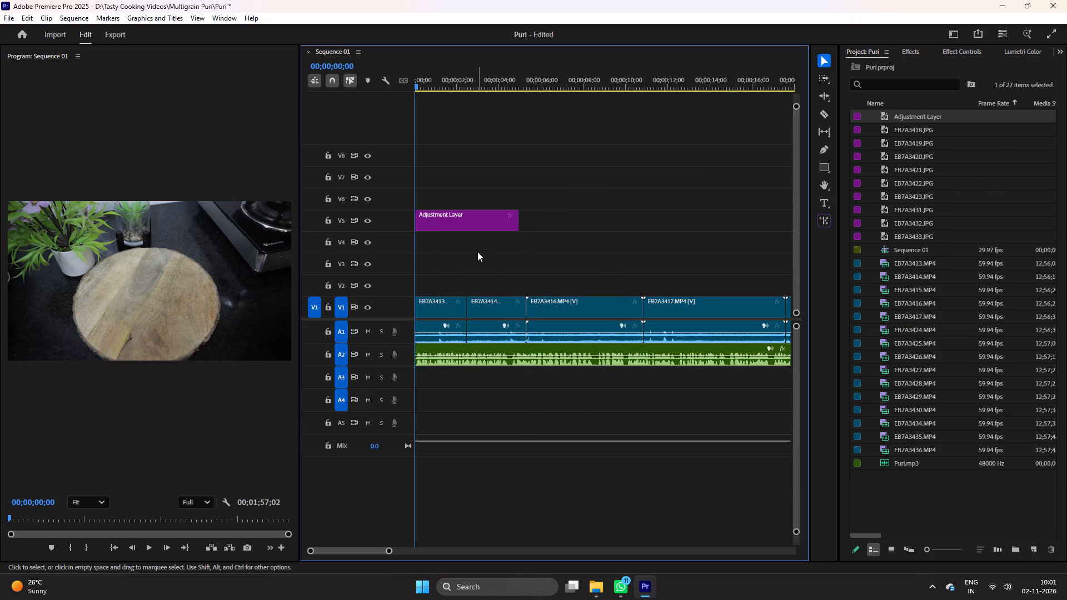
pyautogui.press('-')
pyautogui.press('-')
pyautogui.press('-')
pyautogui.moveTo(430, 217); pyautogui.dragTo(724, 219)
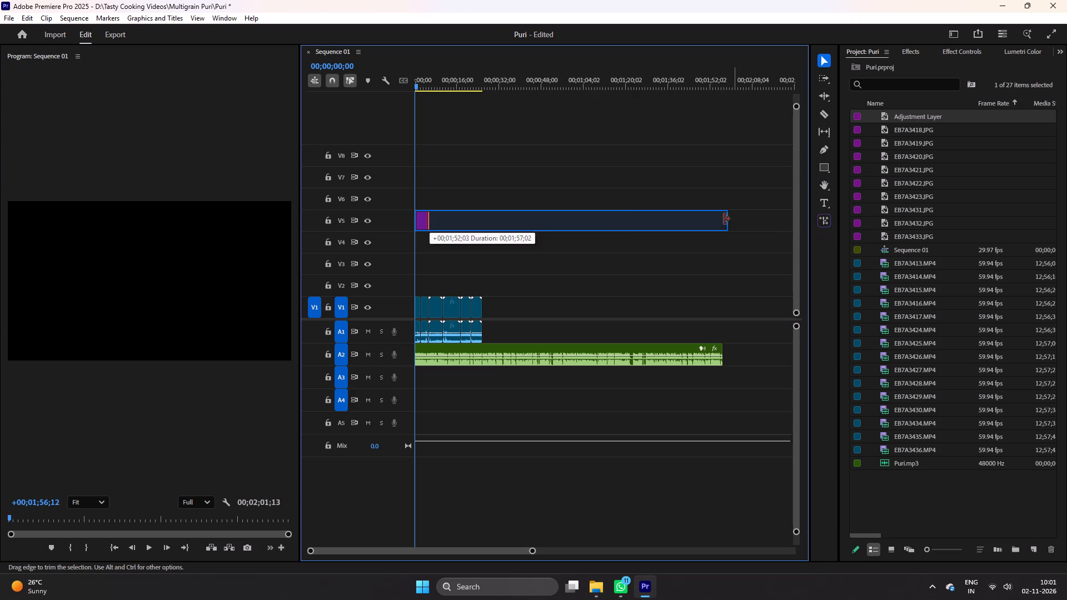
pyautogui.moveTo(724, 219); pyautogui.dragTo(718, 220)
pyautogui.press('=')
pyautogui.press('=')
pyautogui.press('=')
pyautogui.press('=')
pyautogui.press('=')
# Set the adjustment layer's exposure to 0.5 in Lumetri Color's Basic Correction.
pyautogui.click(514, 221)
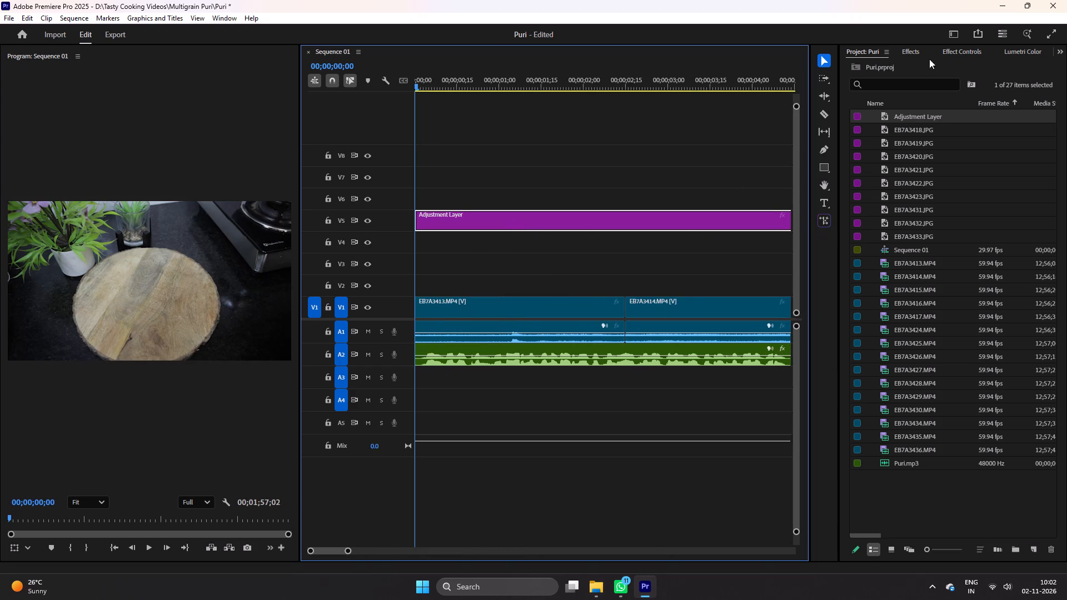
pyautogui.click(1022, 48)
pyautogui.click(892, 131)
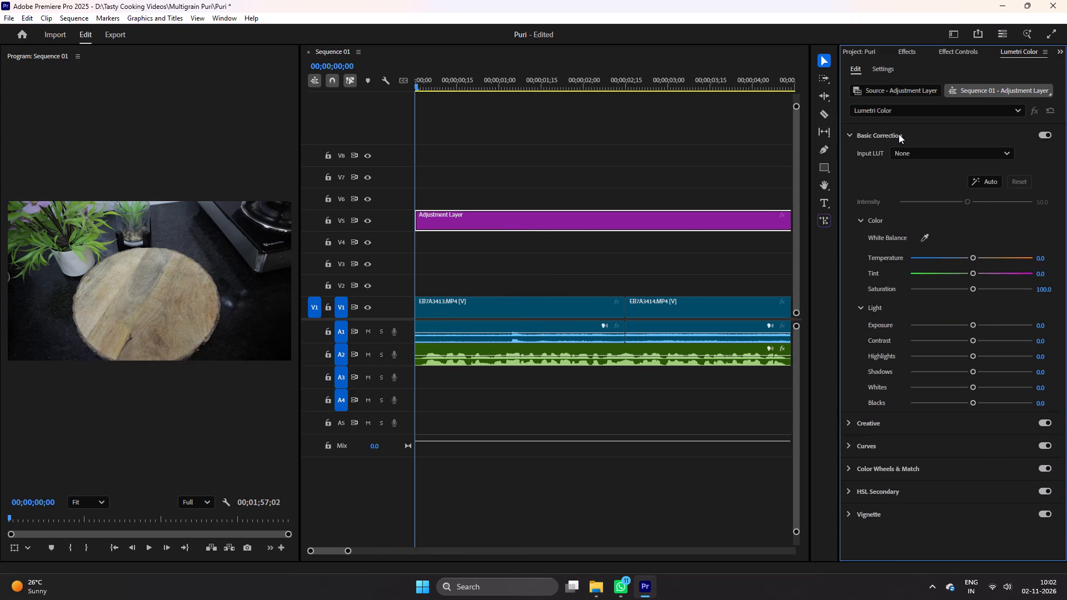
pyautogui.click(899, 134)
pyautogui.click(850, 134)
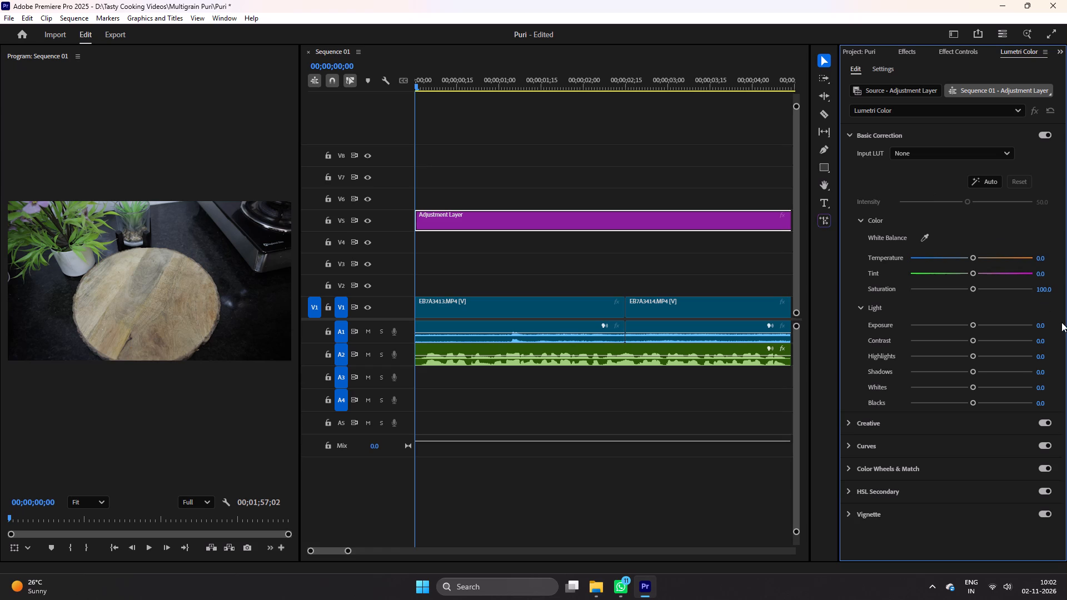
pyautogui.click(1048, 324)
pyautogui.write('05')
pyautogui.press('Return')
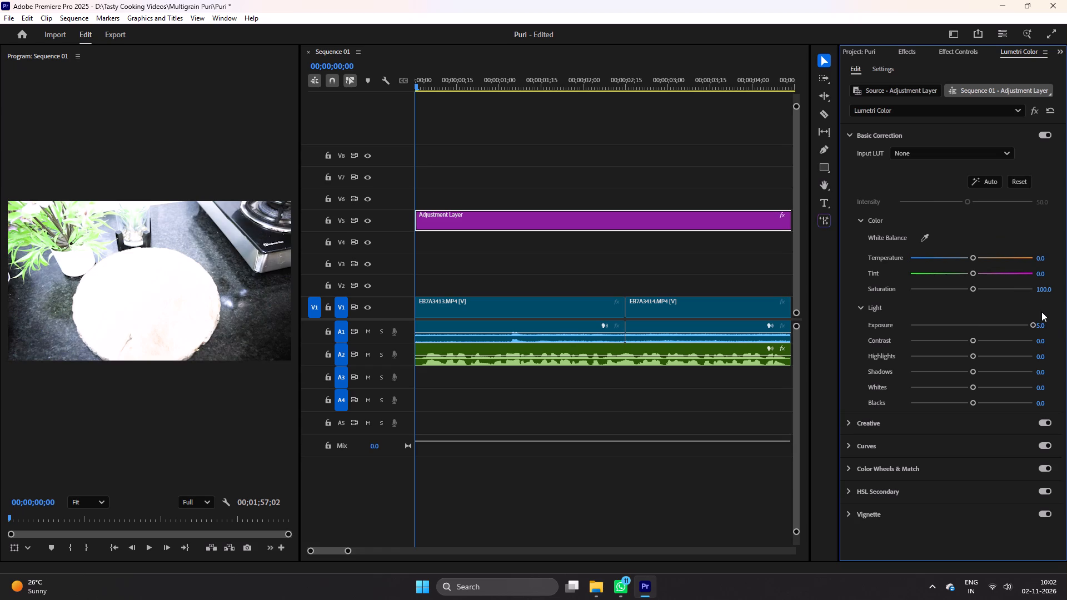
pyautogui.click(1041, 321)
pyautogui.write('0.5')
pyautogui.press('Return')
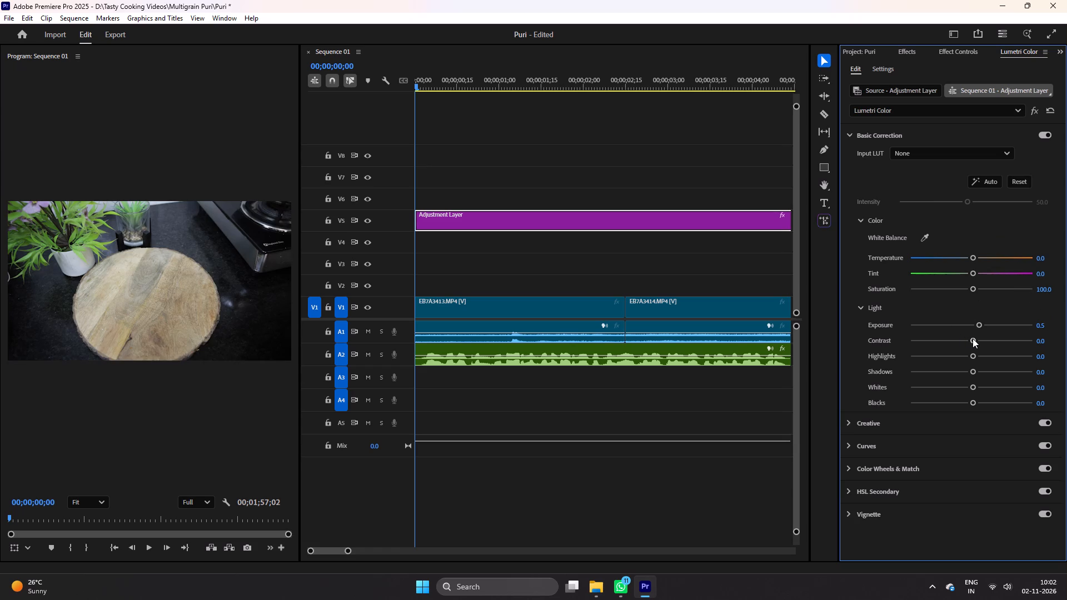
# Lower the adjustment layer's contrast to about -17.6 and highlights to about -26.7, and raise the whites to about 10.4.
pyautogui.moveTo(973, 338); pyautogui.dragTo(960, 339)
pyautogui.moveTo(971, 356); pyautogui.dragTo(950, 354)
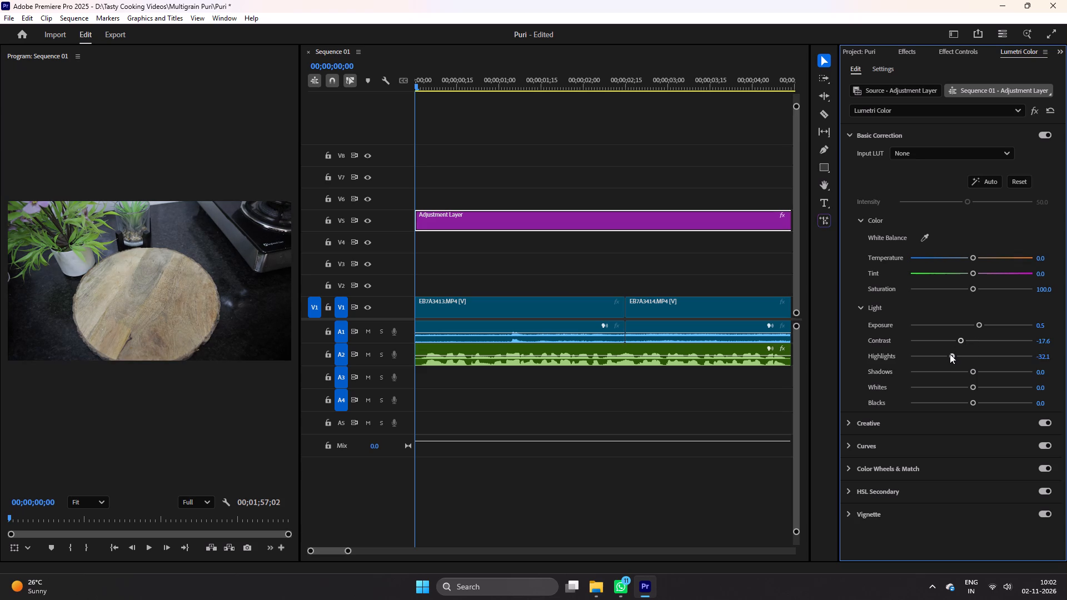
pyautogui.moveTo(950, 354); pyautogui.dragTo(954, 353)
pyautogui.click(974, 385)
# In Lumetri's Creative adjustments, set sharpen to 30, vibrance to 50 and saturation to 120.
pyautogui.click(938, 421)
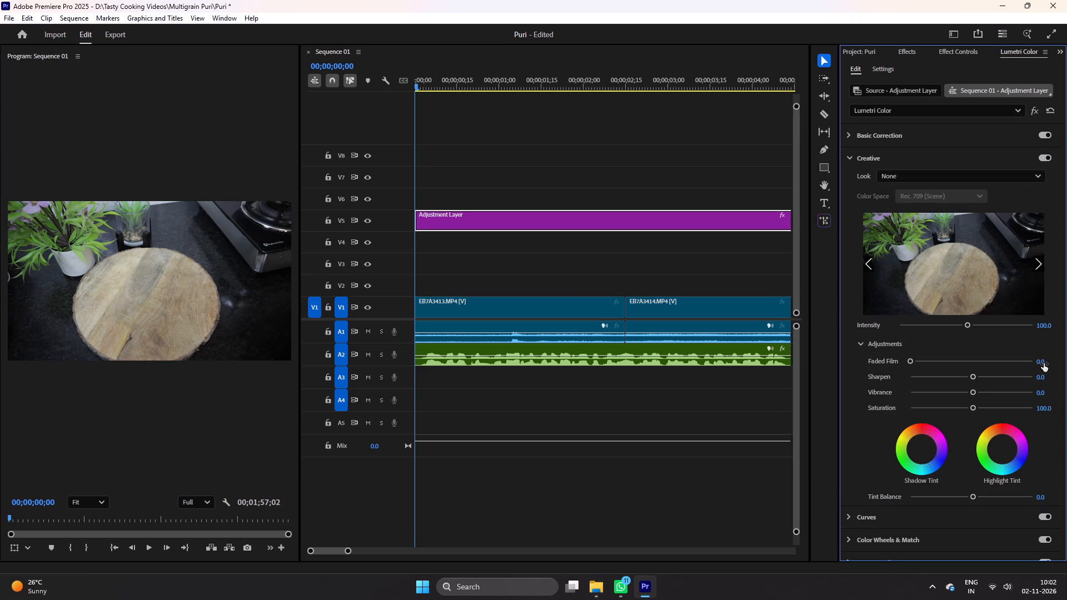
pyautogui.click(1045, 377)
pyautogui.write('30')
pyautogui.press('Return')
pyautogui.click(1038, 388)
pyautogui.write('50')
pyautogui.press('Return')
pyautogui.click(1045, 408)
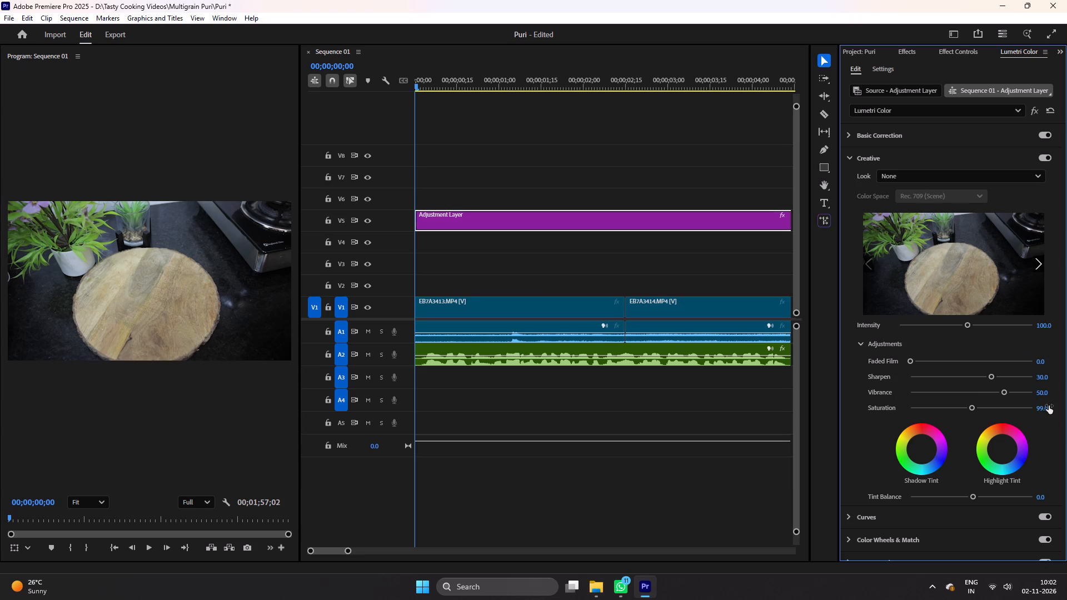
pyautogui.click(1048, 406)
pyautogui.write('120')
pyautogui.press('Return')
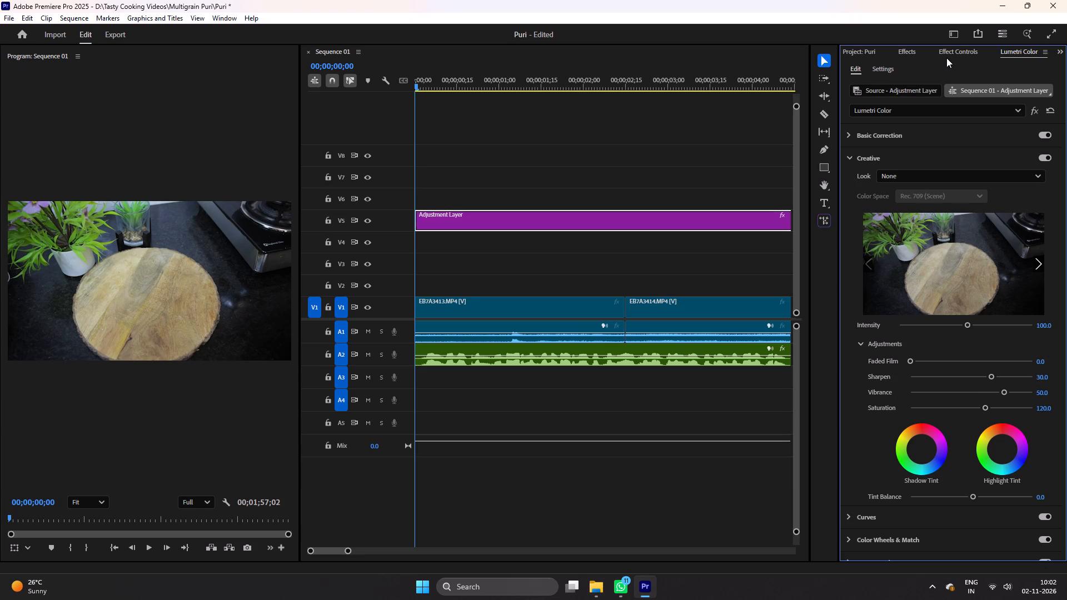
# In Basic Correction, raise the whites to about 36.7 and set the saturation to 110.
pyautogui.click(905, 130)
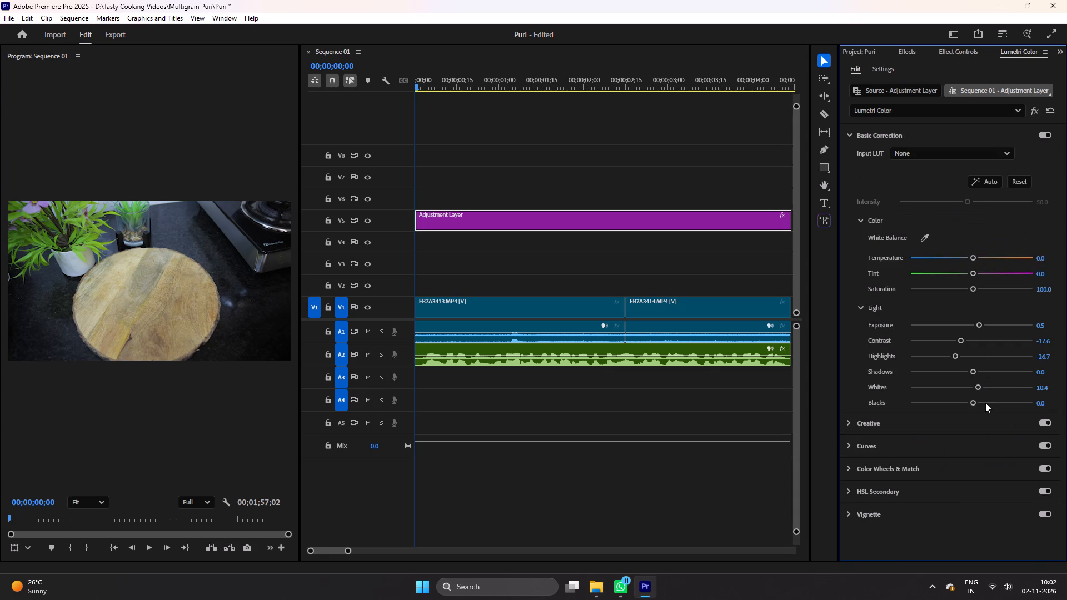
pyautogui.moveTo(979, 383); pyautogui.dragTo(993, 383)
pyautogui.click(1046, 287)
pyautogui.write('110')
pyautogui.press('Return')
# Save the Puri project.
pyautogui.hotkey('ctrl', 's')
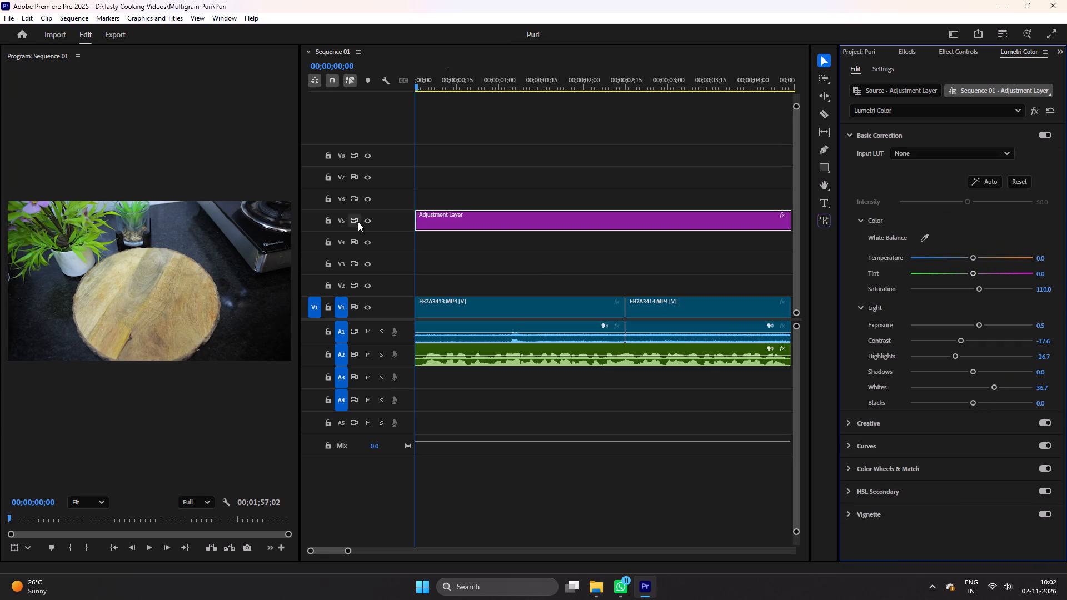
# Compare the footage without and with the colour grade by switching track V5's output off and on.
pyautogui.click(366, 221)
pyautogui.click(365, 221)
pyautogui.click(471, 260)
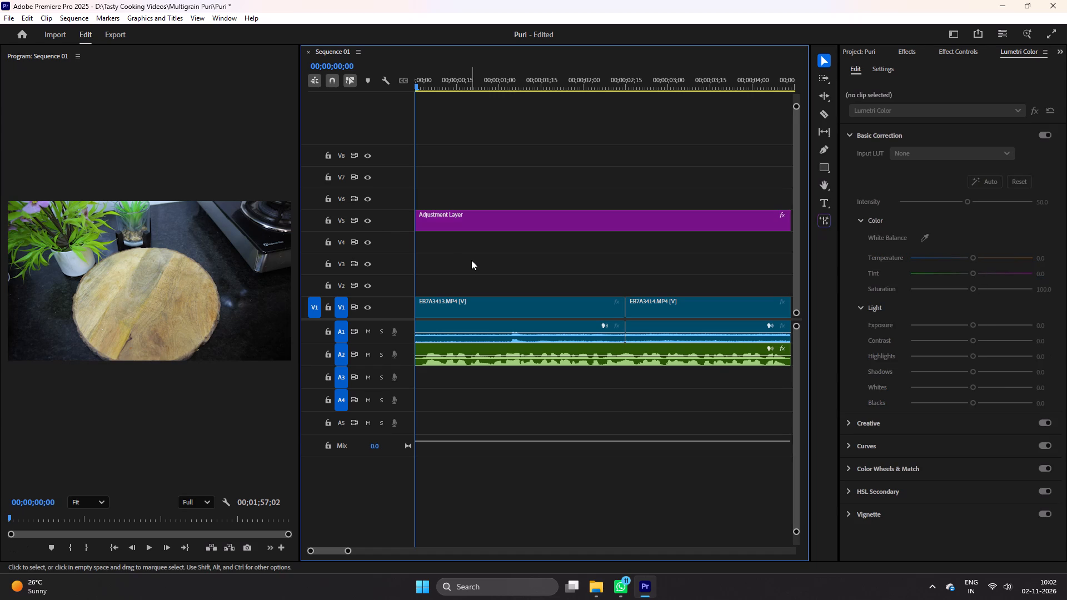
# Save the Puri project.
pyautogui.press('=')
pyautogui.press('=')
pyautogui.press('-')
pyautogui.click(504, 270)
pyautogui.hotkey('ctrl', 's')
# Play the first seconds of the sequence and mute audio track A1.
pyautogui.press('space')
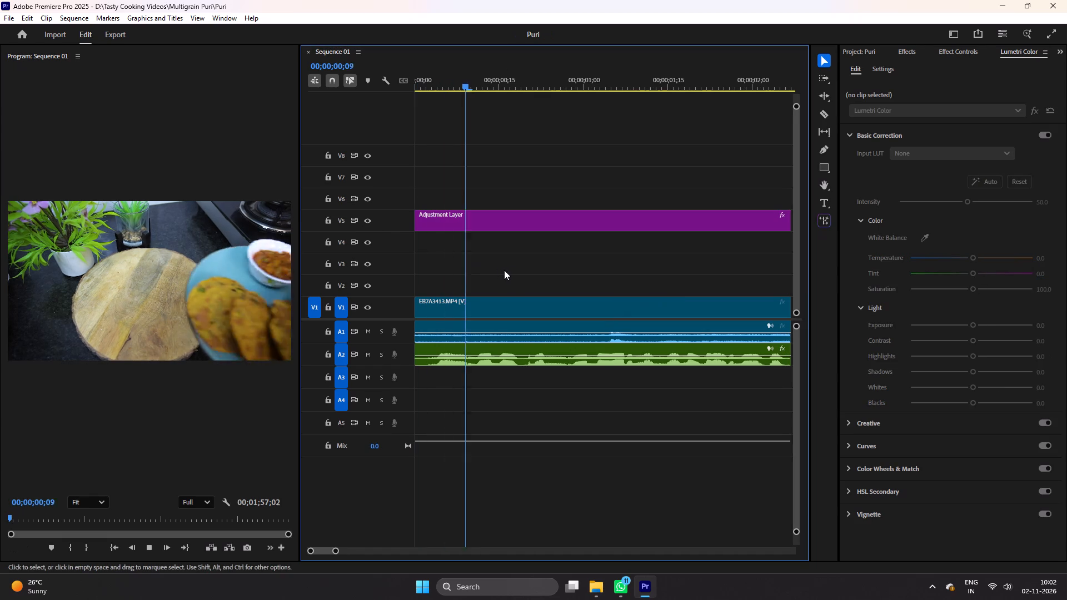
pyautogui.scroll(-1, 504, 270)
pyautogui.press('space')
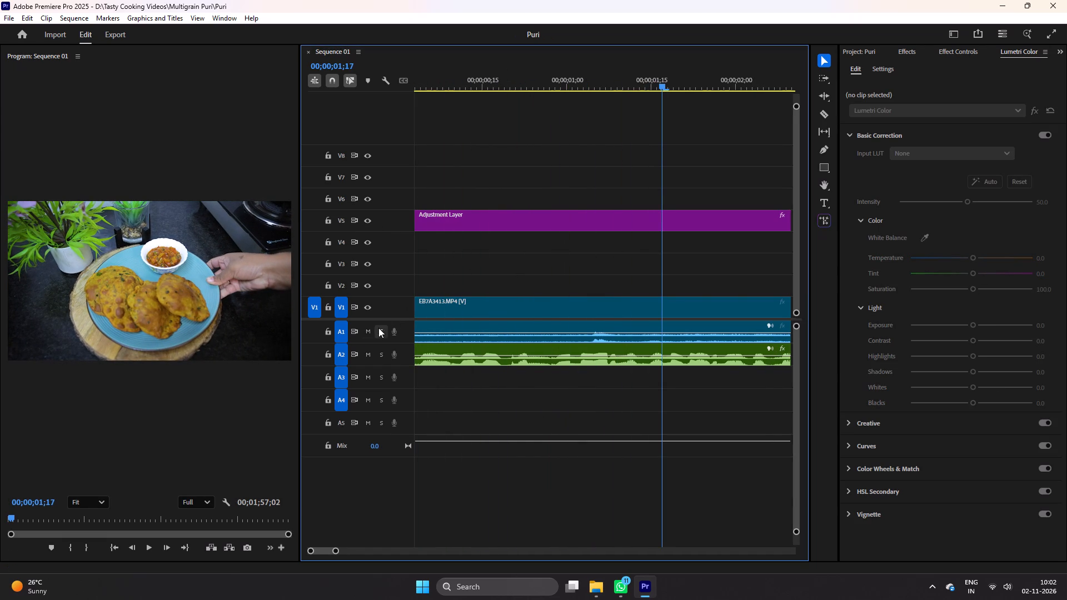
pyautogui.click(369, 328)
# Trim about four frames off the start of clip EB7A3413 and move the remainder to the sequence start.
pyautogui.scroll(6, 563, 303)
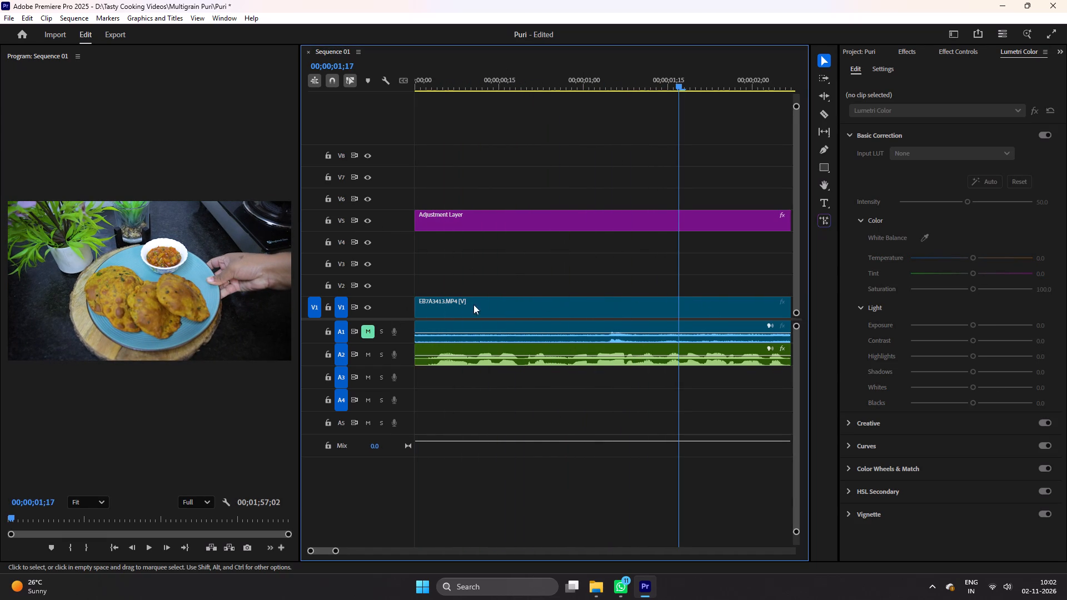
pyautogui.press('c')
pyautogui.click(435, 313)
pyautogui.press('v')
pyautogui.moveTo(477, 302); pyautogui.dragTo(417, 304)
# Cut about two frames off the start of the Puri.mp3 narration on A2 and move the remainder to the sequence start.
pyautogui.press('c')
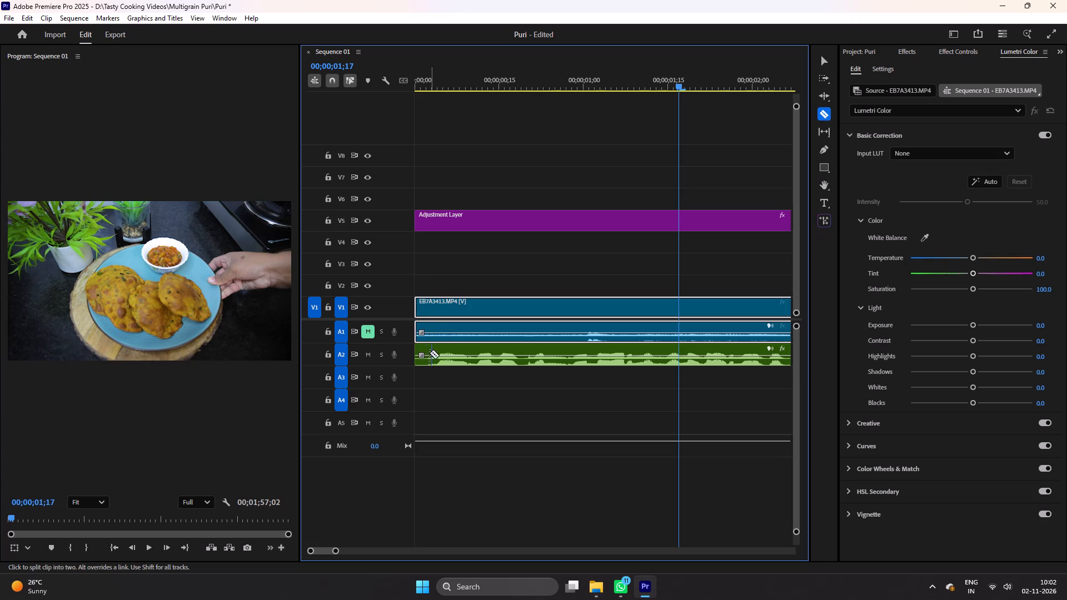
pyautogui.click(425, 358)
pyautogui.press('v')
pyautogui.moveTo(450, 348); pyautogui.dragTo(421, 348)
# Save the project and play the trimmed opening from the sequence start.
pyautogui.moveTo(483, 91); pyautogui.dragTo(460, 84)
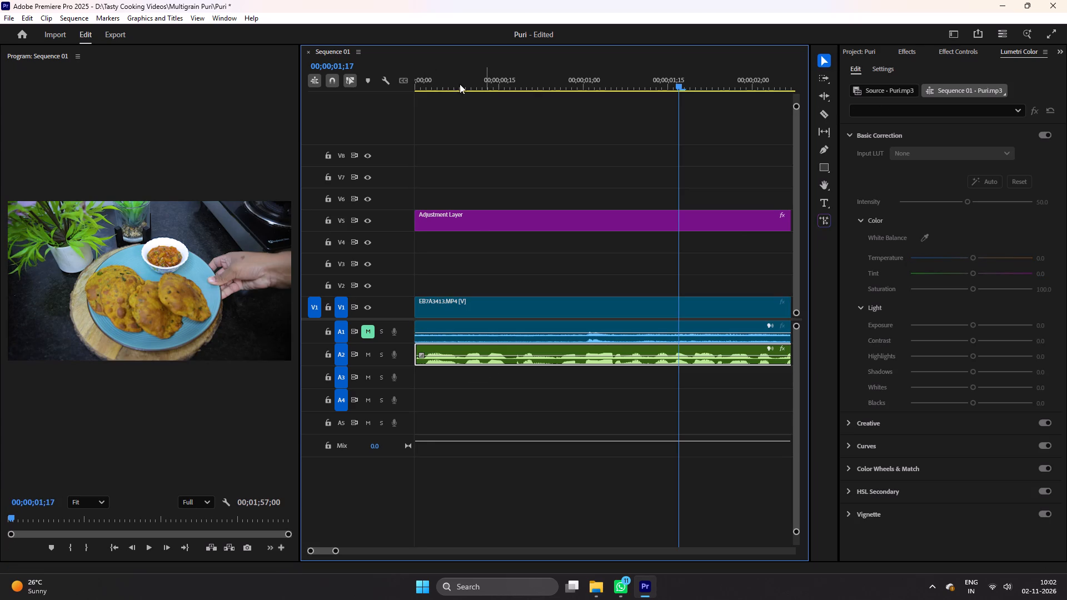
pyautogui.moveTo(460, 84); pyautogui.dragTo(405, 88)
pyautogui.moveTo(456, 80); pyautogui.dragTo(304, 97)
pyautogui.hotkey('ctrl', 's')
pyautogui.hotkey('ctrl', 'space')
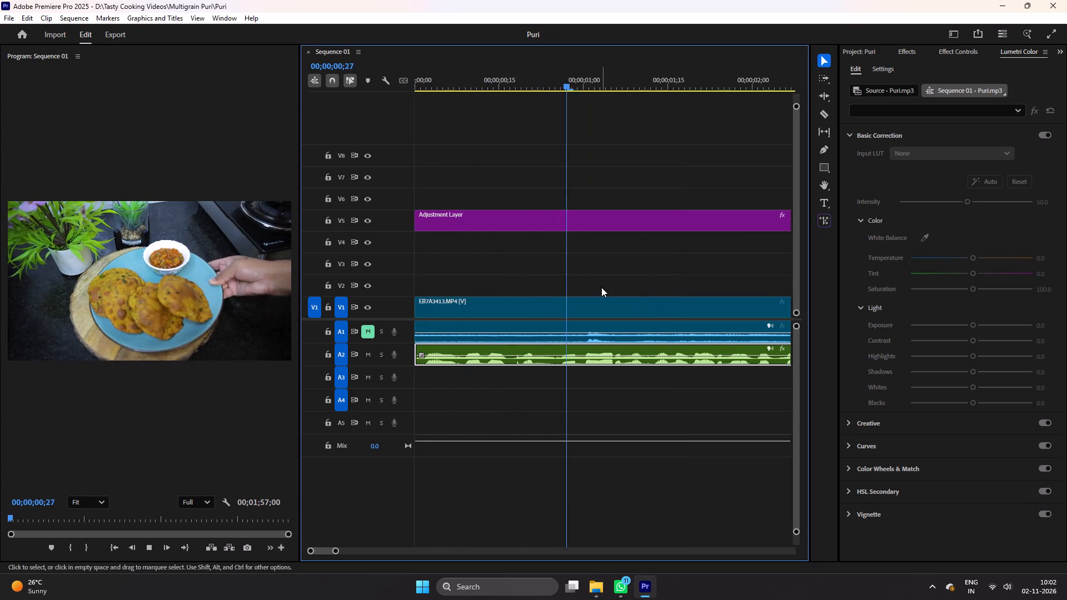
pyautogui.scroll(-5, 601, 287)
pyautogui.press('space')
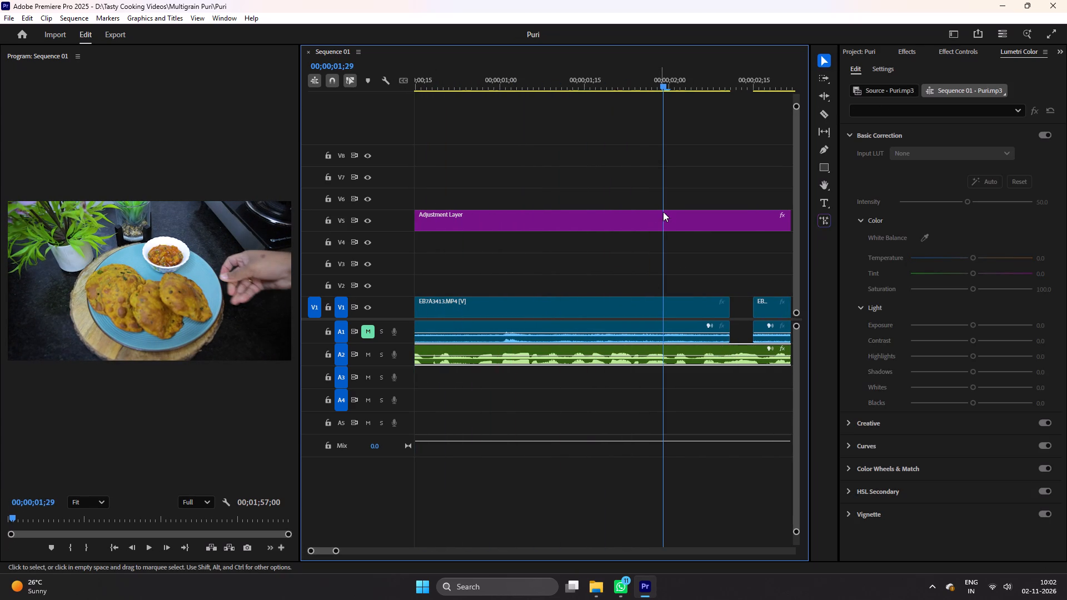
# Rate-stretch clip EB7A3413 so it ends at 00;00;01;07, and ripple delete the gap before EB7A3414.
pyautogui.click(543, 86)
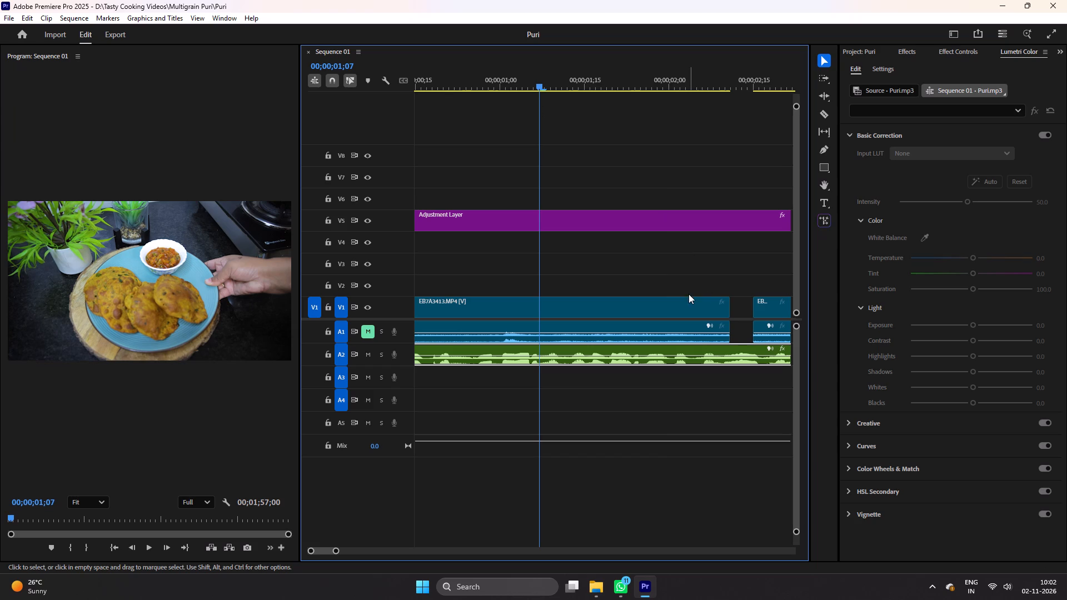
pyautogui.press('r')
pyautogui.moveTo(726, 307); pyautogui.dragTo(535, 309)
pyautogui.press('v')
pyautogui.rightClick(583, 311)
pyautogui.click(589, 313)
pyautogui.click(599, 277)
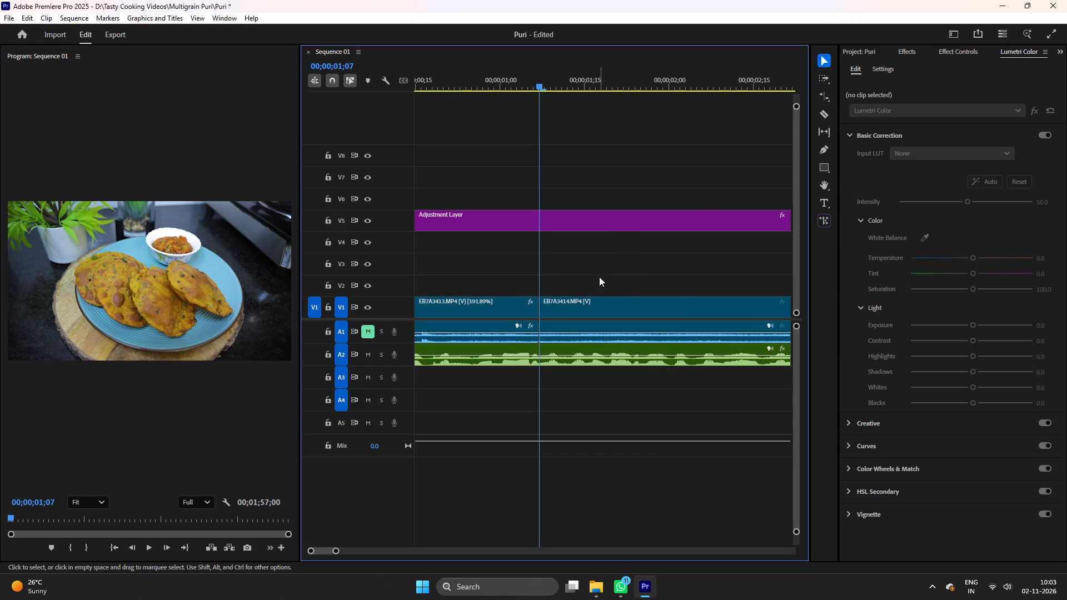
# Save the project and play from the sequence start to check the pacing of the first three clips.
pyautogui.press('Home')
pyautogui.hotkey('ctrl', 's')
pyautogui.hotkey('ctrl', 'space')
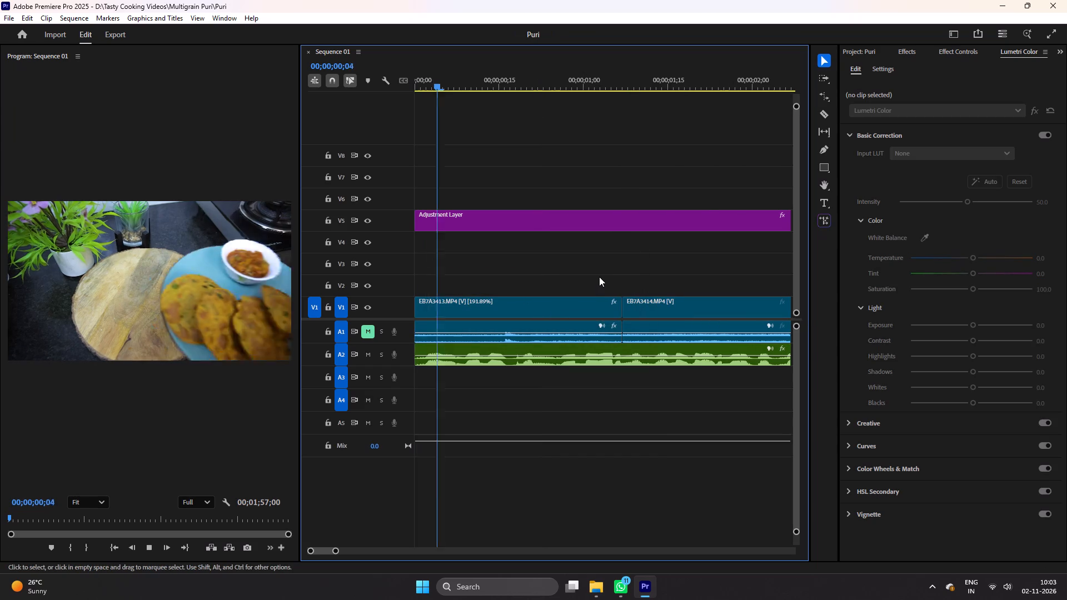
pyautogui.scroll(-6, 599, 277)
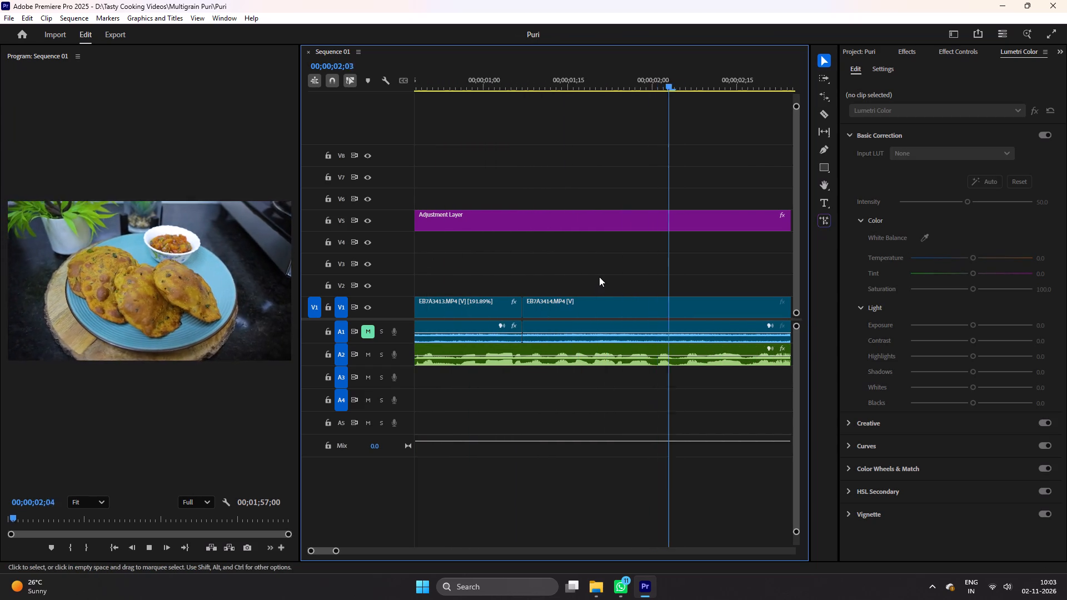
pyautogui.scroll(-7, 599, 277)
pyautogui.scroll(-6, 712, 264)
pyautogui.press('space')
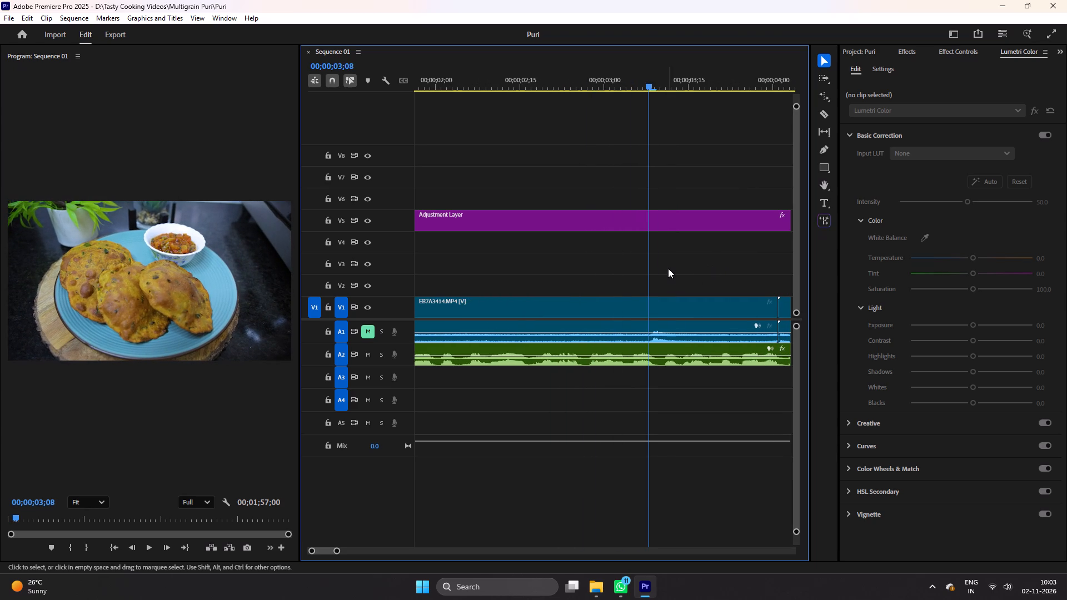
pyautogui.press('space')
pyautogui.scroll(-13, 668, 268)
pyautogui.press('space')
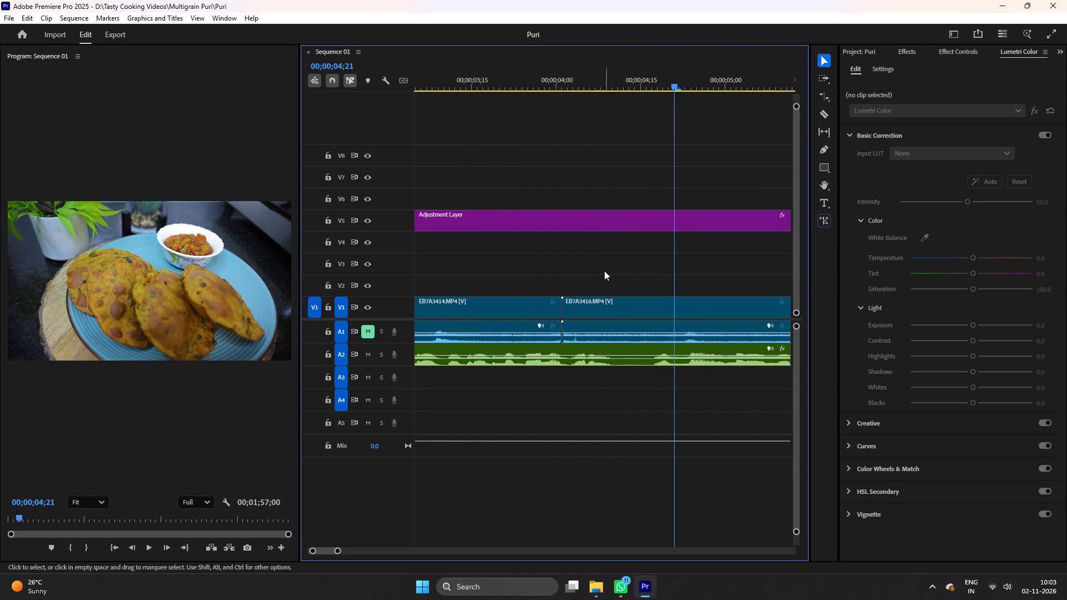
# Save, replay the opening, and move clip EB7A3416 back to 00;00;02;26, overwriting the end of EB7A3414.
pyautogui.click(604, 271)
pyautogui.press('-')
pyautogui.press('-')
pyautogui.click(452, 88)
pyautogui.hotkey('ctrl', 's')
pyautogui.hotkey('ctrl', 'space')
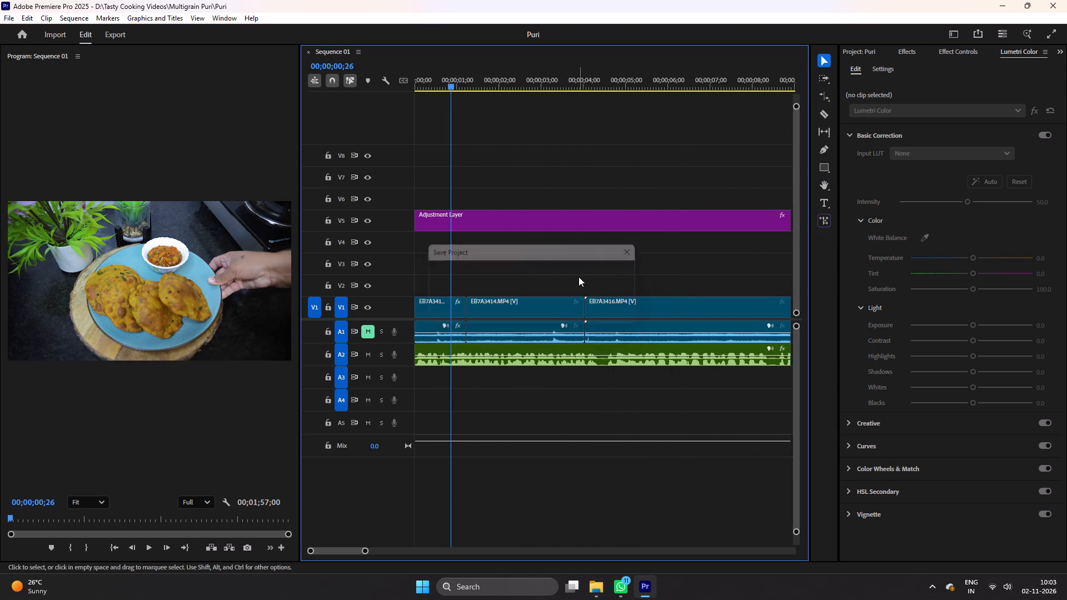
pyautogui.press('space')
pyautogui.click(428, 78)
pyautogui.press('space')
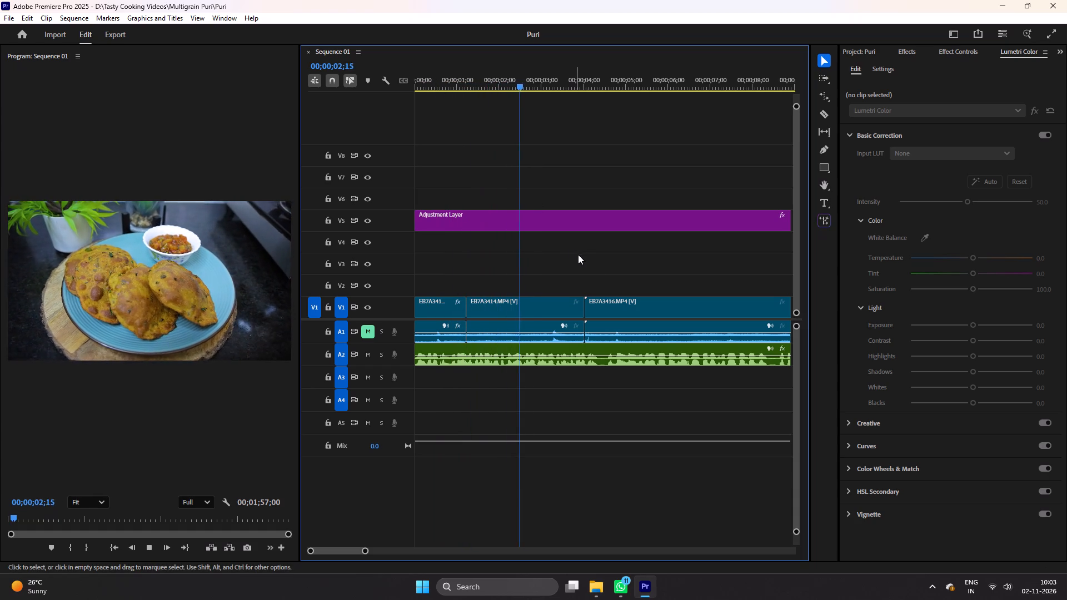
pyautogui.press('space')
pyautogui.moveTo(616, 301); pyautogui.dragTo(562, 306)
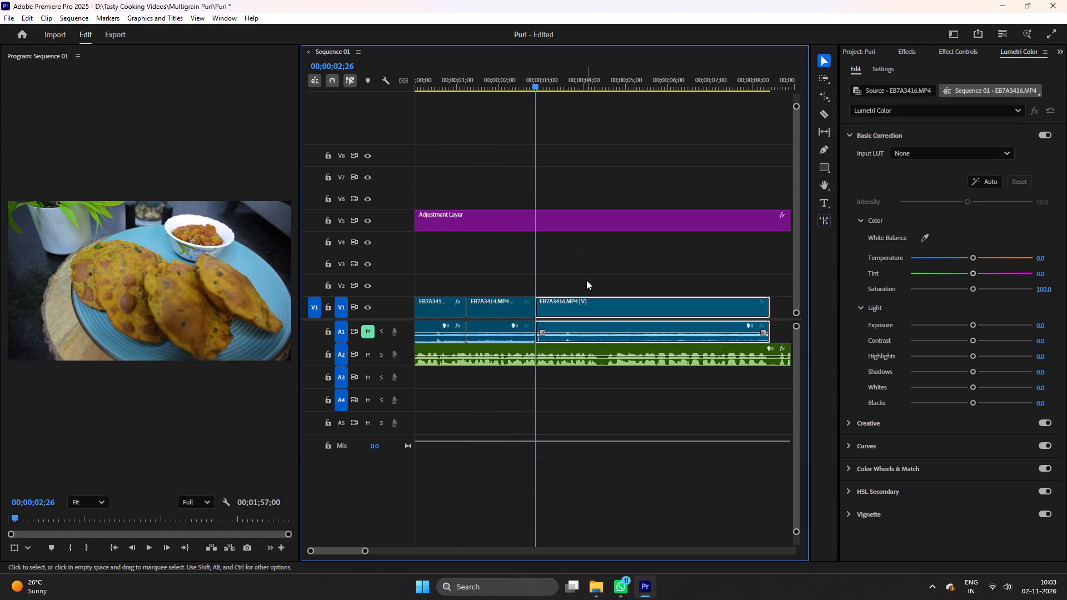
pyautogui.click(586, 280)
# Save, cut clip EB7A3416 at 00;00;04.
pyautogui.hotkey('ctrl', 's')
pyautogui.hotkey('ctrl', 'space')
pyautogui.press('space')
pyautogui.press('c')
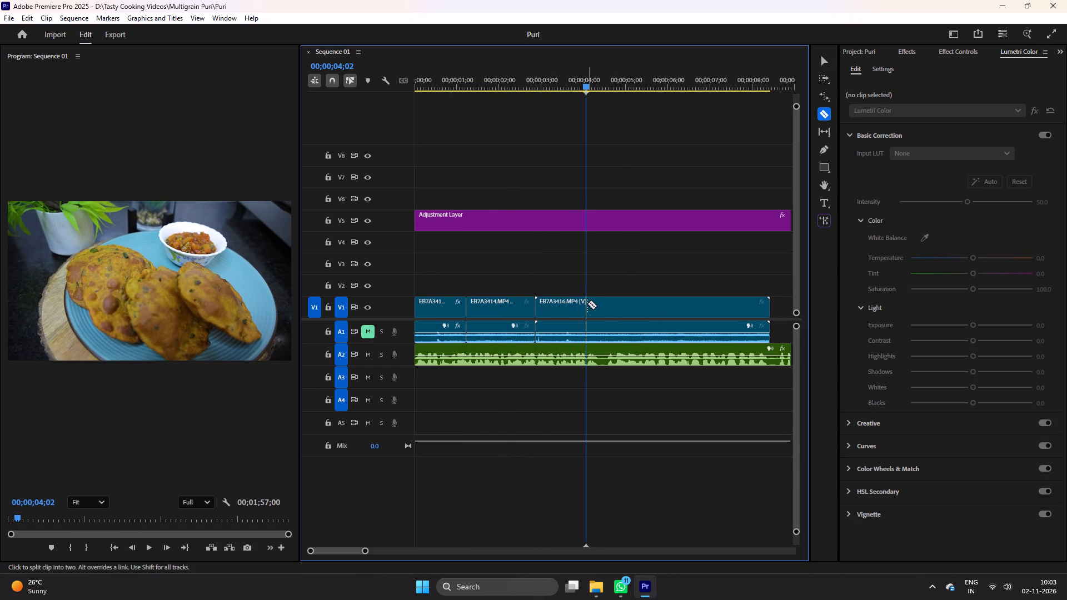
pyautogui.click(587, 303)
pyautogui.press('v')
pyautogui.moveTo(608, 303); pyautogui.dragTo(562, 310)
# Cut the silent stretch from 00;00;04;10 to about 00;00;04;17 out of the A2 narration and close the gap.
pyautogui.click(490, 84)
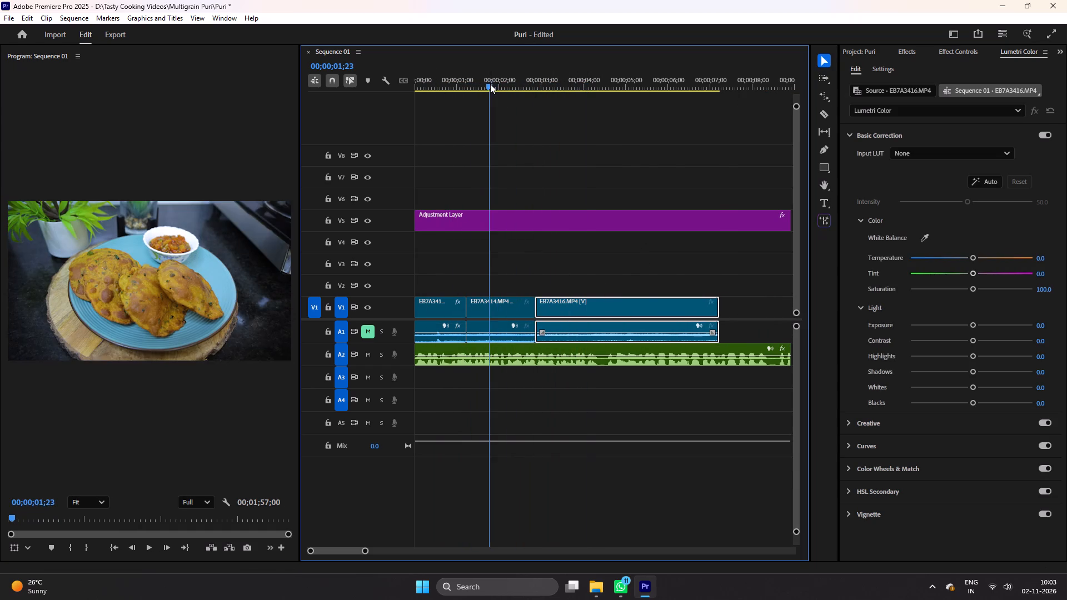
pyautogui.press('space')
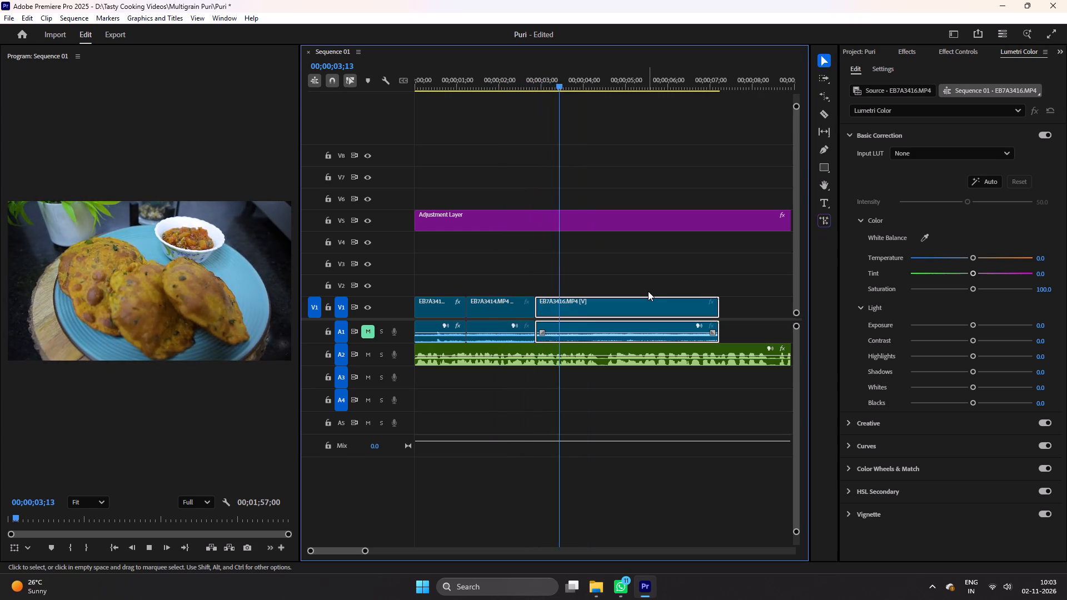
pyautogui.press('space')
pyautogui.click(655, 276)
pyautogui.write('==')
pyautogui.press('=')
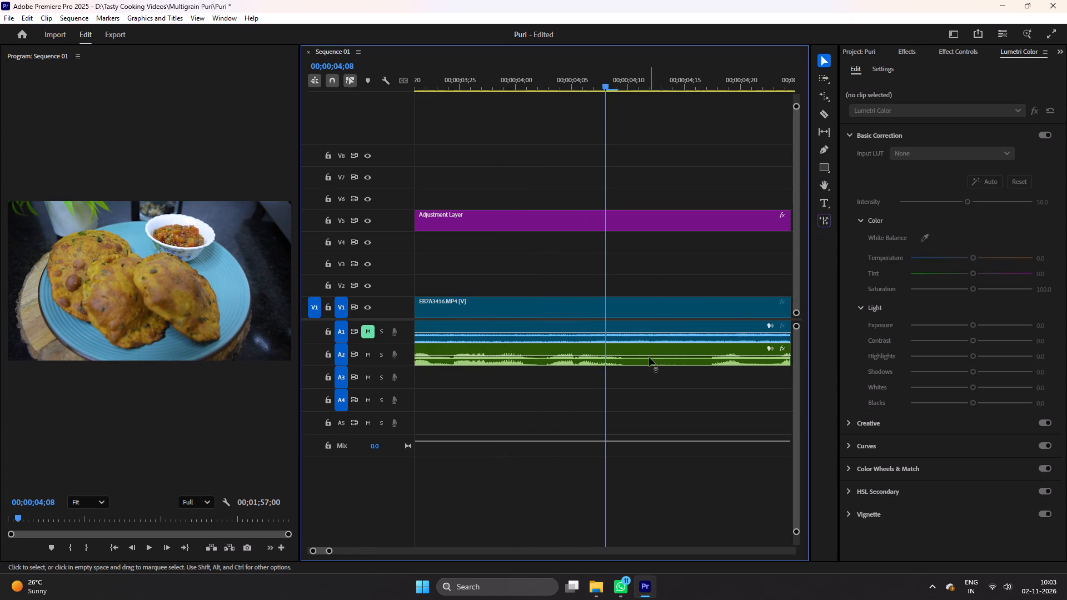
pyautogui.press('c')
pyautogui.click(627, 359)
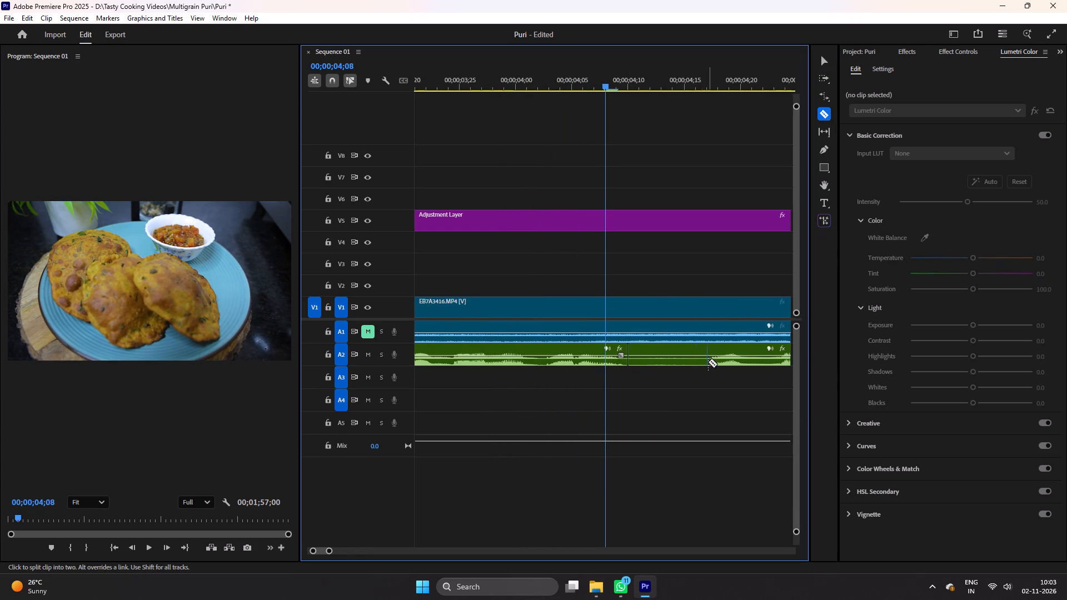
pyautogui.click(708, 362)
pyautogui.press('v')
pyautogui.click(679, 361)
pyautogui.press('Delete')
pyautogui.rightClick(663, 352)
pyautogui.click(667, 359)
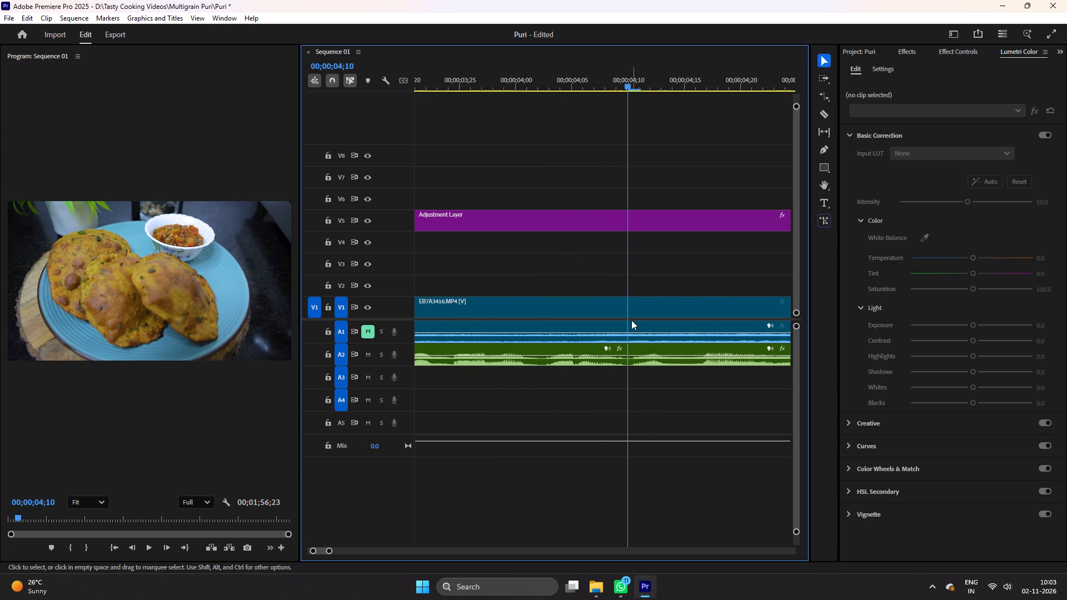
# Cut clip EB7A3416 at 00;00;04;10, delete the part after the cut, and save the project.
pyautogui.press('c')
pyautogui.click(629, 314)
pyautogui.press('v')
pyautogui.click(649, 313)
pyautogui.press('Delete')
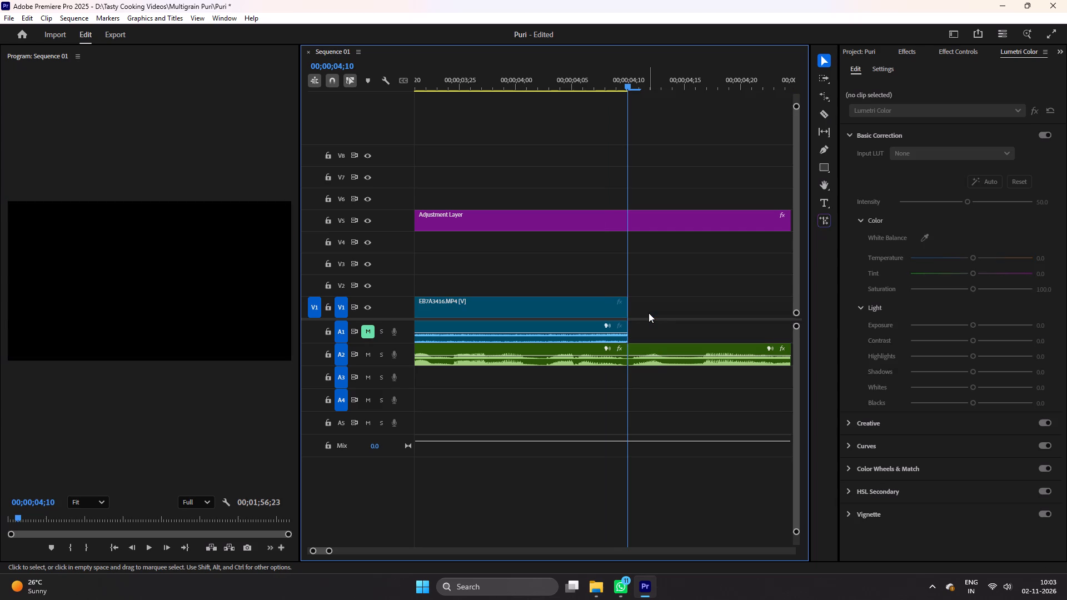
pyautogui.hotkey('ctrl', 's')
# Bring clips EB7A3368 to EB7A3375 from the Multigrain Puri folder onto tracks V1 and A1, starting at about 00;00;04;18.
pyautogui.click(607, 588)
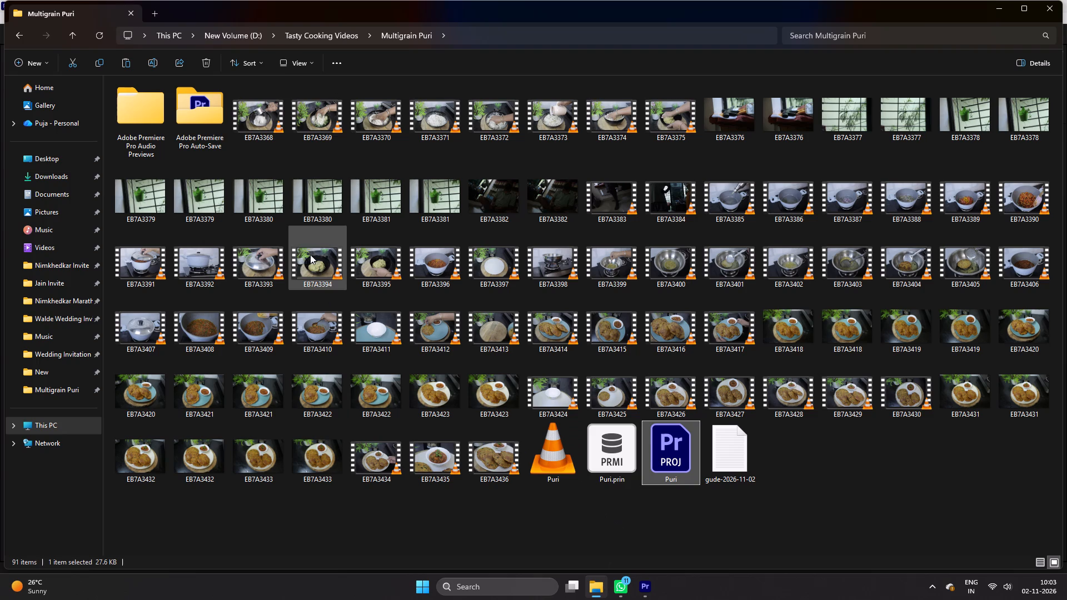
pyautogui.click(260, 113)
pyautogui.keyDown('ctrl'); pyautogui.click(326, 123); pyautogui.keyUp('ctrl')
pyautogui.keyDown('ctrl'); pyautogui.click(359, 124); pyautogui.keyUp('ctrl')
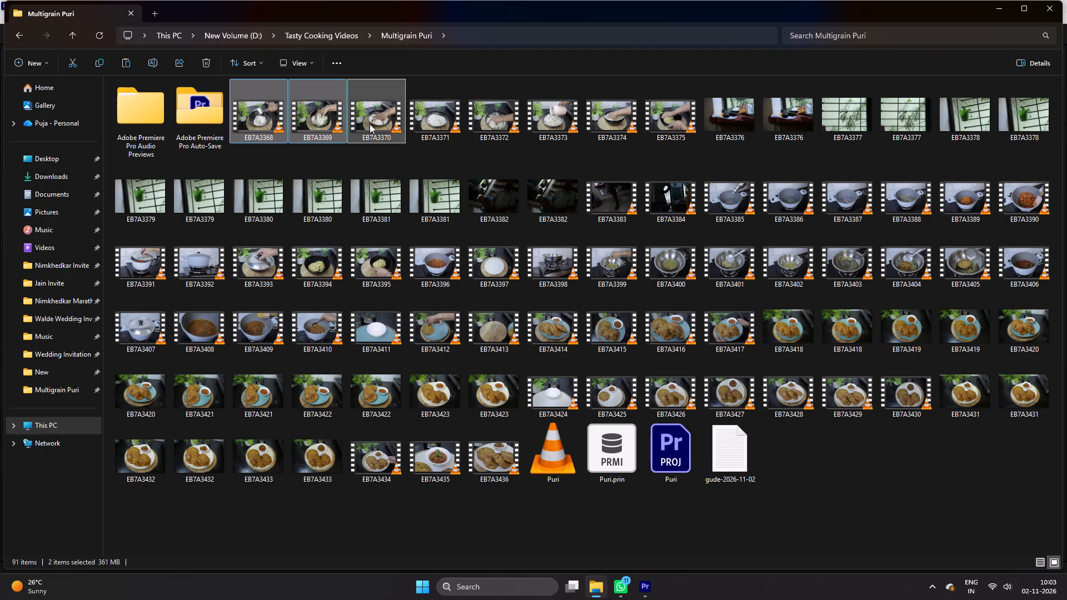
pyautogui.keyDown('ctrl'); pyautogui.click(415, 124); pyautogui.keyUp('ctrl')
pyautogui.keyDown('ctrl'); pyautogui.click(475, 124); pyautogui.keyUp('ctrl')
pyautogui.keyDown('ctrl'); pyautogui.click(529, 124); pyautogui.keyUp('ctrl')
pyautogui.keyDown('ctrl'); pyautogui.click(582, 124); pyautogui.keyUp('ctrl')
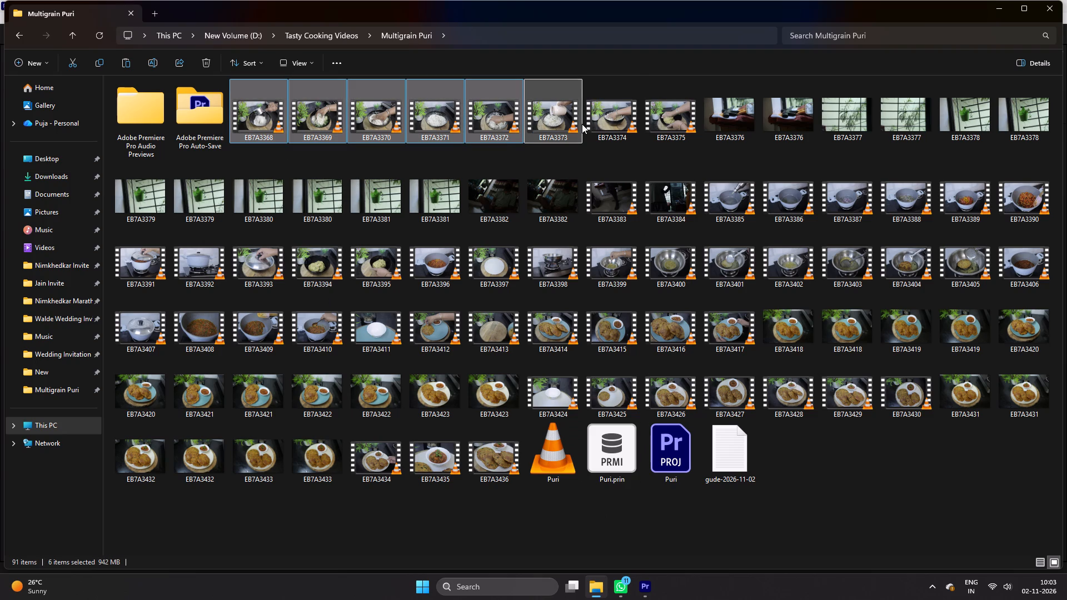
pyautogui.keyDown('ctrl'); pyautogui.click(548, 125); pyautogui.keyUp('ctrl')
pyautogui.keyDown('ctrl'); pyautogui.click(590, 126); pyautogui.keyUp('ctrl')
pyautogui.keyDown('ctrl'); pyautogui.click(670, 121); pyautogui.keyUp('ctrl')
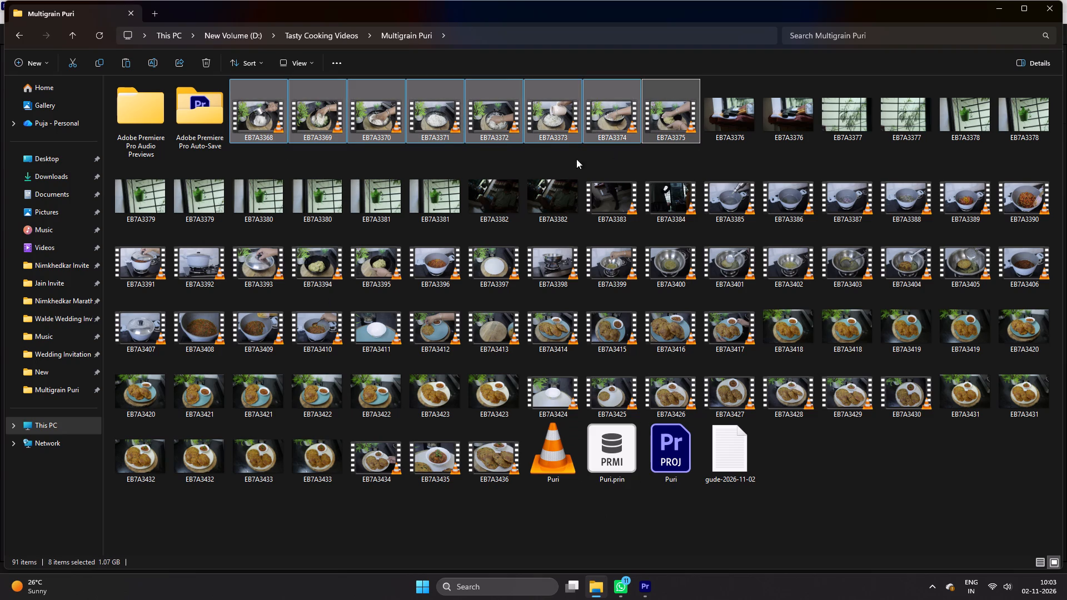
pyautogui.moveTo(257, 121); pyautogui.dragTo(649, 577)
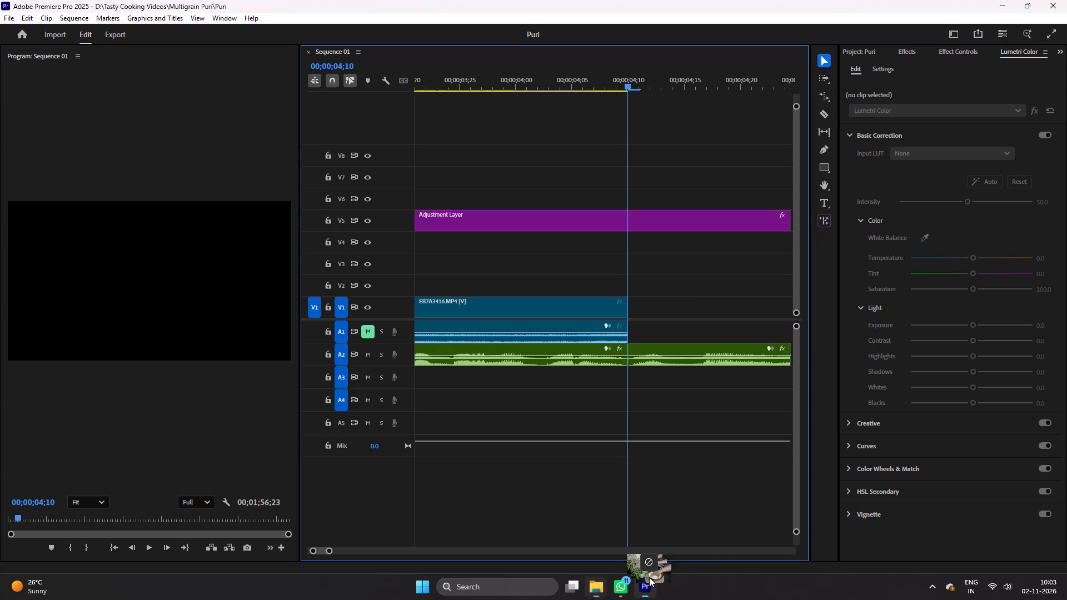
pyautogui.moveTo(649, 577); pyautogui.dragTo(719, 328)
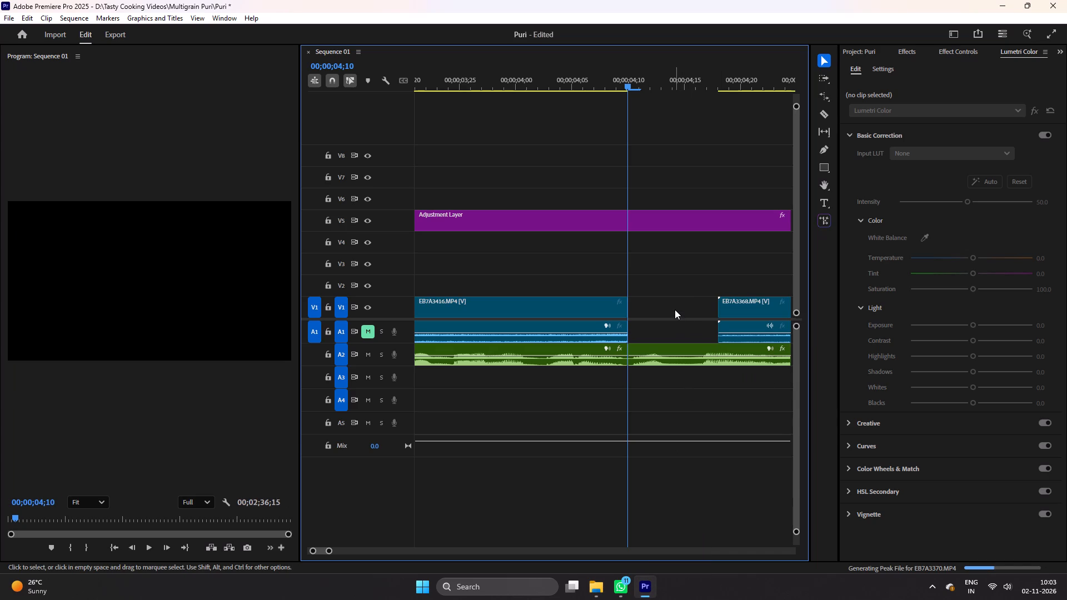
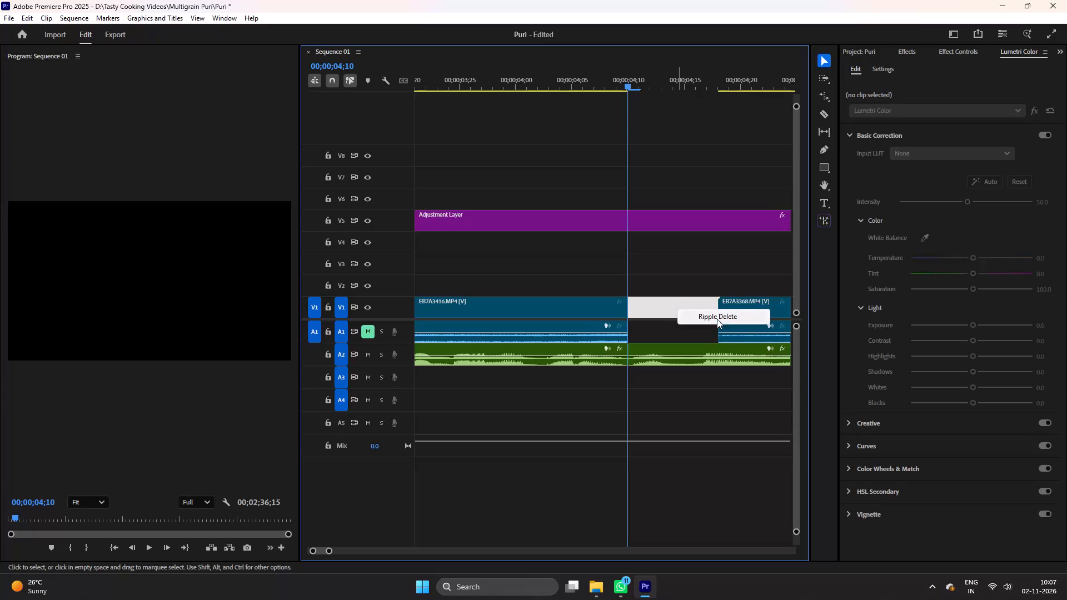
# Close the gap between clips EB7A3416 and EB7A3368 on V1 and A1, and save the project.
pyautogui.click(715, 316)
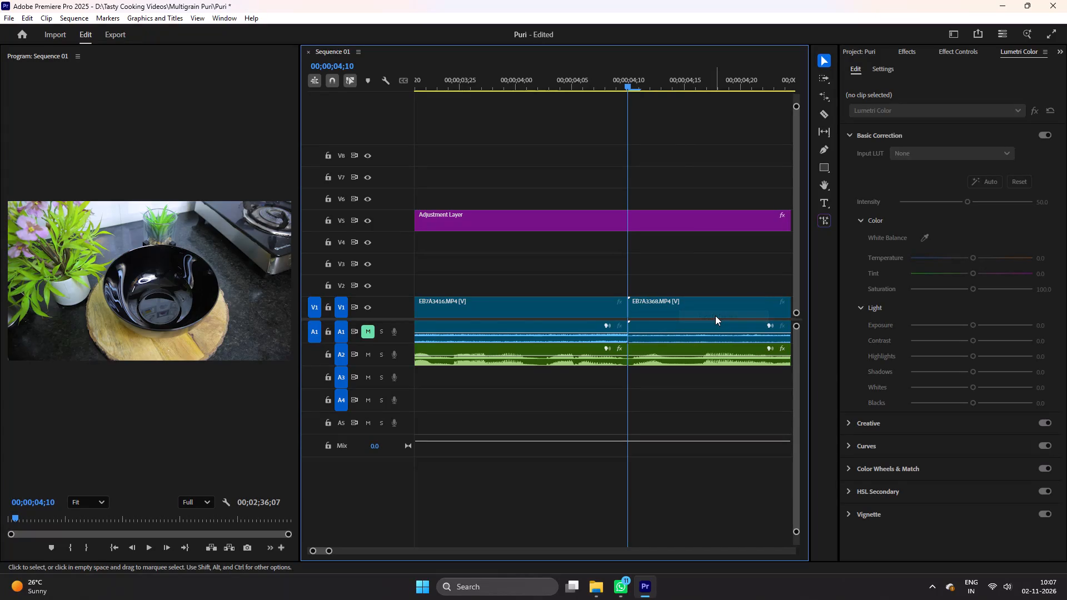
pyautogui.click(599, 77)
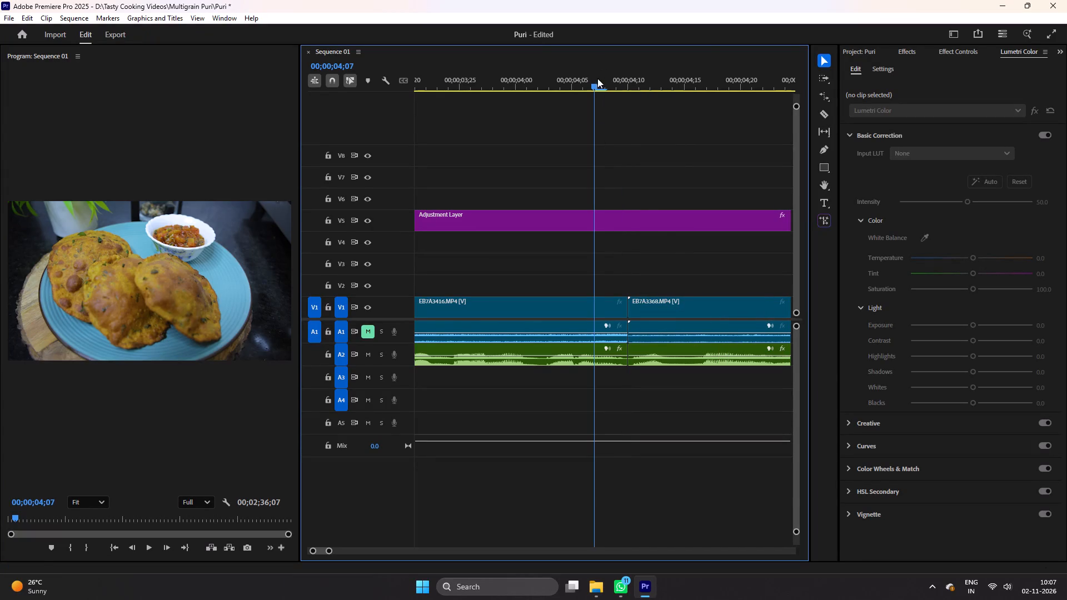
pyautogui.click(673, 264)
pyautogui.hotkey('ctrl', 's')
# Cut clip EB7A3368 at 00;00;06;10, go back to the start of the sequence, and save the project.
pyautogui.hotkey('ctrl', 'space')
pyautogui.scroll(-3, 673, 264)
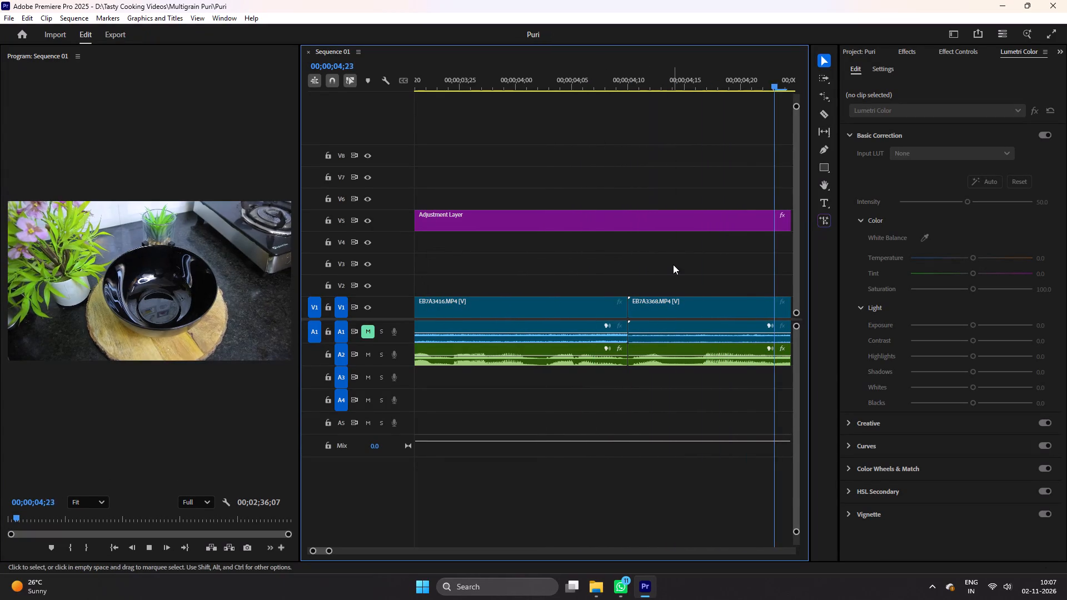
pyautogui.scroll(-2, 673, 264)
pyautogui.write('---')
pyautogui.press('space')
pyautogui.press('c')
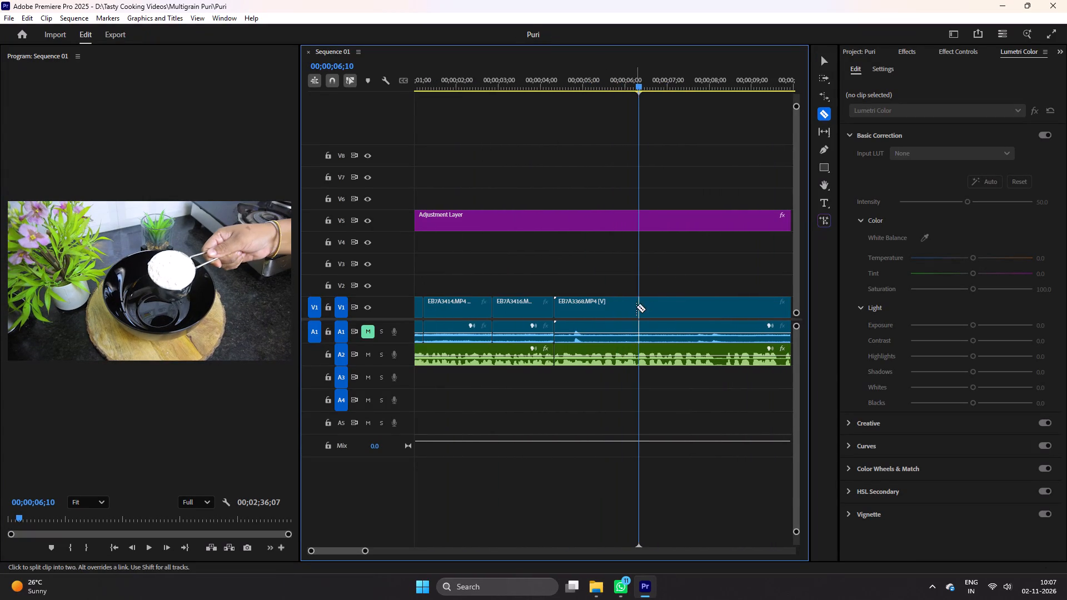
pyautogui.click(638, 306)
pyautogui.press('v')
pyautogui.click(575, 309)
pyautogui.press('End')
pyautogui.press('End')
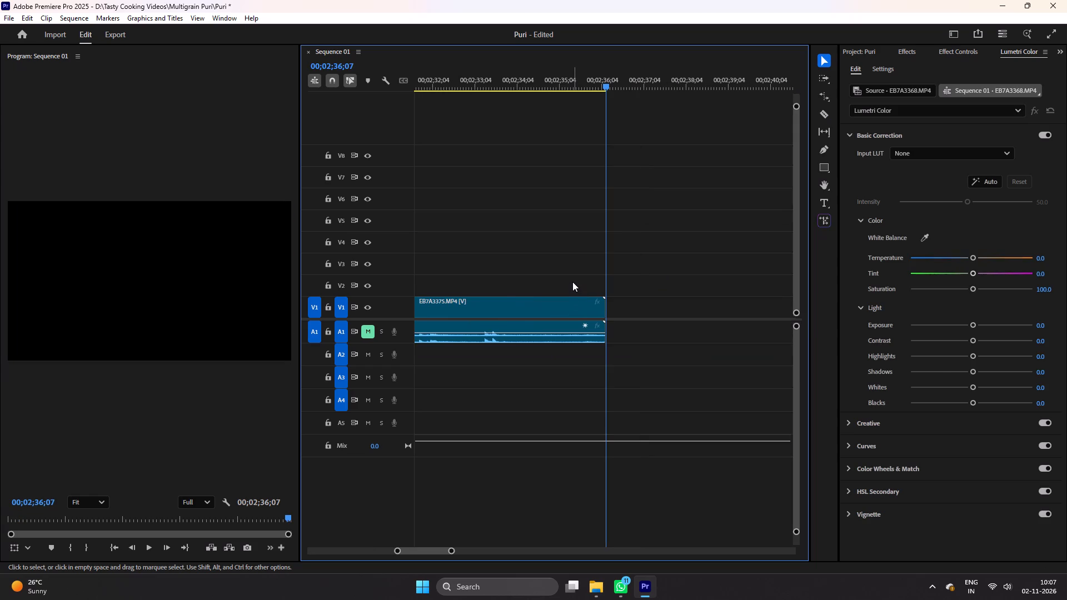
pyautogui.click(572, 282)
pyautogui.press('Home')
pyautogui.press('space')
pyautogui.hotkey('ctrl', 's')
# Delete the opening section of EB7A3368 before the 00;00;06;10 cut, close the gap, and save the project.
pyautogui.hotkey('ctrl', 'space')
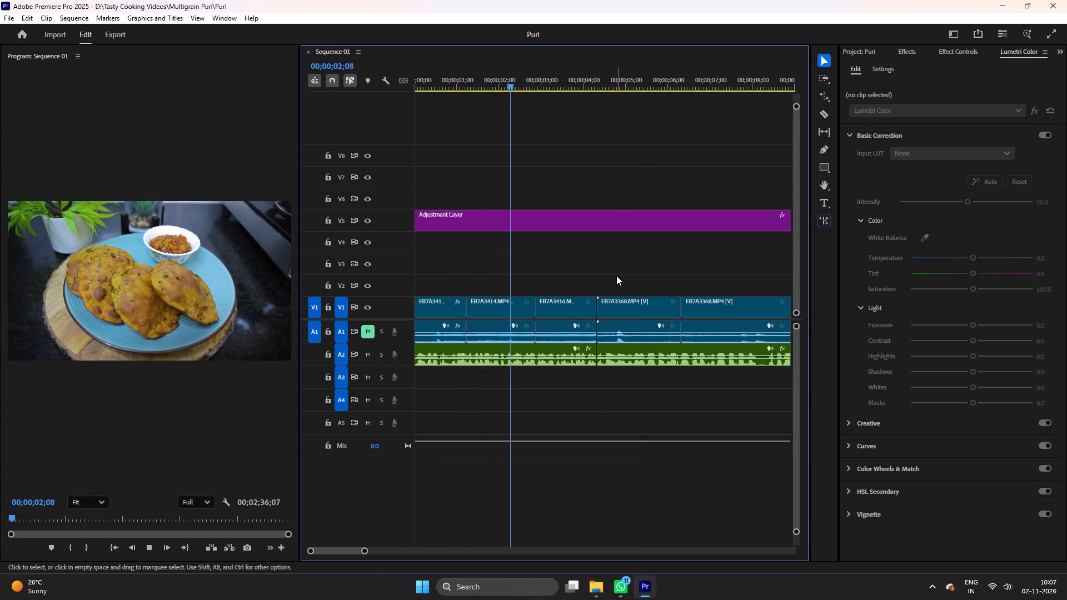
pyautogui.scroll(-4, 616, 276)
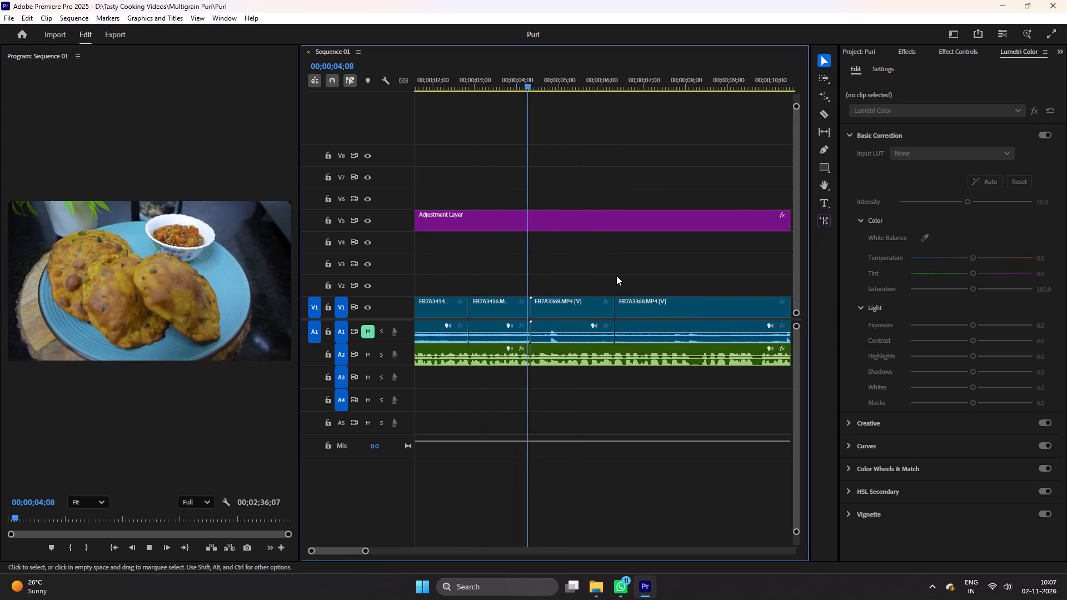
pyautogui.press('space')
pyautogui.click(579, 304)
pyautogui.press('Delete')
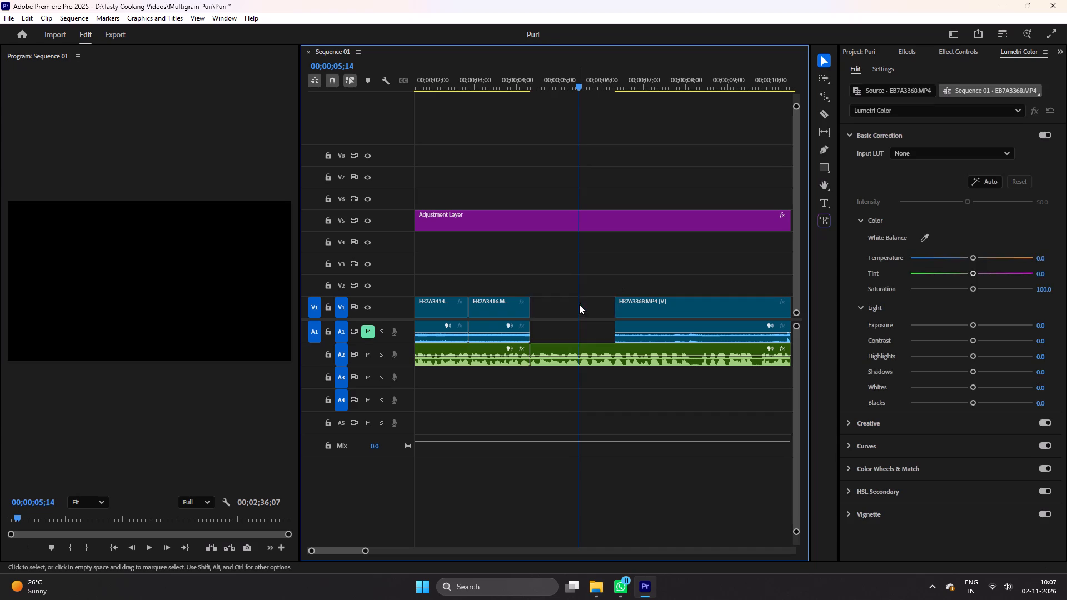
pyautogui.rightClick(579, 304)
pyautogui.click(585, 309)
pyautogui.hotkey('ctrl', 's')
# Cut clip EB7A3368 at 00;00;06;23, after the first cup of flour is poured, and save the project.
pyautogui.hotkey('ctrl', 'space')
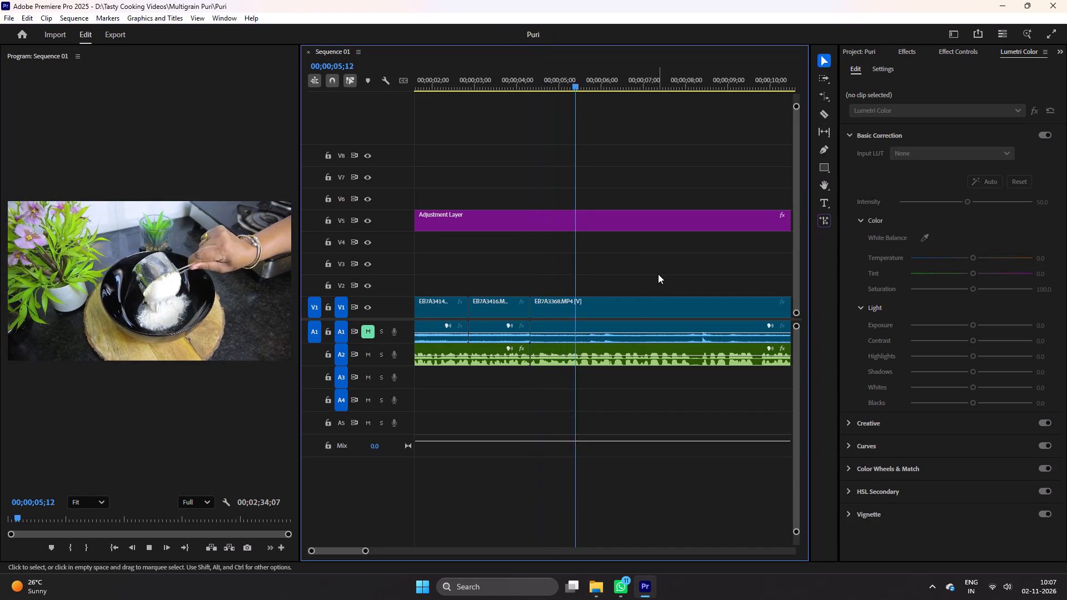
pyautogui.press('space')
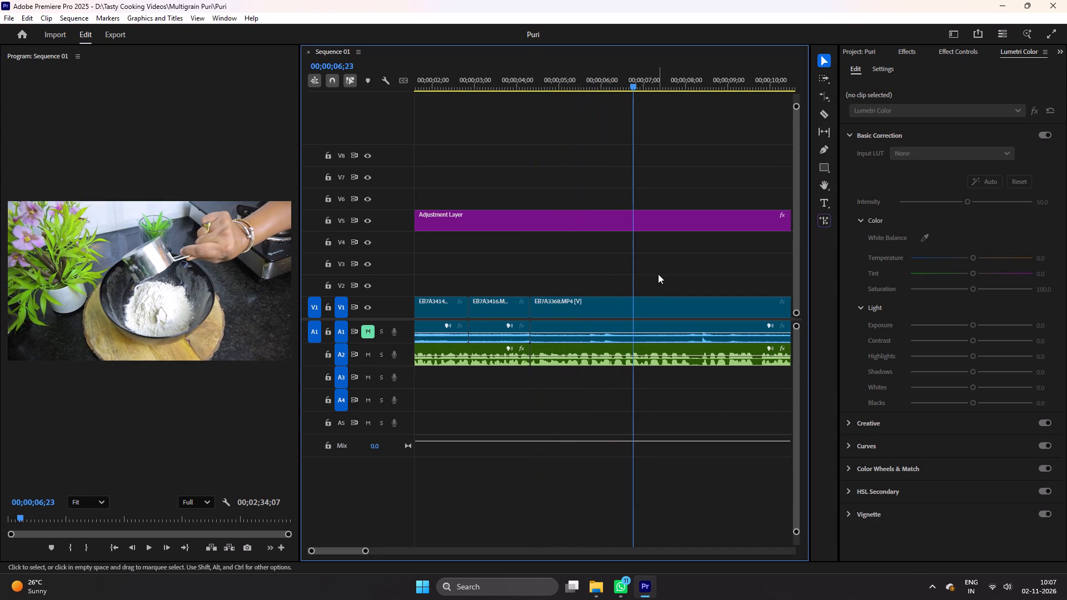
pyautogui.press('c')
pyautogui.click(635, 309)
pyautogui.press('v')
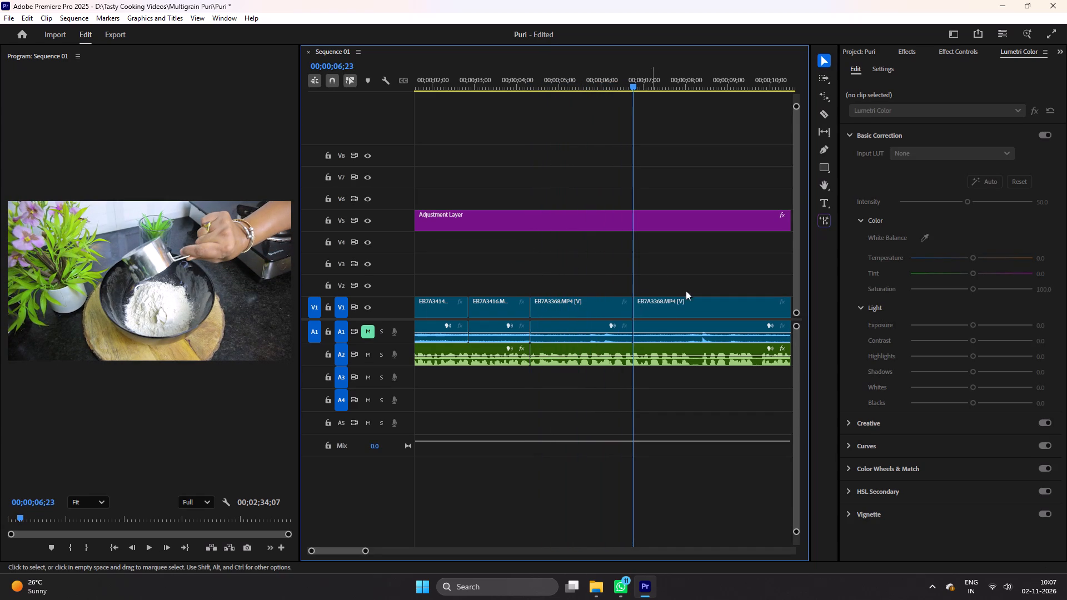
pyautogui.hotkey('ctrl', 's')
# Cut EB7A3368 at 00;00;12;13, where the second bowl of flour enters, and delete the section between 00;00;06;23 and that cut.
pyautogui.press('space')
pyautogui.scroll(-5, 719, 262)
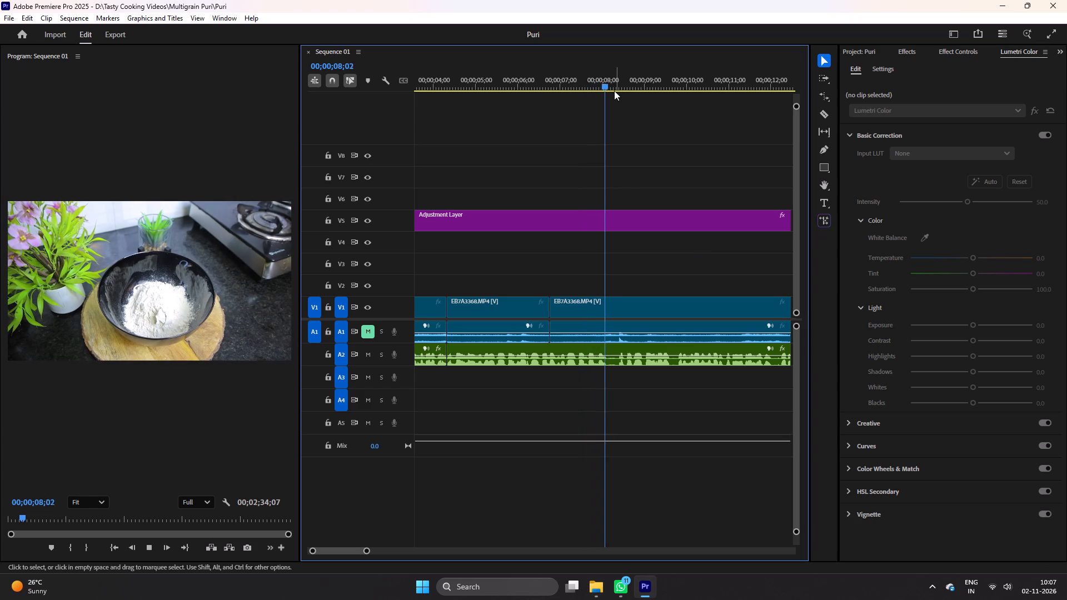
pyautogui.press('space')
pyautogui.moveTo(608, 80); pyautogui.dragTo(752, 106)
pyautogui.scroll(-6, 674, 159)
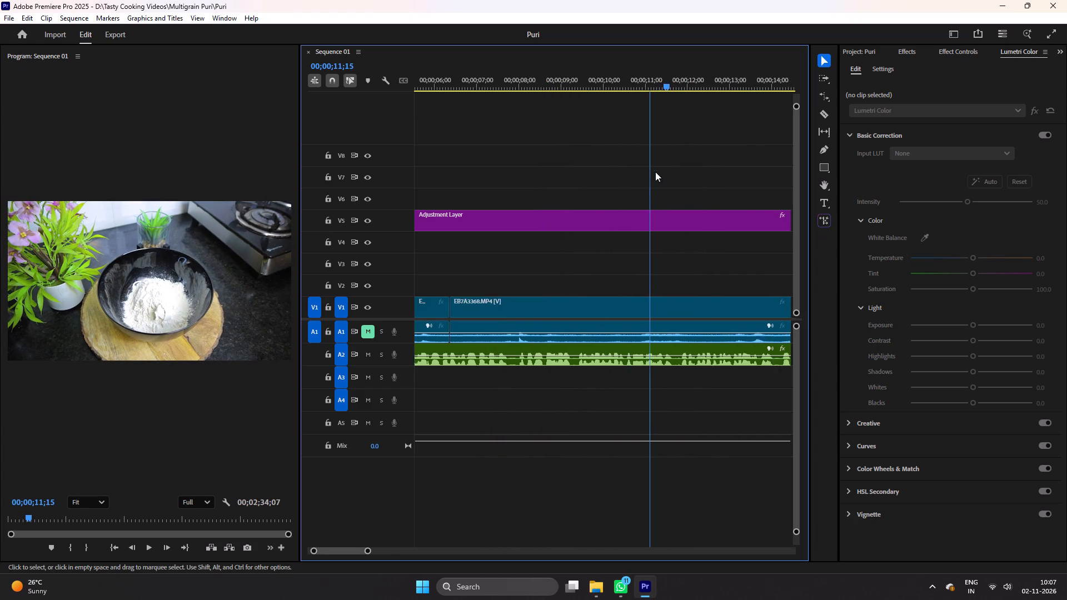
pyautogui.press('-')
pyautogui.moveTo(629, 82); pyautogui.dragTo(649, 82)
pyautogui.press('c')
pyautogui.click(648, 302)
pyautogui.press('v')
pyautogui.click(585, 304)
pyautogui.press('Delete')
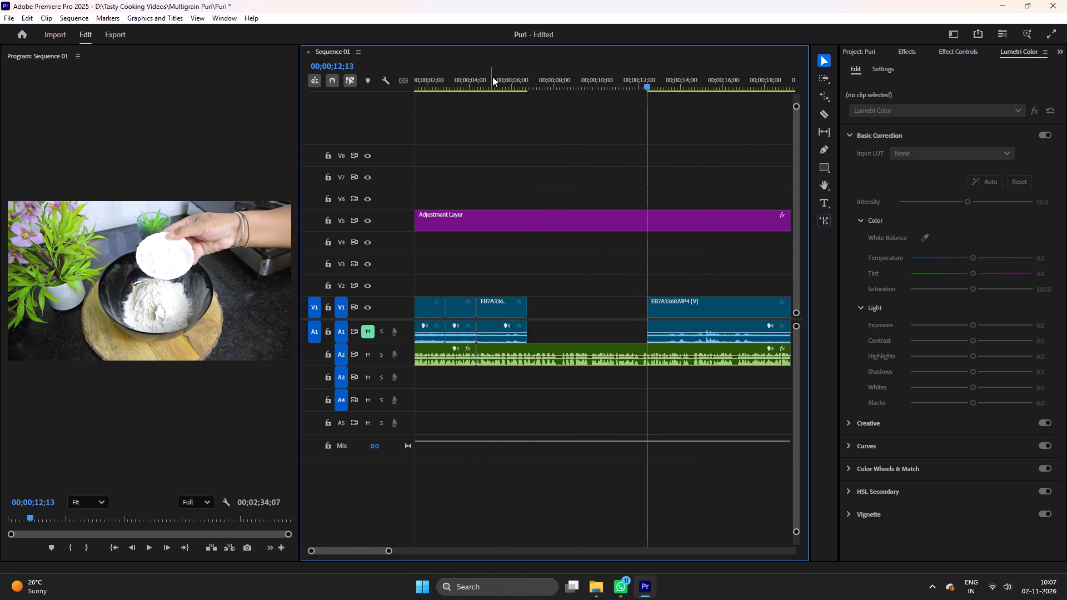
# Save, and rate-stretch the first EB7A3368 section so it ends at 00;00;05;23, matching the narration.
pyautogui.click(492, 77)
pyautogui.click(575, 239)
pyautogui.press('=')
pyautogui.click(568, 83)
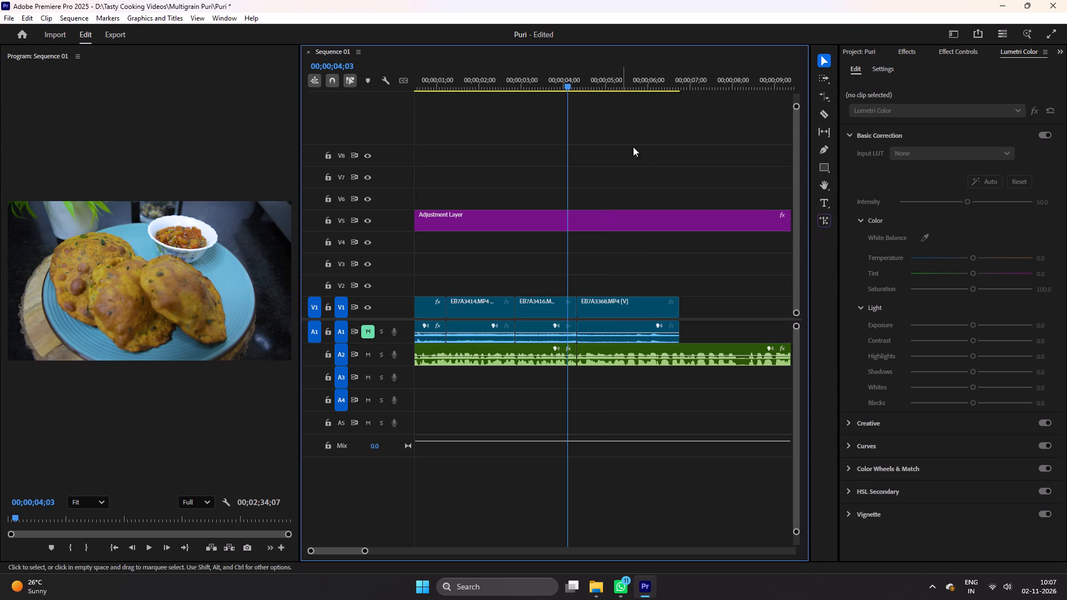
pyautogui.hotkey('ctrl', 's')
pyautogui.hotkey('ctrl', 'space')
pyautogui.press('space')
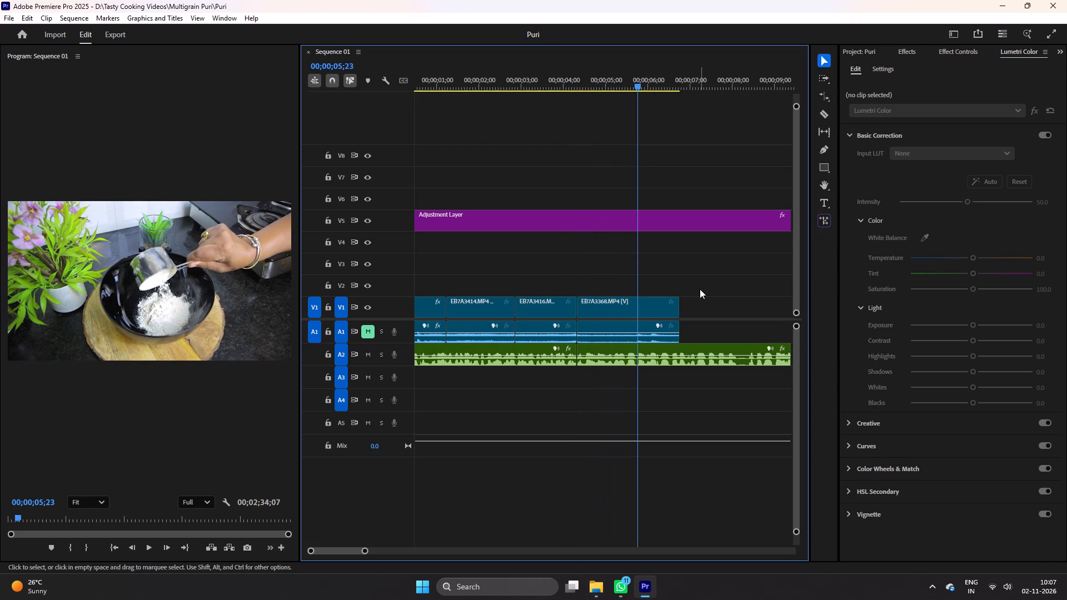
pyautogui.press('r')
pyautogui.moveTo(676, 308); pyautogui.dragTo(645, 311)
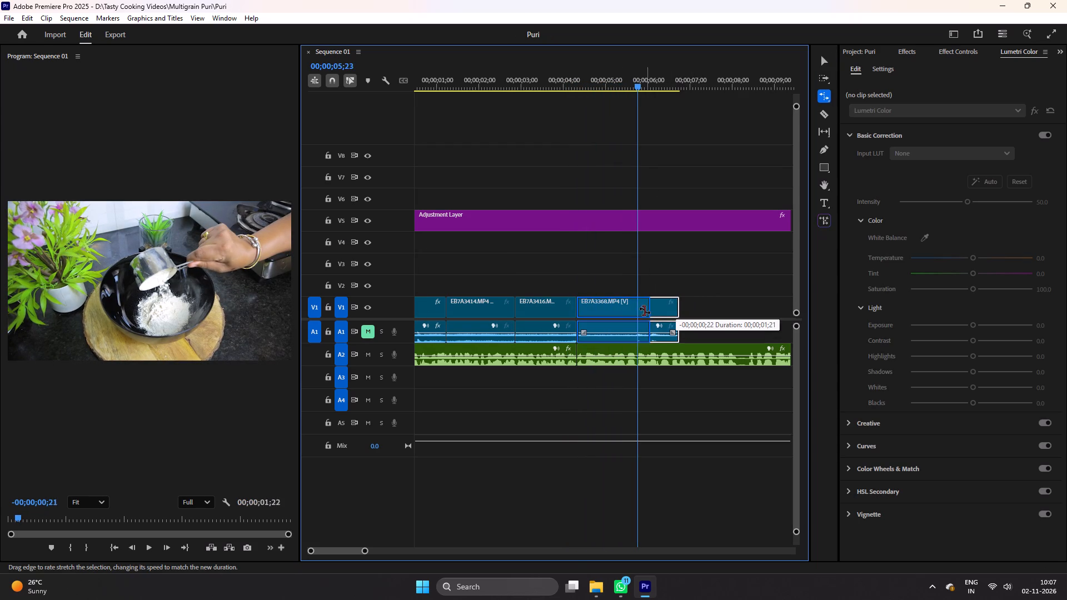
pyautogui.moveTo(645, 311); pyautogui.dragTo(637, 313)
pyautogui.press('v')
# Close the gap after the shortened EB7A3368 section and save the project.
pyautogui.rightClick(665, 309)
pyautogui.click(670, 312)
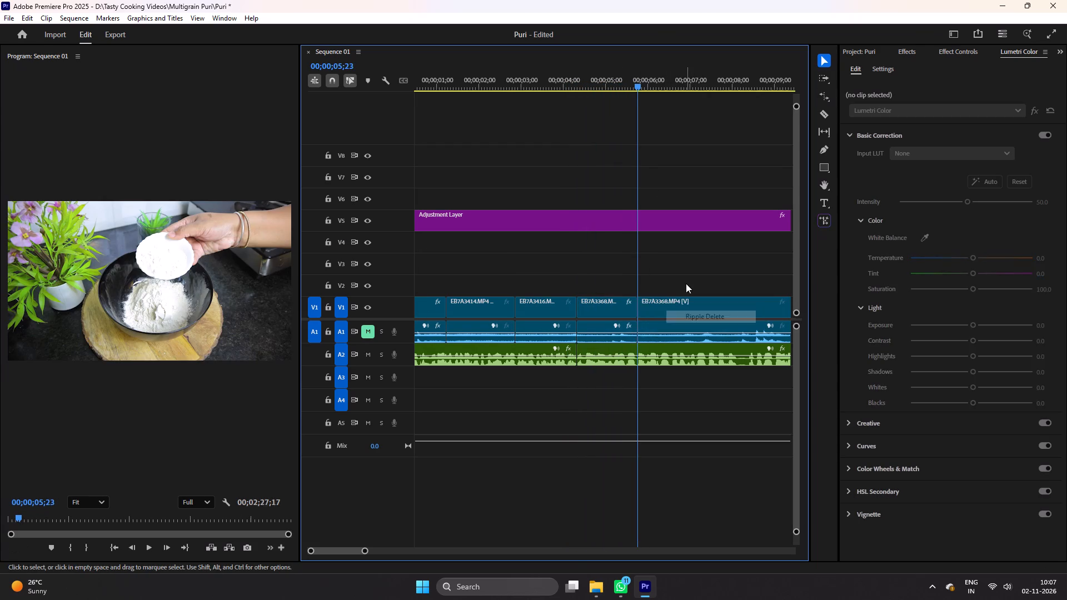
pyautogui.hotkey('ctrl', 's')
# Cut clip EB7A3368 at 00;00;07;03 and save the project.
pyautogui.press('space')
pyautogui.press('space')
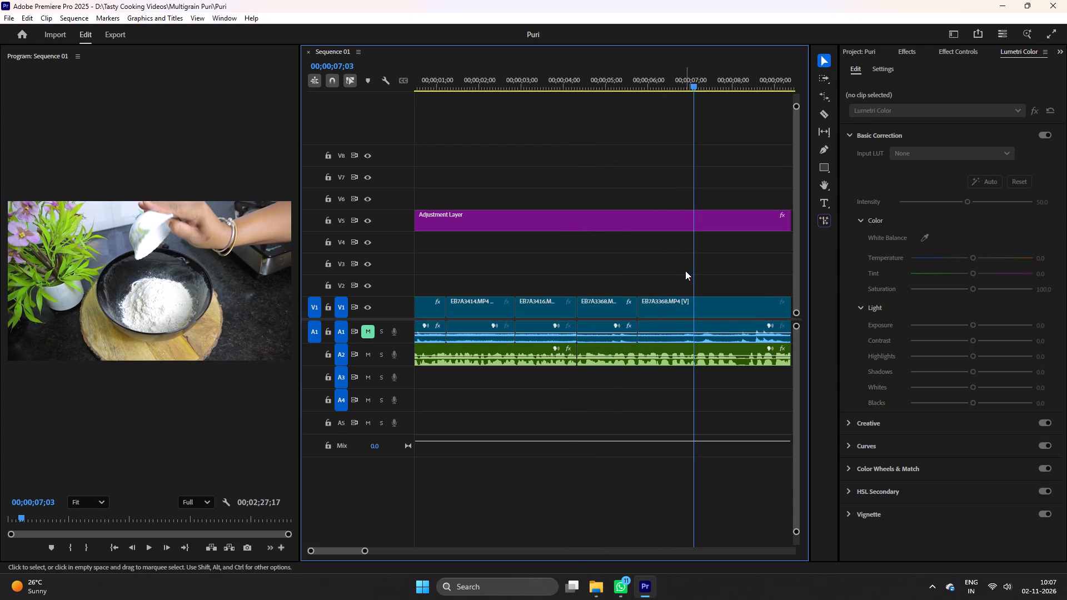
pyautogui.press('c')
pyautogui.click(692, 308)
pyautogui.press('v')
pyautogui.hotkey('ctrl', 's')
# Cut EB7A3368 at 00;00;11;07, delete the section from 00;00;07;03 to that cut, close the gap, and save.
pyautogui.hotkey('ctrl', 'space')
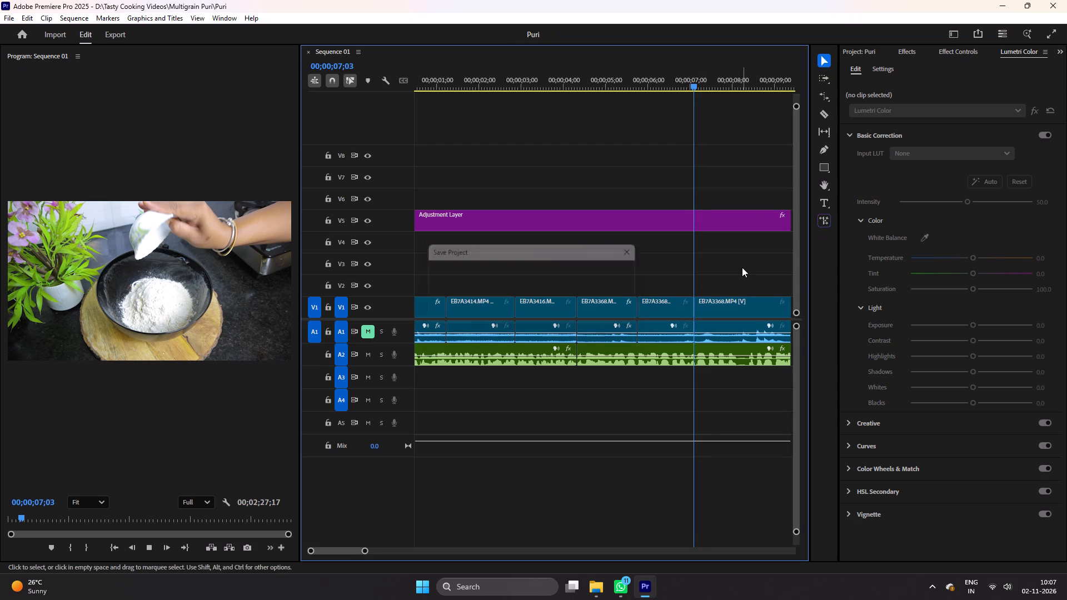
pyautogui.scroll(-13, 742, 267)
pyautogui.press('space')
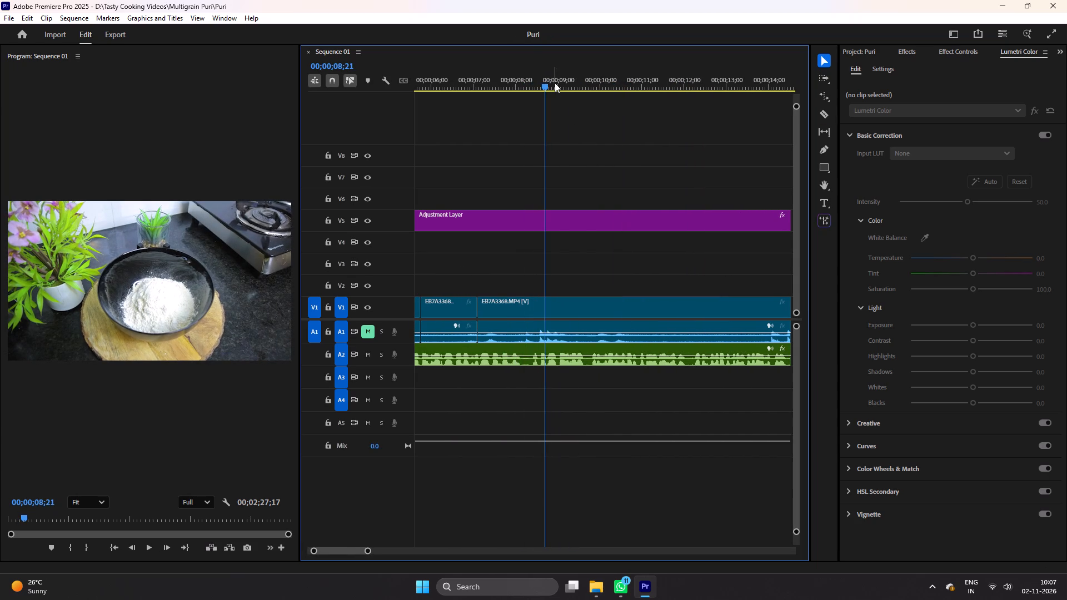
pyautogui.moveTo(555, 83); pyautogui.dragTo(652, 104)
pyautogui.press('c')
pyautogui.click(654, 306)
pyautogui.press('v')
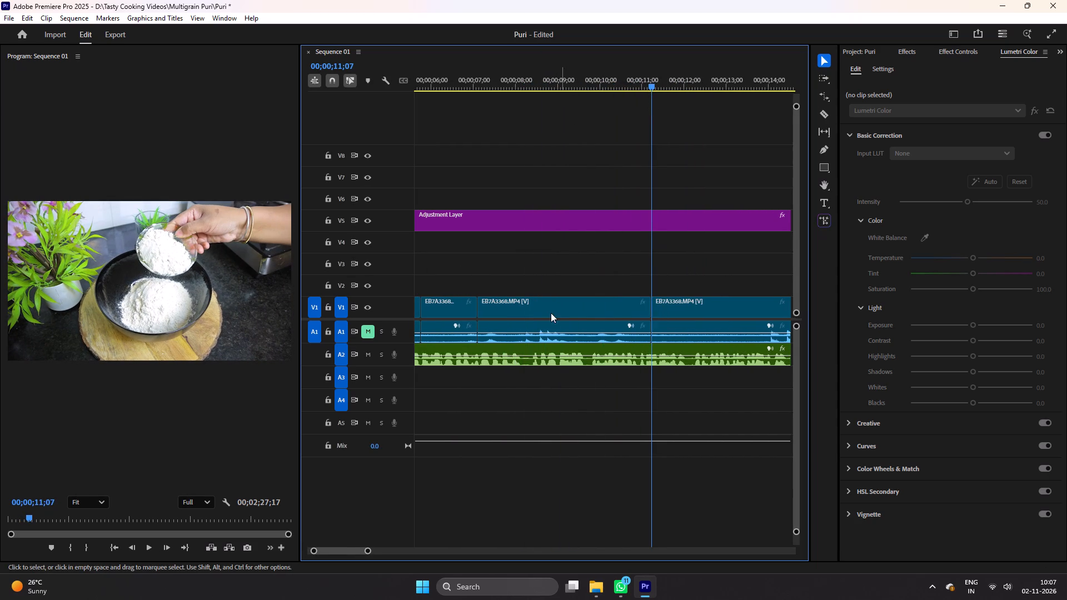
pyautogui.click(549, 313)
pyautogui.press('Delete')
pyautogui.rightClick(533, 309)
pyautogui.moveTo(546, 316); pyautogui.dragTo(554, 317)
pyautogui.hotkey('ctrl', 's')
# Cut clip EB7A3368 at 00;00;07;28, as the third bowl finishes emptying, and save the project.
pyautogui.hotkey('ctrl', 'space')
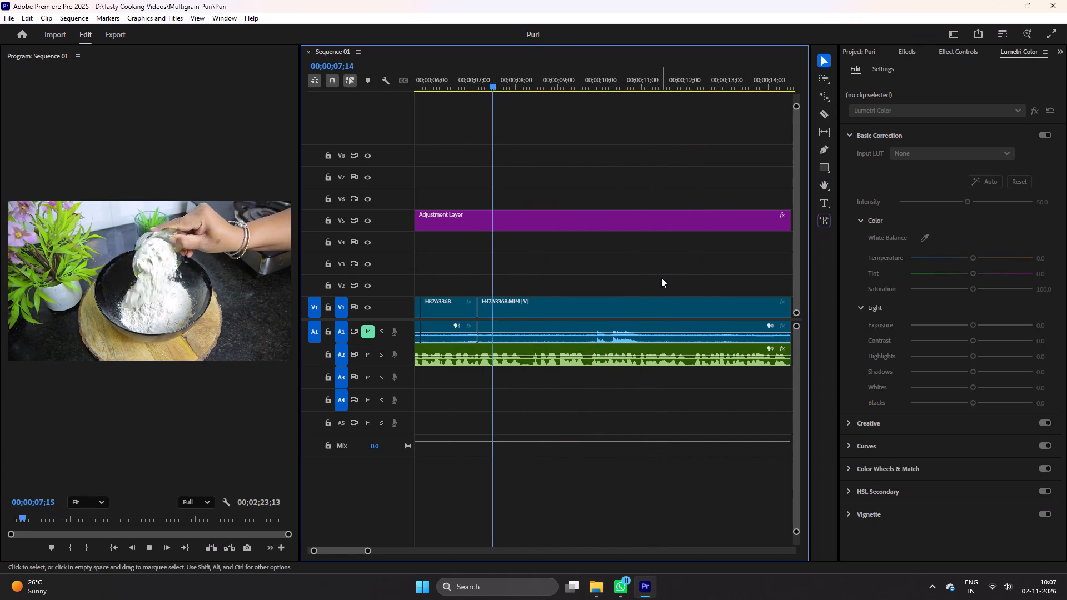
pyautogui.press('space')
pyautogui.click(587, 271)
pyautogui.press('=')
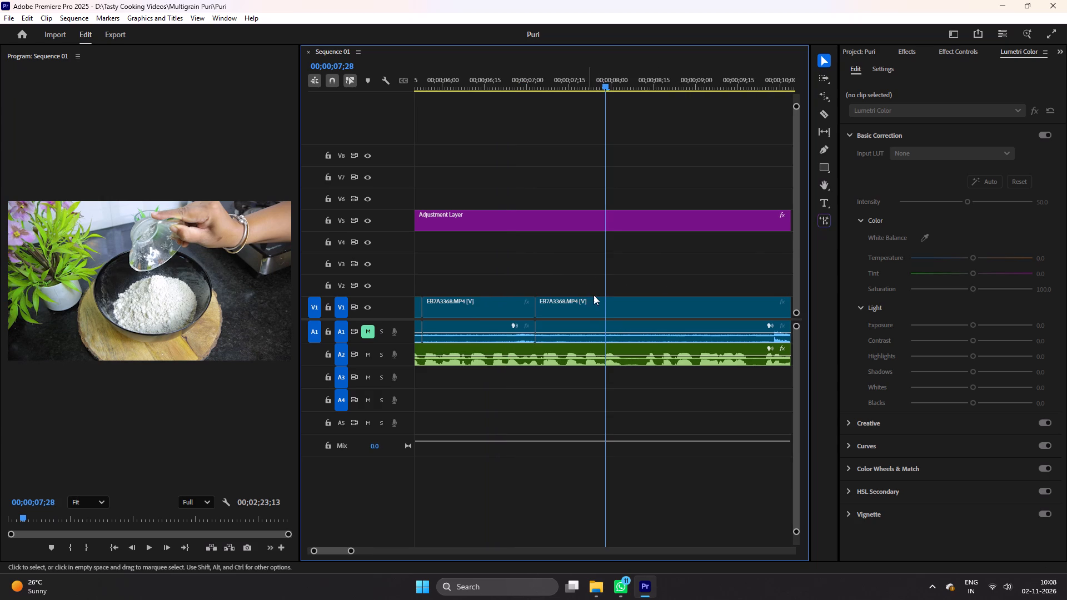
pyautogui.press('c')
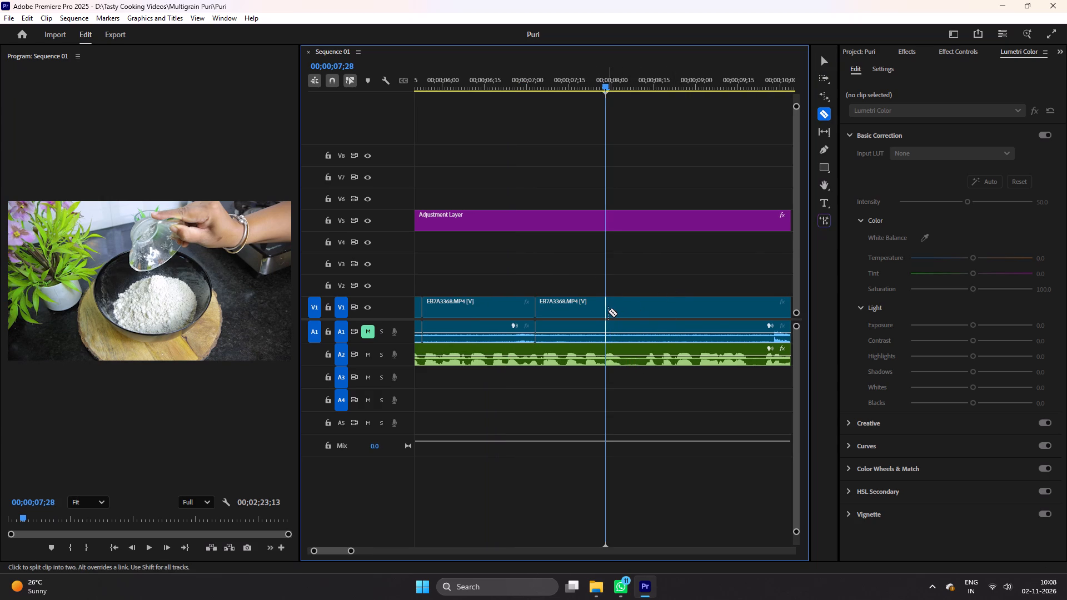
pyautogui.click(606, 312)
pyautogui.press('v')
pyautogui.hotkey('ctrl', 's')
# Cut EB7A3368 at 00;00;12;05, delete the section from 00;00;07;28 to that cut, close the gap, and save.
pyautogui.hotkey('ctrl', 'space')
pyautogui.scroll(-6, 694, 248)
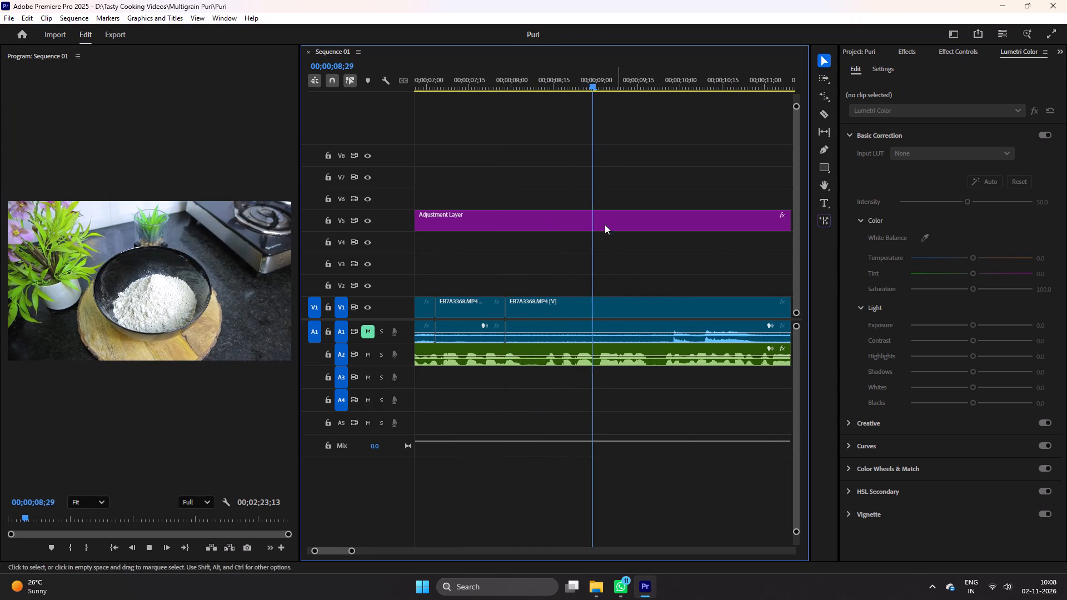
pyautogui.scroll(-6, 600, 219)
pyautogui.press('space')
pyautogui.moveTo(555, 89); pyautogui.dragTo(706, 108)
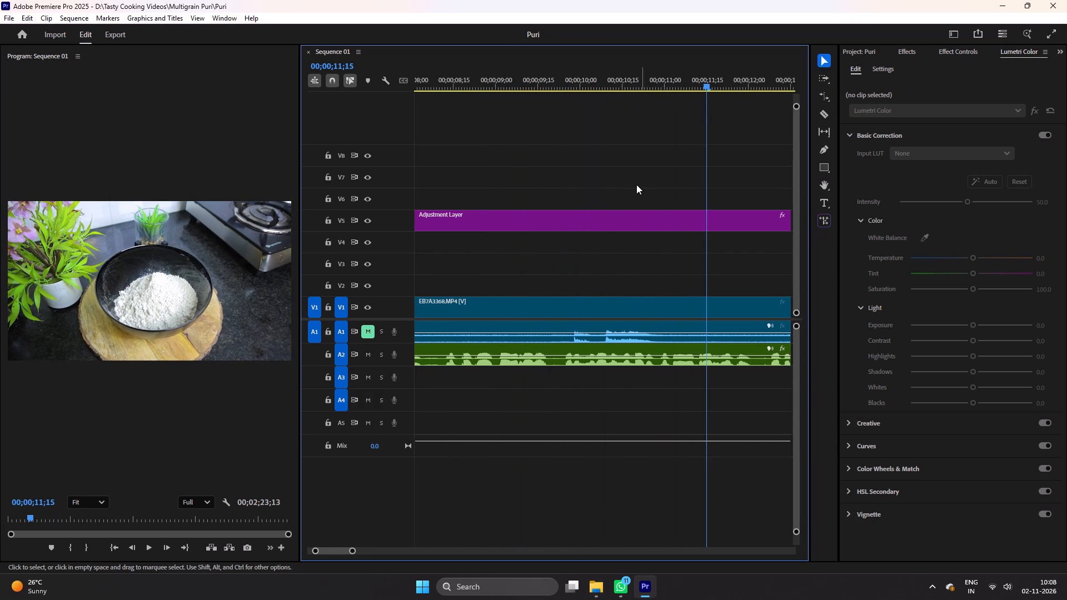
pyautogui.scroll(-6, 636, 185)
pyautogui.press('-')
pyautogui.moveTo(606, 89); pyautogui.dragTo(634, 91)
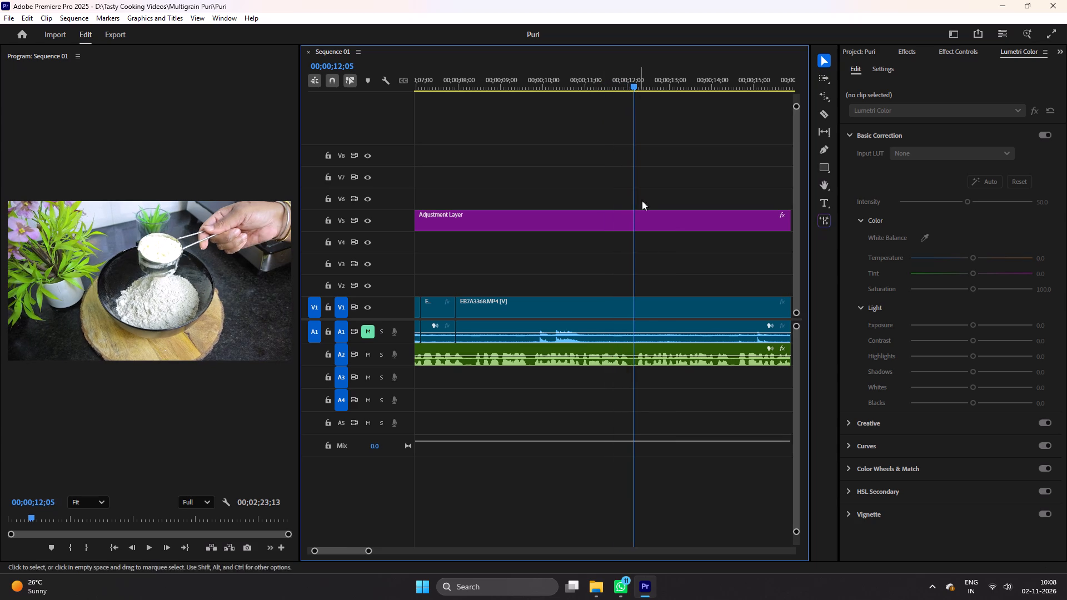
pyautogui.press('c')
pyautogui.click(636, 309)
pyautogui.press('v')
pyautogui.click(522, 299)
pyautogui.press('Delete')
pyautogui.rightClick(520, 302)
pyautogui.click(529, 305)
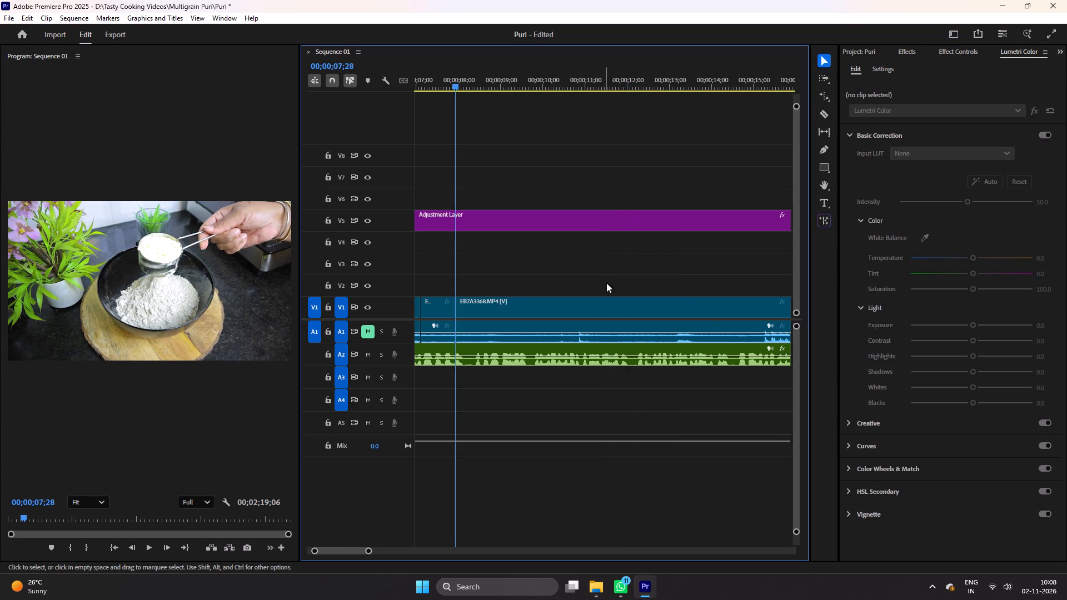
pyautogui.hotkey('ctrl', 's')
# Cut clip EB7A3368 at 00;00;09;19, after the metal cup of flour is emptied.
pyautogui.hotkey('ctrl', 'space')
pyautogui.press('space')
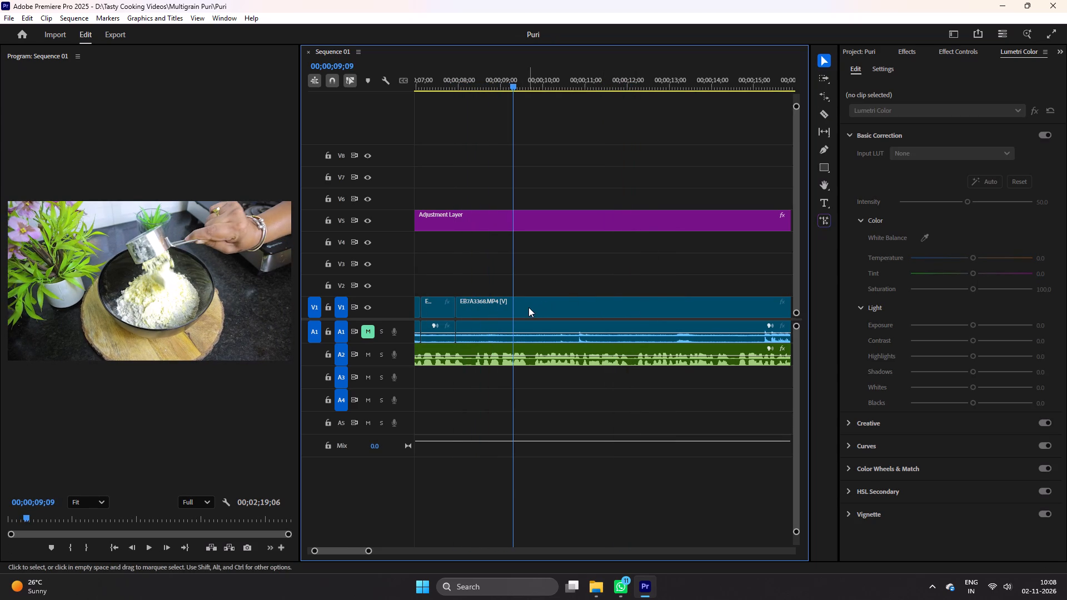
pyautogui.press('space')
pyautogui.press('space')
pyautogui.press('c')
pyautogui.click(524, 306)
pyautogui.press('v')
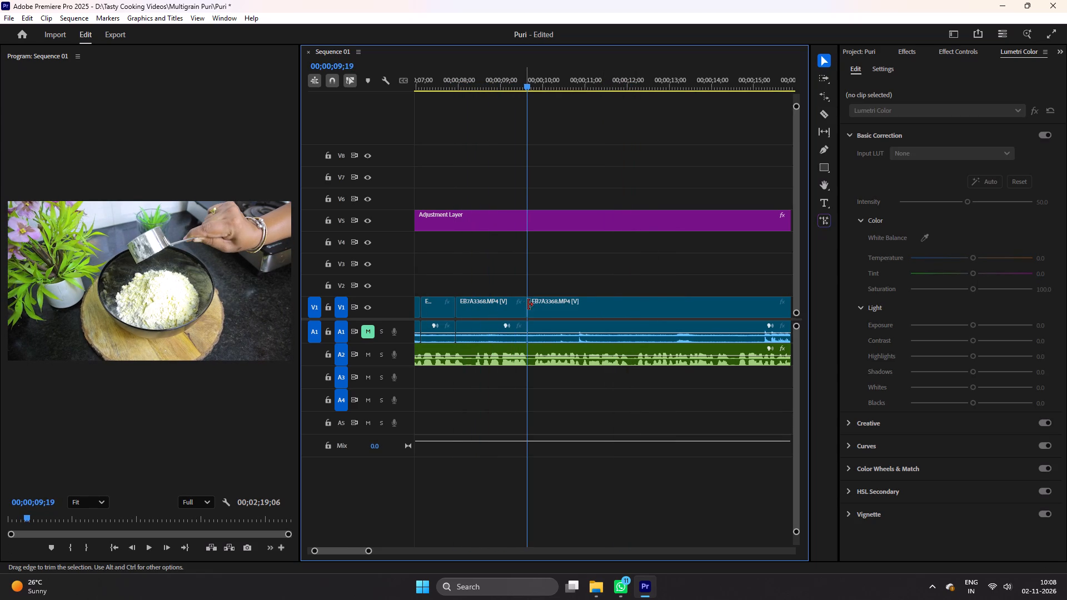
# Rate-stretch the EB7A3368 section before the 00;00;09;19 cut so it ends at 00;00;09;02, and save the project.
pyautogui.press('r')
pyautogui.moveTo(523, 306); pyautogui.dragTo(499, 311)
pyautogui.press('v')
pyautogui.hotkey('ctrl', 's')
# Cut EB7A3368 at 00;00;13;04, delete the section from 00;00;09;19 to that cut, close the whole gap, and save.
pyautogui.hotkey('ctrl', 'space')
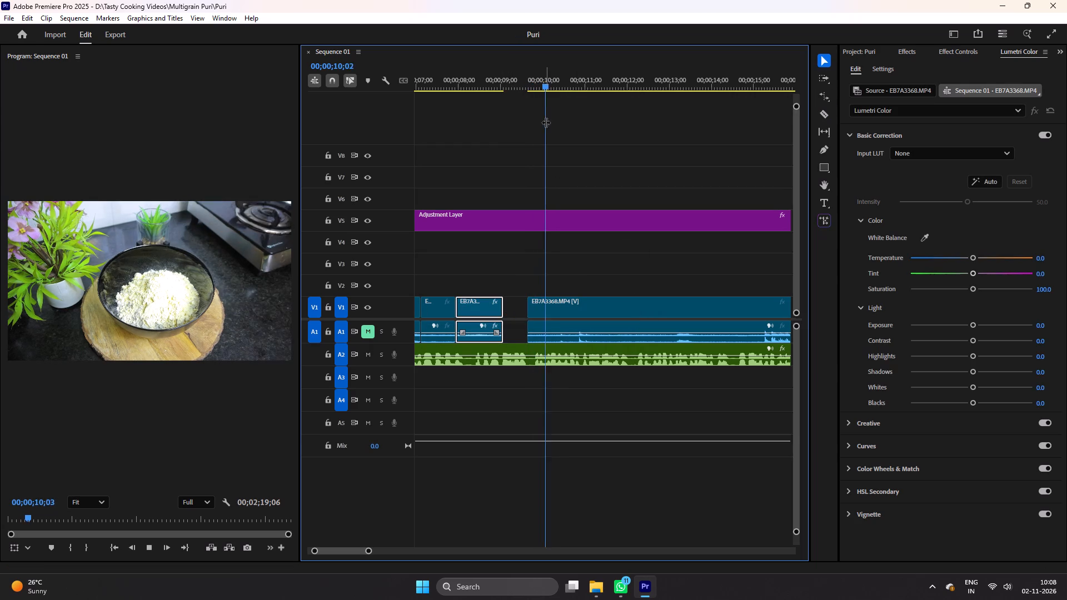
pyautogui.press('space')
pyautogui.moveTo(557, 76); pyautogui.dragTo(675, 104)
pyautogui.press('c')
pyautogui.click(678, 307)
pyautogui.press('v')
pyautogui.click(616, 308)
pyautogui.press('Delete')
pyautogui.rightClick(582, 311)
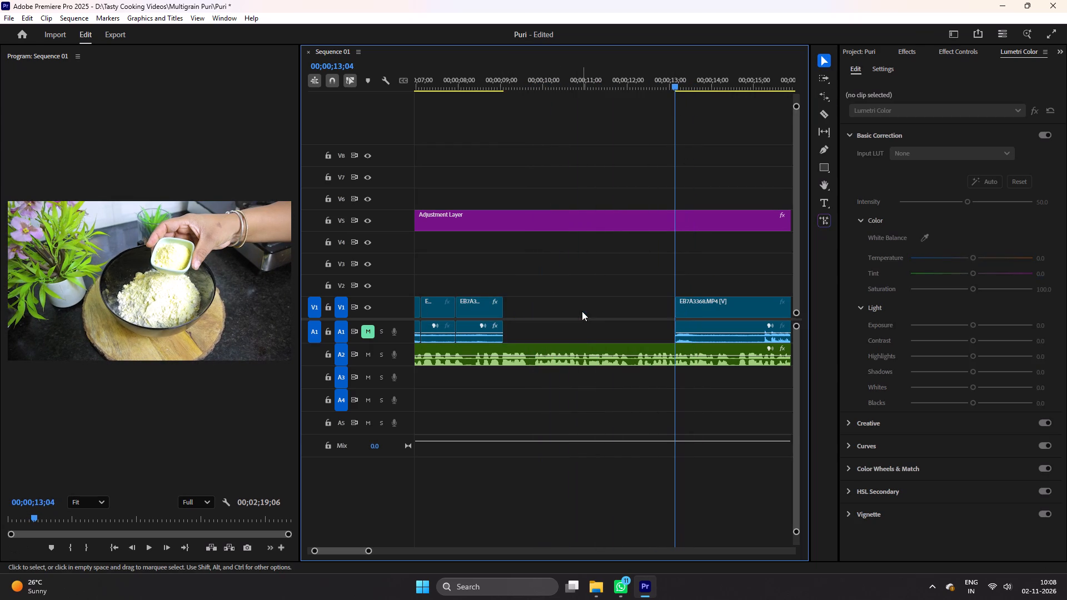
pyautogui.click(591, 318)
pyautogui.click(370, 222)
pyautogui.click(370, 222)
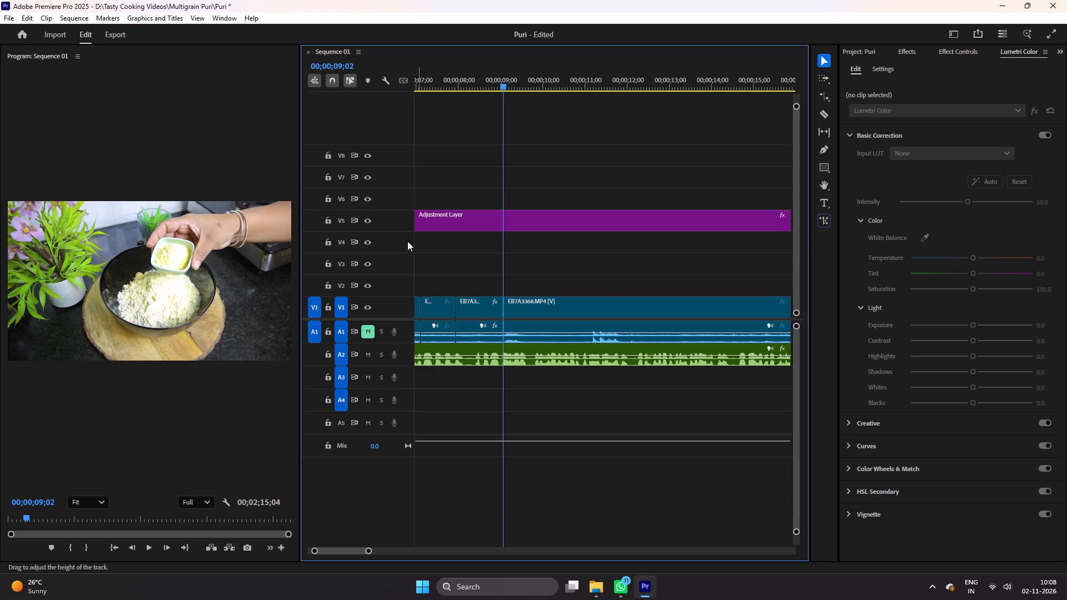
pyautogui.hotkey('ctrl', 's')
# Cut clip EB7A3368 at 00;00;10;09, after the small bowl of yellow flour is emptied, and save the project.
pyautogui.press('space')
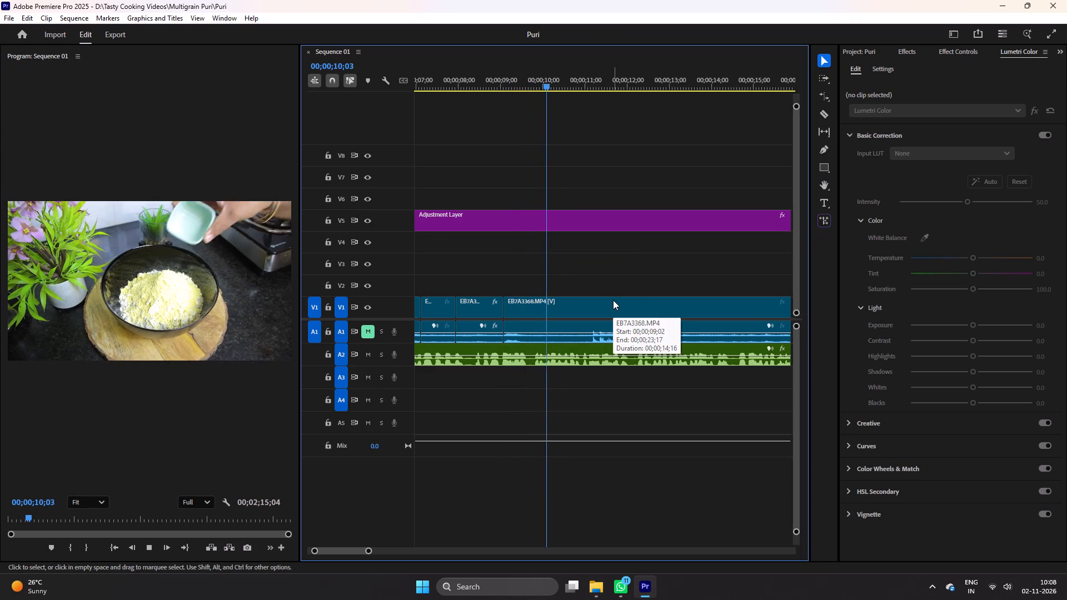
pyautogui.press('space')
pyautogui.press('c')
pyautogui.click(555, 304)
pyautogui.press('v')
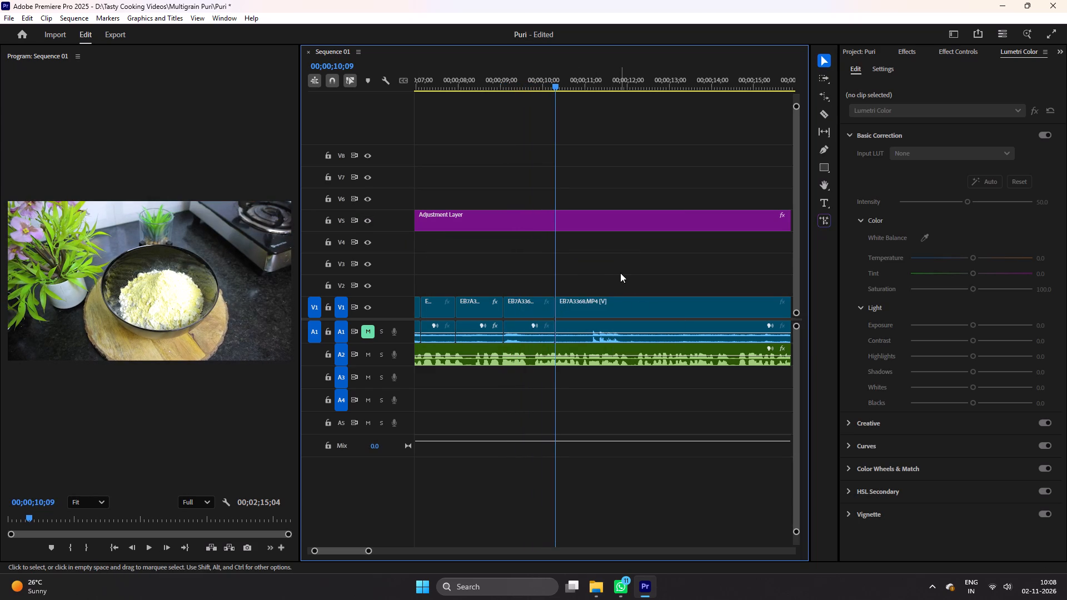
pyautogui.hotkey('ctrl', 's')
# Cut EB7A3368 at 00;00;13;26, delete the section from 00;00;10;09 to that cut, close the gap, and save.
pyautogui.hotkey('ctrl', 'space')
pyautogui.scroll(-6, 620, 273)
pyautogui.press('space')
pyautogui.moveTo(498, 86); pyautogui.dragTo(598, 102)
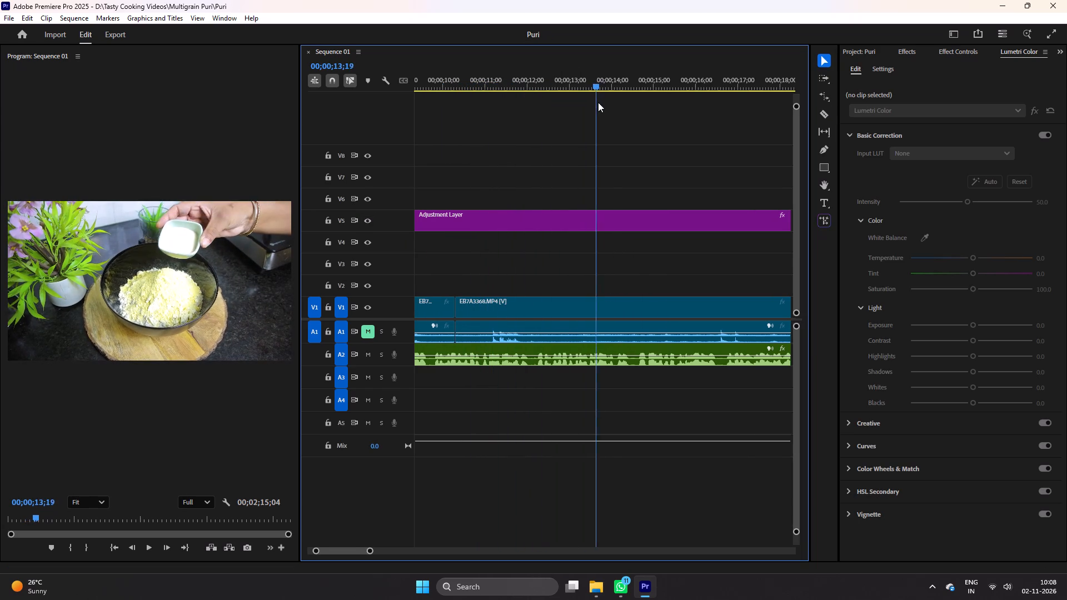
pyautogui.moveTo(598, 102); pyautogui.dragTo(607, 112)
pyautogui.press('c')
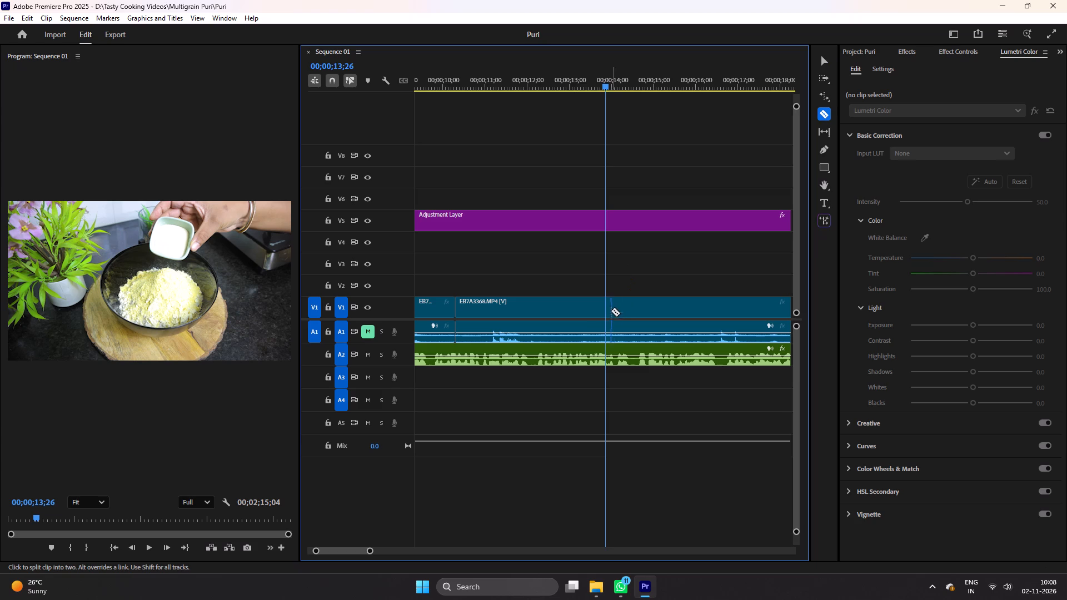
pyautogui.click(607, 309)
pyautogui.press('v')
pyautogui.click(532, 309)
pyautogui.press('Delete')
pyautogui.rightClick(532, 309)
pyautogui.click(542, 315)
pyautogui.hotkey('ctrl', 's')
# Cut EB7A3368 at 00;00;12;03, after the small bowl of white ingredient is emptied, and save the project.
pyautogui.hotkey('ctrl', 'space')
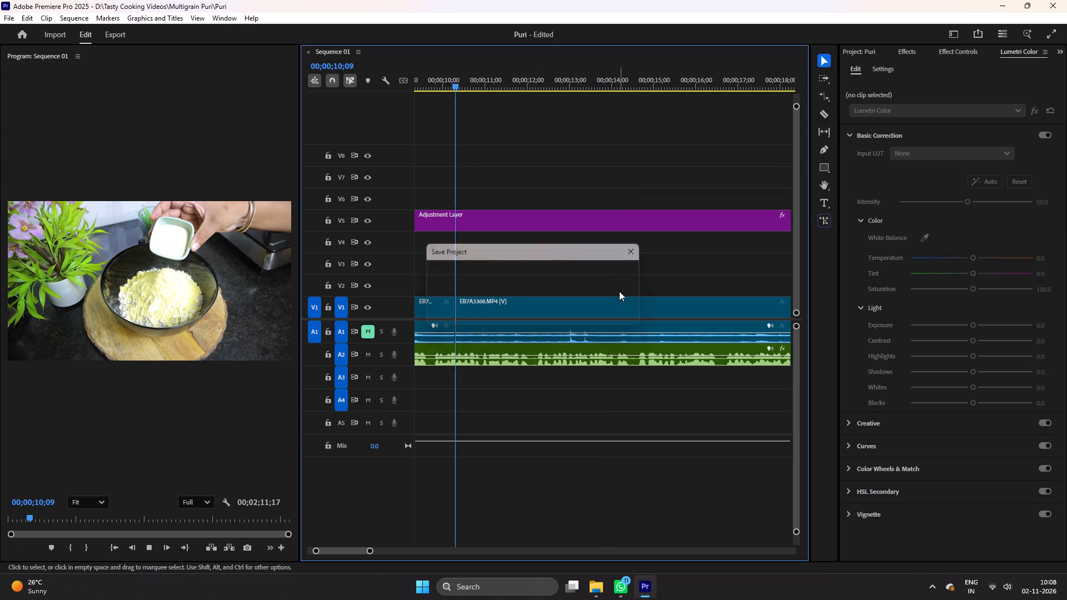
pyautogui.press('space')
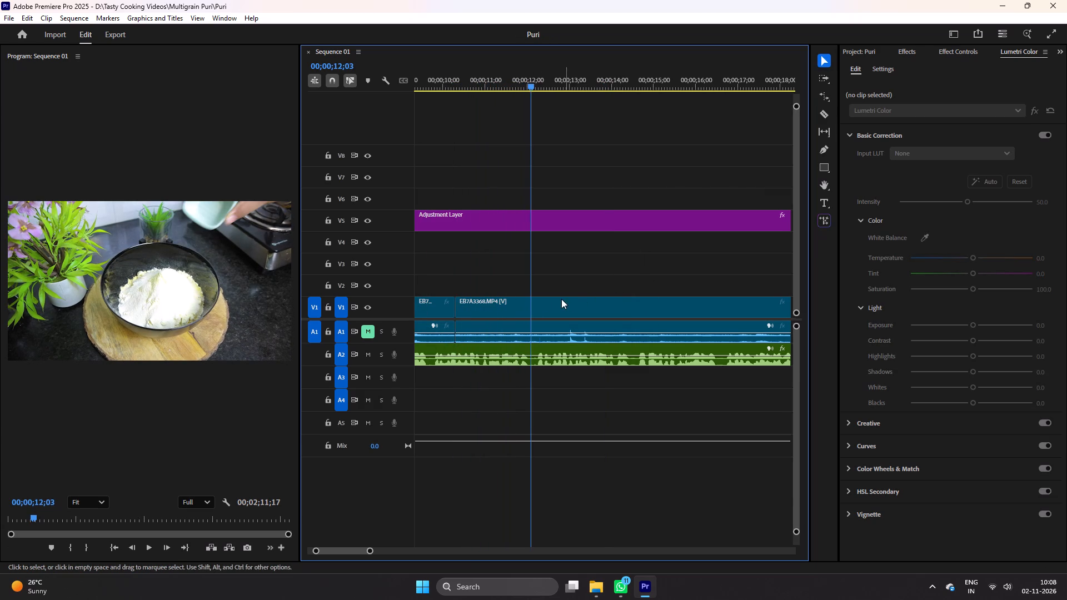
pyautogui.press('c')
pyautogui.click(530, 304)
pyautogui.press('v')
pyautogui.click(632, 272)
pyautogui.press('-')
pyautogui.press('-')
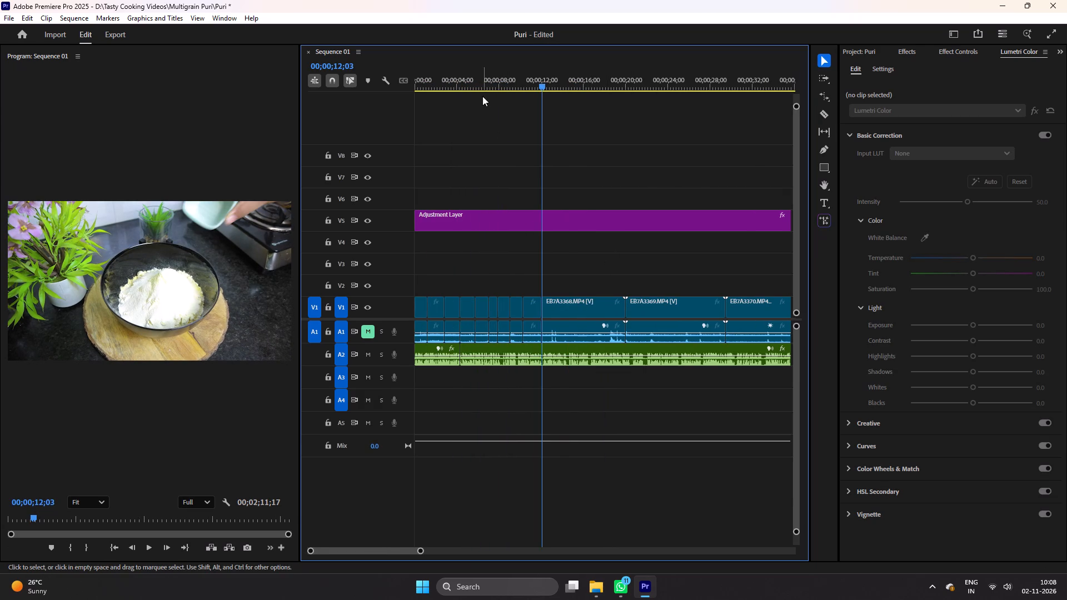
pyautogui.click(462, 77)
pyautogui.press('=')
pyautogui.press('=')
pyautogui.click(640, 260)
pyautogui.hotkey('ctrl', 's')
# Rate-stretch the EB7A3368 section under 00;00;06;21 so it ends at that timecode, close the gap after it, and save.
pyautogui.hotkey('ctrl', 'space')
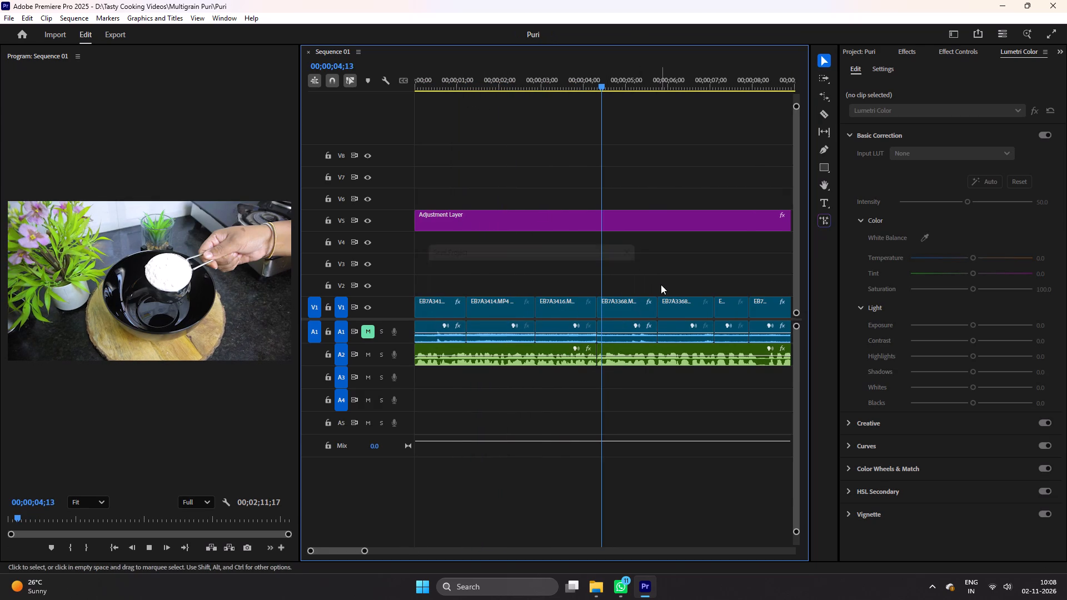
pyautogui.scroll(-3, 707, 287)
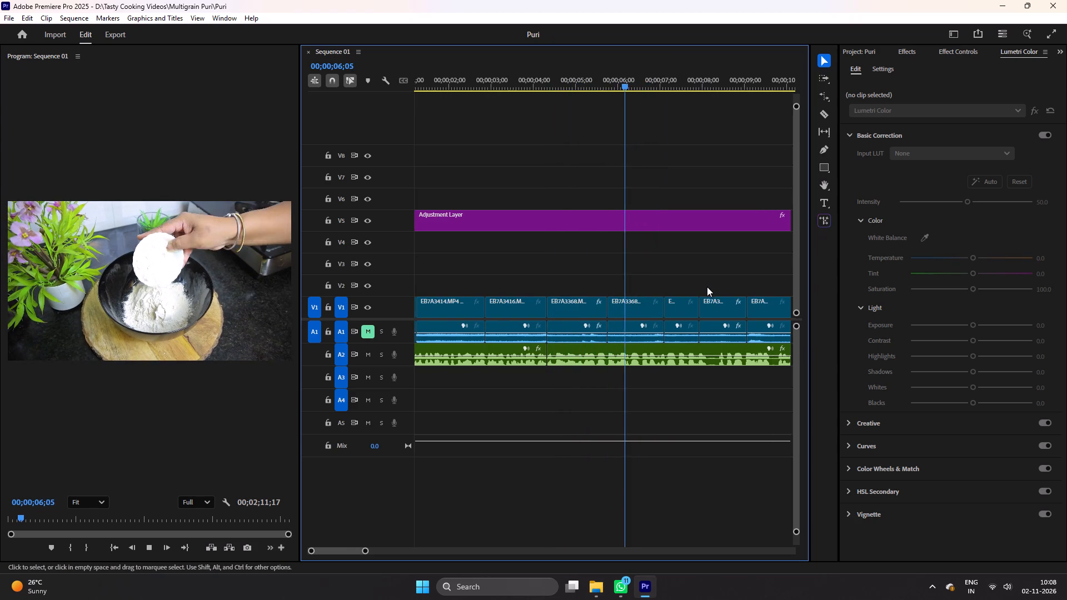
pyautogui.scroll(-1, 707, 287)
pyautogui.press('space')
pyautogui.press('space')
pyautogui.press('space')
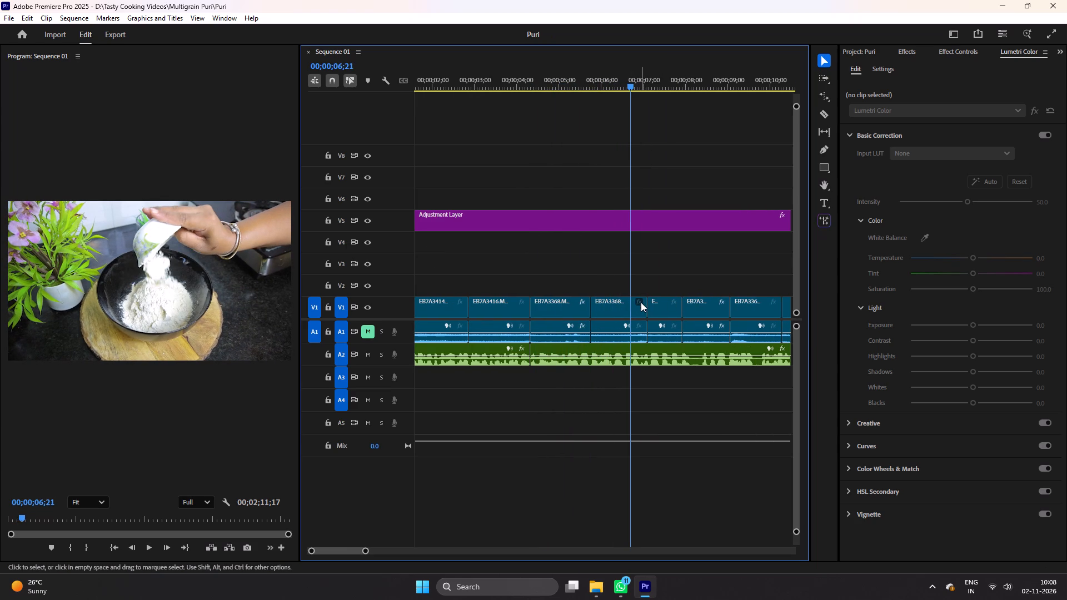
pyautogui.press('r')
pyautogui.moveTo(641, 306); pyautogui.dragTo(626, 307)
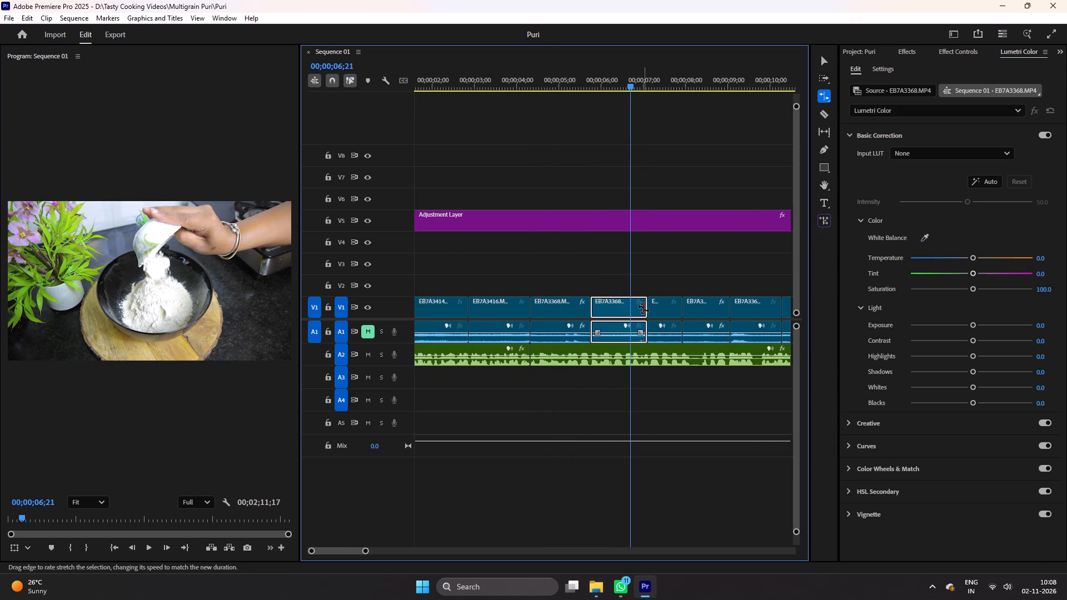
pyautogui.moveTo(645, 308); pyautogui.dragTo(628, 308)
pyautogui.press('v')
pyautogui.rightClick(635, 309)
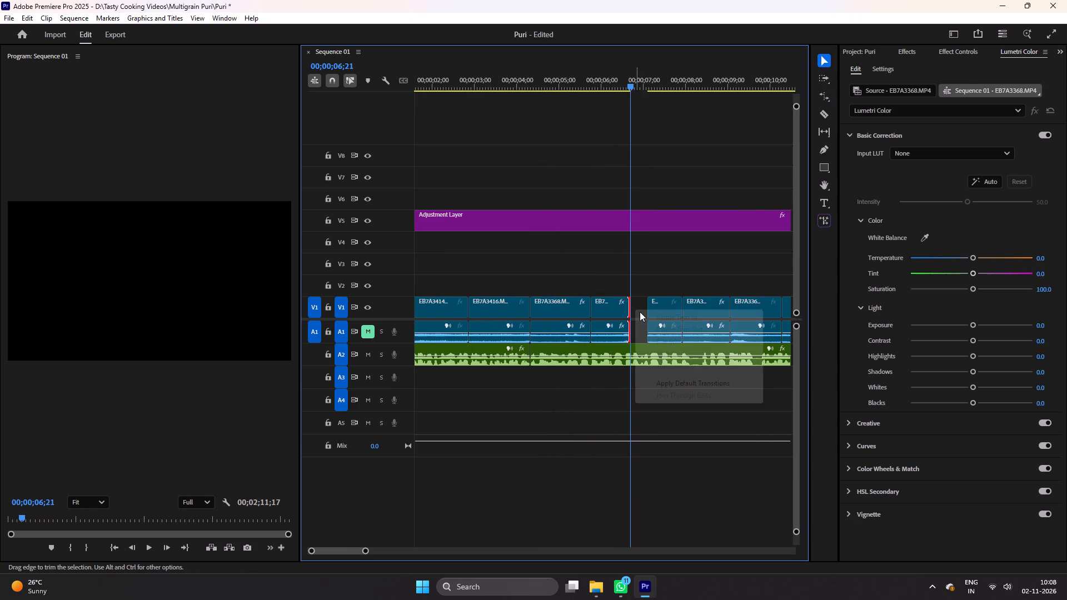
pyautogui.click(640, 312)
pyautogui.rightClick(640, 307)
pyautogui.click(642, 313)
pyautogui.hotkey('ctrl', 's')
# Rate-stretch the EB7A3368 section under 00;00;08;00 so it ends at about 00;00;08;09, close the gap after it, and save.
pyautogui.hotkey('ctrl', 'space')
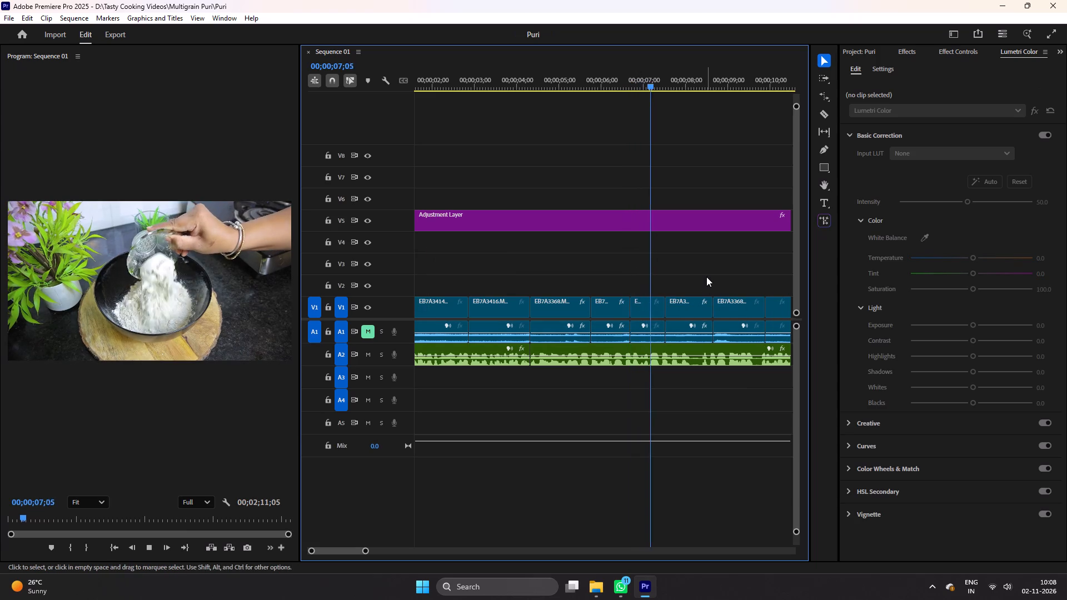
pyautogui.press('space')
pyautogui.press('space')
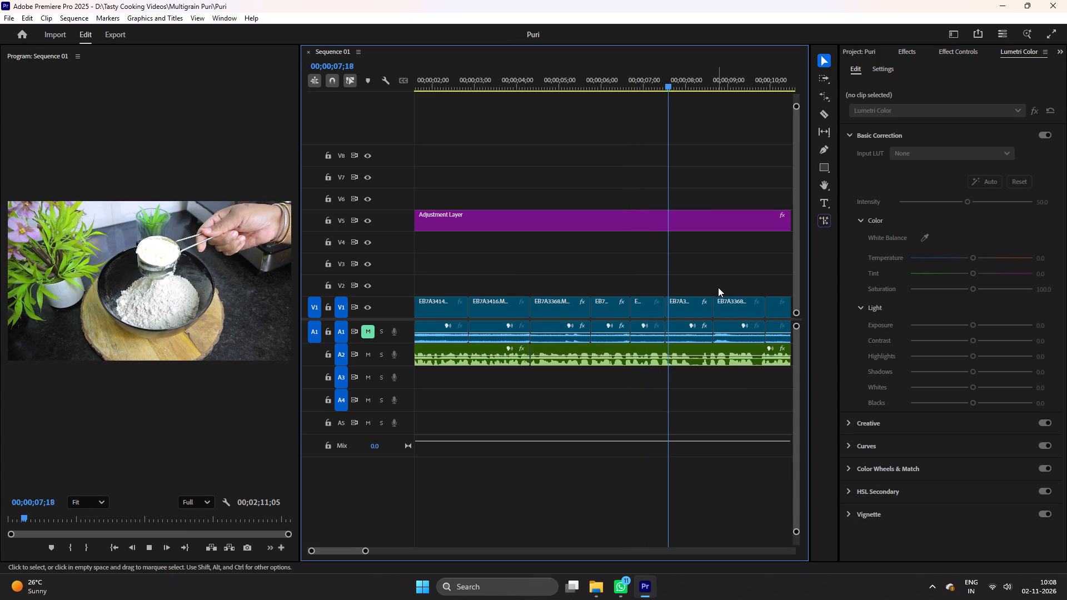
pyautogui.press('space')
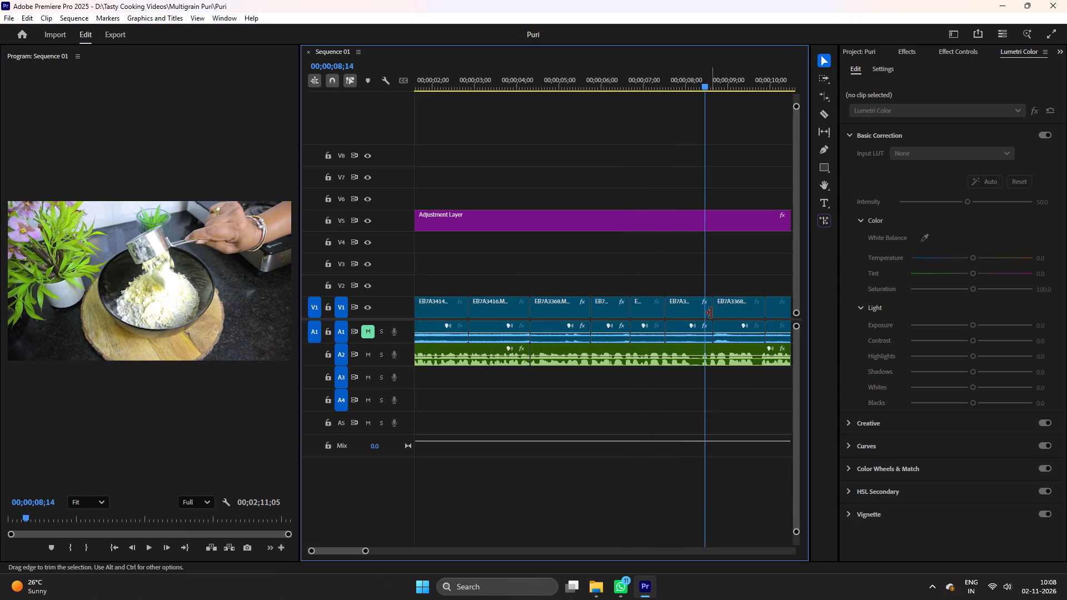
pyautogui.press('r')
pyautogui.moveTo(710, 310); pyautogui.dragTo(694, 312)
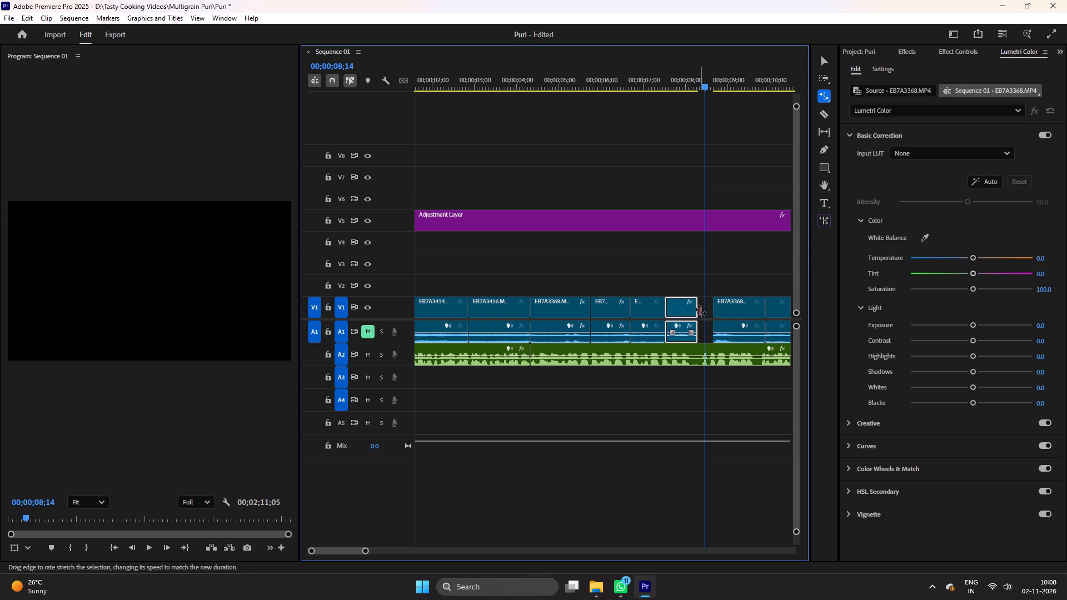
pyautogui.press('v')
pyautogui.rightClick(705, 311)
pyautogui.click(709, 315)
pyautogui.click(652, 81)
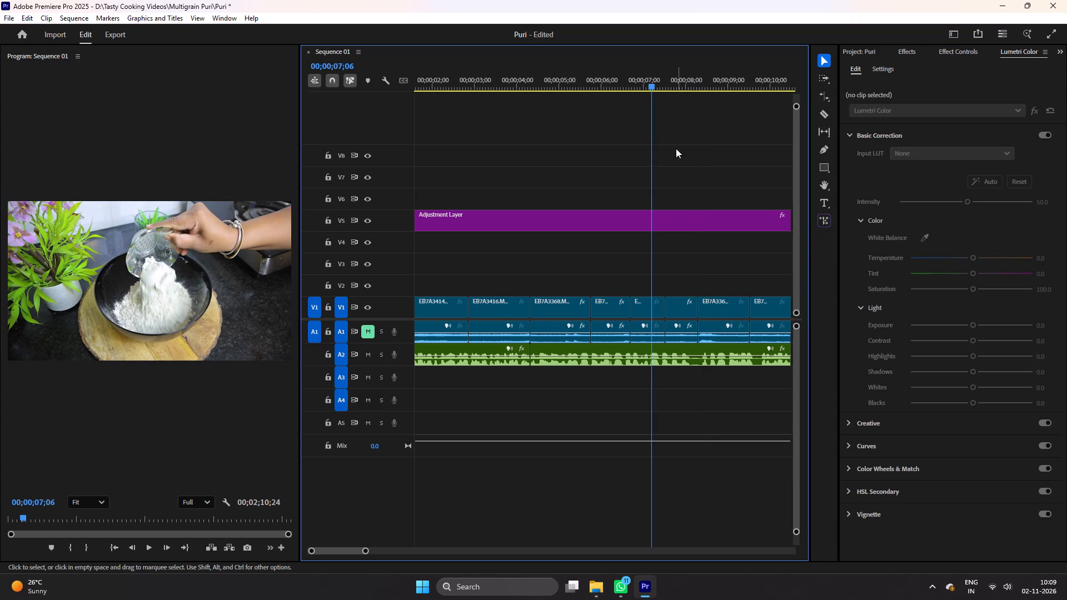
pyautogui.hotkey('ctrl', 's')
# Move the EB7A3368 section with the white ingredient bowl earlier to start at 00;00;09;05, overwriting the preceding section's end, and save.
pyautogui.hotkey('ctrl', 'space')
pyautogui.scroll(-5, 711, 275)
pyautogui.press('space')
pyautogui.click(655, 89)
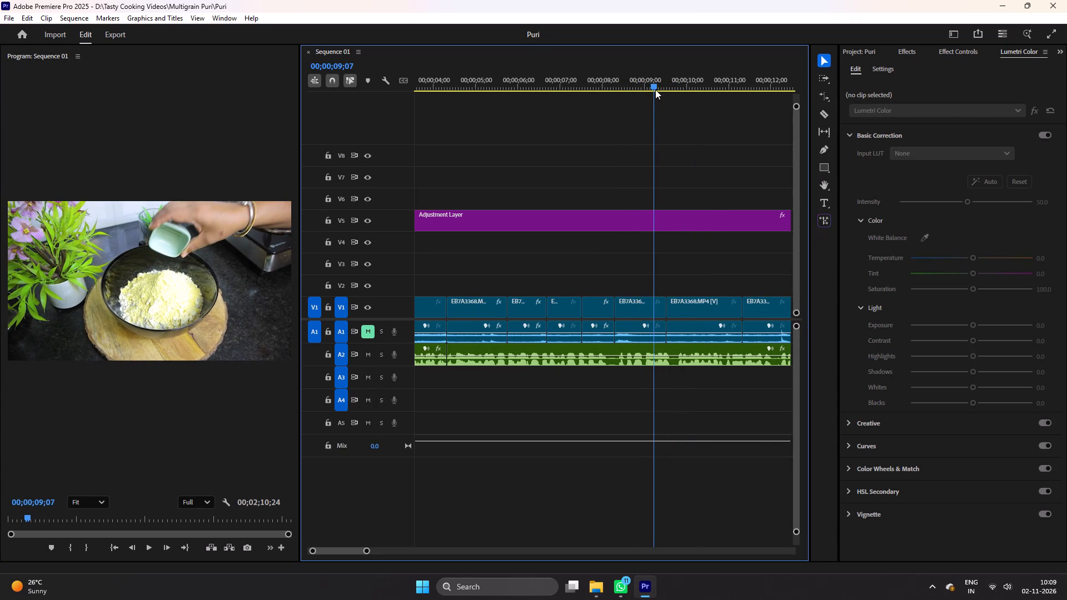
pyautogui.moveTo(687, 302); pyautogui.dragTo(676, 303)
pyautogui.hotkey('ctrl', 's')
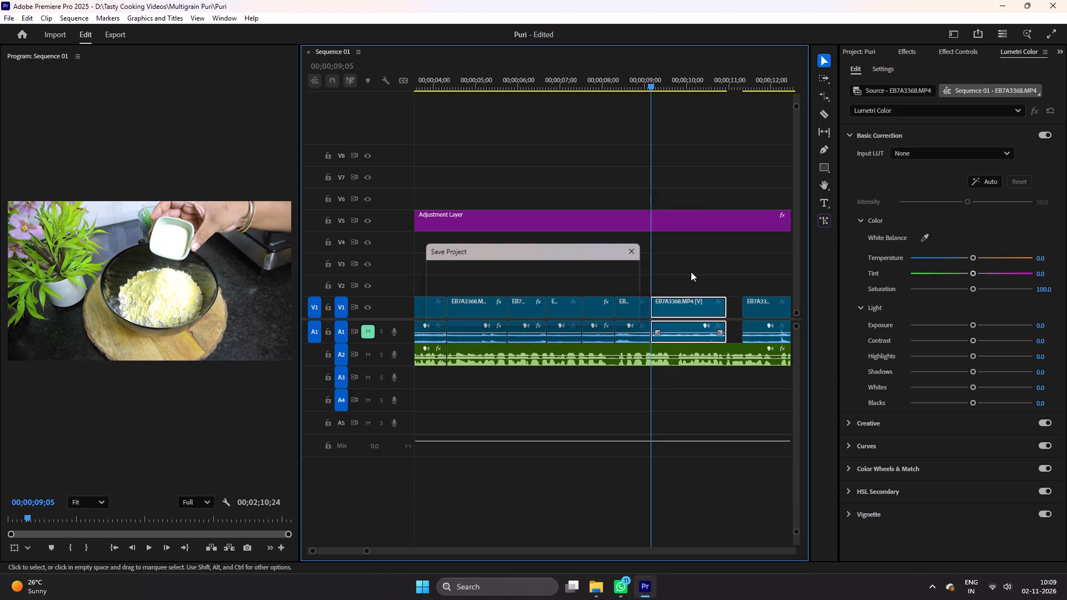
# Rate-stretch the EB7A3368 section starting at 00;00;09;05 so it ends at 00;00;10;08, close the gap after it, and save.
pyautogui.press('space')
pyautogui.press('space')
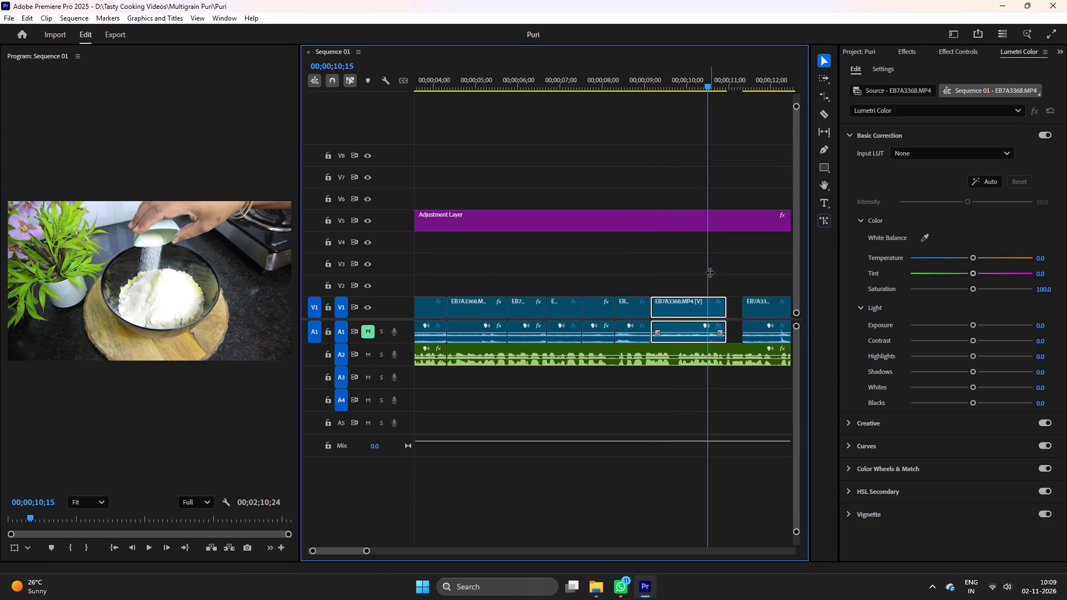
pyautogui.press('r')
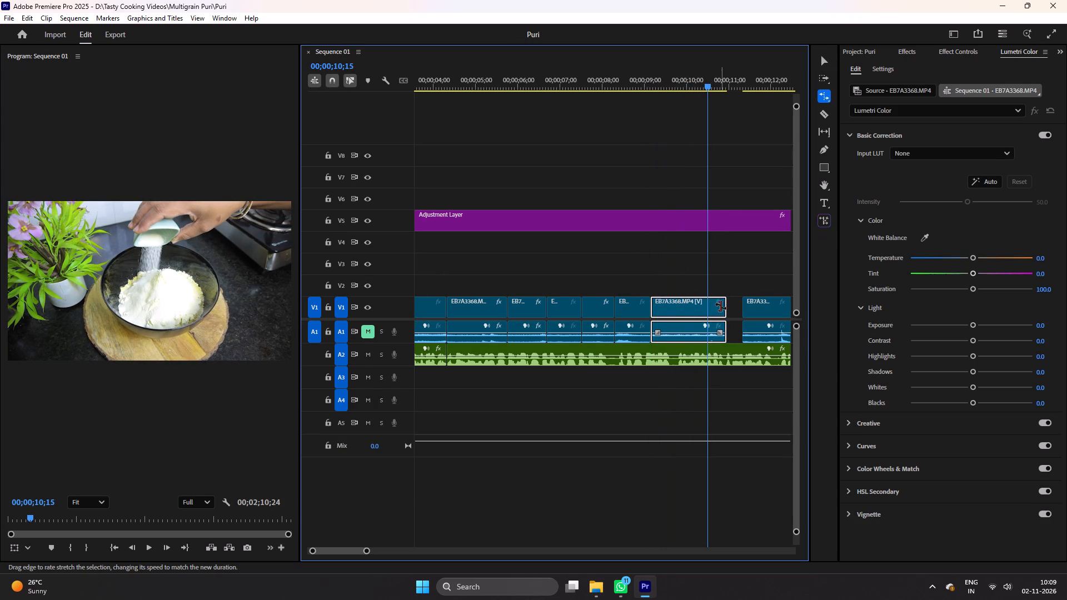
pyautogui.moveTo(723, 308); pyautogui.dragTo(694, 311)
pyautogui.press('v')
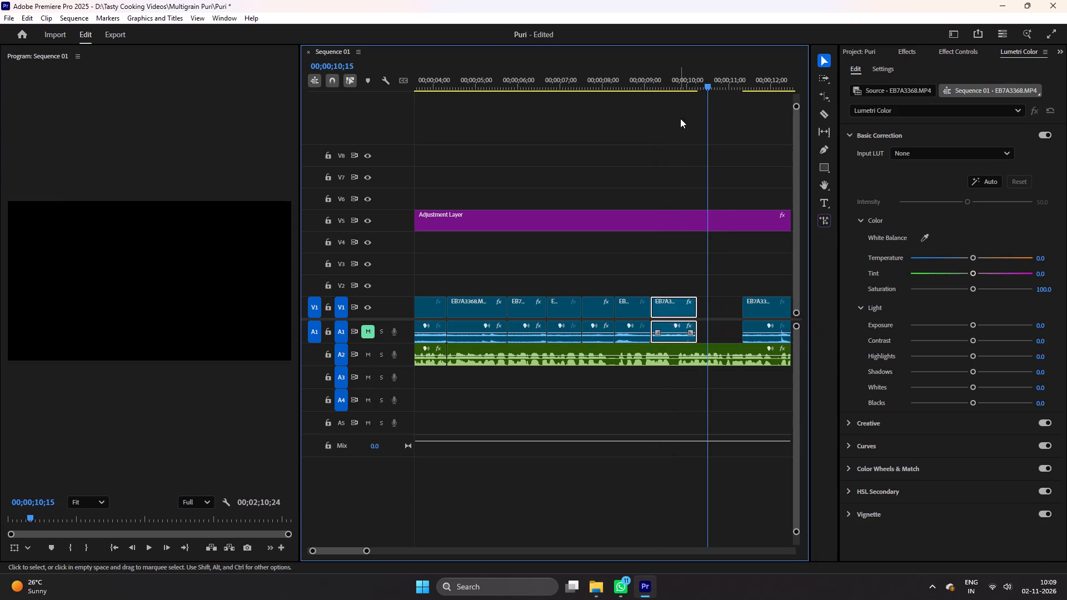
pyautogui.click(681, 86)
pyautogui.hotkey('ctrl', 's')
pyautogui.hotkey('ctrl', 'space')
pyautogui.press('space')
pyautogui.rightClick(711, 308)
pyautogui.click(724, 315)
pyautogui.hotkey('ctrl', 's')
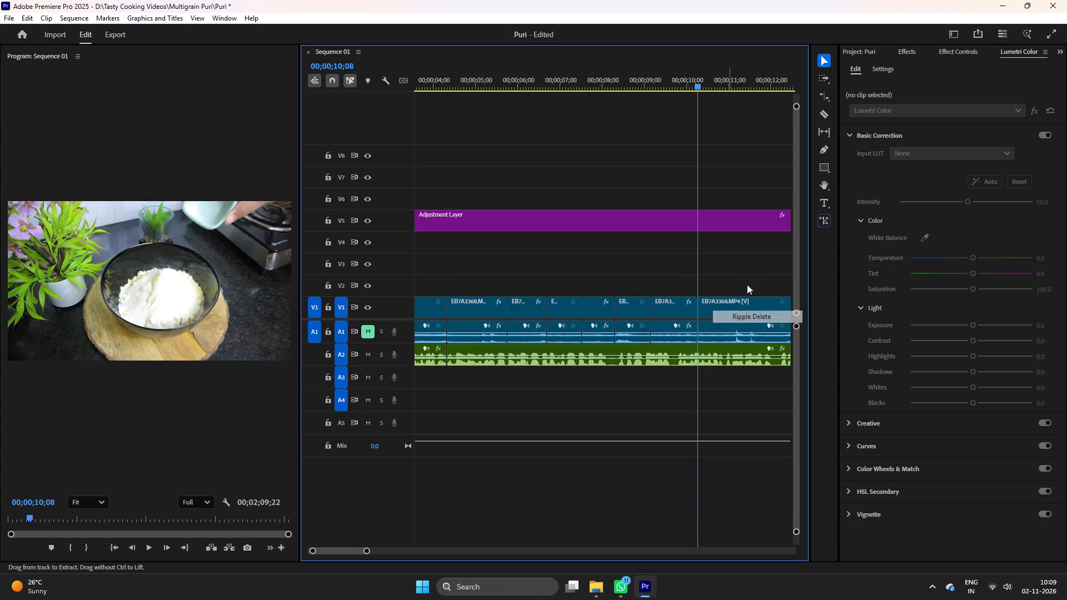
# Cut EB7A3368 at 00;00;13;19, delete the section from 00;00;10;08 to that cut, close the gap, and save.
pyautogui.hotkey('ctrl', 'space')
pyautogui.scroll(-12, 729, 262)
pyautogui.press('space')
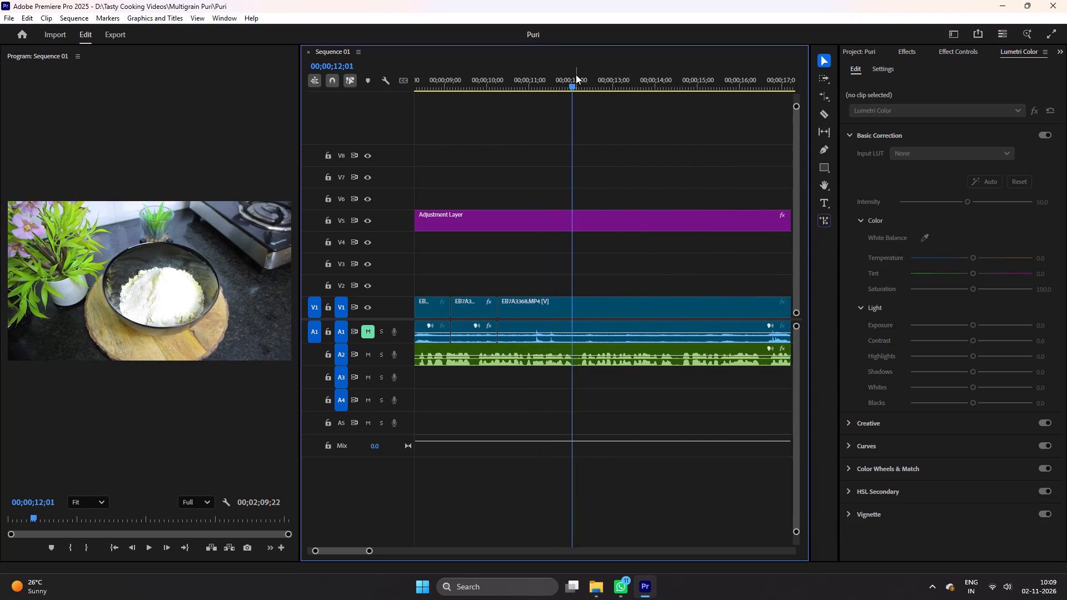
pyautogui.moveTo(579, 86); pyautogui.dragTo(641, 103)
pyautogui.press('c')
pyautogui.click(637, 307)
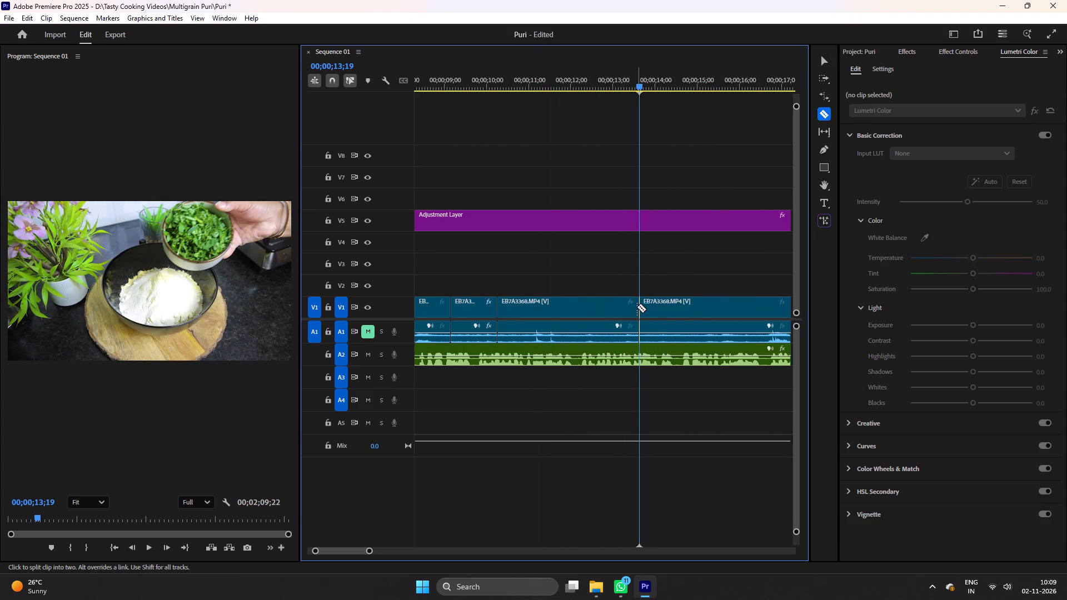
pyautogui.press('v')
pyautogui.click(540, 306)
pyautogui.press('Delete')
pyautogui.rightClick(541, 304)
pyautogui.click(557, 312)
pyautogui.hotkey('ctrl', 's')
# Cut EB7A3368 at 00;00;12;09, after the chopped green leaves are poured into the bowl, and save the project.
pyautogui.hotkey('ctrl', 'space')
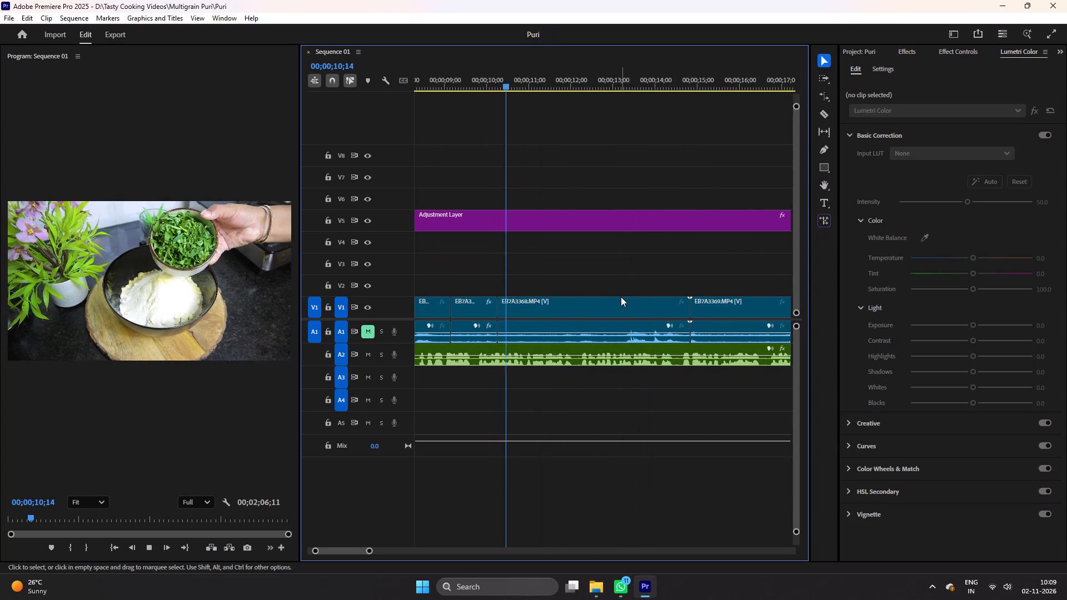
pyautogui.press('space')
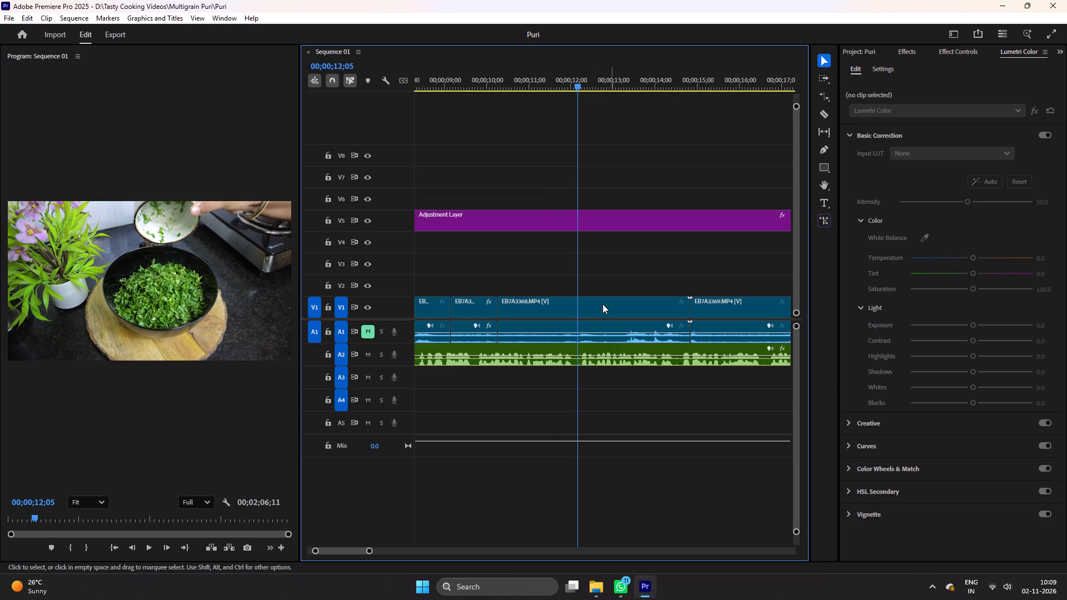
pyautogui.press('space')
pyautogui.press('space')
pyautogui.press('c')
pyautogui.click(581, 305)
pyautogui.press('v')
pyautogui.hotkey('ctrl', 's')
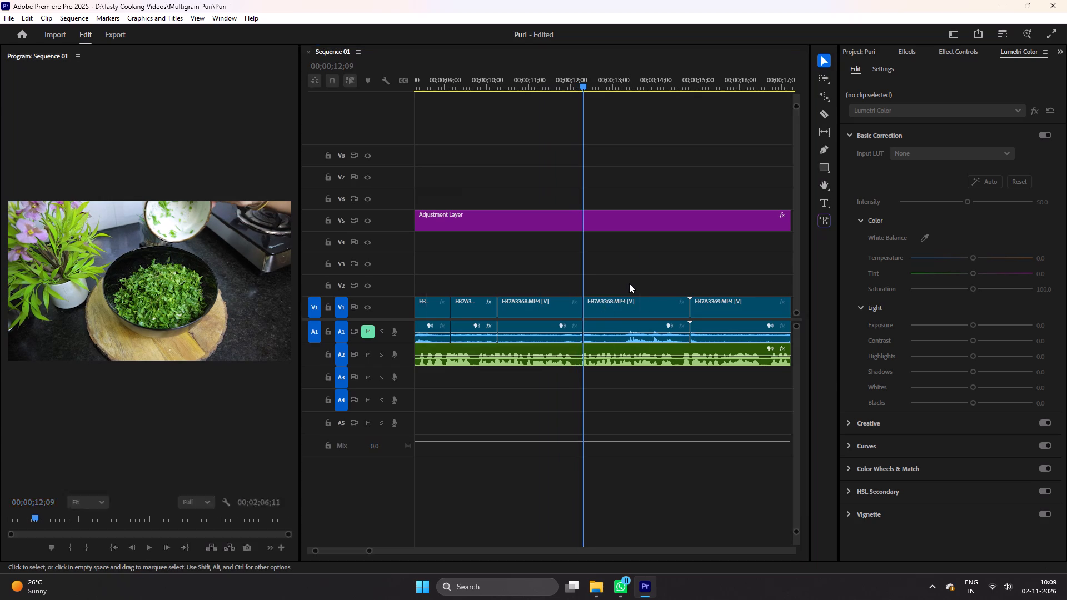
# Cut EB7A3369 at 00;00;16;12, delete both video sections from 00;00;12;09 to that cut, close the gap, and save.
pyautogui.hotkey('ctrl', 'space')
pyautogui.scroll(-6, 629, 283)
pyautogui.moveTo(542, 81); pyautogui.dragTo(579, 89)
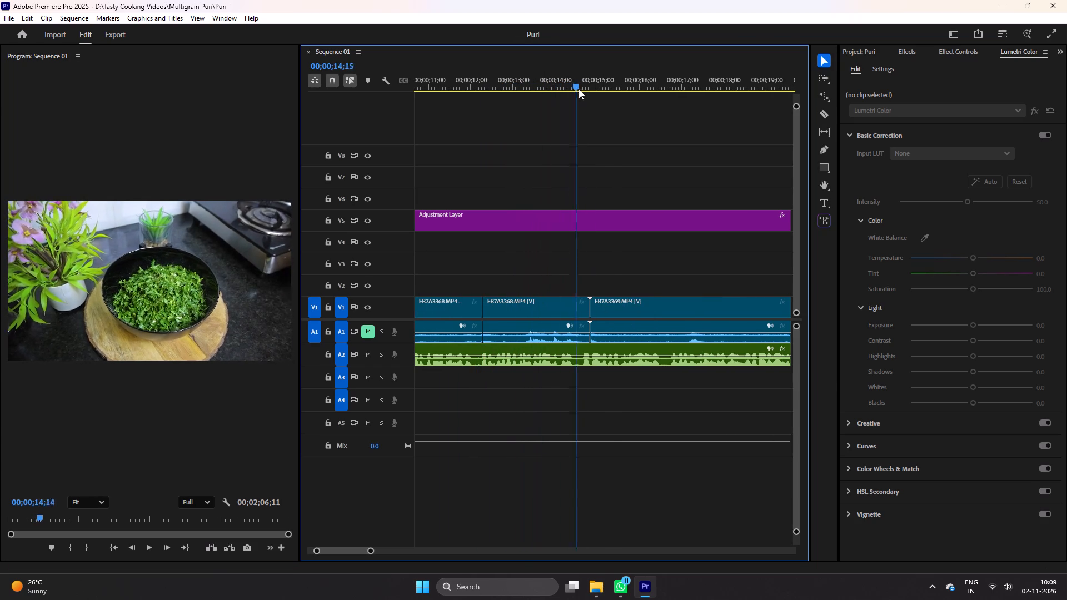
pyautogui.moveTo(579, 89); pyautogui.dragTo(658, 104)
pyautogui.press('c')
pyautogui.click(656, 299)
pyautogui.press('v')
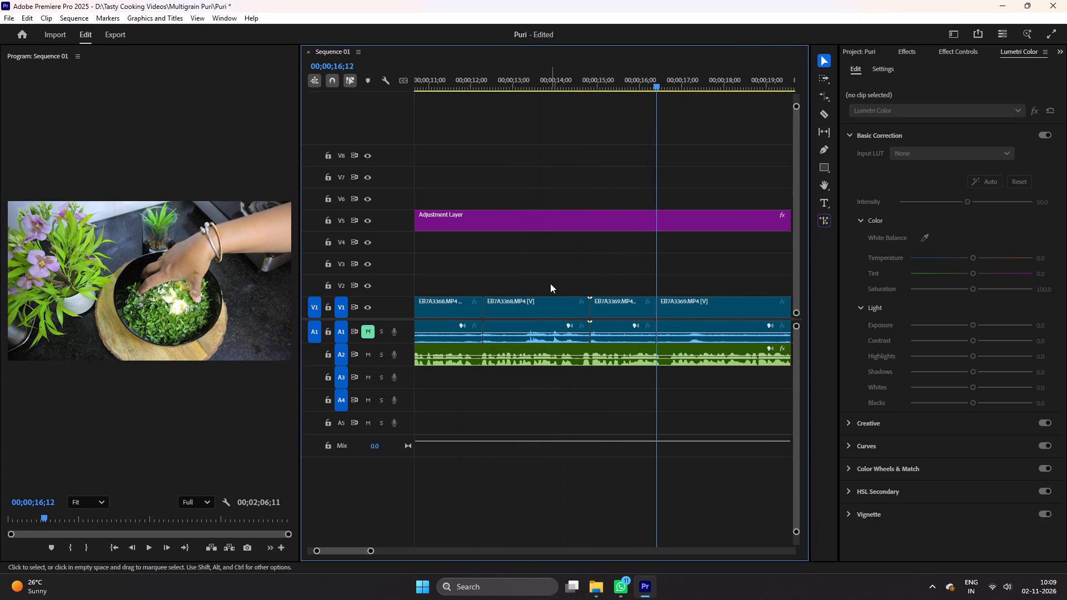
pyautogui.moveTo(551, 283); pyautogui.dragTo(612, 309)
pyautogui.press('Delete')
pyautogui.rightClick(611, 309)
pyautogui.moveTo(629, 317); pyautogui.dragTo(639, 318)
pyautogui.hotkey('ctrl', 's')
# Remove the narration pause on A2 between about 00;00;14;13 and 00;00;14;19, and move the remaining Puri.mp3 audio earlier against the preceding part.
pyautogui.hotkey('ctrl', 'space')
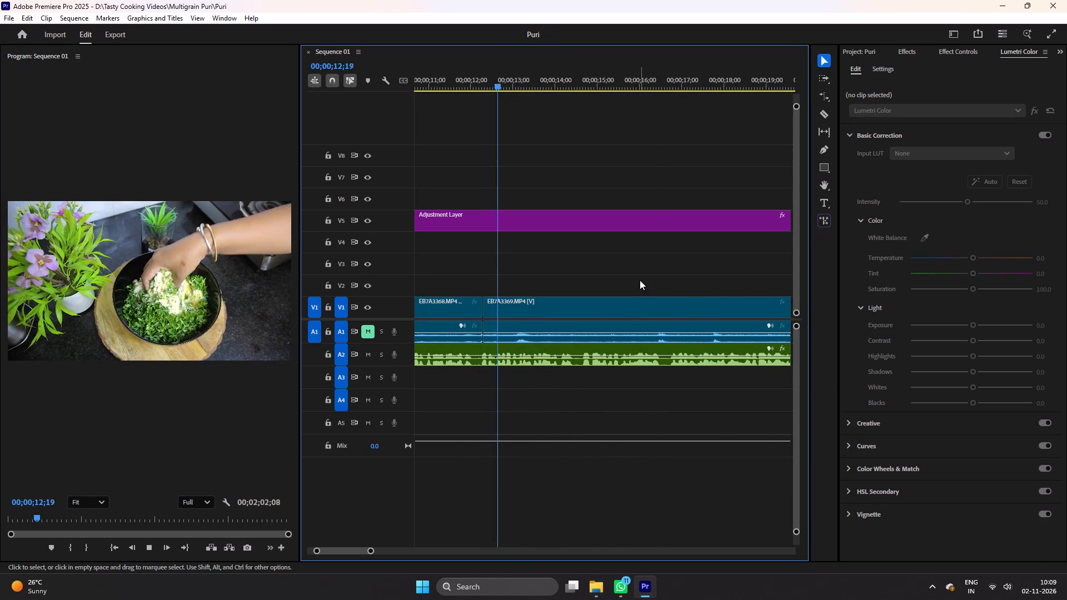
pyautogui.click(632, 275)
pyautogui.write('==-')
pyautogui.scroll(-6, 632, 275)
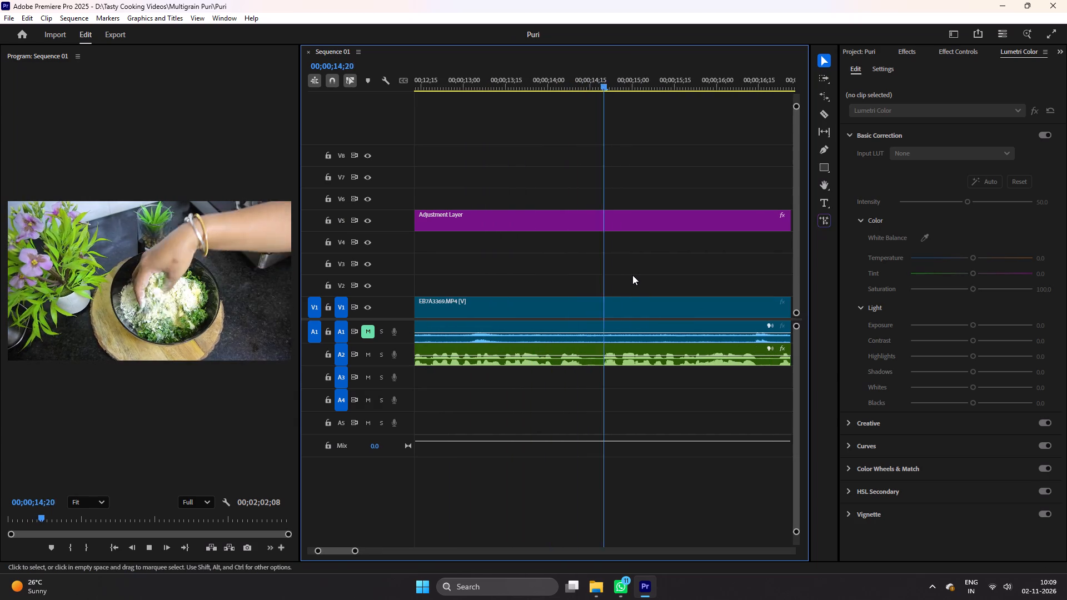
pyautogui.scroll(-3, 632, 275)
pyautogui.press('space')
pyautogui.press('c')
pyautogui.click(533, 361)
pyautogui.click(552, 363)
pyautogui.press('v')
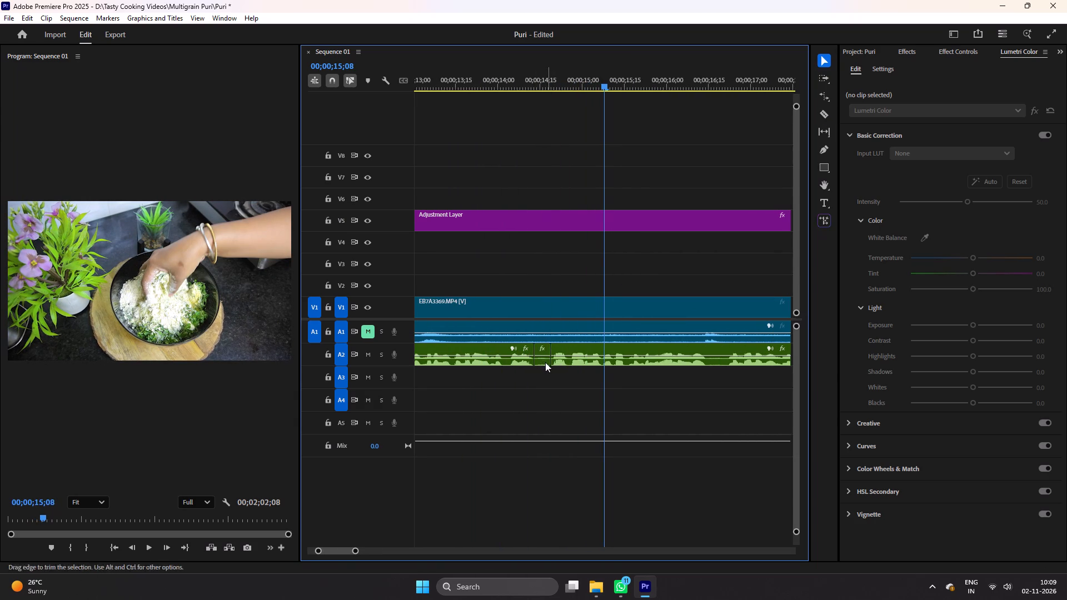
pyautogui.click(542, 360)
pyautogui.press('Delete')
pyautogui.rightClick(542, 360)
pyautogui.click(546, 363)
pyautogui.moveTo(564, 347); pyautogui.dragTo(554, 347)
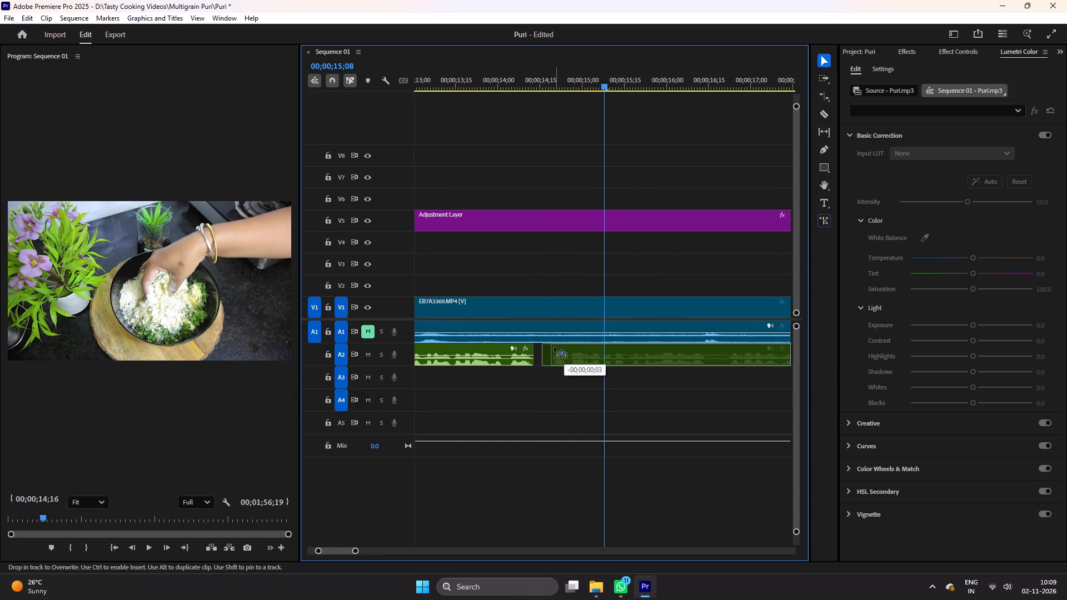
pyautogui.moveTo(554, 347); pyautogui.dragTo(551, 349)
# Remove the narration pause on A2 between about 00;00;16;08 and 00;00;16;15, move the remaining Puri.mp3 audio earlier against the preceding part, and save.
pyautogui.press('c')
pyautogui.click(691, 364)
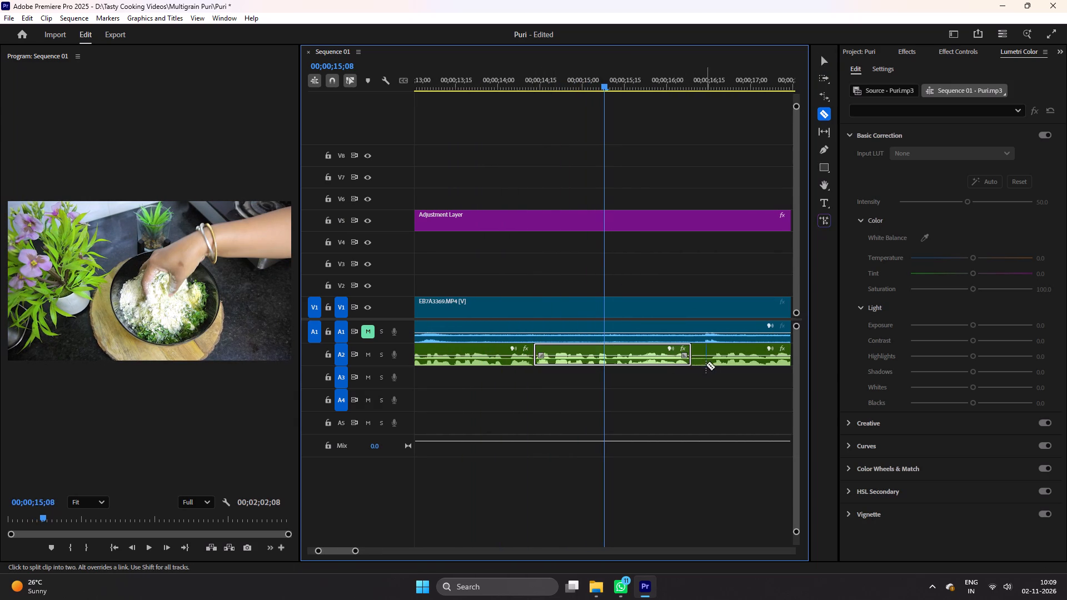
pyautogui.click(709, 361)
pyautogui.press('v')
pyautogui.click(702, 361)
pyautogui.press('Delete')
pyautogui.moveTo(730, 349); pyautogui.dragTo(712, 349)
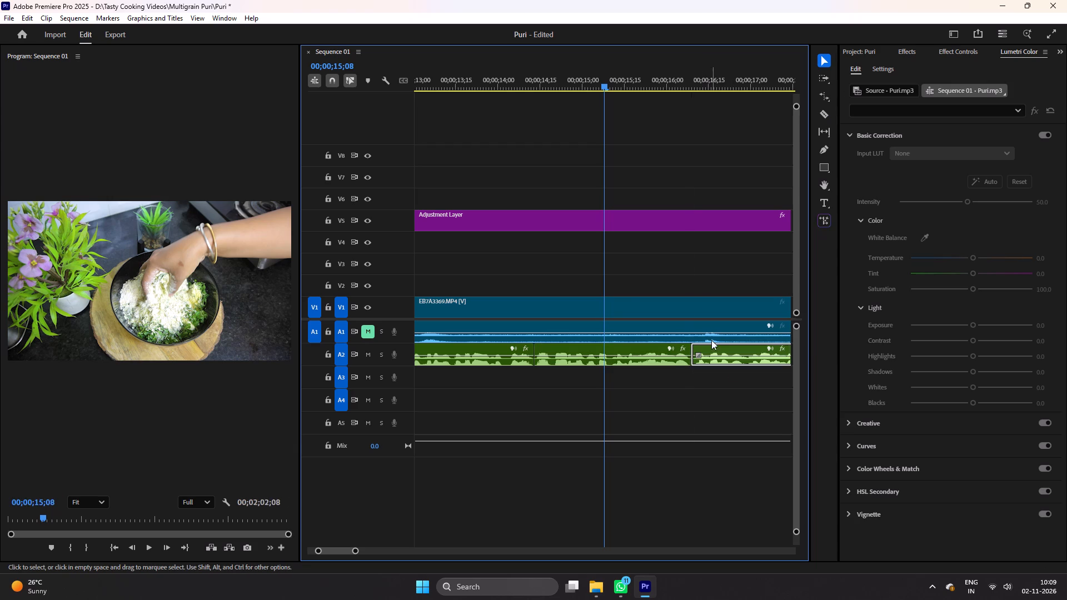
pyautogui.hotkey('ctrl', 's')
# Cut EB7A3369 at about 00;00;14;13, delete the rest of that clip, move EB7A3370 up against the cut, and save.
pyautogui.press('c')
pyautogui.click(532, 309)
pyautogui.press('v')
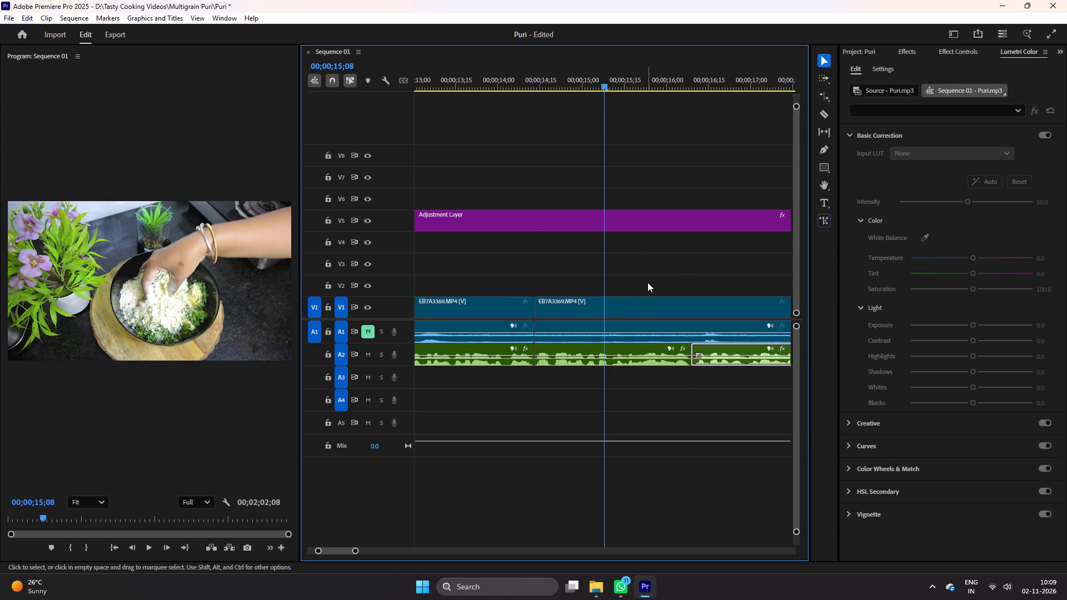
pyautogui.scroll(-6, 645, 279)
pyautogui.press('-')
pyautogui.press('-')
pyautogui.press('-')
pyautogui.click(645, 70)
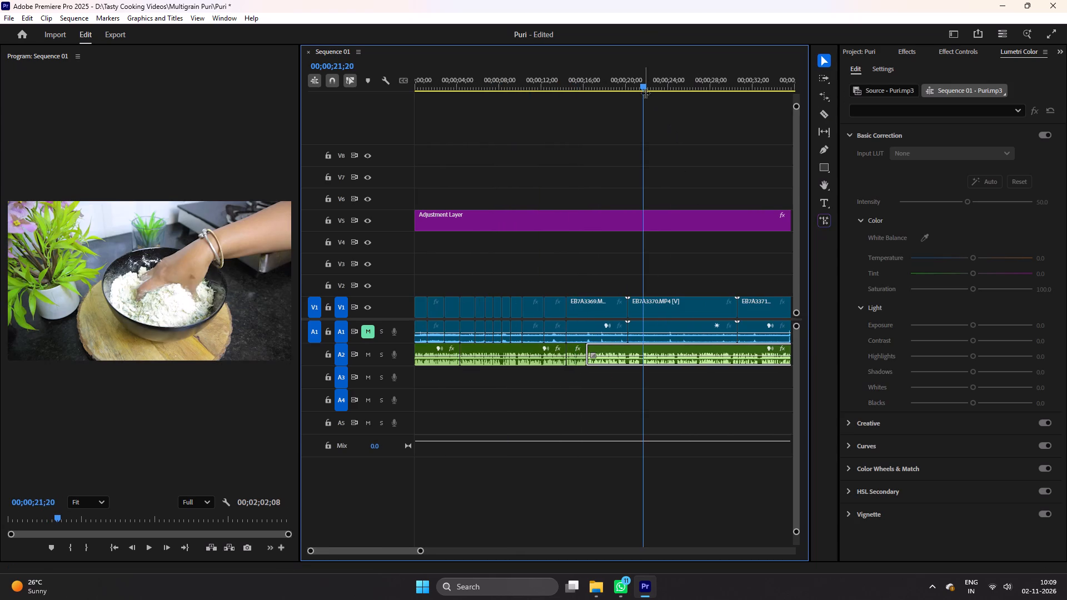
pyautogui.click(579, 308)
pyautogui.press('Delete')
pyautogui.rightClick(579, 308)
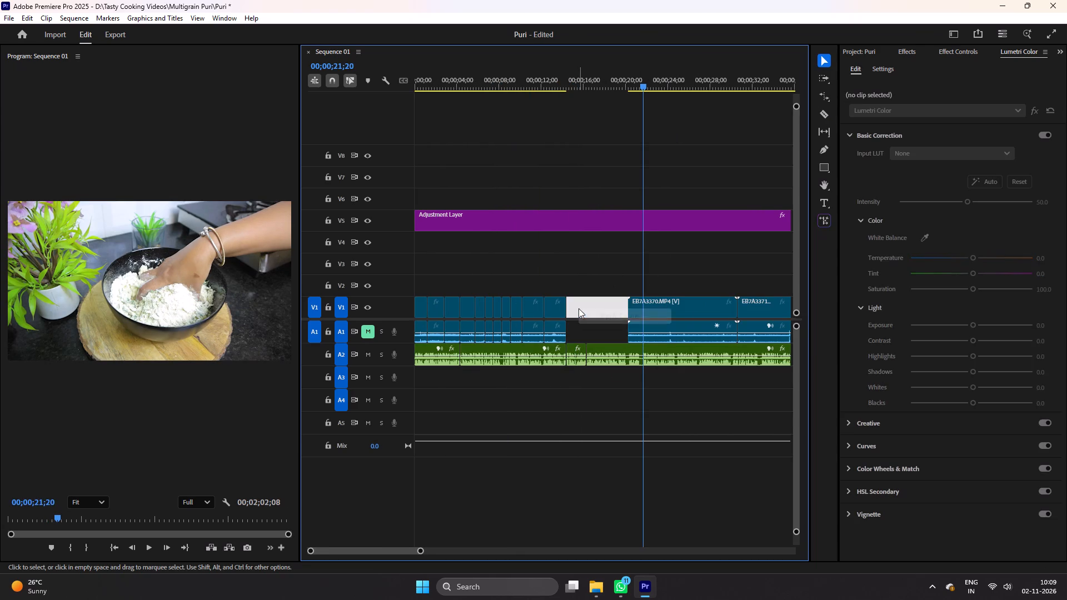
pyautogui.moveTo(653, 298); pyautogui.dragTo(594, 301)
pyautogui.click(553, 82)
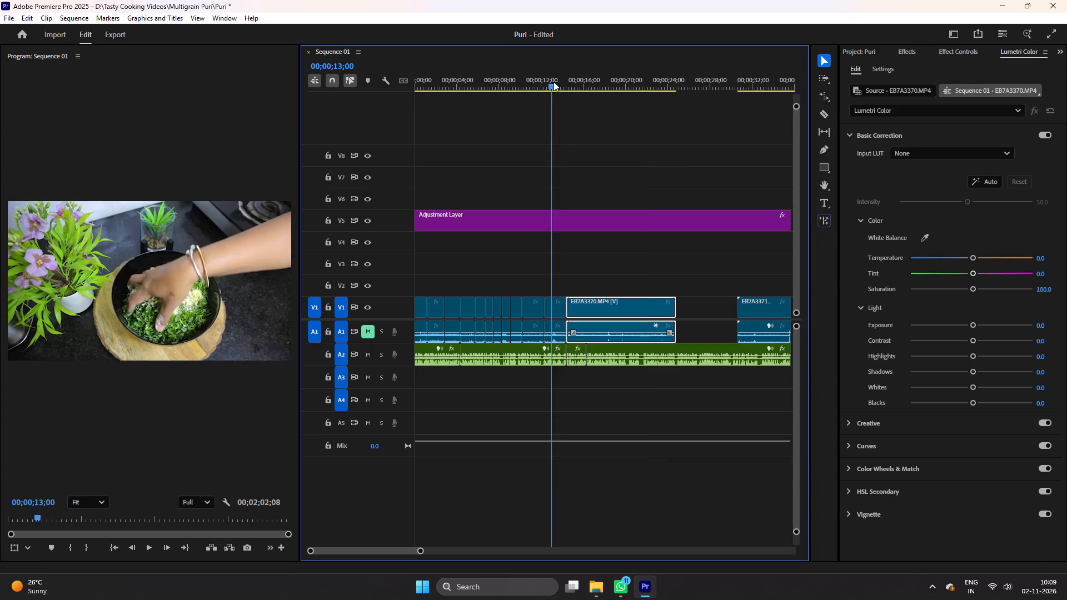
pyautogui.press('=')
pyautogui.press('=')
pyautogui.click(673, 268)
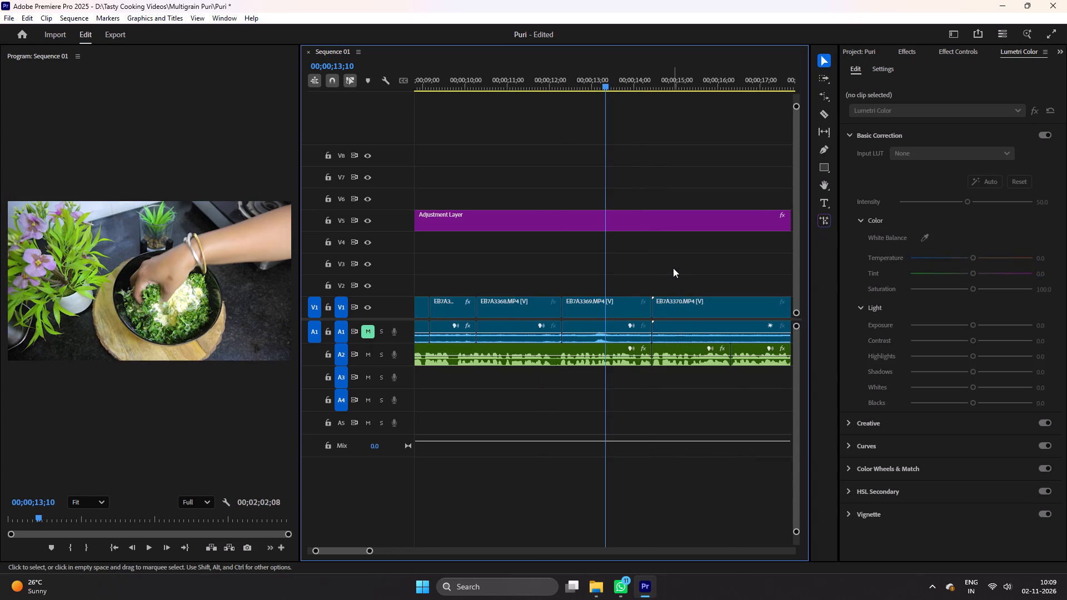
pyautogui.hotkey('ctrl', 's')
# Play on from EB7A3369 into EB7A3370 and cut EB7A3370 at about 00;00;16;08, matching the narration cut.
pyautogui.hotkey('ctrl', 'space')
pyautogui.scroll(-6, 673, 268)
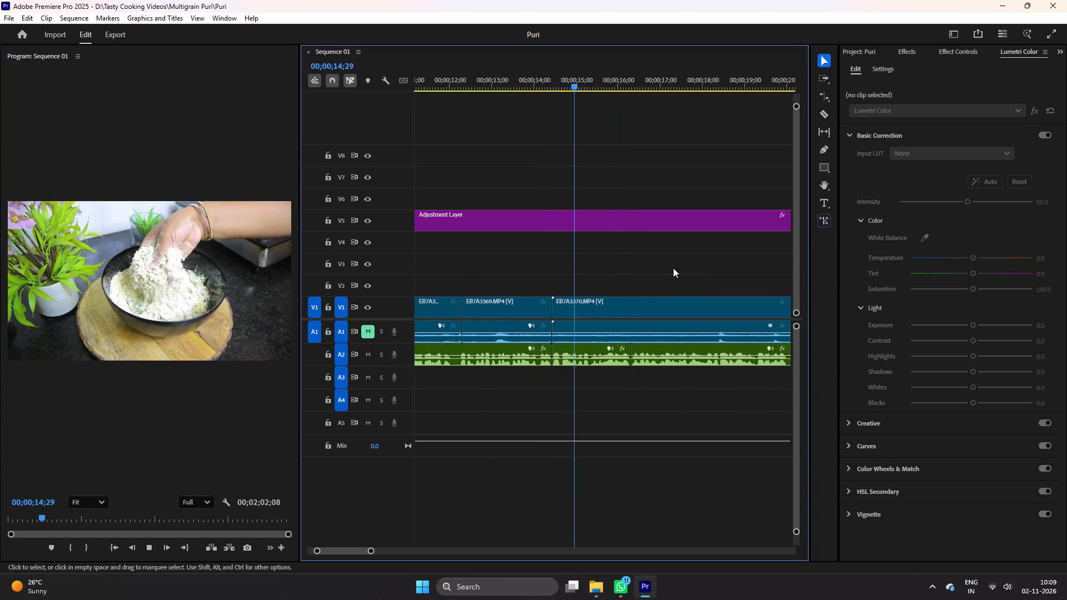
pyautogui.scroll(-8, 673, 268)
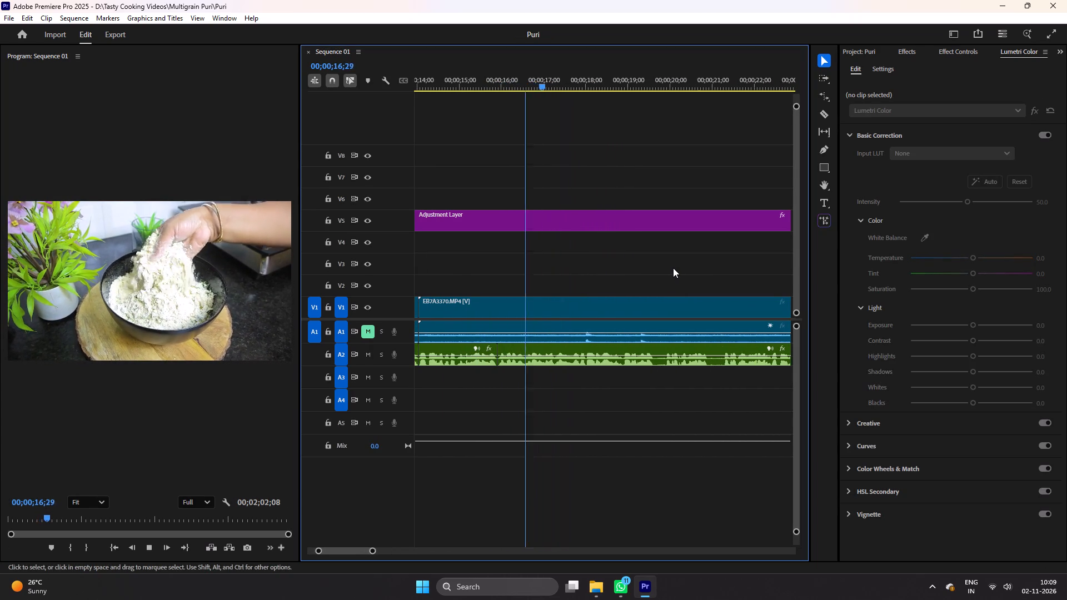
pyautogui.press('space')
pyautogui.press('c')
pyautogui.click(498, 321)
pyautogui.press('v')
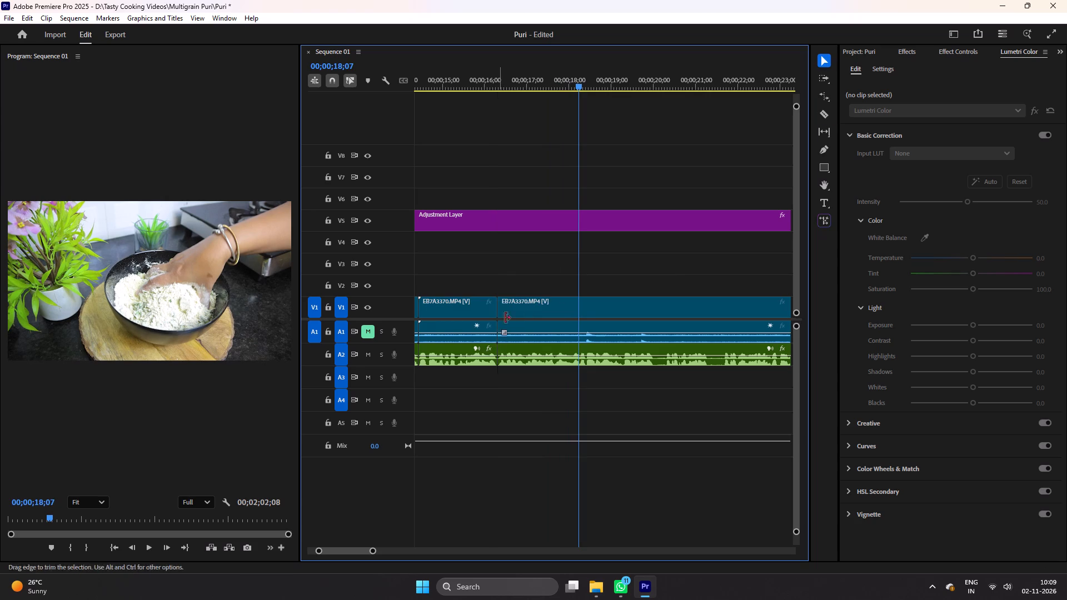
# Delete the rest of EB7A3370 after 00;00;16;08, close the gap so EB7A3371 follows directly, and save the project.
pyautogui.scroll(-6, 599, 304)
pyautogui.press('-')
pyautogui.press('-')
pyautogui.press('=')
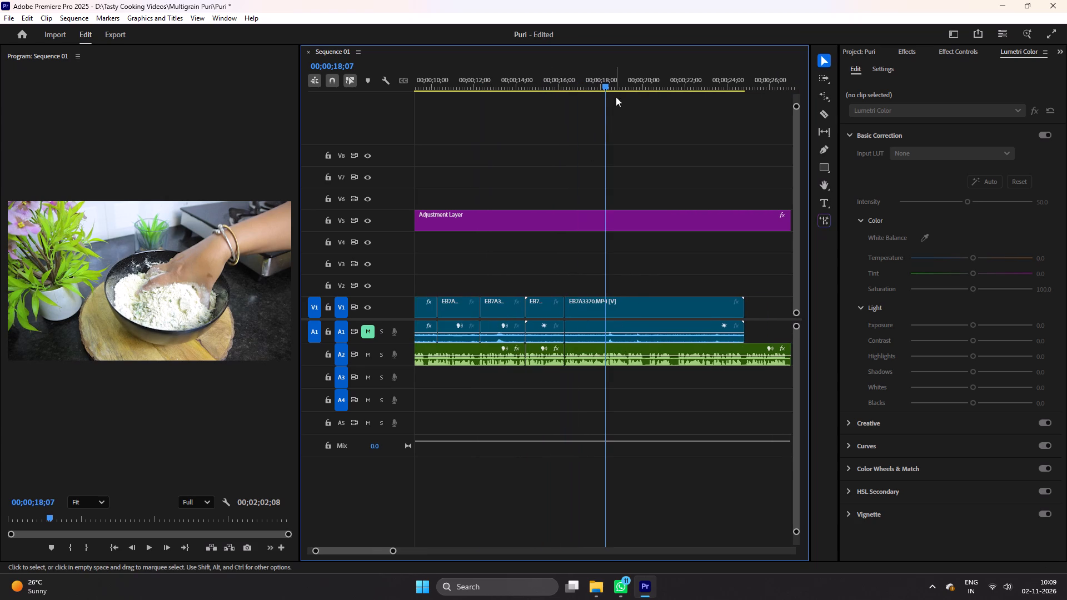
pyautogui.moveTo(612, 82); pyautogui.dragTo(735, 113)
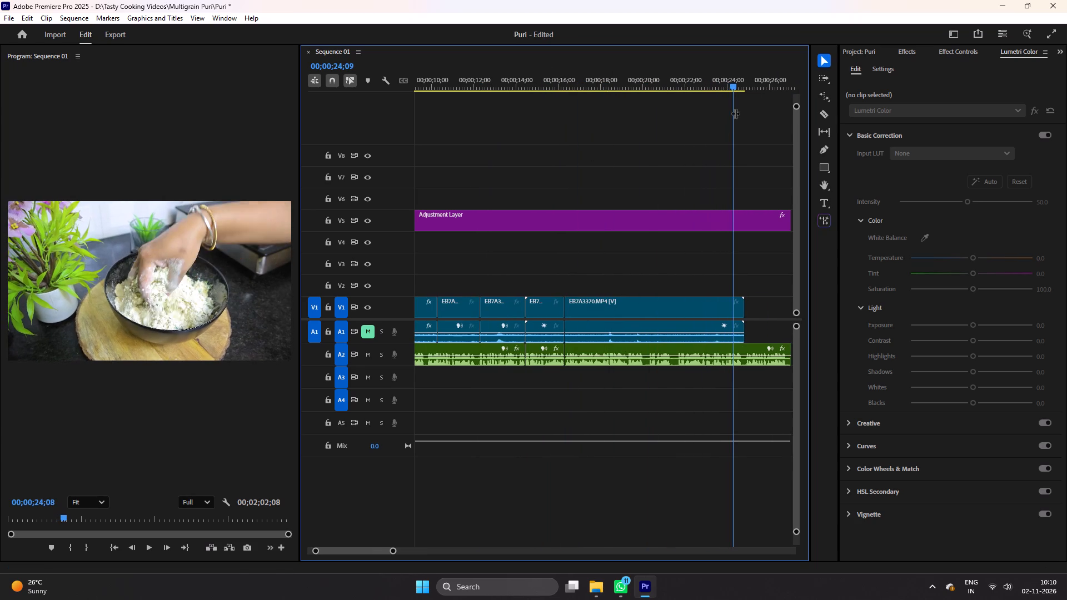
pyautogui.moveTo(735, 113); pyautogui.dragTo(735, 107)
pyautogui.click(634, 304)
pyautogui.press('Delete')
pyautogui.rightClick(634, 304)
pyautogui.click(645, 311)
pyautogui.hotkey('ctrl', 's')
# Cut EB7A3371 at 00;00;18;21, delete the section from about 00;00;16;08 to that cut, close the gap, and save.
pyautogui.hotkey('ctrl', 'space')
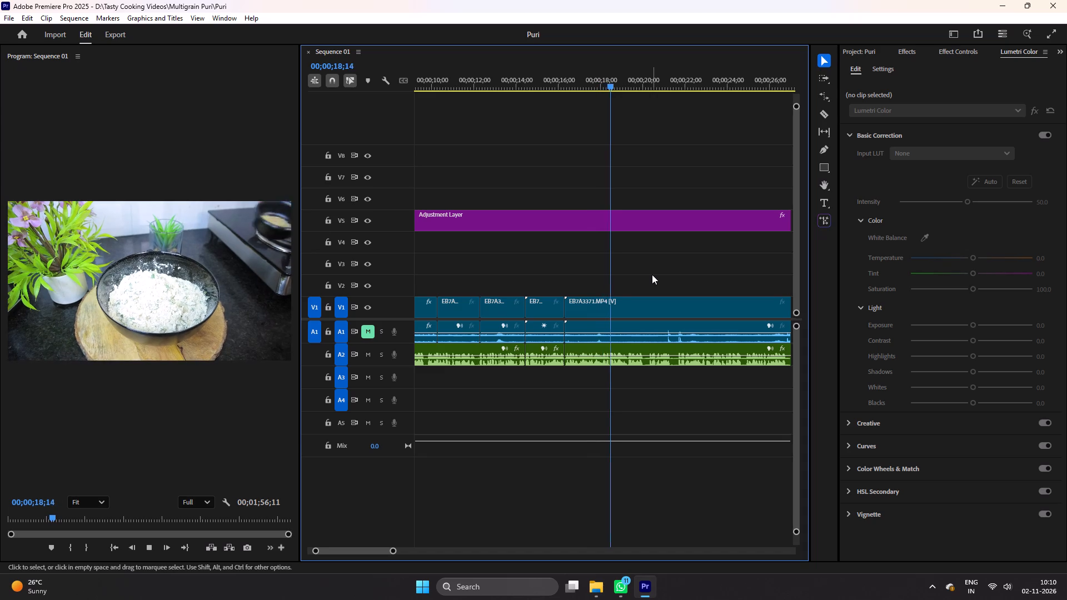
pyautogui.press('space')
pyautogui.press('c')
pyautogui.click(614, 304)
pyautogui.press('v')
pyautogui.click(560, 306)
pyautogui.click(571, 306)
pyautogui.press('Delete')
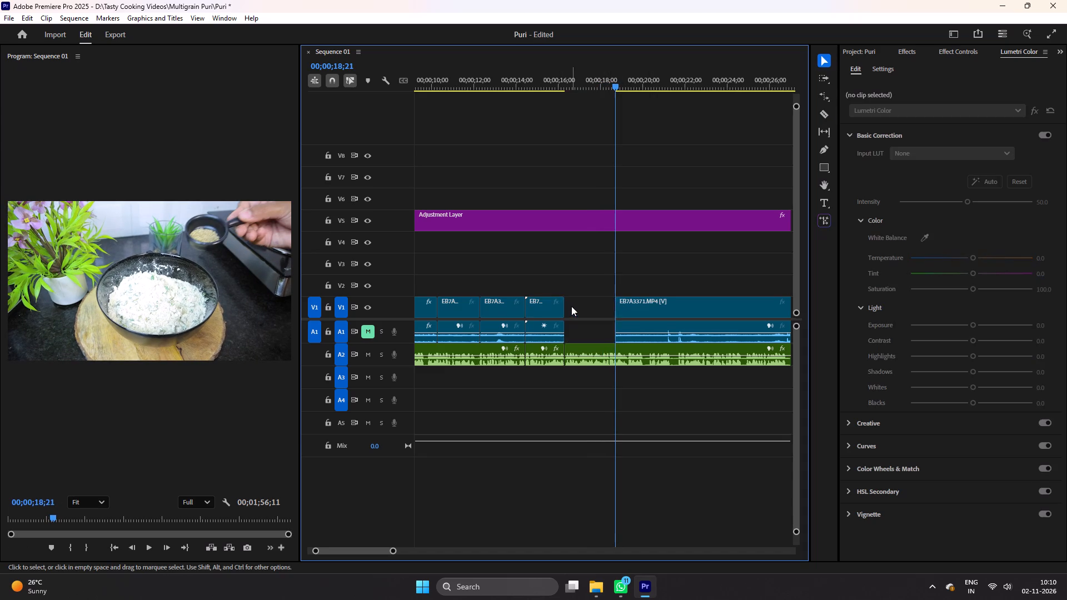
pyautogui.rightClick(571, 306)
pyautogui.click(579, 308)
pyautogui.hotkey('ctrl', 's')
# Cut EB7A3371 at 00;00;18;01, after the small black cup is emptied into the flour, and save the project.
pyautogui.hotkey('ctrl', 'space')
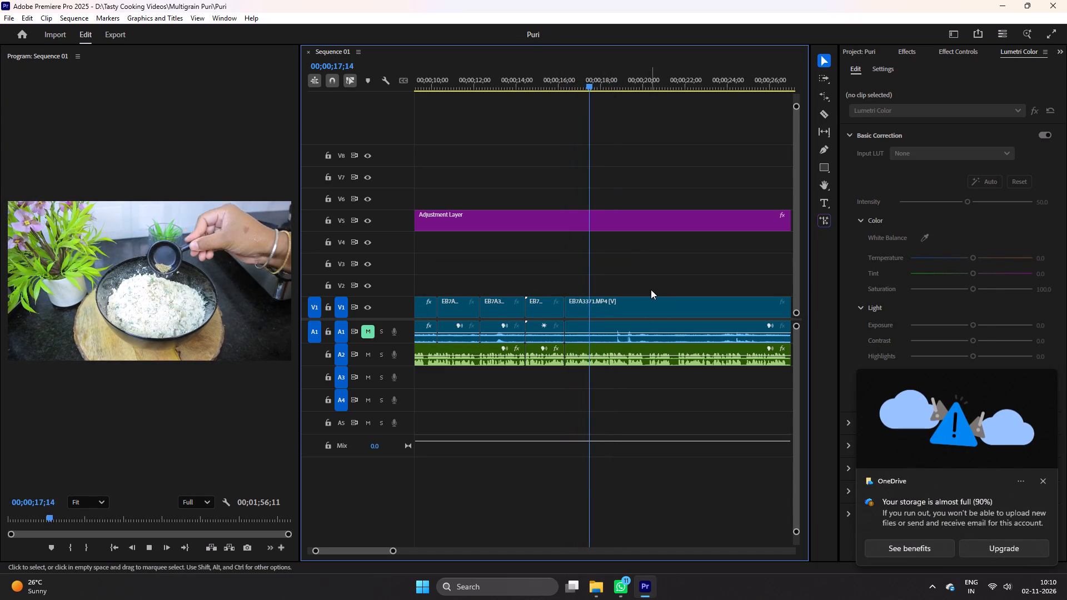
pyautogui.press('space')
pyautogui.press('c')
pyautogui.click(601, 302)
pyautogui.press('v')
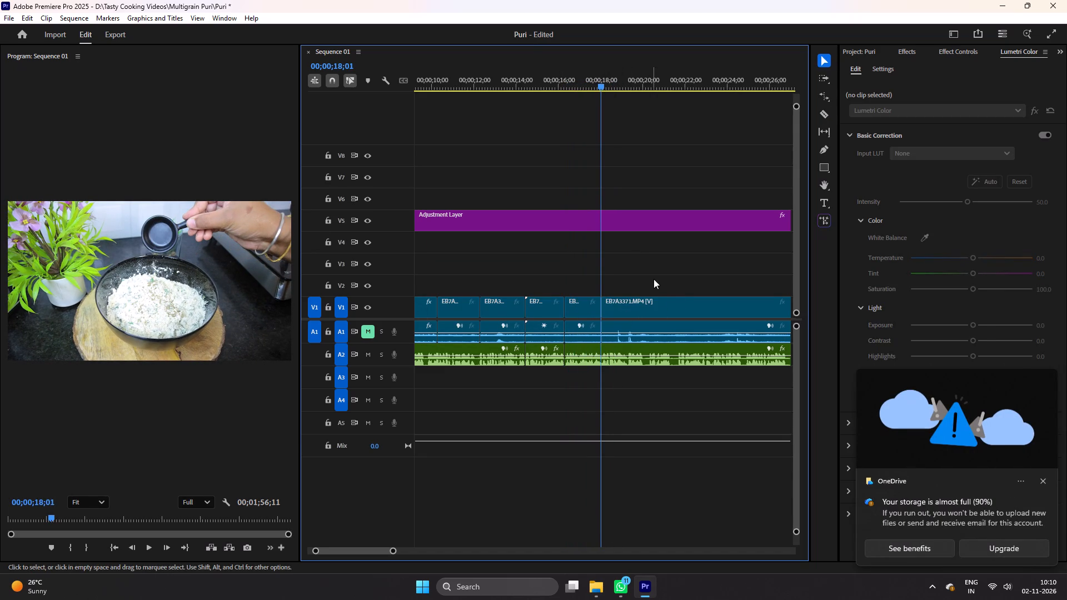
pyautogui.hotkey('ctrl', 's')
# Cut EB7A3371 at 00;00;22;21, delete the section from 00;00;18;01 to that cut, close the gap, and save.
pyautogui.hotkey('ctrl', 'space')
pyautogui.click(1046, 480)
pyautogui.scroll(-5, 745, 318)
pyautogui.press('space')
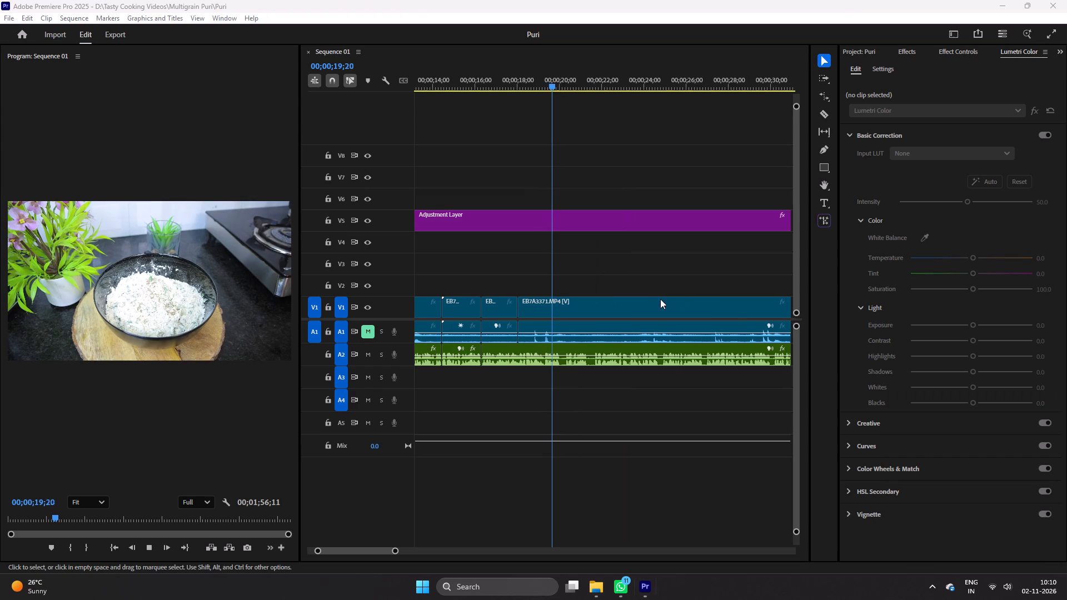
pyautogui.moveTo(577, 83); pyautogui.dragTo(636, 90)
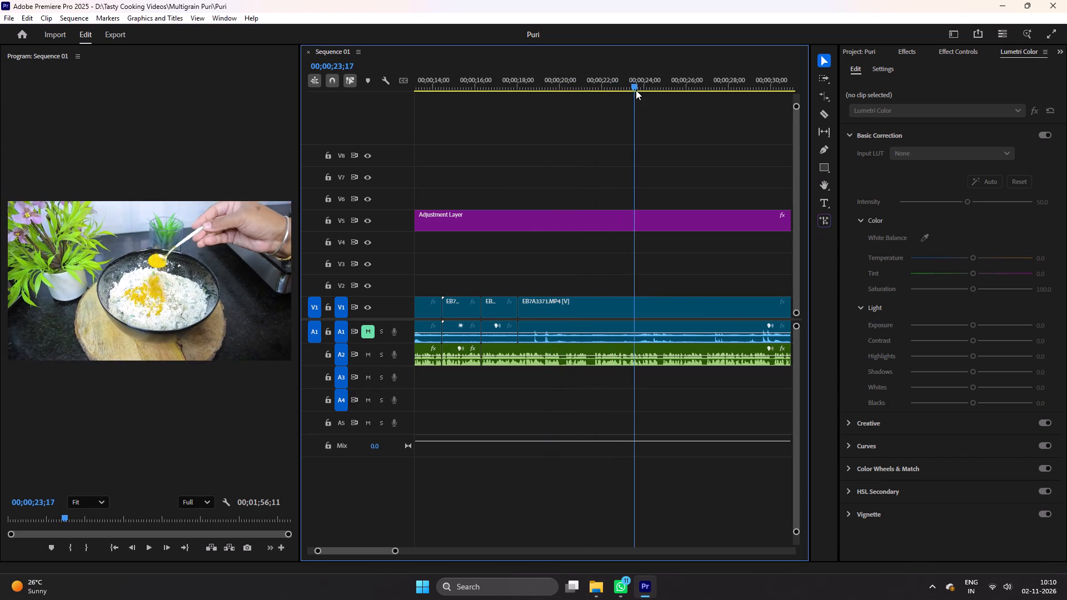
pyautogui.moveTo(636, 90); pyautogui.dragTo(618, 97)
pyautogui.press('c')
pyautogui.click(616, 304)
pyautogui.press('v')
pyautogui.click(554, 304)
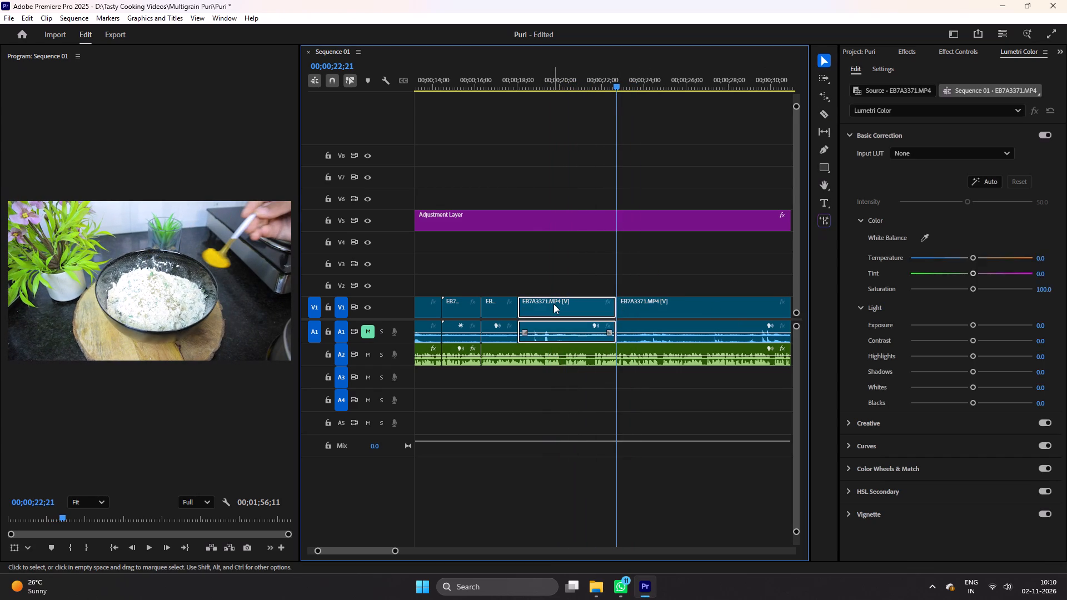
pyautogui.press('Delete')
pyautogui.rightClick(554, 304)
pyautogui.click(569, 312)
pyautogui.hotkey('ctrl', 's')
# Cut EB7A3371 at about 00;00;18;15, delete the short section from 00;00;18;01 to that cut, close the gap, and save.
pyautogui.hotkey('ctrl', 'space')
pyautogui.press('space')
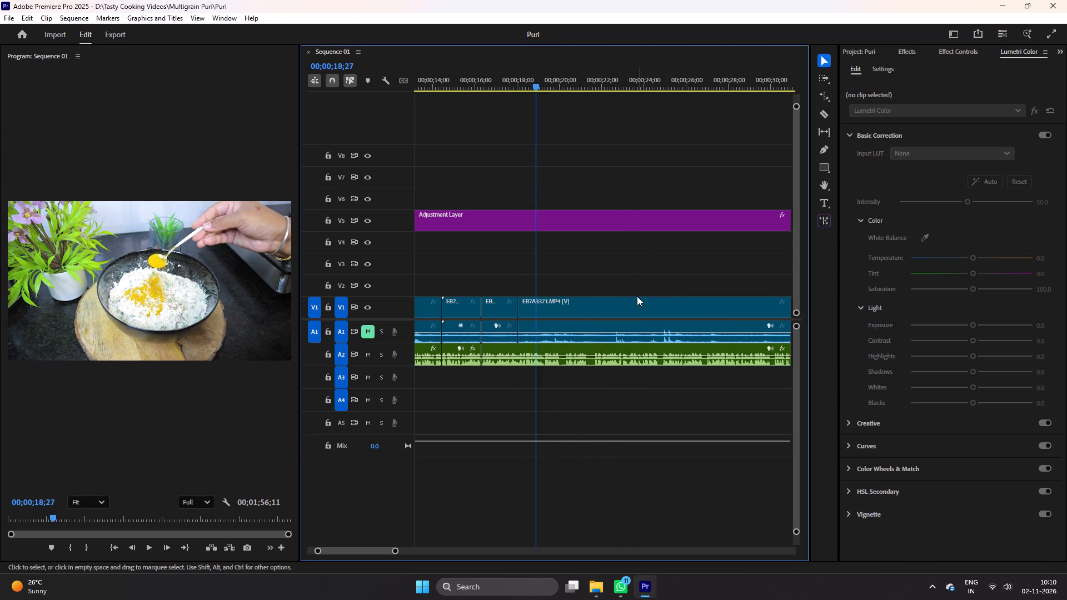
pyautogui.click(626, 282)
pyautogui.press('=')
pyautogui.press('=')
pyautogui.press('c')
pyautogui.click(572, 308)
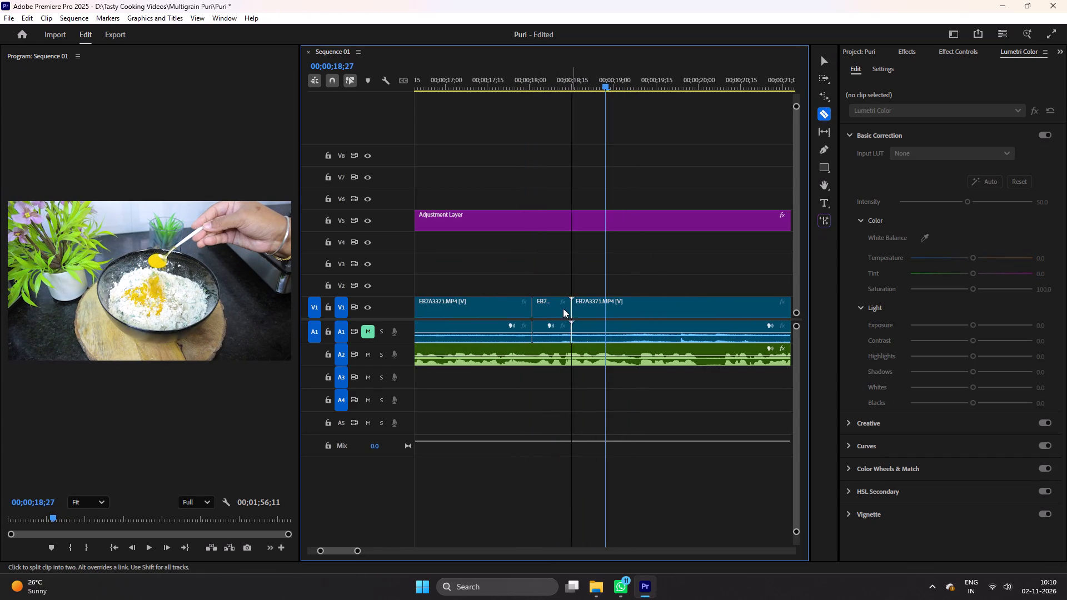
pyautogui.press('v')
pyautogui.click(548, 308)
pyautogui.press('Delete')
pyautogui.rightClick(548, 308)
pyautogui.click(559, 316)
pyautogui.hotkey('ctrl', 's')
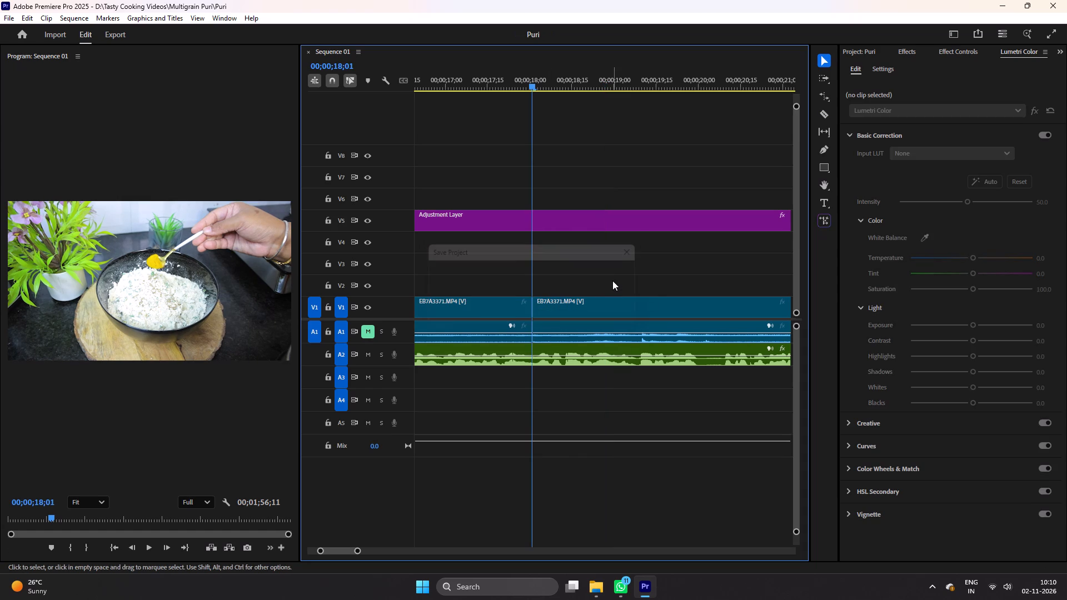
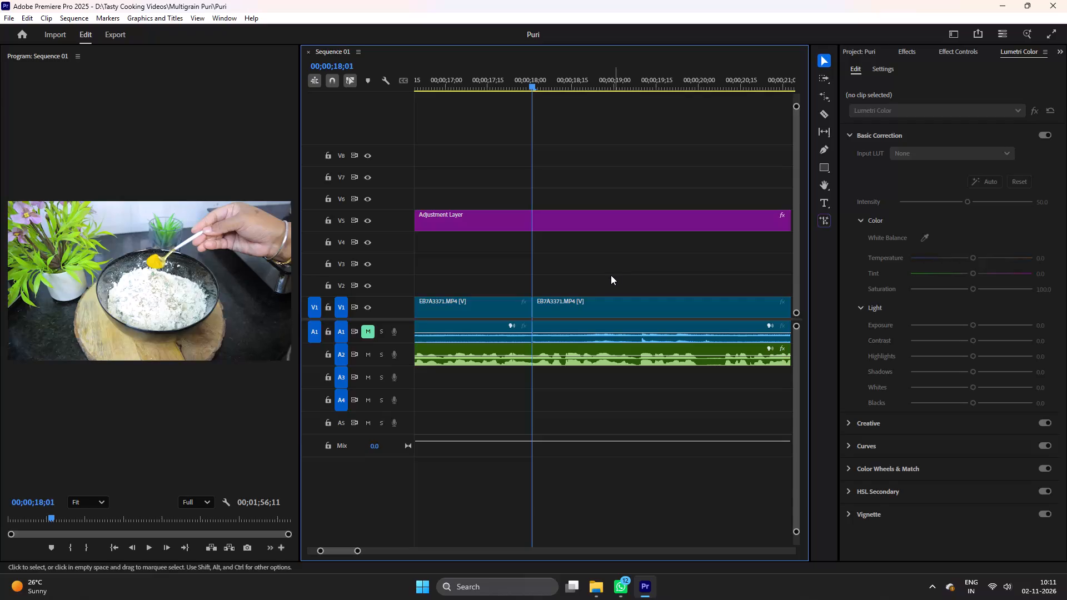
# Cut EB7A3371 at 00;00;18;29, after the turmeric is added to the flour, and save the project.
pyautogui.press('space')
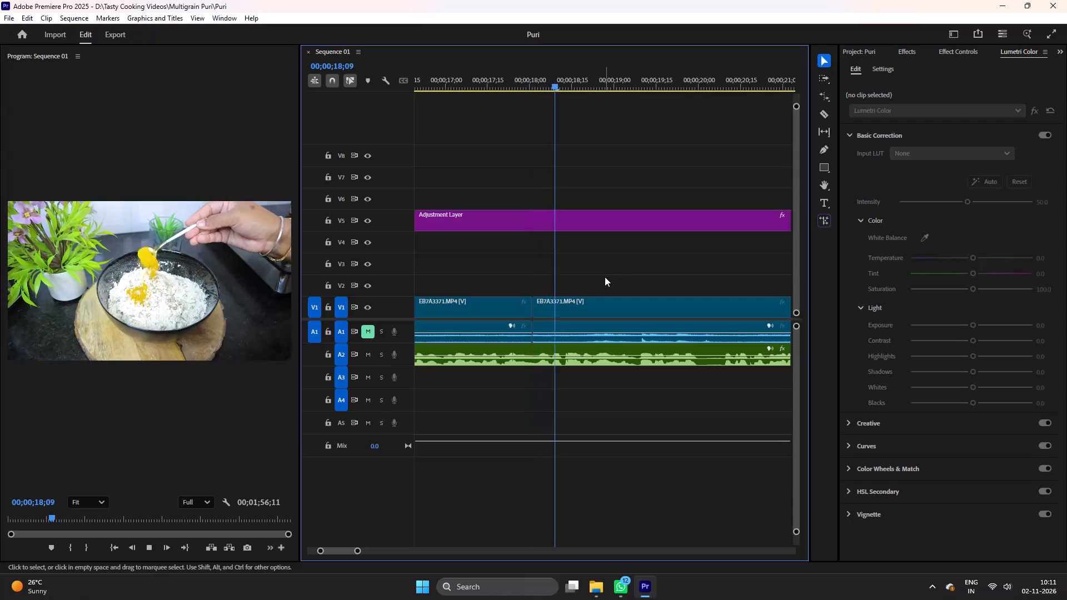
pyautogui.scroll(-5, 605, 277)
pyautogui.press('space')
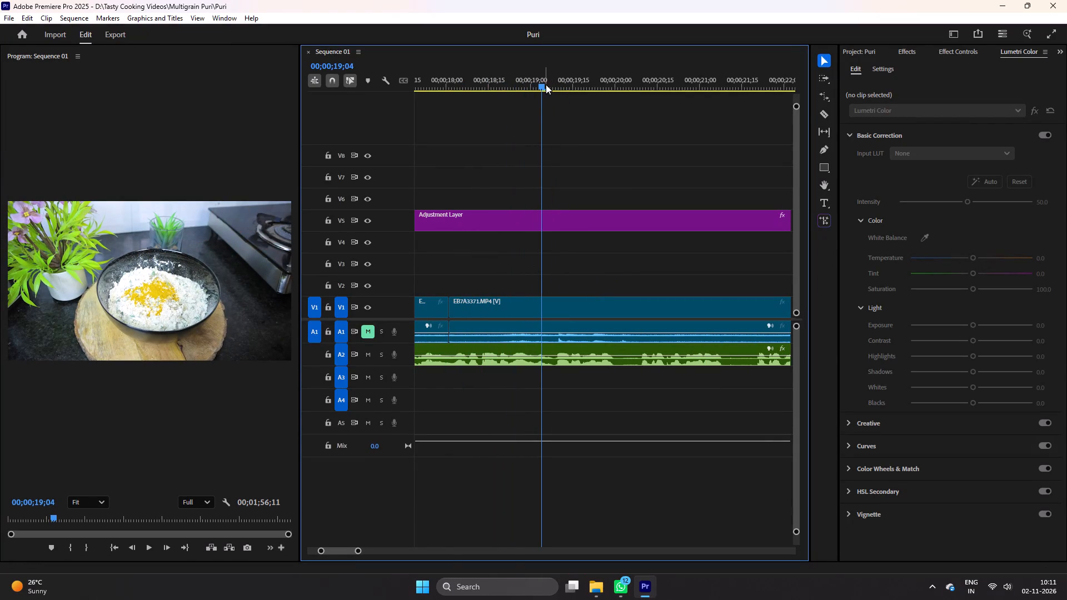
pyautogui.moveTo(546, 84); pyautogui.dragTo(529, 89)
pyautogui.press('c')
pyautogui.click(527, 304)
pyautogui.press('v')
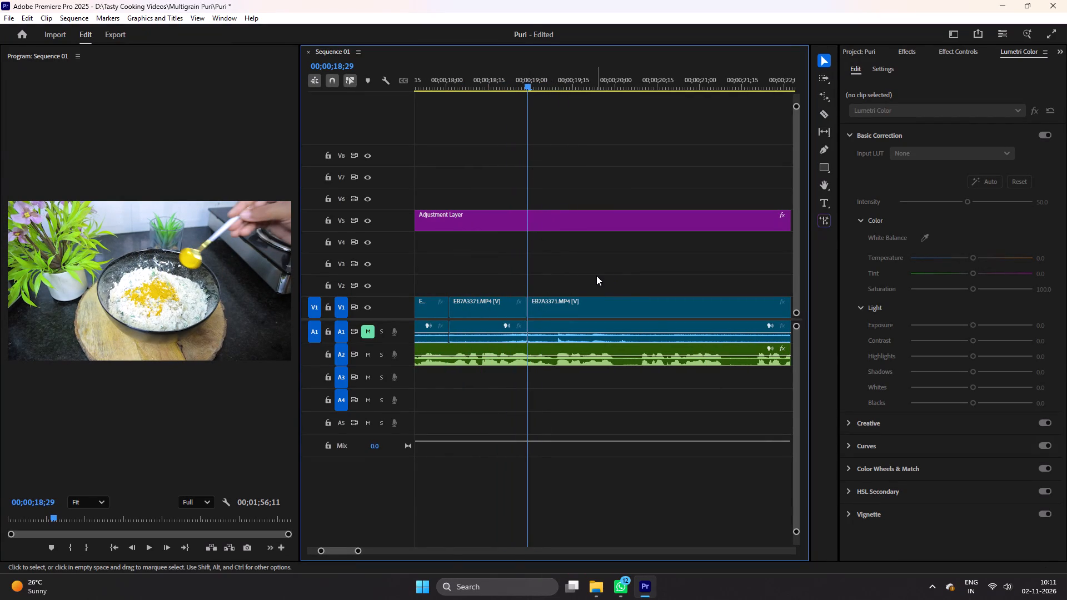
pyautogui.hotkey('ctrl', 's')
# Cut EB7A3371 at 00;00;21;06, where the red chilli spoon appears, delete the section from 00;00;18;29 to that cut, close the gap, and save.
pyautogui.hotkey('ctrl', 'space')
pyautogui.scroll(-7, 597, 275)
pyautogui.scroll(-6, 565, 221)
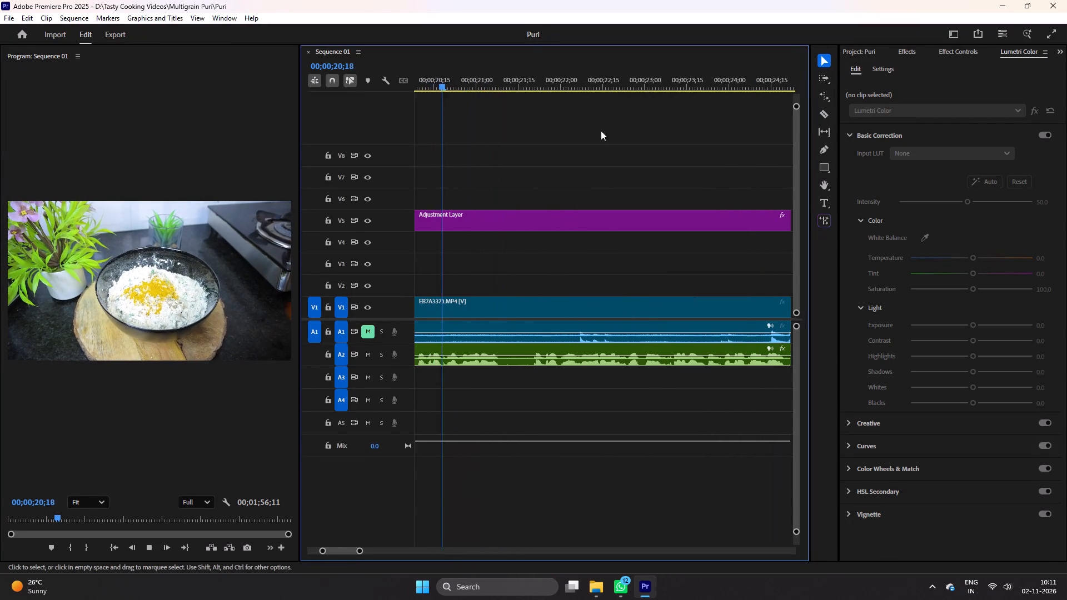
pyautogui.scroll(-4, 589, 197)
pyautogui.press('space')
pyautogui.press('c')
pyautogui.click(771, 304)
pyautogui.press('v')
pyautogui.click(667, 305)
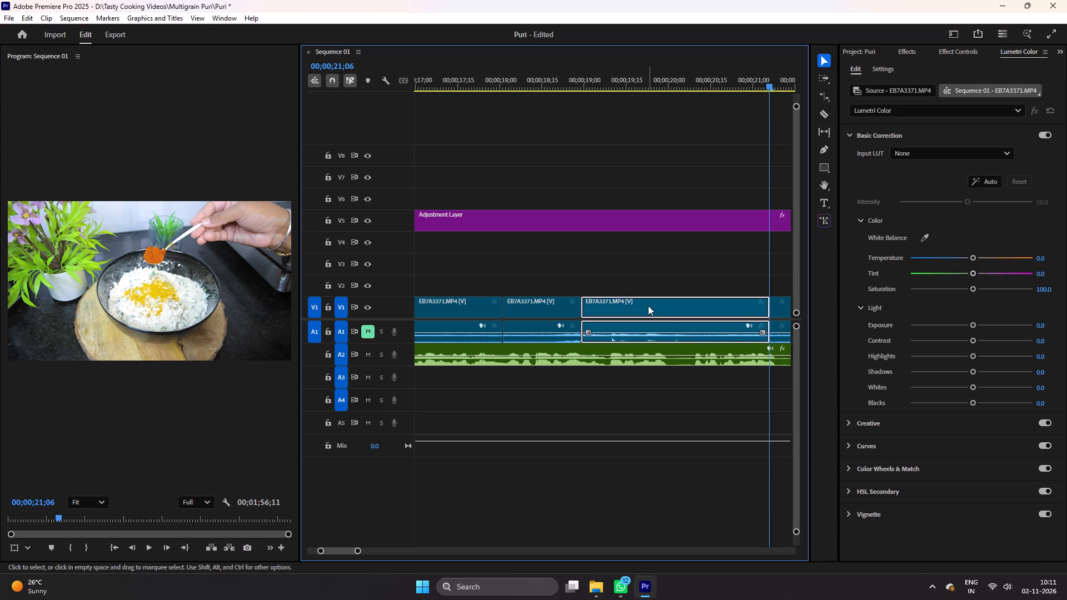
pyautogui.press('Delete')
pyautogui.rightClick(648, 306)
pyautogui.click(666, 317)
pyautogui.click(488, 73)
pyautogui.hotkey('ctrl', 's')
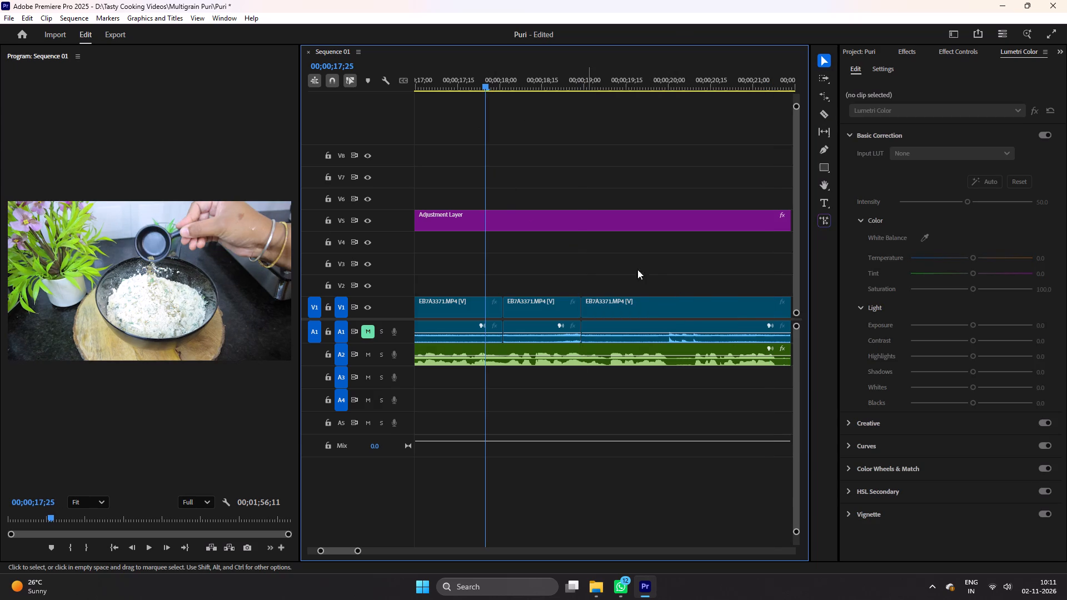
# Rate-stretch the turmeric clip so it ends at 00;00;18;24, close the gap after it, and save the project.
pyautogui.hotkey('ctrl', 'space')
pyautogui.press('space')
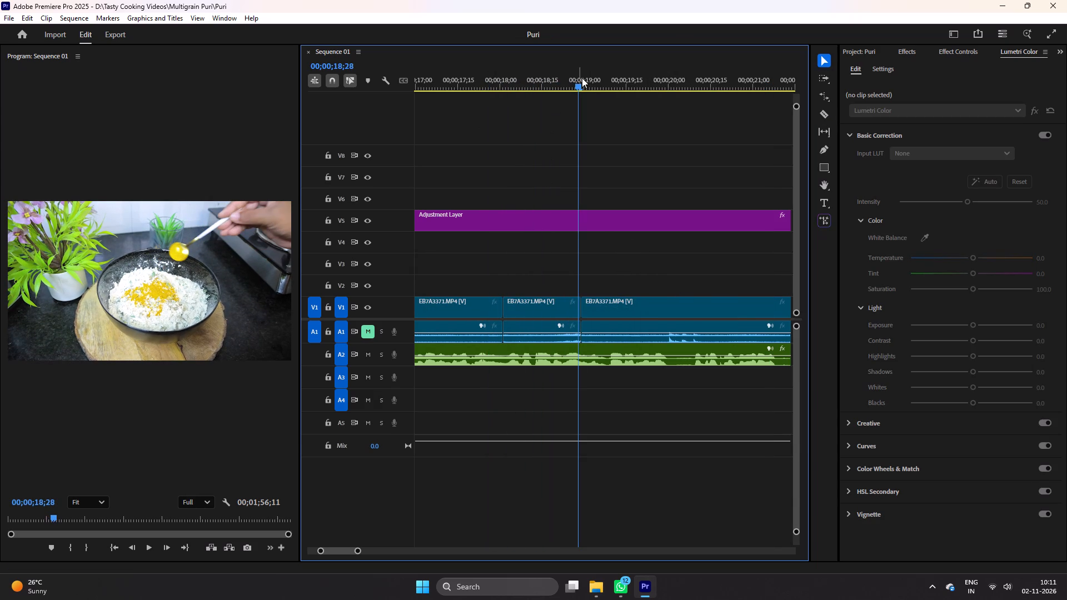
pyautogui.moveTo(577, 80); pyautogui.dragTo(569, 86)
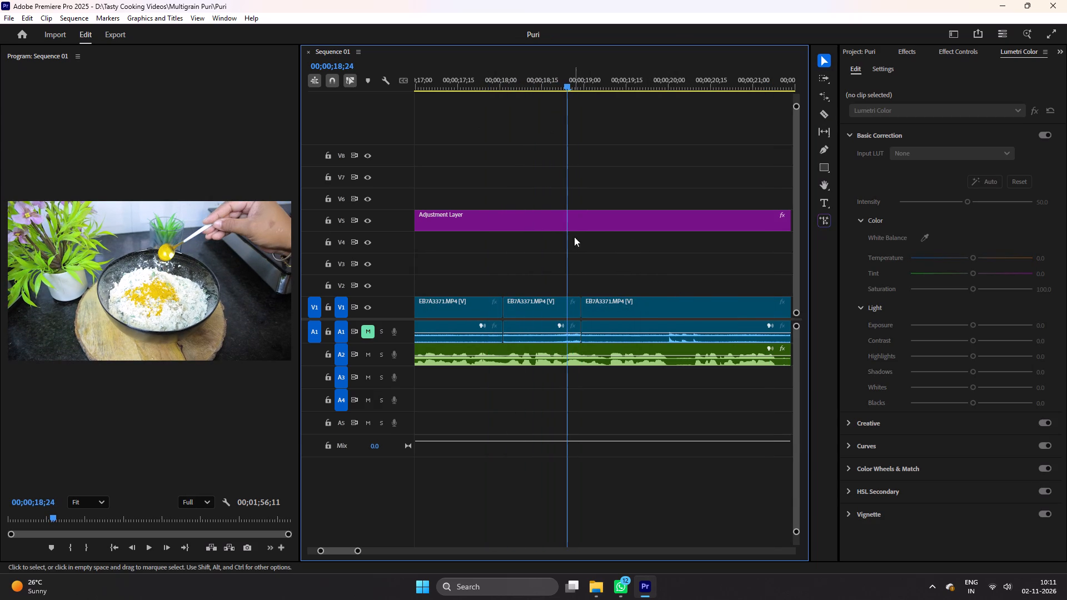
pyautogui.press('r')
pyautogui.moveTo(577, 307); pyautogui.dragTo(564, 311)
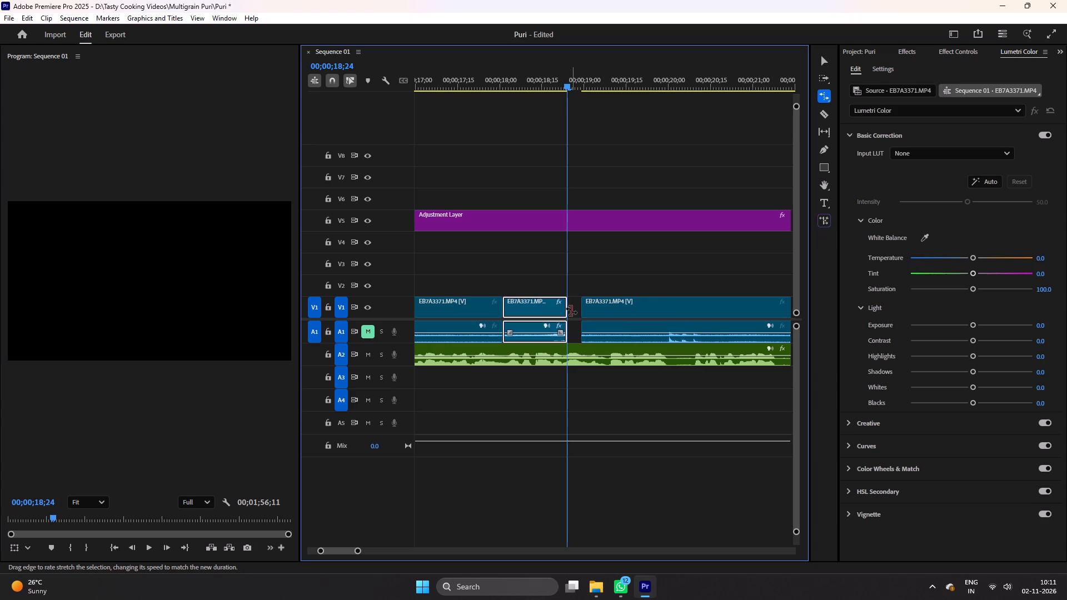
pyautogui.press('v')
pyautogui.rightClick(574, 311)
pyautogui.click(581, 316)
pyautogui.hotkey('ctrl', 's')
# Cut EB7A3371 at 00;00;19;20, after the red chilli powder is added to the bowl.
pyautogui.hotkey('ctrl', 'space')
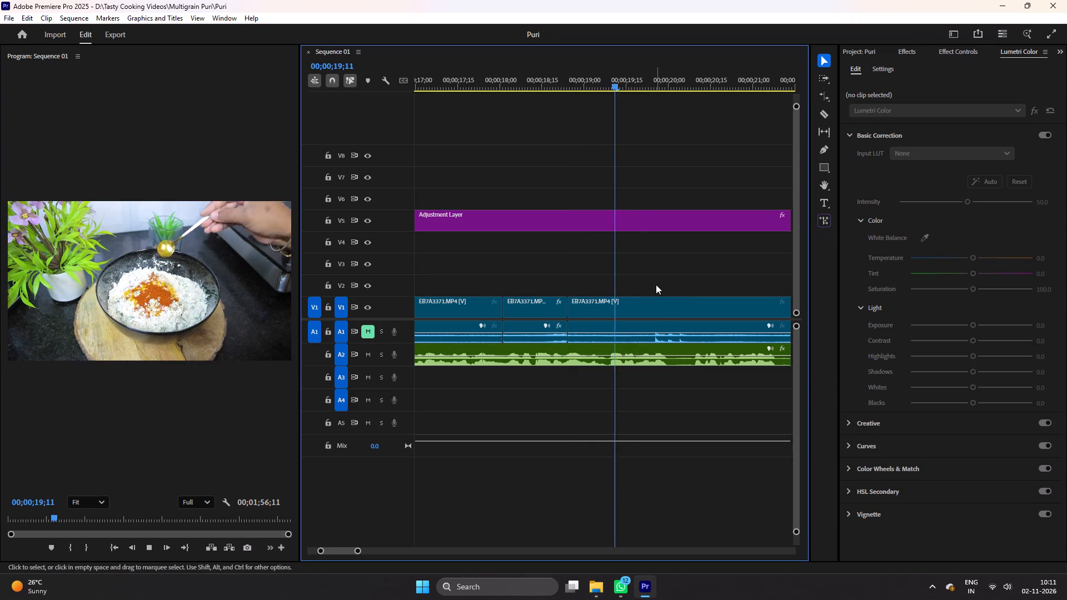
pyautogui.press('space')
pyautogui.press('c')
pyautogui.click(640, 310)
pyautogui.press('v')
# Cut out the narration pause on A2 from about 00;00;20;00 to 00;00;20;08, close the gap, and save.
pyautogui.press('c')
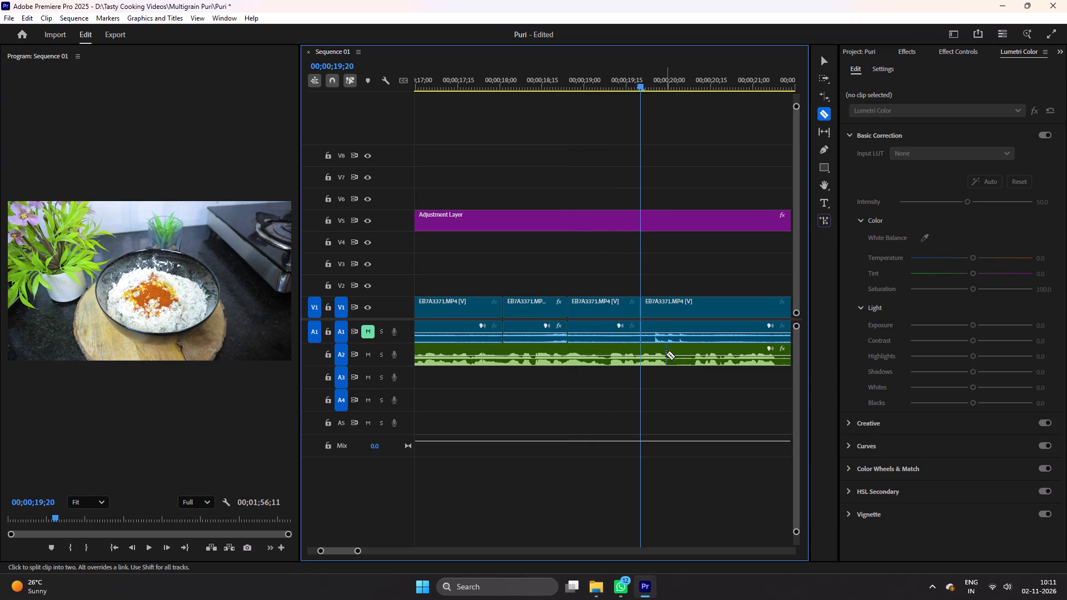
pyautogui.click(670, 361)
pyautogui.click(691, 362)
pyautogui.press('v')
pyautogui.click(681, 362)
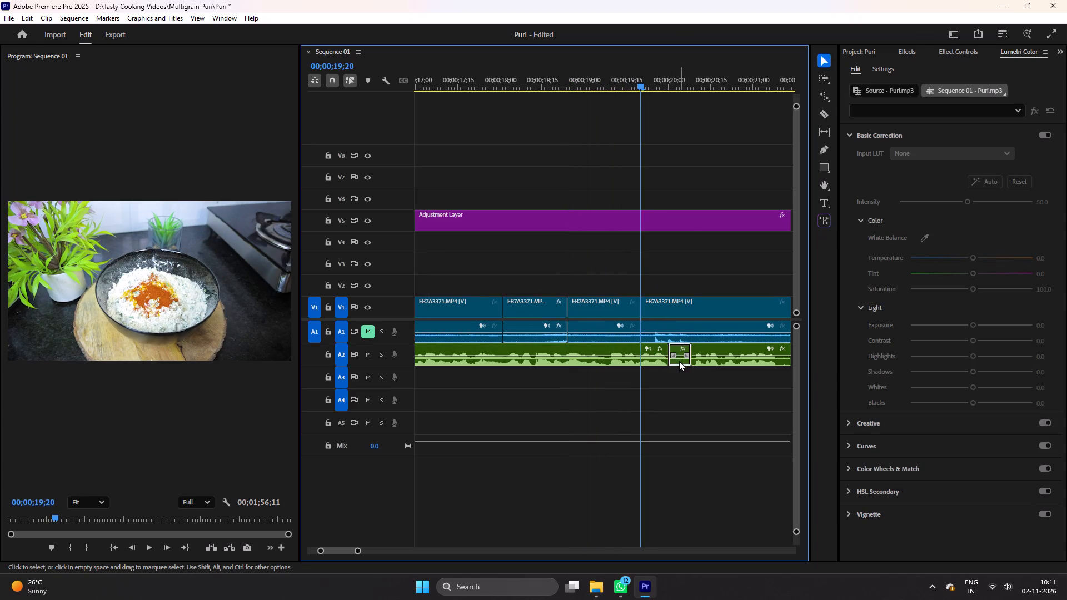
pyautogui.press('Delete')
pyautogui.rightClick(679, 361)
pyautogui.click(684, 366)
pyautogui.moveTo(706, 343); pyautogui.dragTo(686, 346)
pyautogui.hotkey('ctrl', 's')
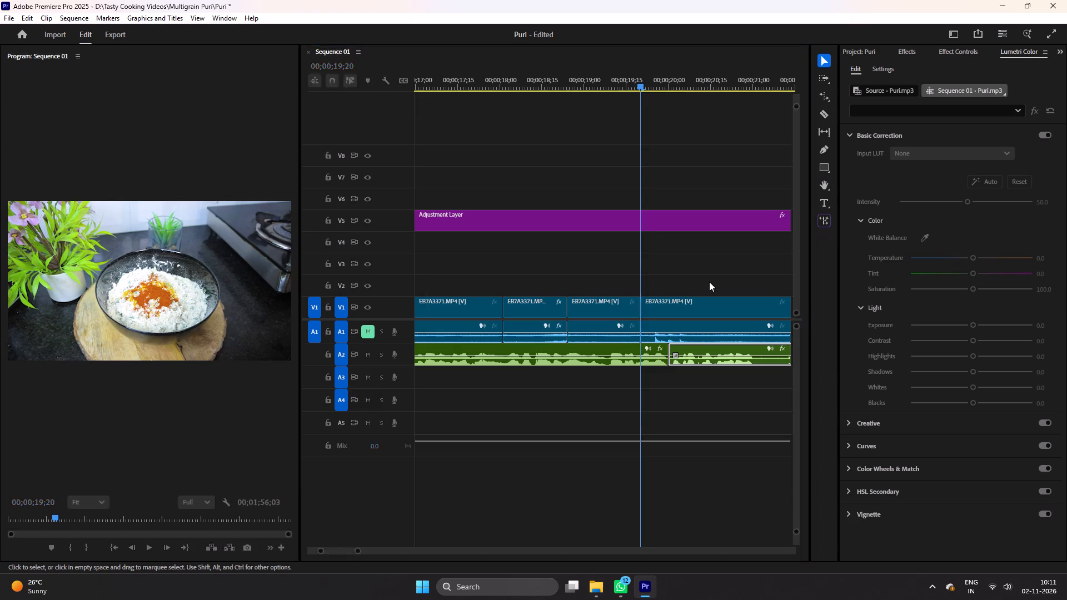
# Cut EB7A3371 at 00;00;25;01, delete the section from 00;00;19;20 to that cut, move the salt clip against the chilli clip, and save.
pyautogui.hotkey('ctrl', 'space')
pyautogui.scroll(-10, 704, 273)
pyautogui.press('space')
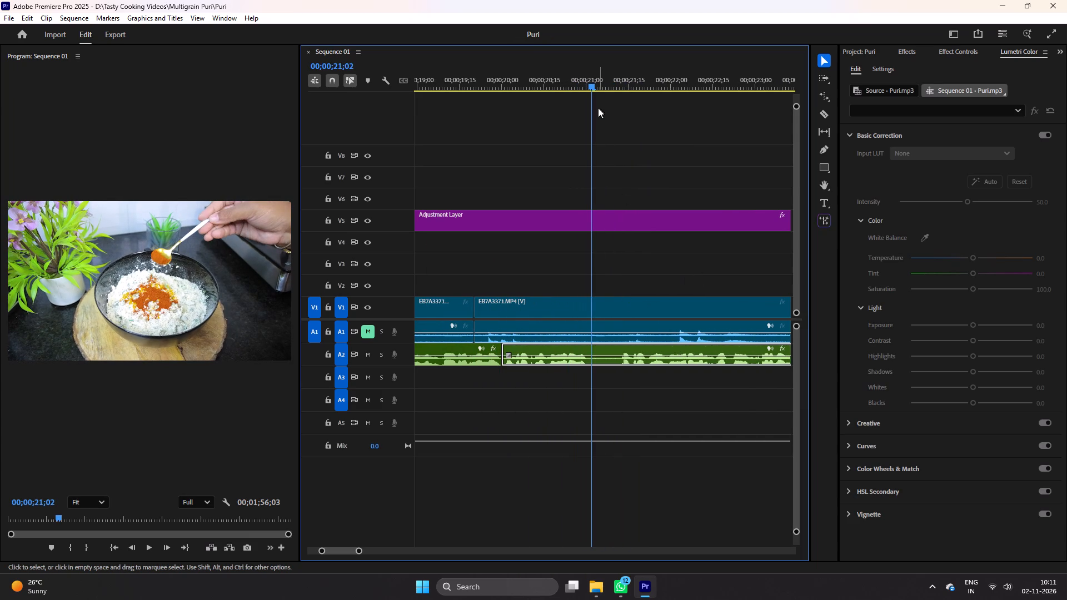
pyautogui.moveTo(596, 79); pyautogui.dragTo(750, 114)
pyautogui.scroll(-5, 689, 204)
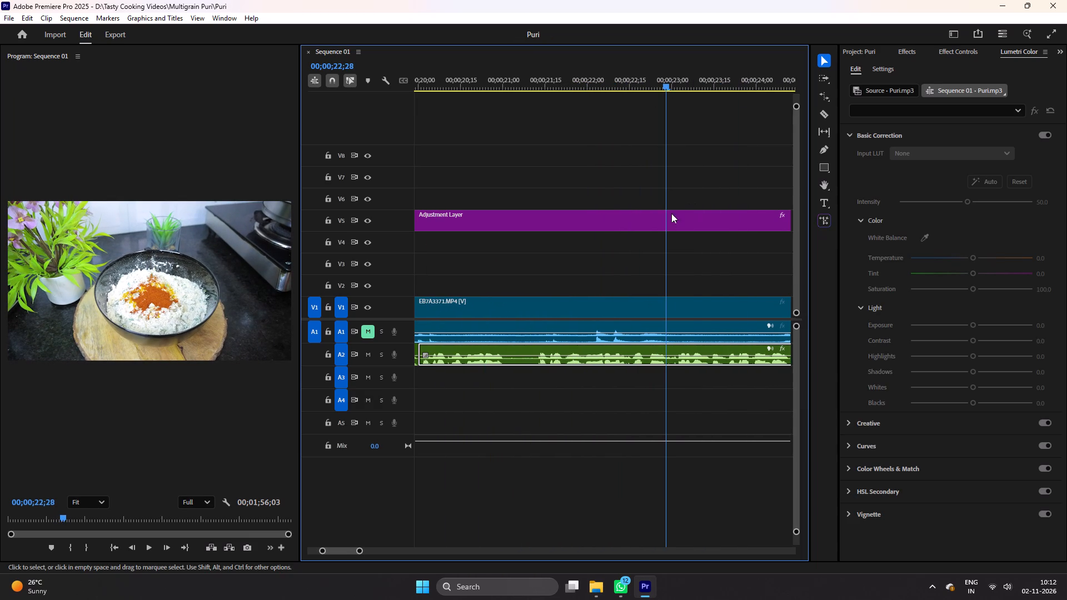
pyautogui.press('-')
pyautogui.moveTo(637, 87); pyautogui.dragTo(695, 90)
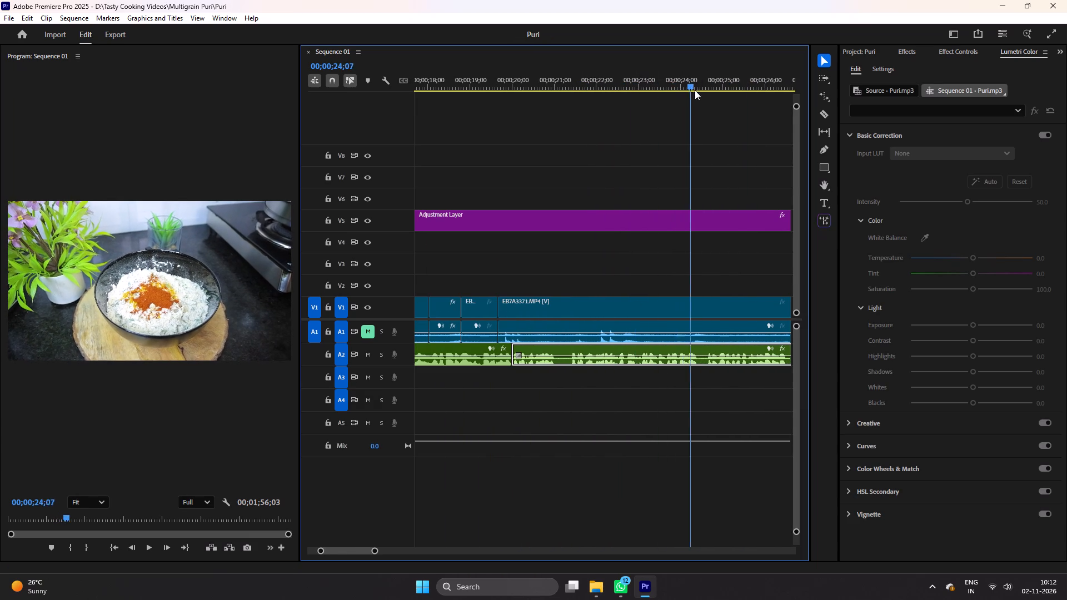
pyautogui.moveTo(695, 90); pyautogui.dragTo(727, 90)
pyautogui.press('c')
pyautogui.click(723, 301)
pyautogui.press('v')
pyautogui.click(547, 306)
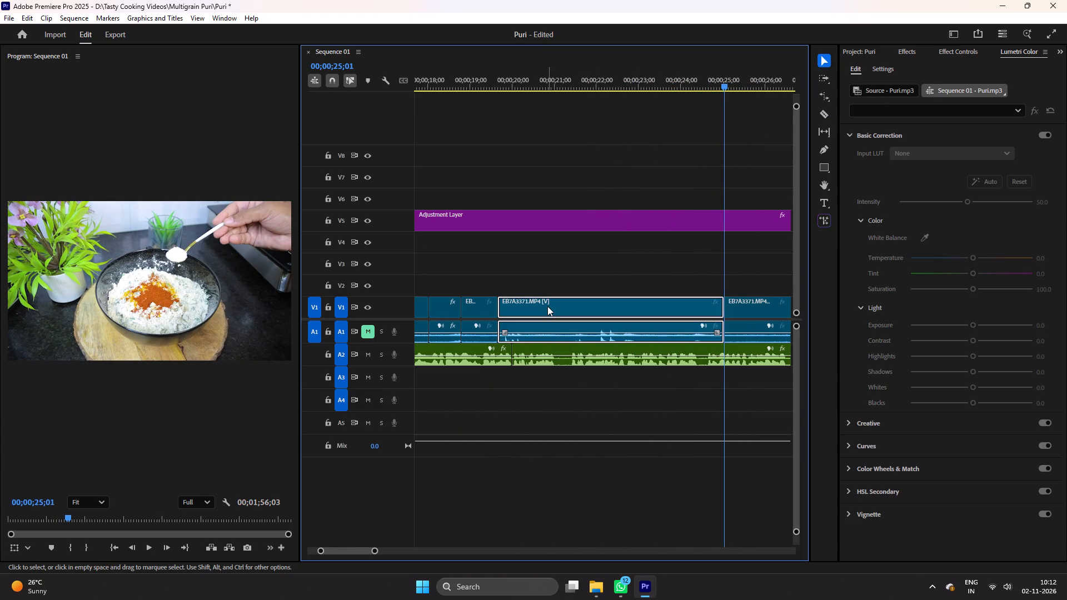
pyautogui.rightClick(547, 306)
pyautogui.press('Delete')
pyautogui.moveTo(758, 298); pyautogui.dragTo(534, 306)
pyautogui.click(481, 91)
pyautogui.click(481, 81)
pyautogui.hotkey('ctrl', 's')
# Cut out the narration pause on A2 from about 00;00;21;00 to 00;00;21;12, move the following narration back to close the gap, and save.
pyautogui.hotkey('ctrl', 'space')
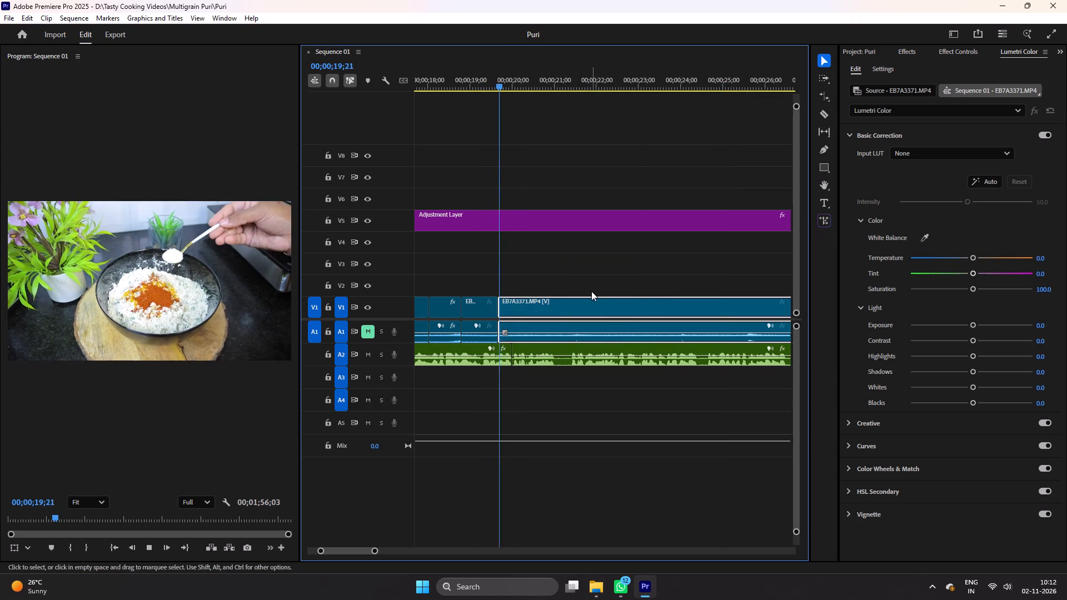
pyautogui.press('space')
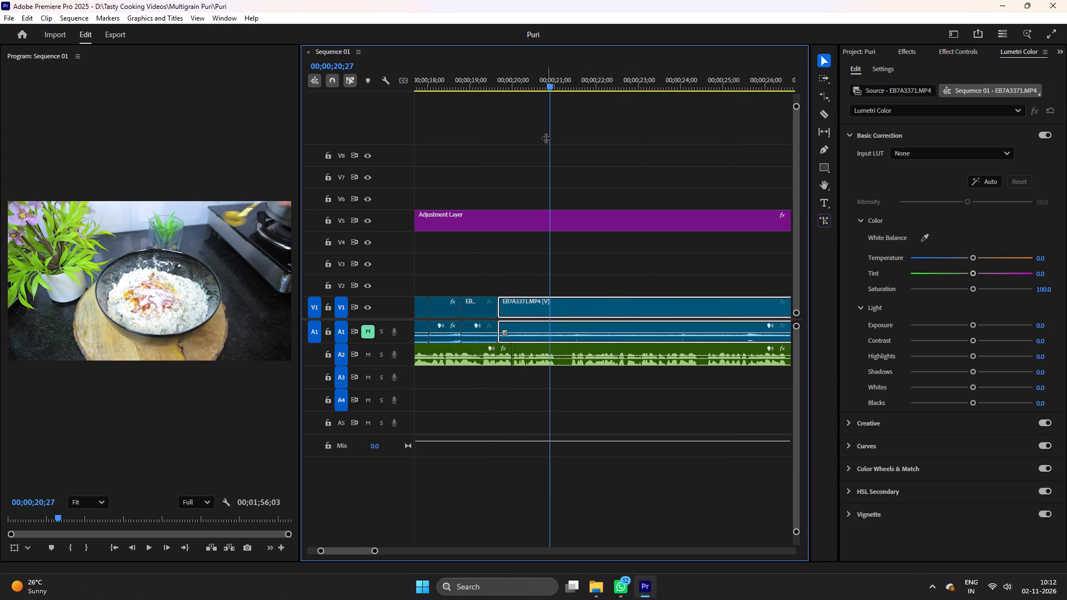
pyautogui.moveTo(525, 85); pyautogui.dragTo(544, 89)
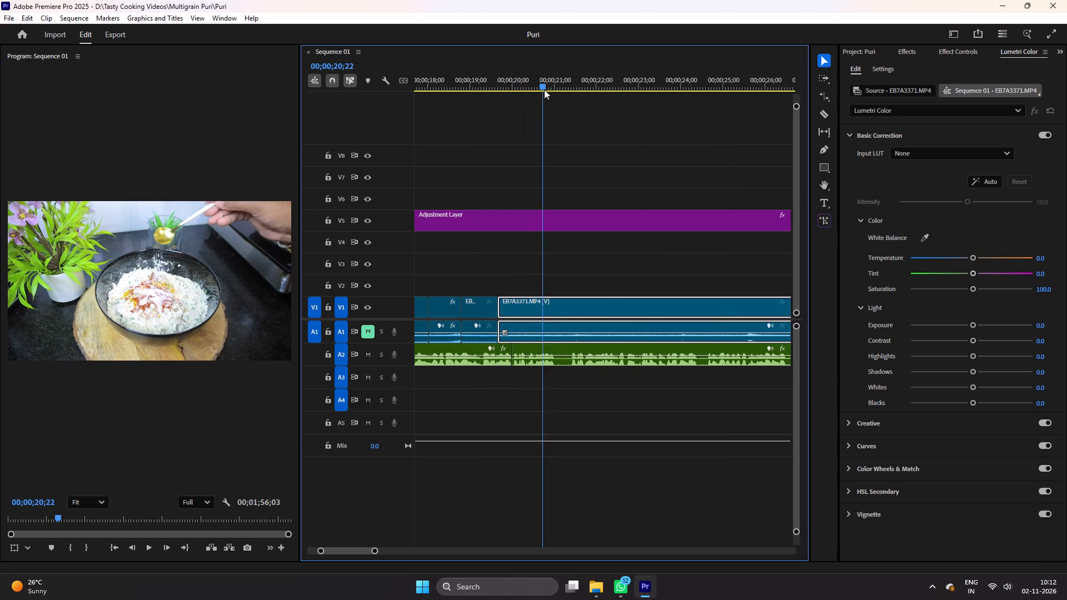
pyautogui.moveTo(544, 89); pyautogui.dragTo(557, 93)
pyautogui.press('c')
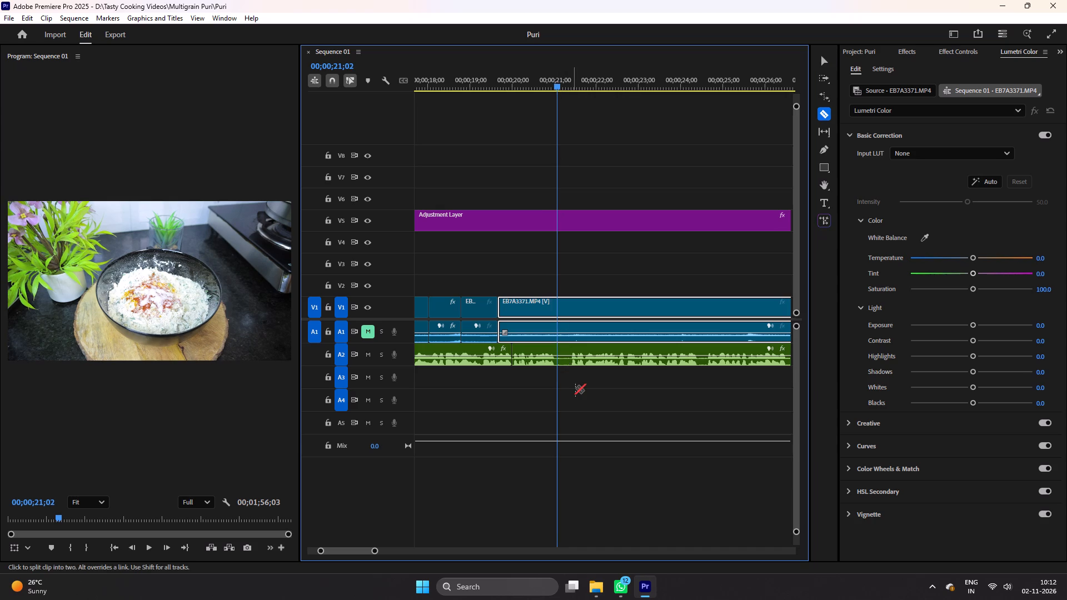
pyautogui.press('=')
pyautogui.press('=')
pyautogui.click(596, 362)
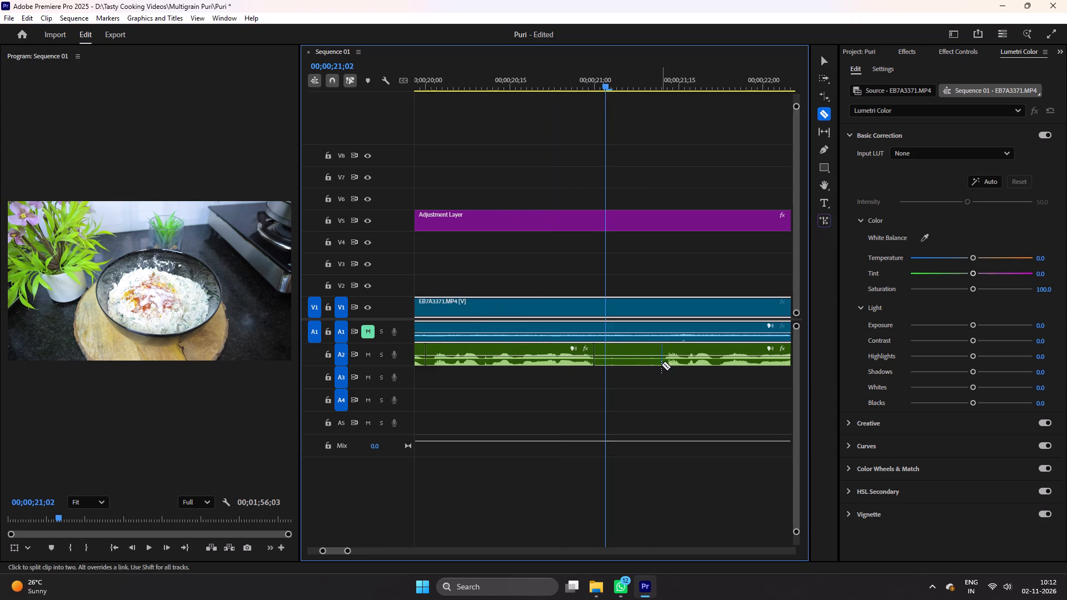
pyautogui.click(661, 364)
pyautogui.press('v')
pyautogui.click(630, 362)
pyautogui.press('Delete')
pyautogui.moveTo(679, 351); pyautogui.dragTo(614, 352)
pyautogui.hotkey('ctrl', 's')
# Cut EB7A3371 at about 00;00;21;00, after the salt is added, in line with the narration cut on A2.
pyautogui.scroll(2, 609, 274)
pyautogui.press('-')
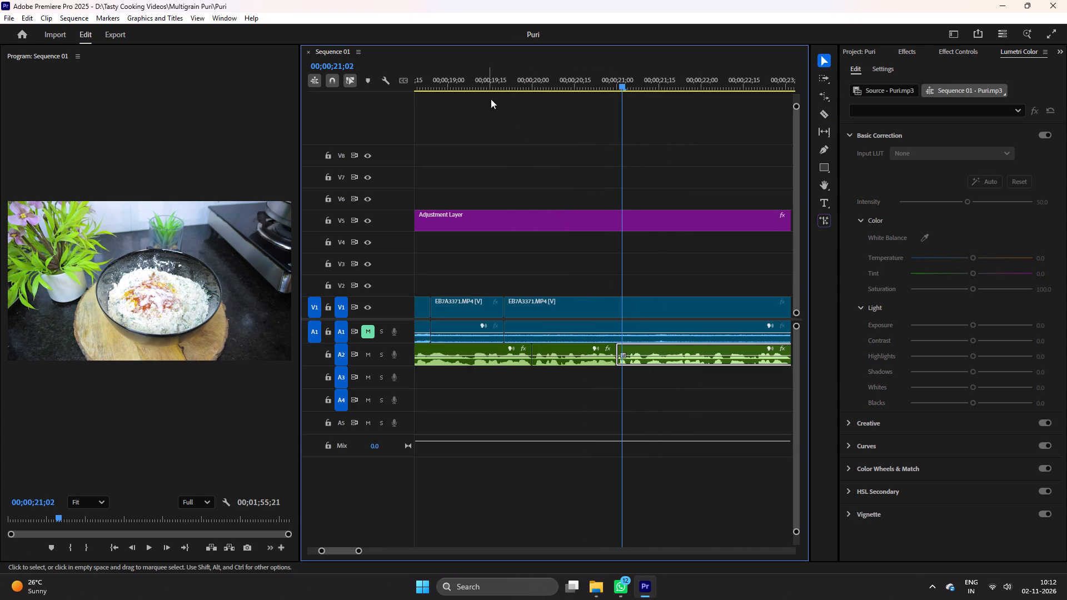
pyautogui.click(491, 87)
pyautogui.hotkey('ctrl', 's')
pyautogui.hotkey('ctrl', 'space')
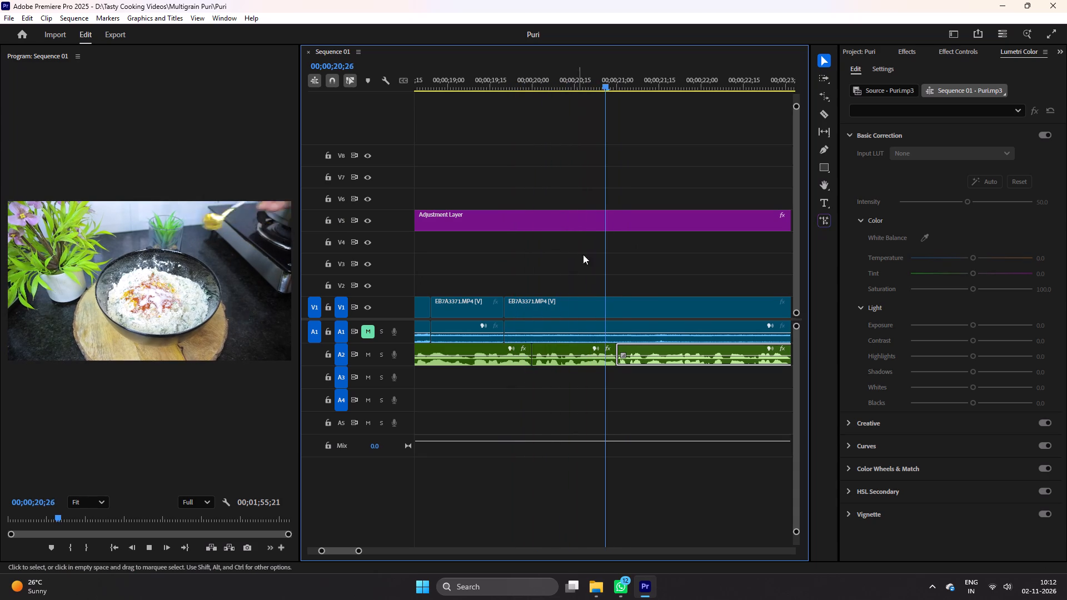
pyautogui.press('space')
pyautogui.press('c')
pyautogui.click(614, 306)
pyautogui.press('v')
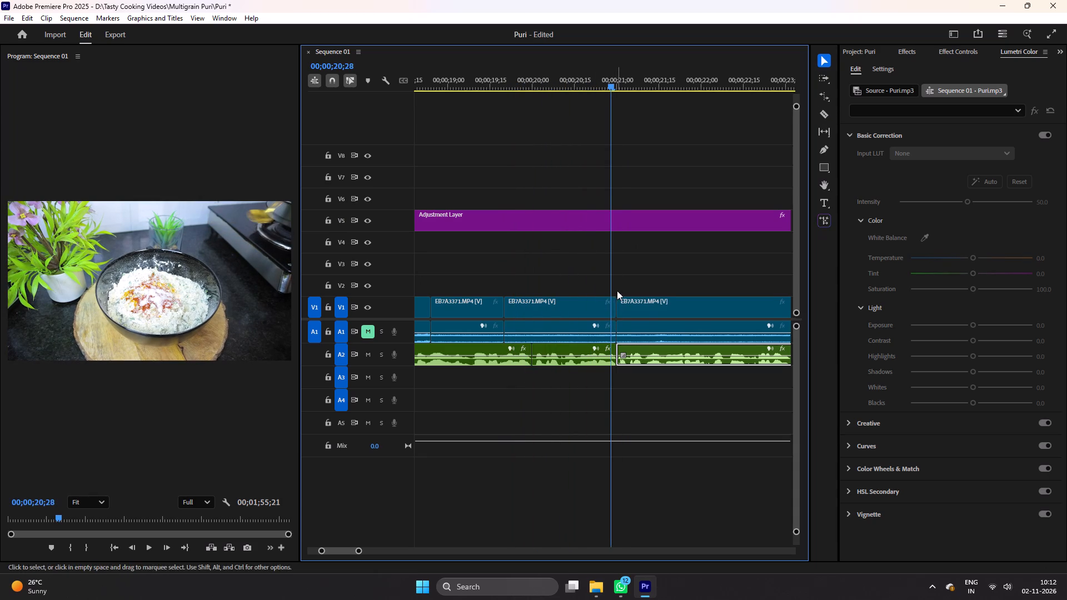
# Rate-stretch the salt clip shorter so it ends at about 00;00;20;11, and save the project.
pyautogui.press('r')
pyautogui.moveTo(615, 306); pyautogui.dragTo(554, 307)
pyautogui.press('b')
pyautogui.click(471, 84)
pyautogui.hotkey('ctrl', 's')
pyautogui.hotkey('ctrl', 'space')
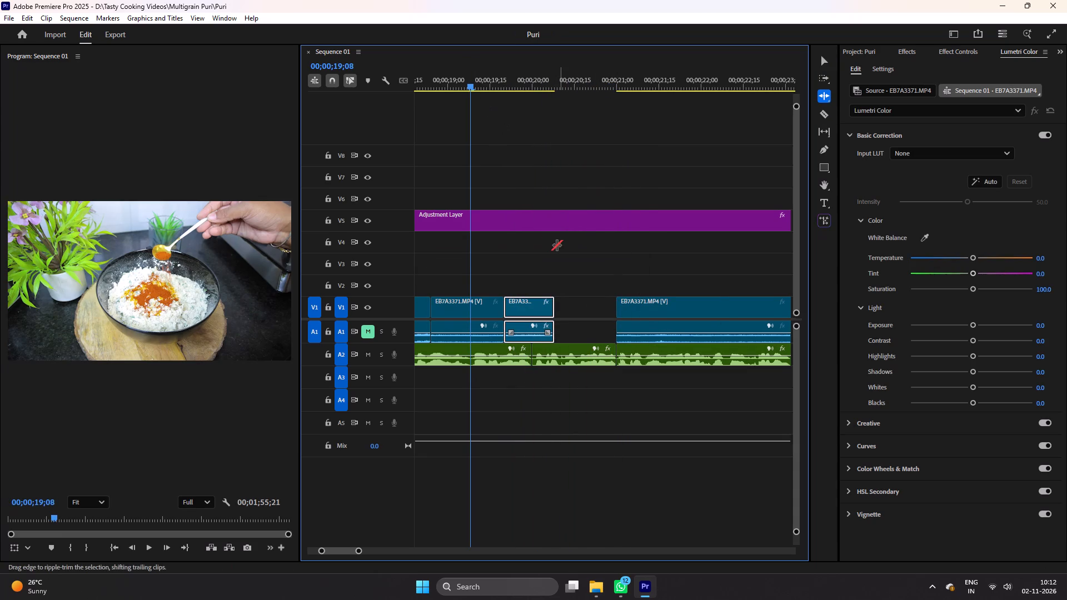
pyautogui.press('space')
pyautogui.press('space')
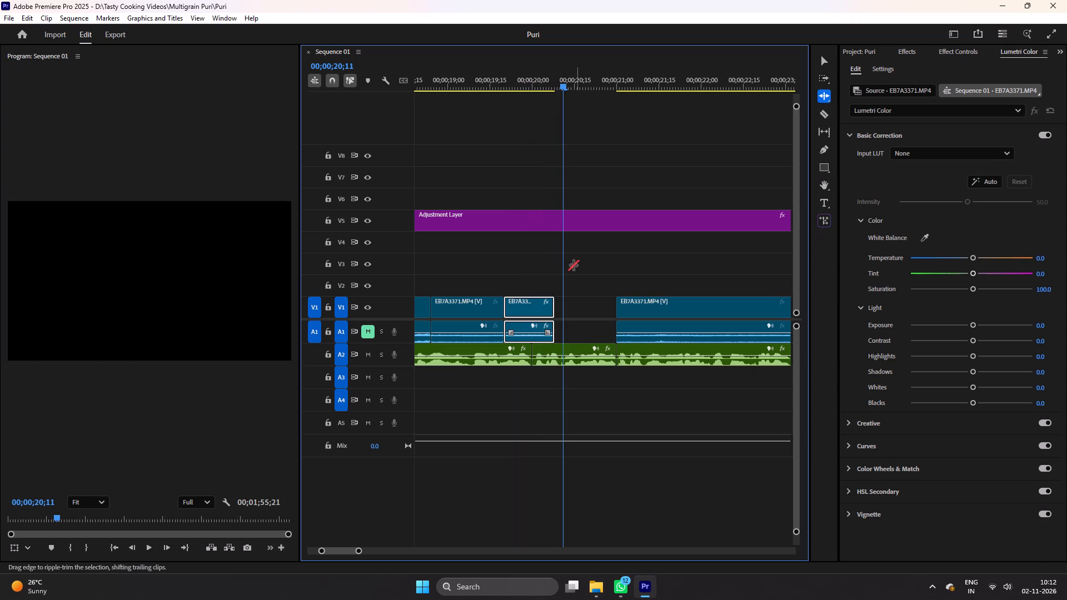
pyautogui.press('r')
pyautogui.moveTo(554, 306); pyautogui.dragTo(566, 309)
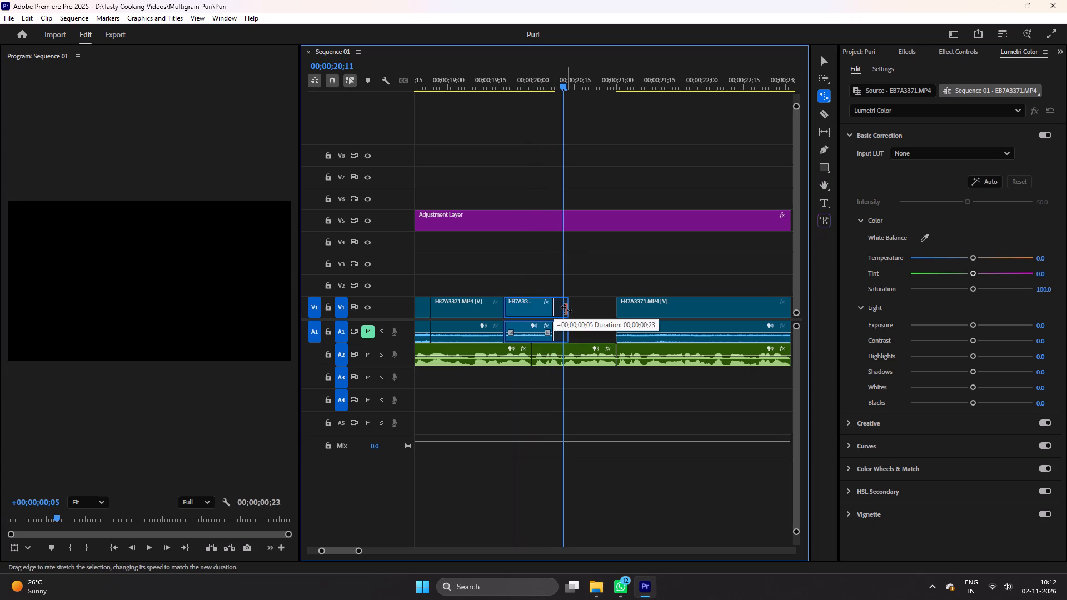
pyautogui.moveTo(566, 309); pyautogui.dragTo(560, 309)
pyautogui.press('v')
pyautogui.hotkey('ctrl', 's')
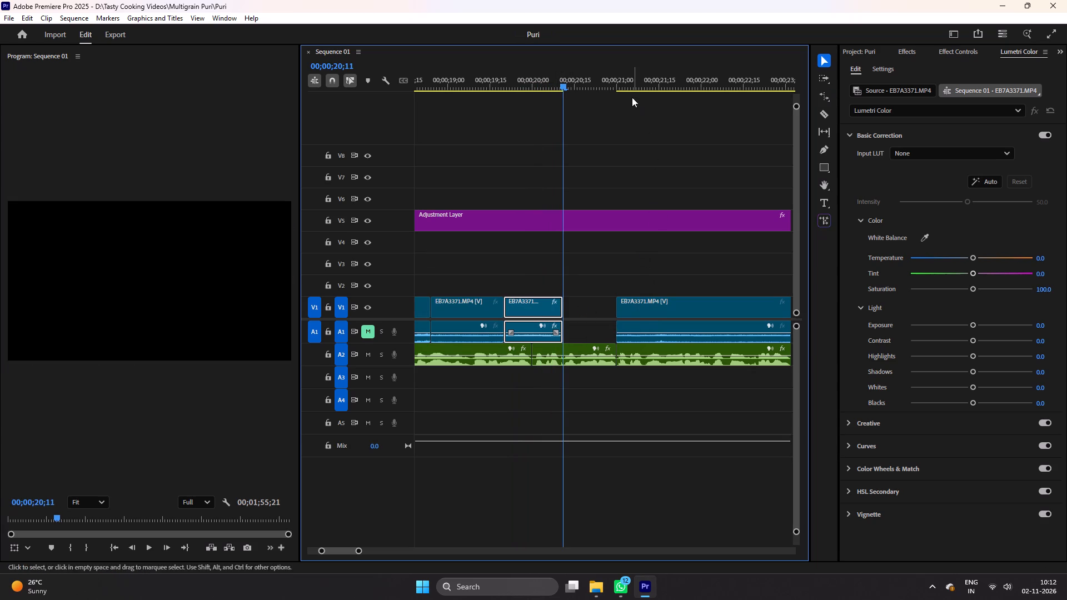
# Cut EB7A3371 at 00;00;26;02, delete the section from 00;00;21;00 to that cut, and move the green chilli clip against the salt clip.
pyautogui.click(640, 81)
pyautogui.press('space')
pyautogui.scroll(-6, 604, 234)
pyautogui.scroll(-5, 640, 264)
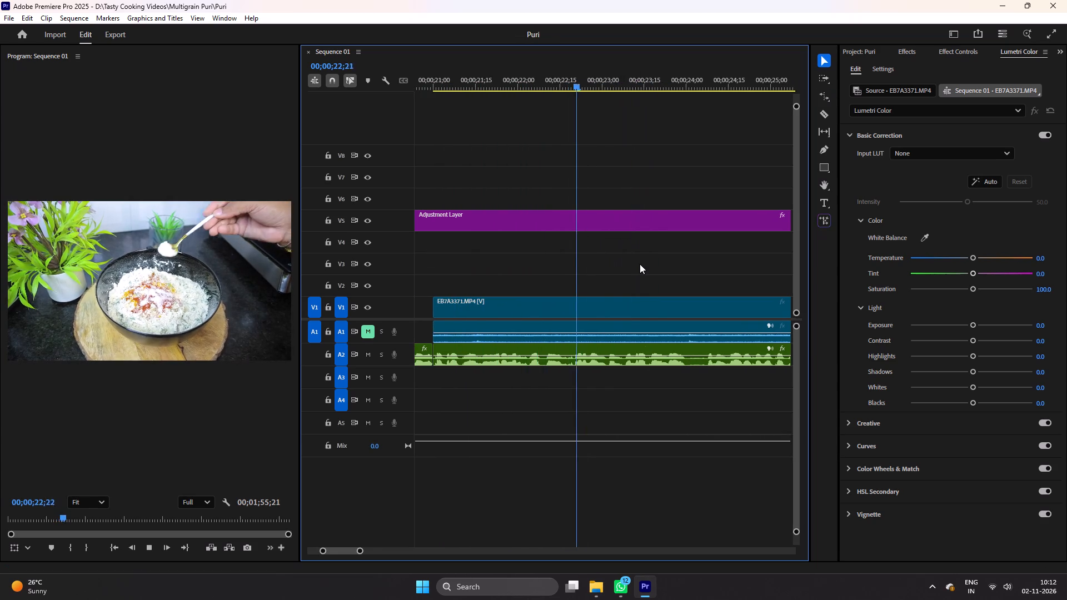
pyautogui.press('-')
pyautogui.scroll(-5, 641, 259)
pyautogui.press('space')
pyautogui.moveTo(569, 86); pyautogui.dragTo(659, 100)
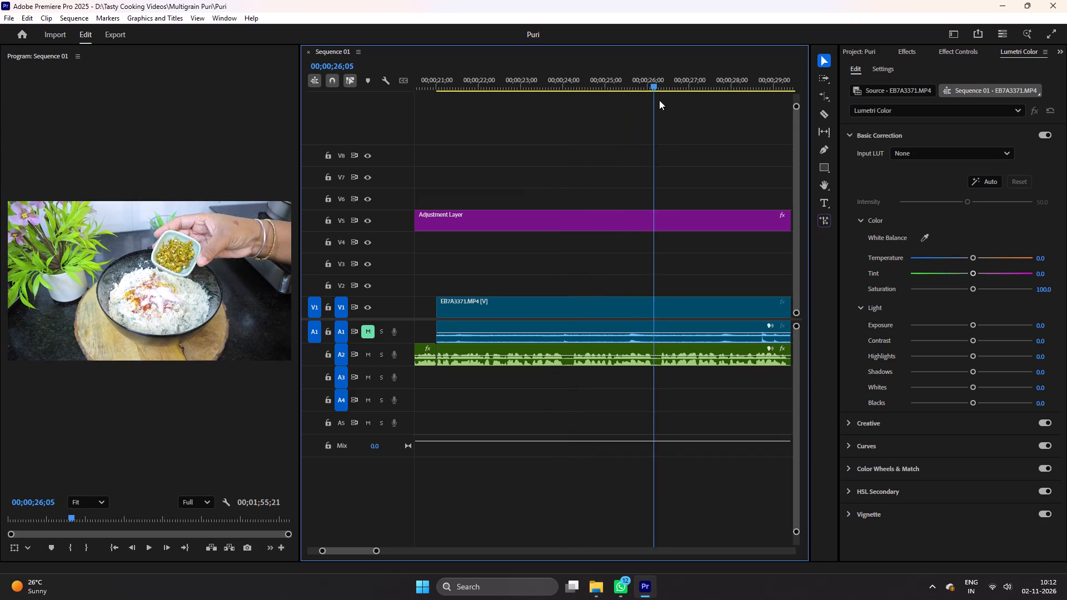
pyautogui.moveTo(659, 100); pyautogui.dragTo(651, 111)
pyautogui.press('c')
pyautogui.click(652, 304)
pyautogui.press('v')
pyautogui.click(570, 304)
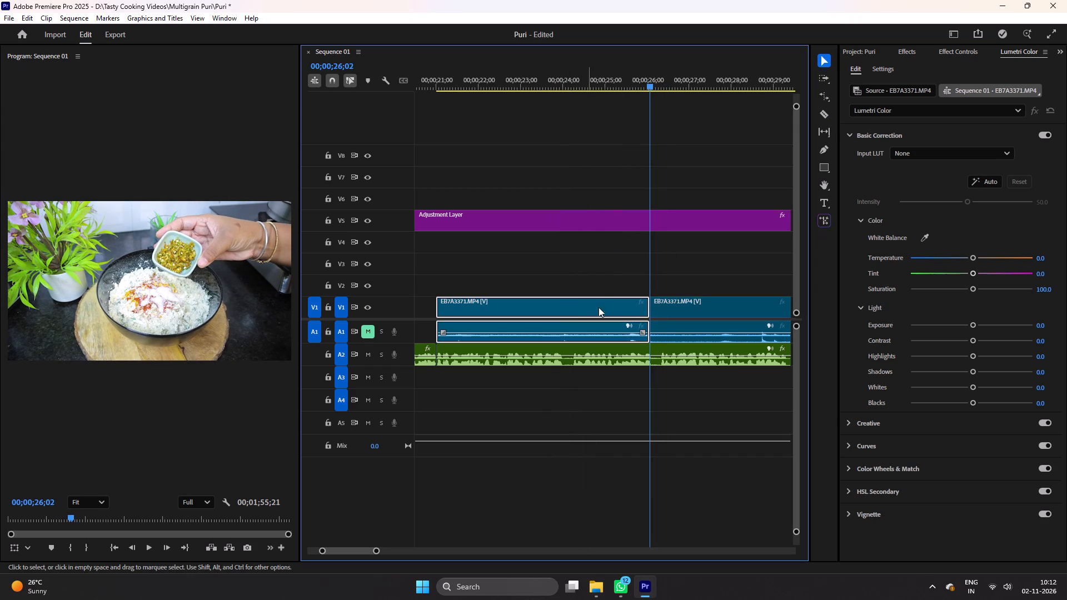
pyautogui.press('Delete')
pyautogui.scroll(1, 596, 296)
pyautogui.press('-')
pyautogui.press('-')
pyautogui.write('--')
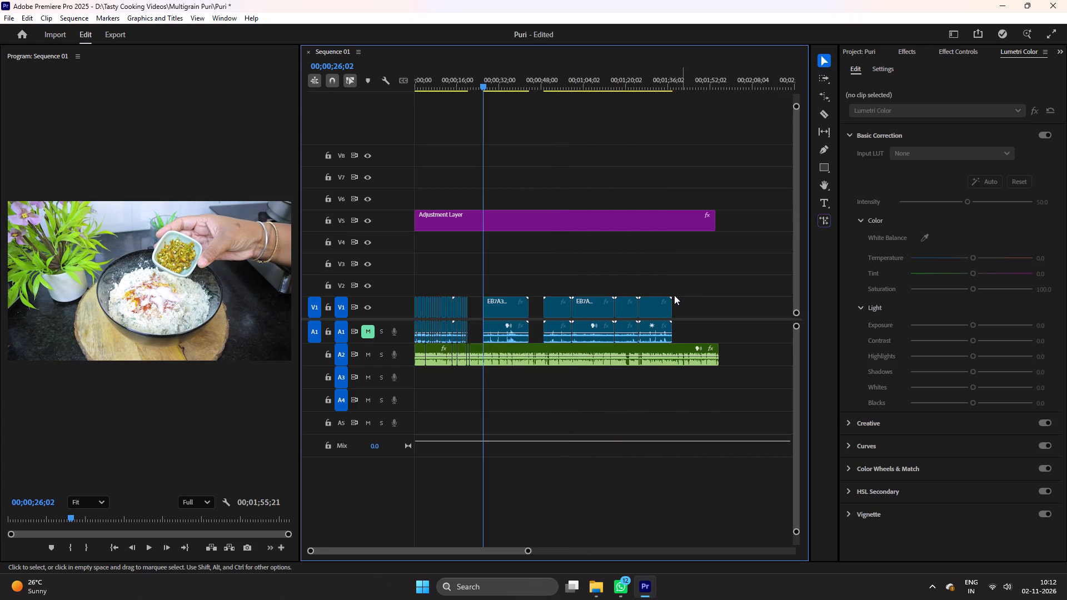
pyautogui.press('=')
pyautogui.press('=')
pyautogui.press('=')
pyautogui.moveTo(659, 303); pyautogui.dragTo(541, 300)
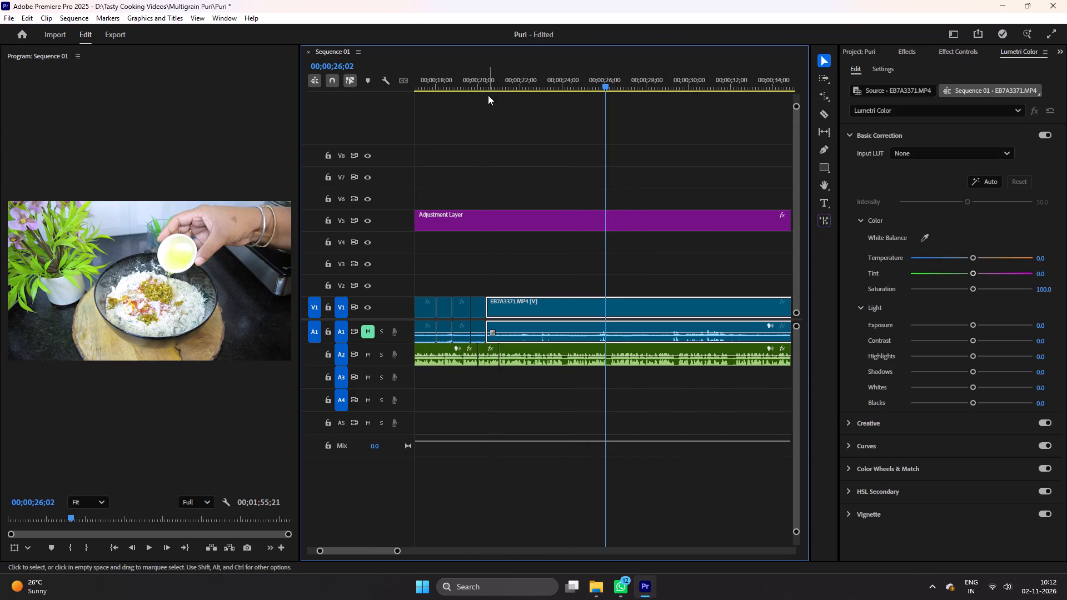
pyautogui.click(478, 87)
pyautogui.press('=')
pyautogui.press('=')
pyautogui.click(665, 279)
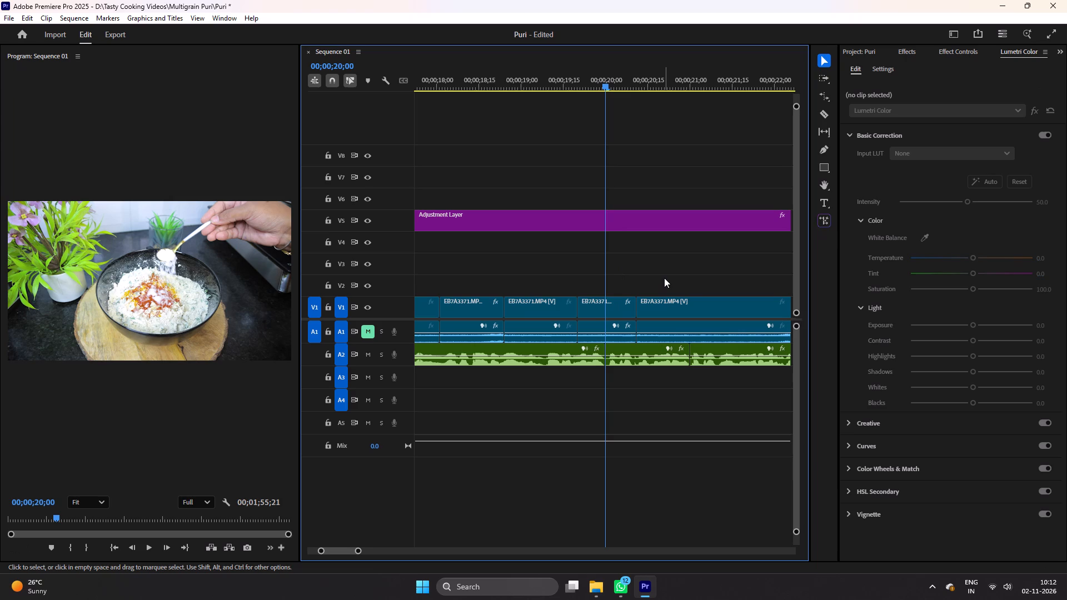
# Cut the narration on A2 at 00;00;20;11, in line with the end of the salt clip, and save.
pyautogui.hotkey('ctrl', 's')
pyautogui.hotkey('ctrl', 'space')
pyautogui.scroll(-5, 656, 272)
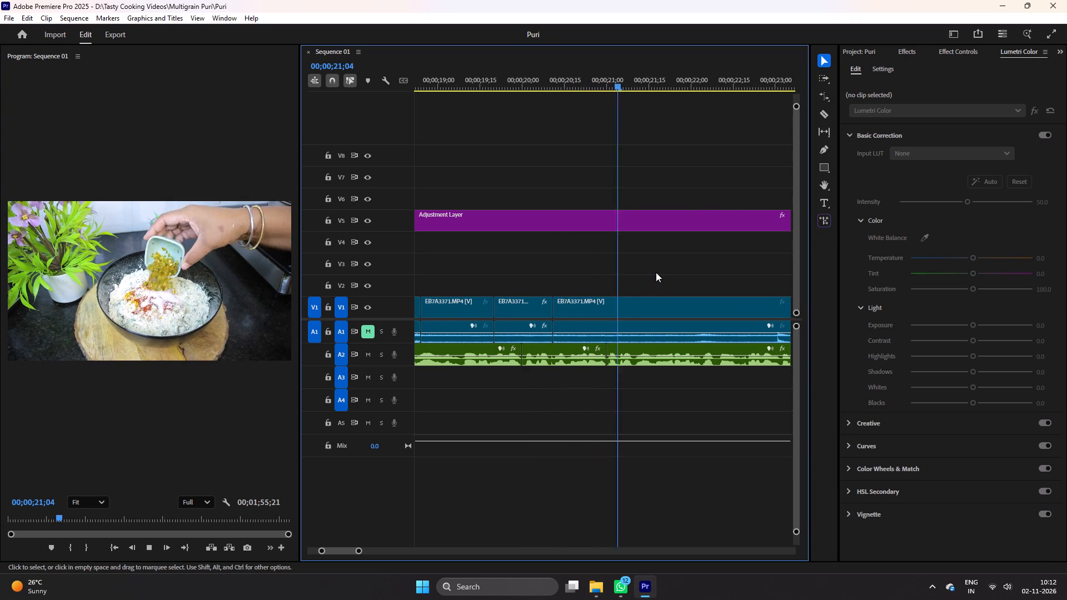
pyautogui.press('space')
pyautogui.click(557, 82)
pyautogui.press('space')
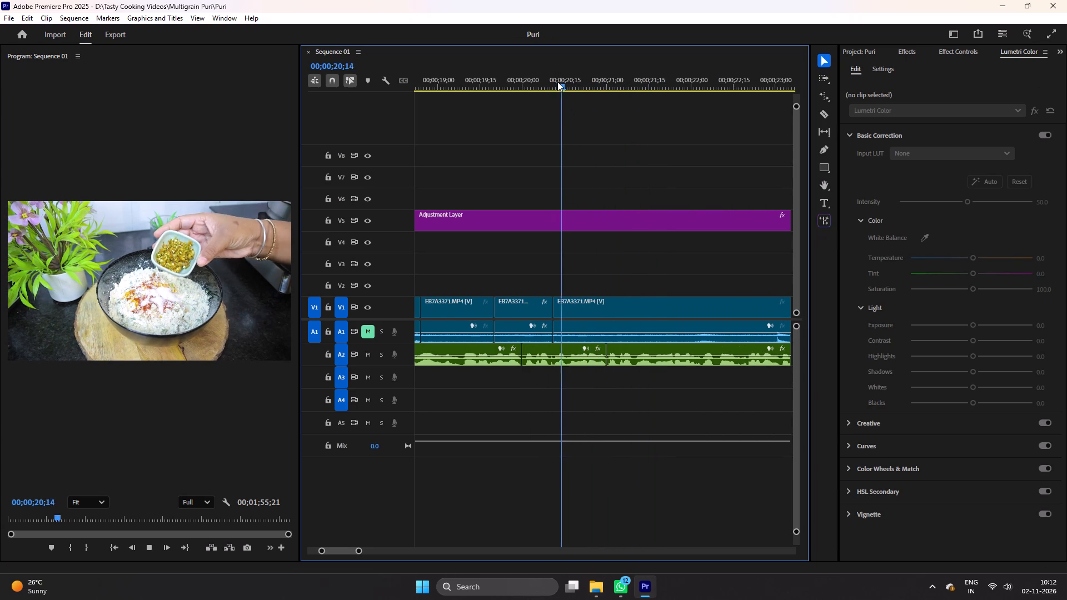
pyautogui.click(557, 82)
pyautogui.press('c')
pyautogui.click(554, 349)
pyautogui.press('v')
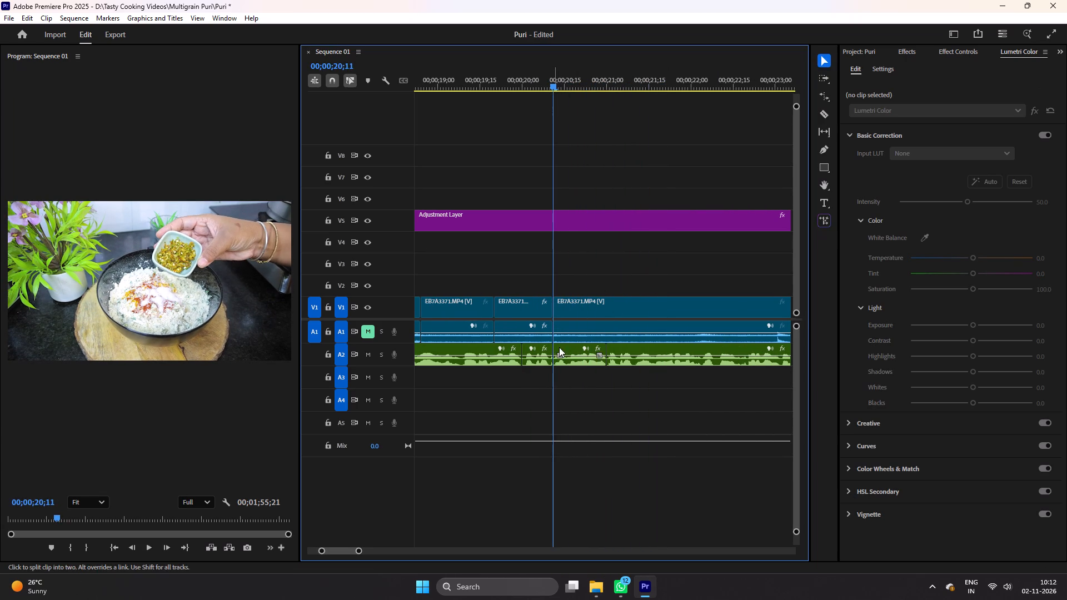
pyautogui.hotkey('ctrl', 's')
# Delete the narration section on A2 from 00;00;20;11 to 00;00;21;00, move the following narration back to close the gap, and save.
pyautogui.hotkey('ctrl', 'space')
pyautogui.press('space')
pyautogui.click(576, 344)
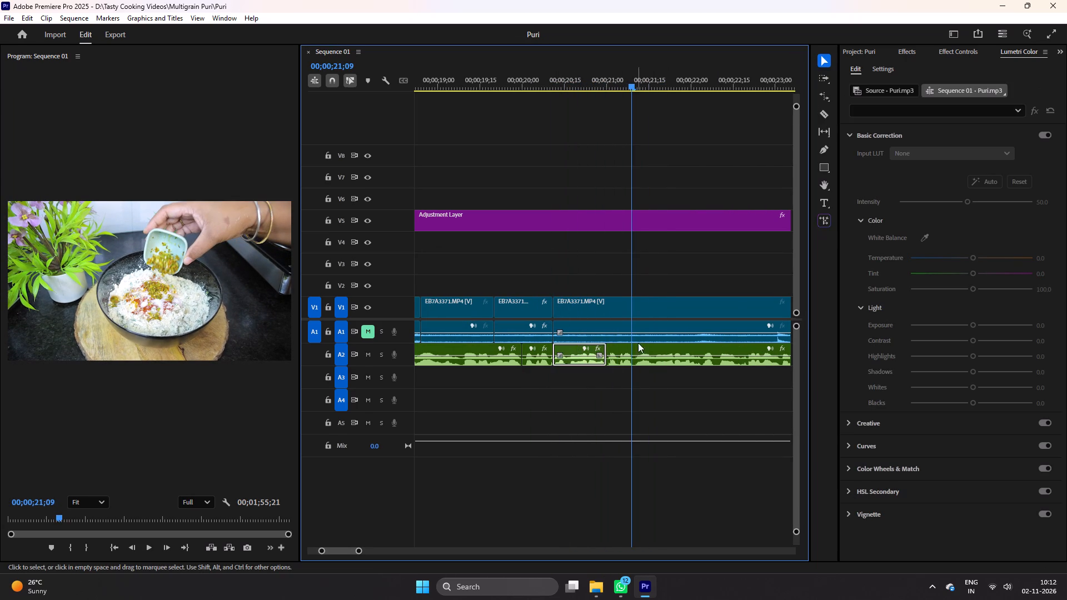
pyautogui.press('Delete')
pyautogui.moveTo(639, 347); pyautogui.dragTo(589, 349)
pyautogui.click(528, 82)
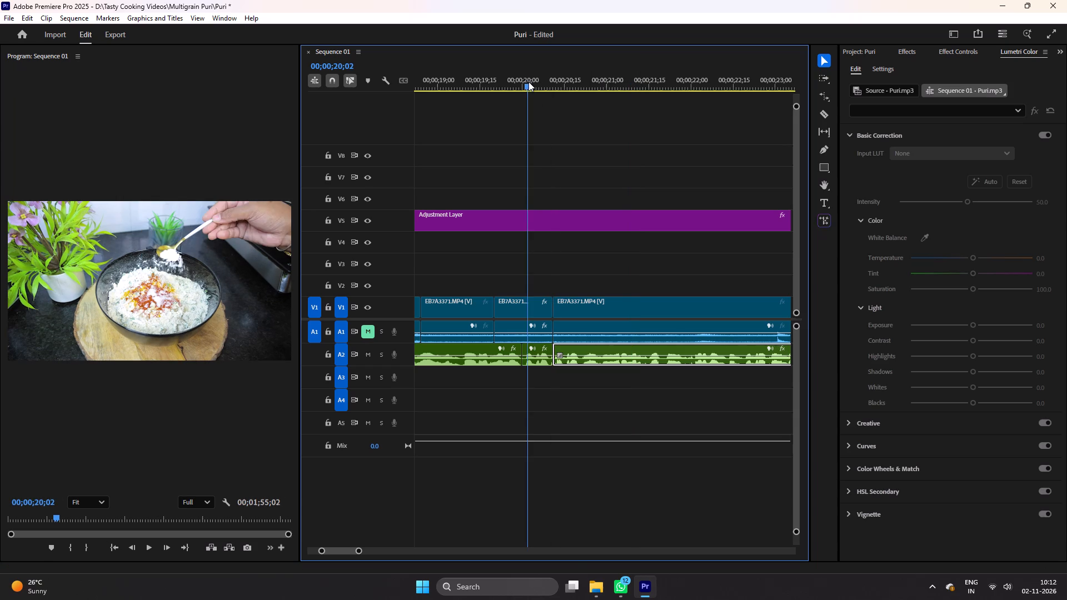
pyautogui.hotkey('ctrl', 's')
# Delete the short narration piece on A2 from 00;00;20;00 to 00;00;20;11, move the following narration back against the earlier part, and save.
pyautogui.hotkey('ctrl', 'space')
pyautogui.press('space')
pyautogui.click(481, 75)
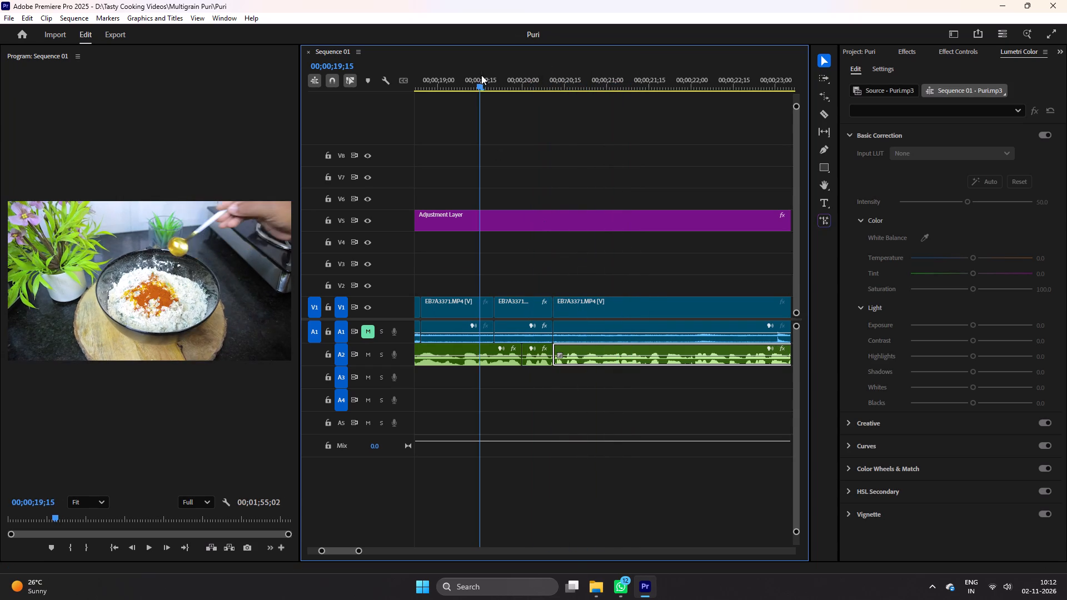
pyautogui.press('space')
pyautogui.press('space')
pyautogui.click(535, 344)
pyautogui.press('Delete')
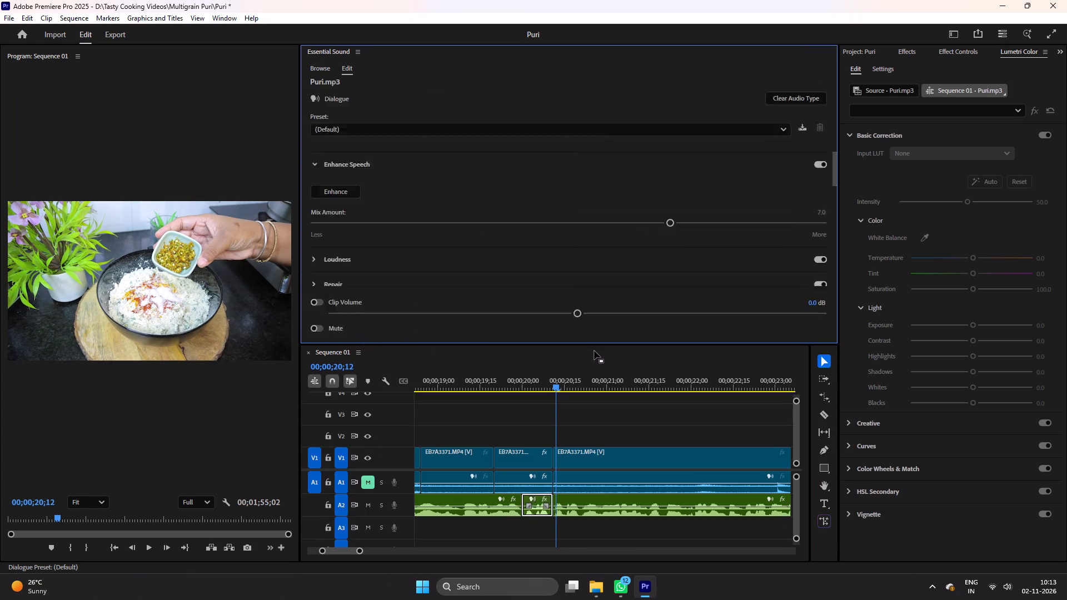
pyautogui.click(358, 57)
pyautogui.click(380, 58)
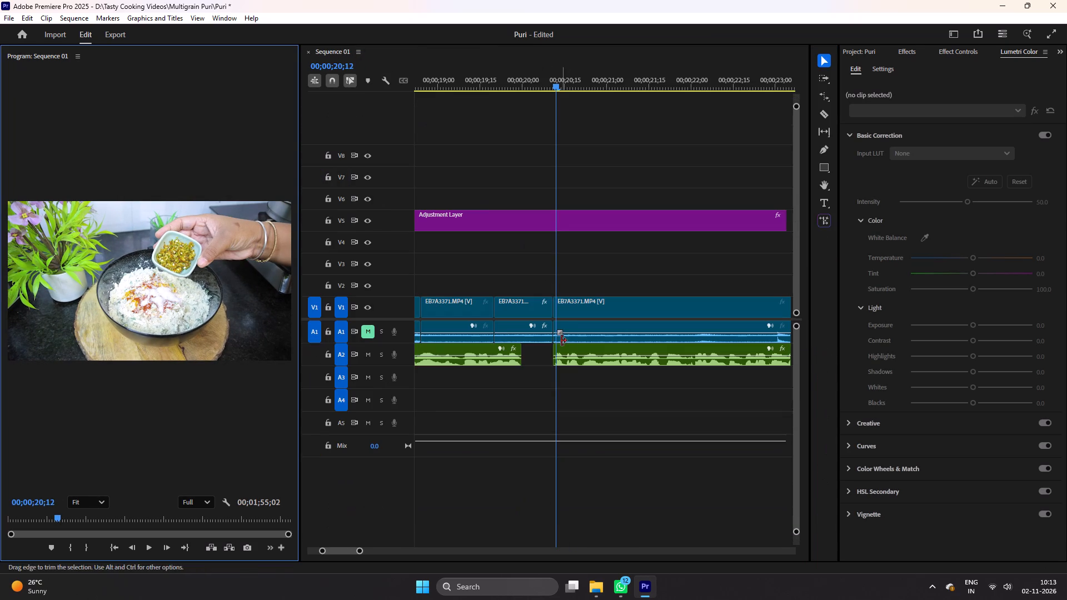
pyautogui.click(575, 344)
pyautogui.moveTo(572, 346); pyautogui.dragTo(546, 348)
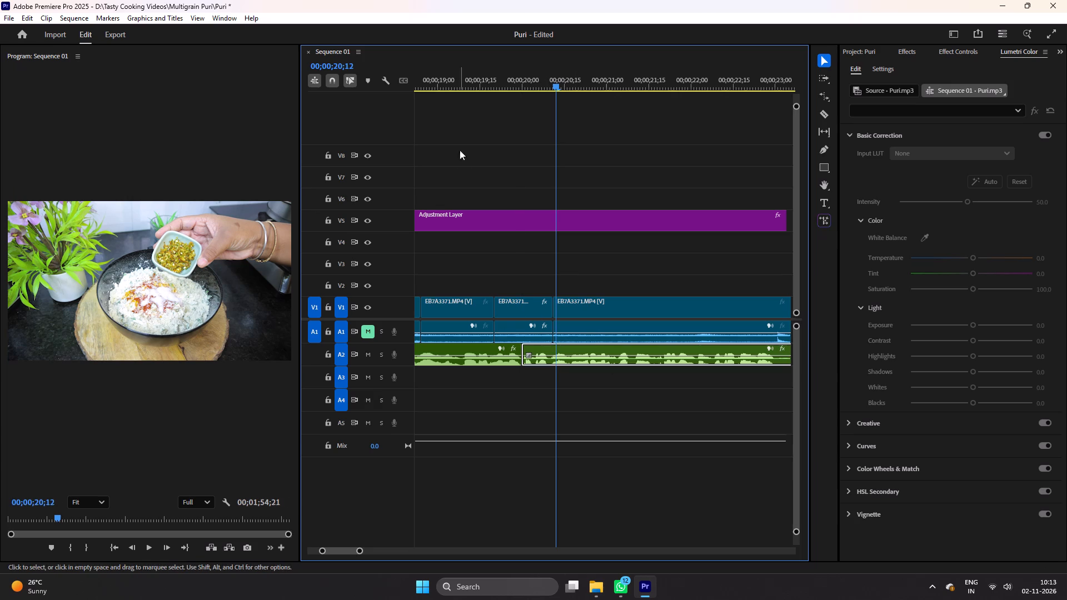
pyautogui.click(440, 79)
pyautogui.hotkey('ctrl', 's')
# Rate-stretch the spice powder clip before the salt clip shorter so it ends at about 00;00;19;12.
pyautogui.hotkey('ctrl', 'space')
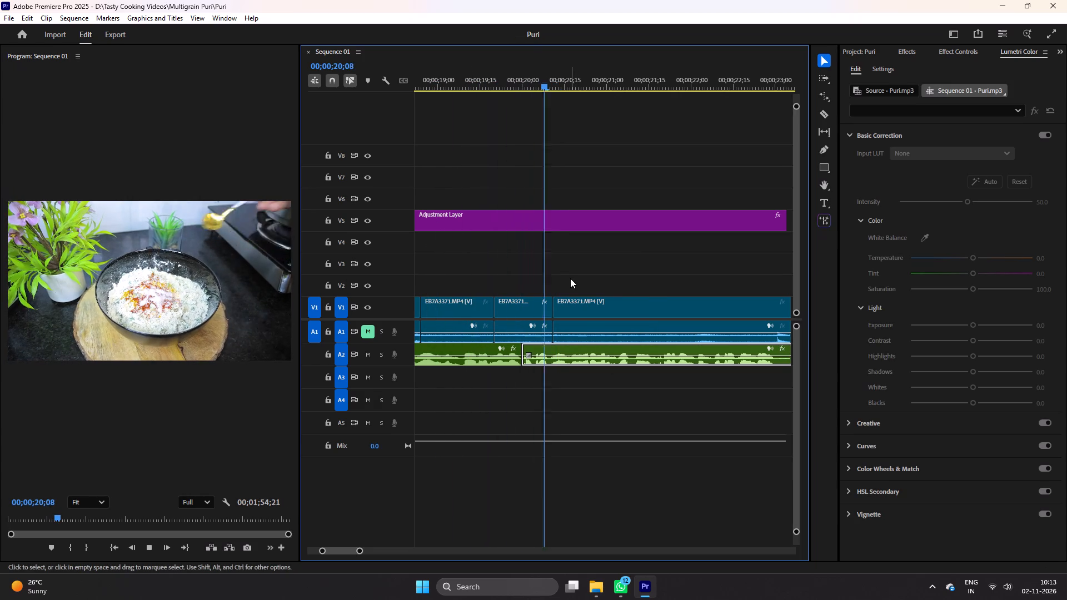
pyautogui.press('space')
pyautogui.scroll(4, 540, 242)
pyautogui.click(485, 86)
pyautogui.press('space')
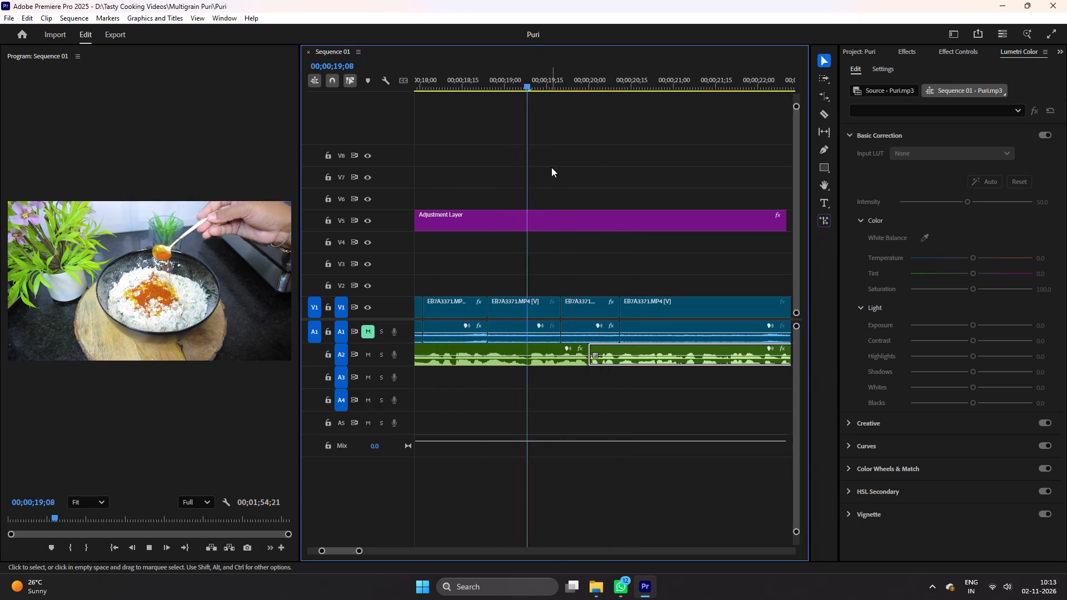
pyautogui.press('space')
pyautogui.moveTo(539, 86); pyautogui.dragTo(527, 89)
pyautogui.press('r')
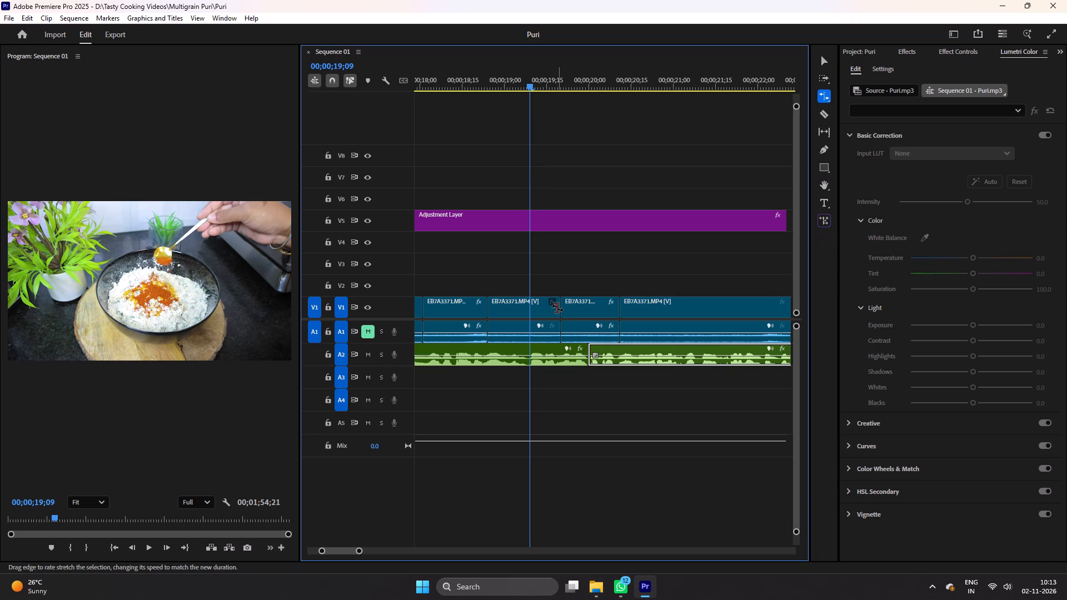
pyautogui.moveTo(557, 308); pyautogui.dragTo(539, 312)
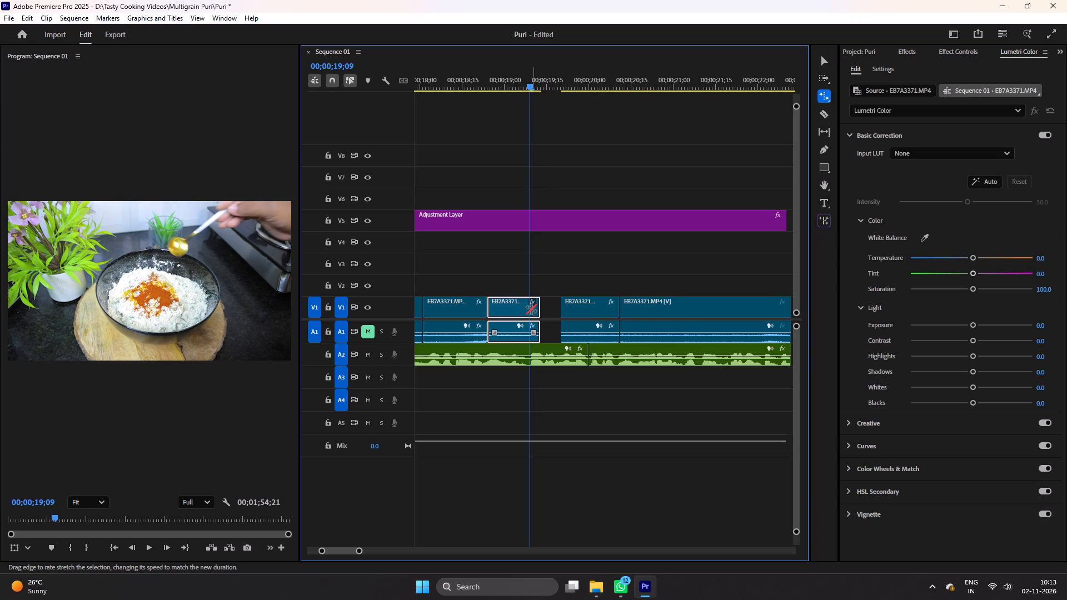
# Trim the spice powder clip's end off at 00;00;19;09, move the salt clip against it, and save.
pyautogui.press('c')
pyautogui.click(531, 309)
pyautogui.press('v')
pyautogui.click(535, 310)
pyautogui.press('Delete')
pyautogui.moveTo(581, 305); pyautogui.dragTo(552, 307)
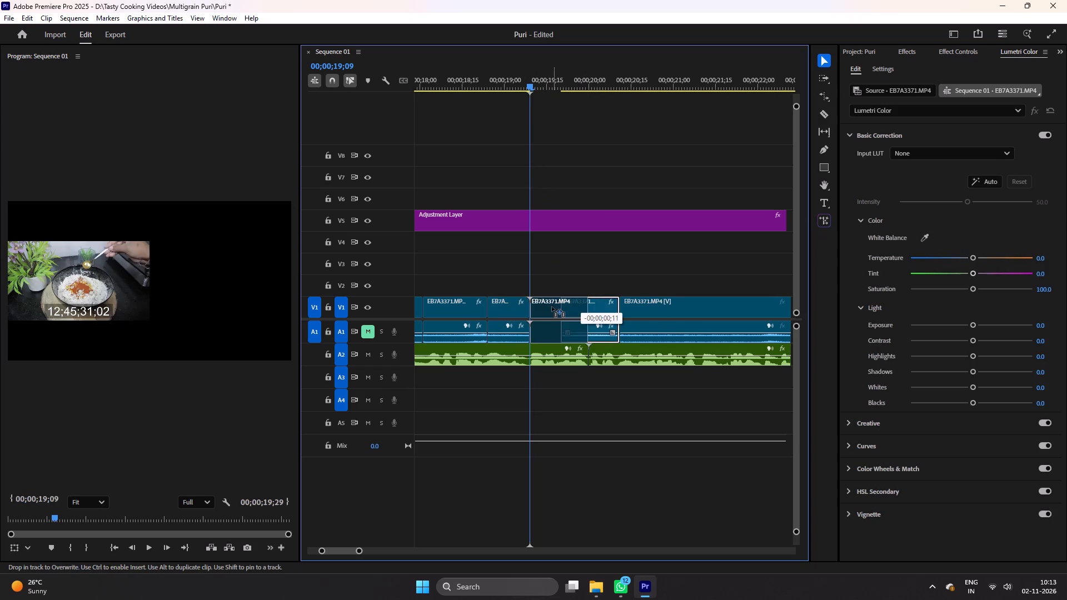
pyautogui.moveTo(552, 307); pyautogui.dragTo(551, 307)
pyautogui.hotkey('ctrl', 's')
# Move the green chilli clip back to about 00;00;20;00, against the end of the salt clip, and save.
pyautogui.hotkey('ctrl', 'space')
pyautogui.press('space')
pyautogui.moveTo(650, 303); pyautogui.dragTo(609, 304)
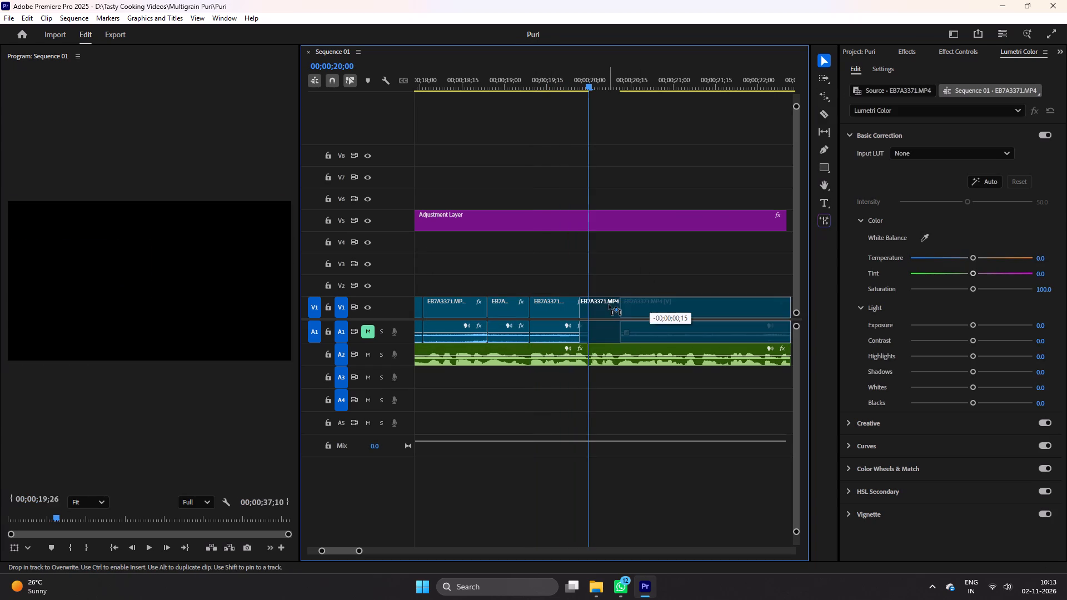
pyautogui.moveTo(609, 304); pyautogui.dragTo(621, 303)
pyautogui.hotkey('ctrl', 's')
# Cut EB7A3371 at 00;00;21;16, after the green chilli is added, and save.
pyautogui.hotkey('ctrl', 'space')
pyautogui.scroll(-4, 647, 278)
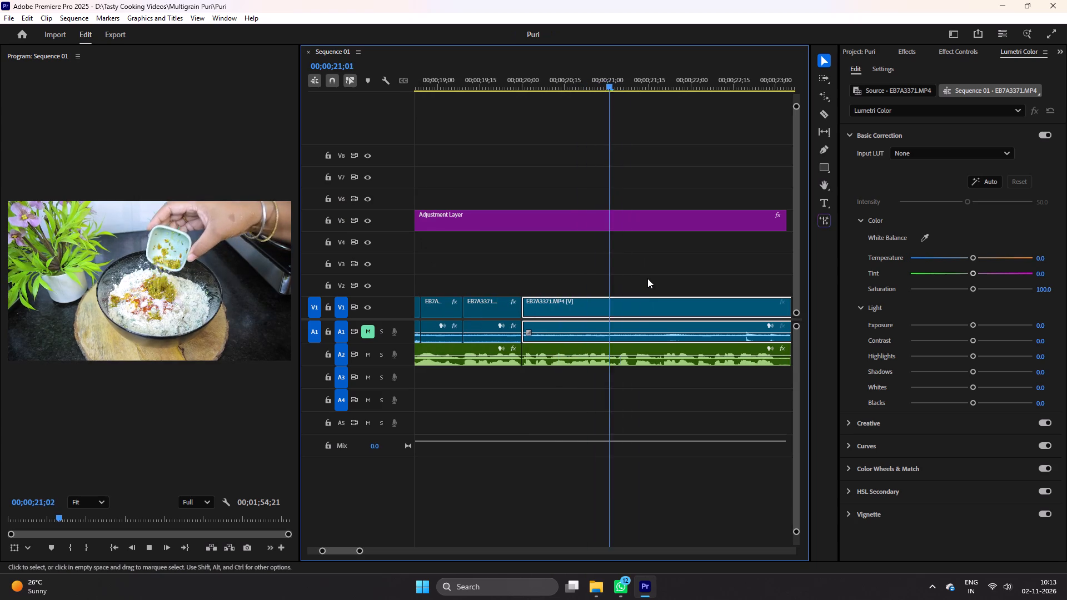
pyautogui.press('space')
pyautogui.press('c')
pyautogui.click(652, 307)
pyautogui.press('v')
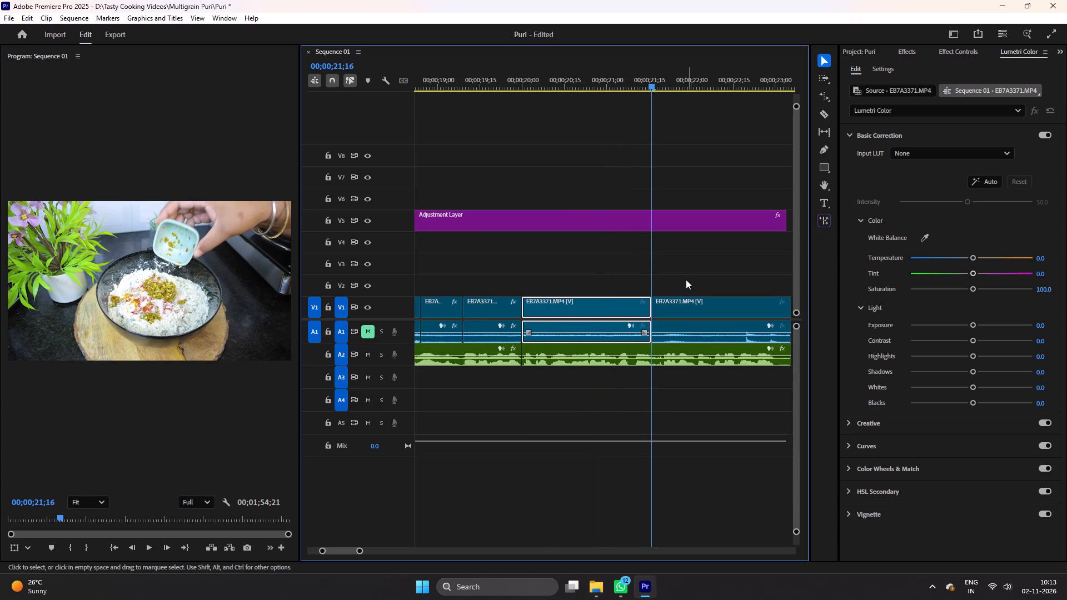
pyautogui.hotkey('ctrl', 's')
# Cut out the narration pause on A2 from about 00;00;23;00 to 00;00;23;07, close the gap, and save.
pyautogui.hotkey('ctrl', 'space')
pyautogui.scroll(-6, 686, 279)
pyautogui.press('space')
pyautogui.press('c')
pyautogui.click(676, 363)
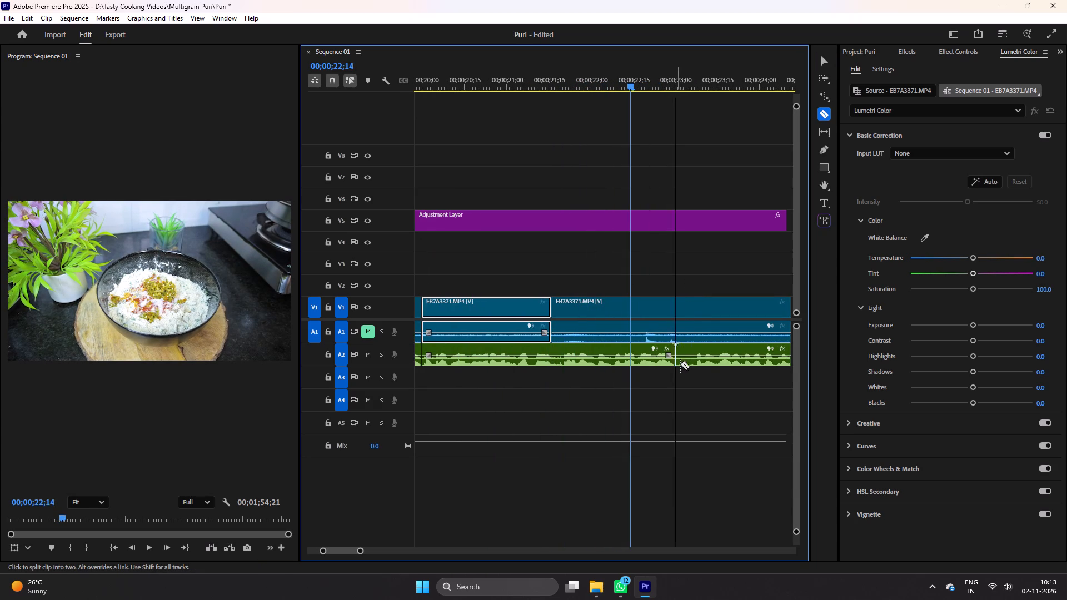
pyautogui.click(696, 363)
pyautogui.press('v')
pyautogui.click(686, 363)
pyautogui.press('Delete')
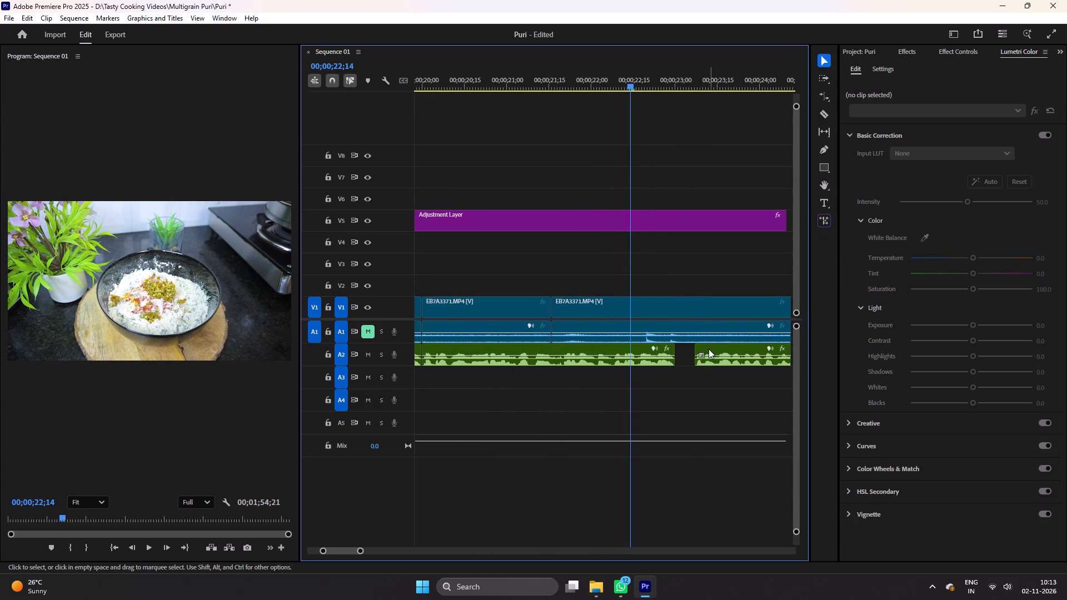
pyautogui.moveTo(709, 349); pyautogui.dragTo(695, 350)
pyautogui.hotkey('ctrl', 's')
# Cut EB7A3371 at 00;00;25;10, delete the section from 00;00;21;16 to that cut, move the oil clip against the green chilli clip, and save.
pyautogui.press('space')
pyautogui.scroll(-6, 703, 293)
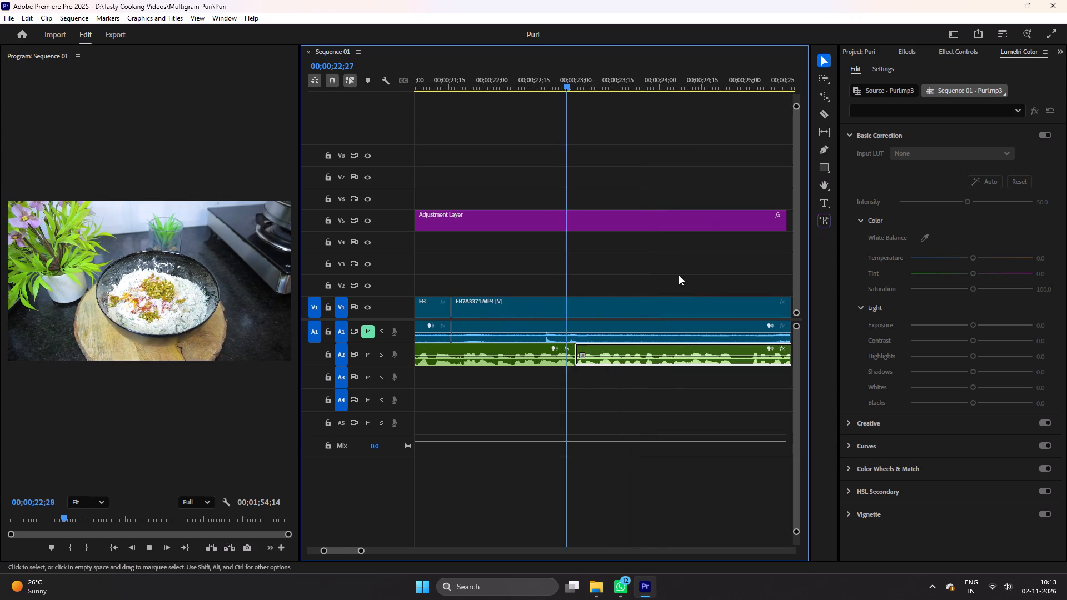
pyautogui.scroll(-6, 640, 282)
pyautogui.click(639, 288)
pyautogui.write('--')
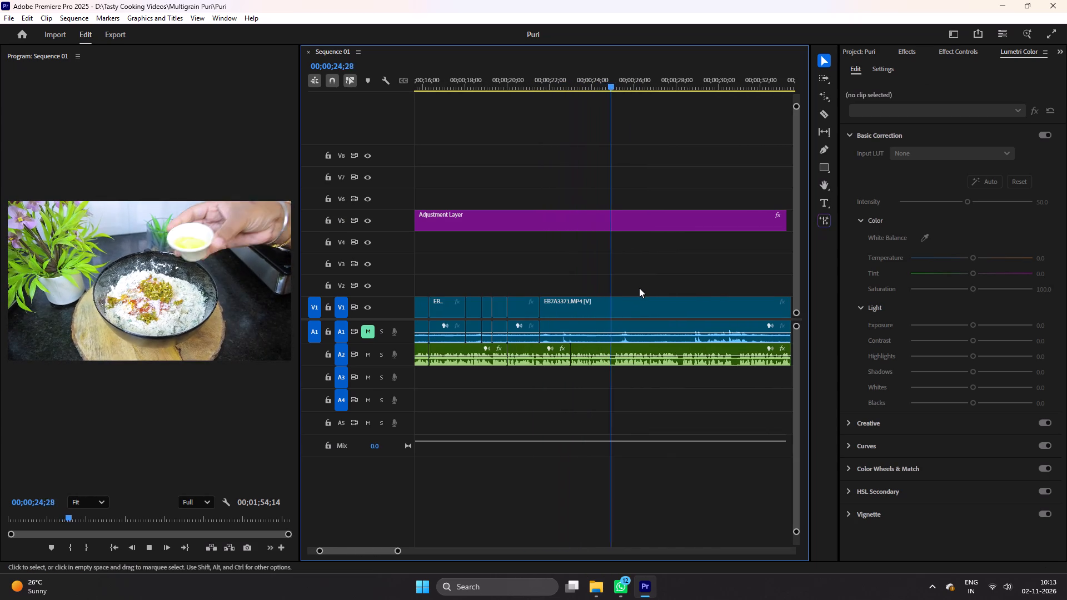
pyautogui.press('space')
pyautogui.press('c')
pyautogui.click(619, 307)
pyautogui.press('v')
pyautogui.click(572, 308)
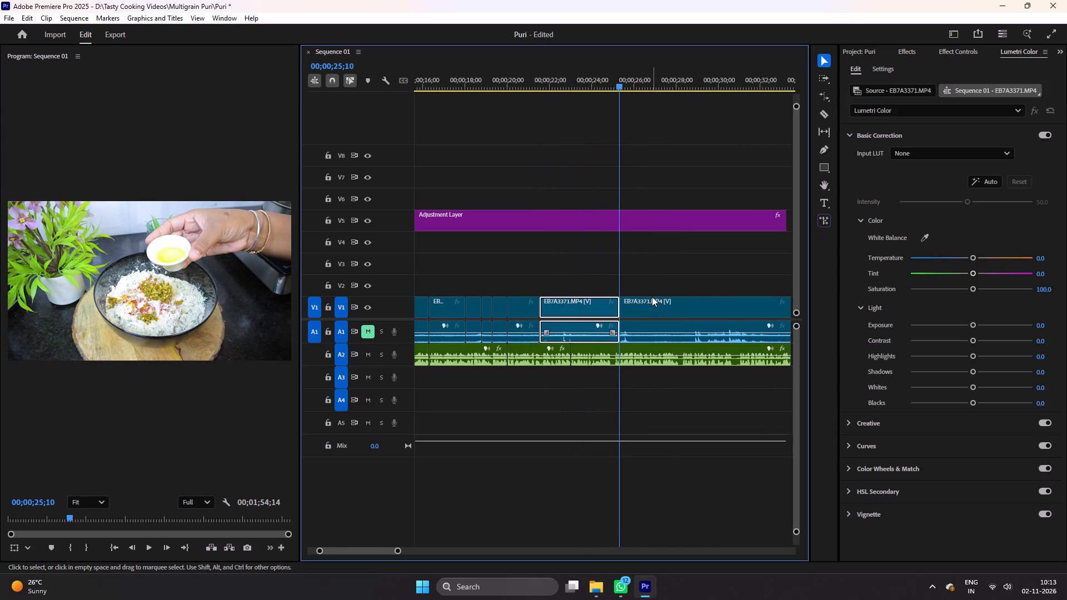
pyautogui.press('Delete')
pyautogui.moveTo(650, 298); pyautogui.dragTo(575, 301)
pyautogui.click(535, 81)
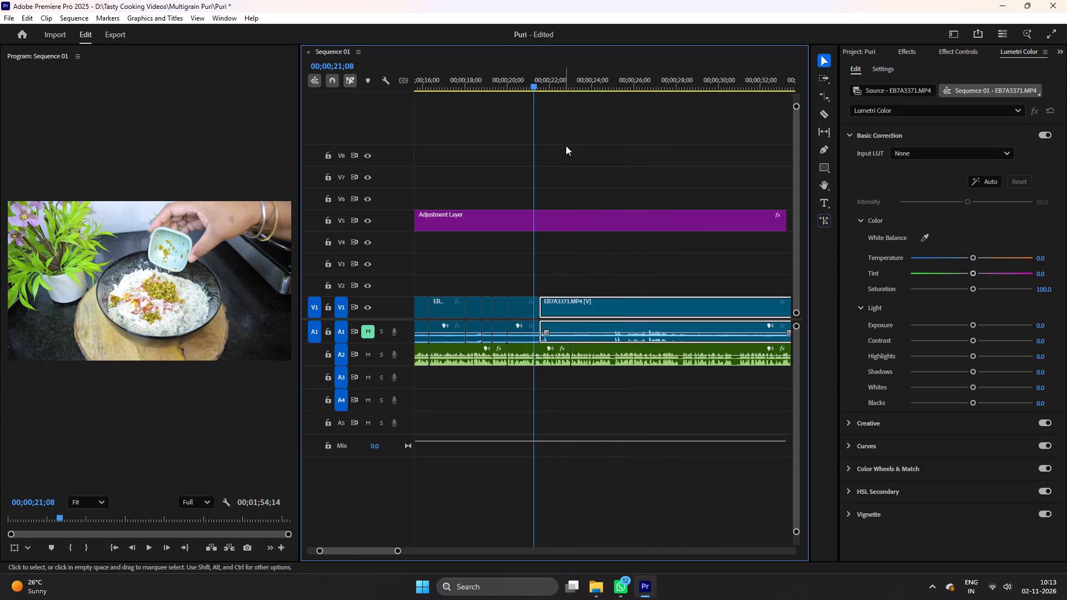
pyautogui.hotkey('ctrl', 's')
# Set the adjustment layer's Lumetri exposure to 0 and save the project.
pyautogui.click(608, 267)
pyautogui.press('=')
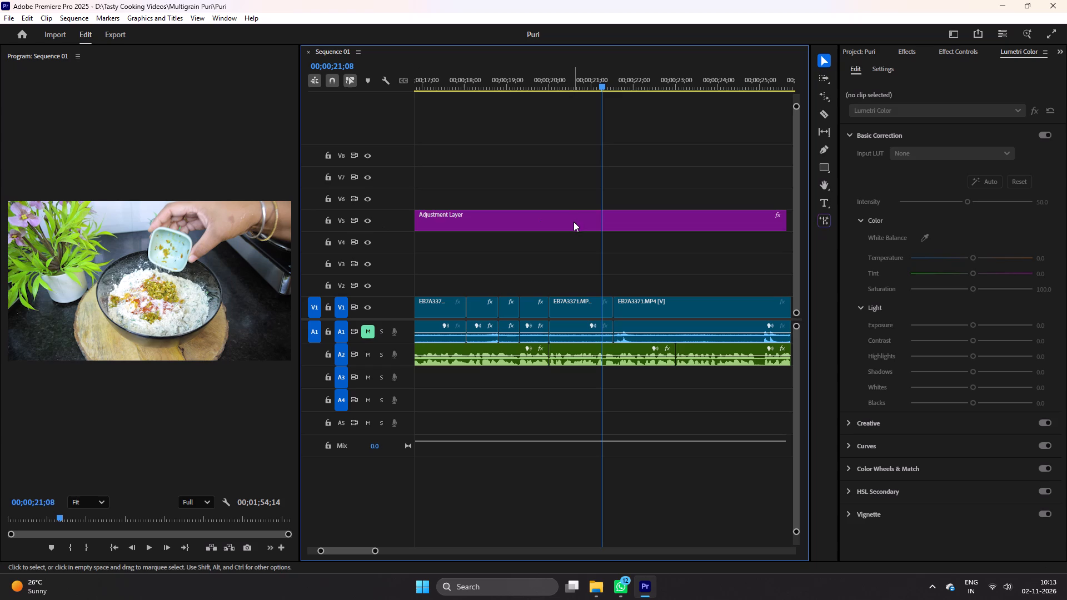
pyautogui.click(574, 222)
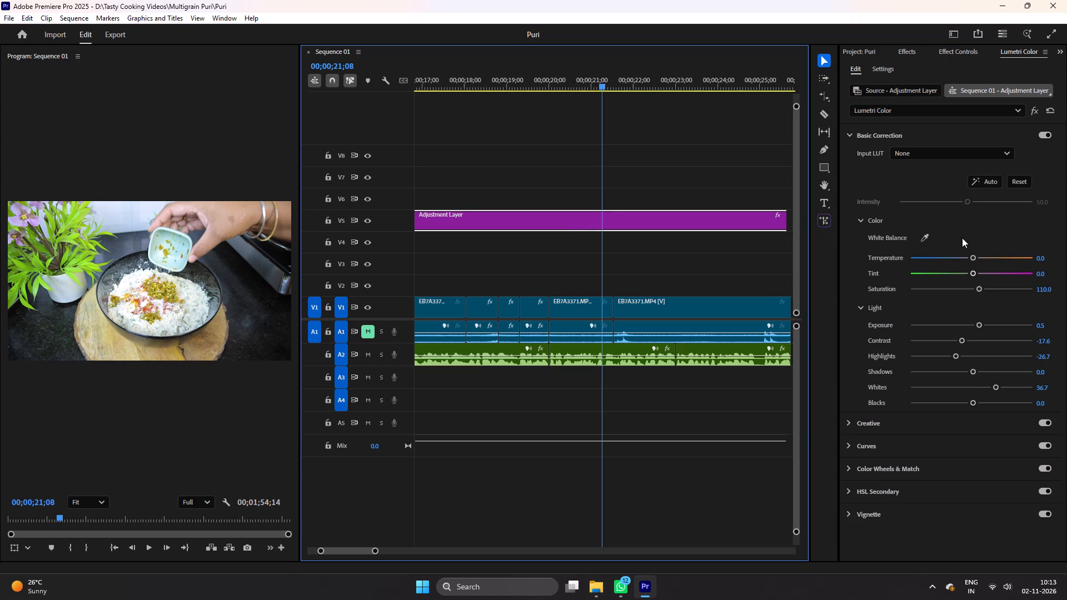
pyautogui.click(1046, 324)
pyautogui.press('0')
pyautogui.press('Return')
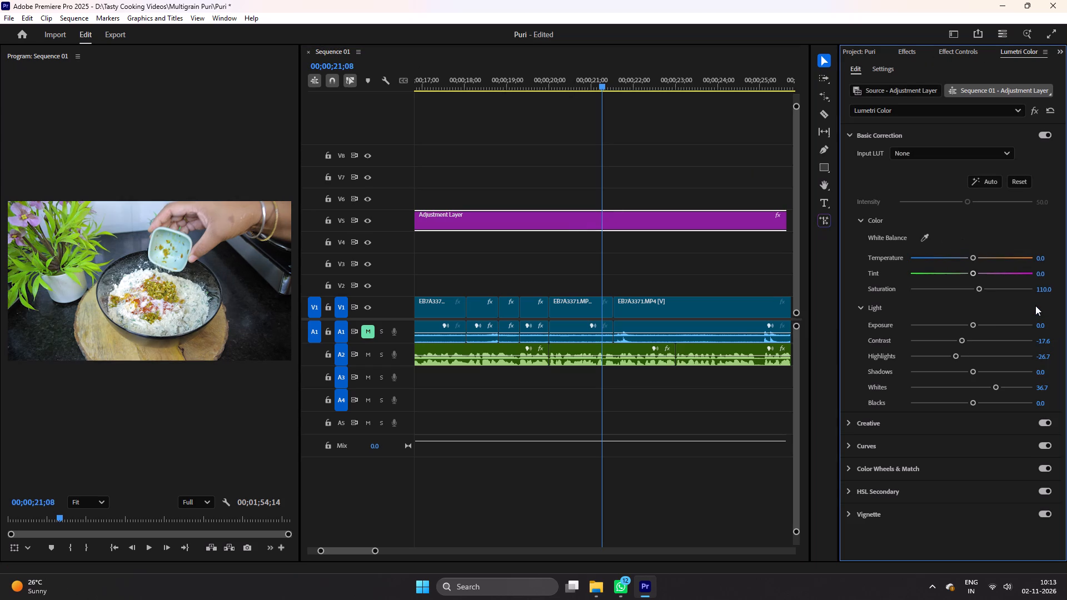
pyautogui.hotkey('ctrl', 's')
# Cut the oil clip at 00;00;23;27 and rate-stretch its first part shorter so it ends at about 00;00;23;00.
pyautogui.hotkey('ctrl', 'space')
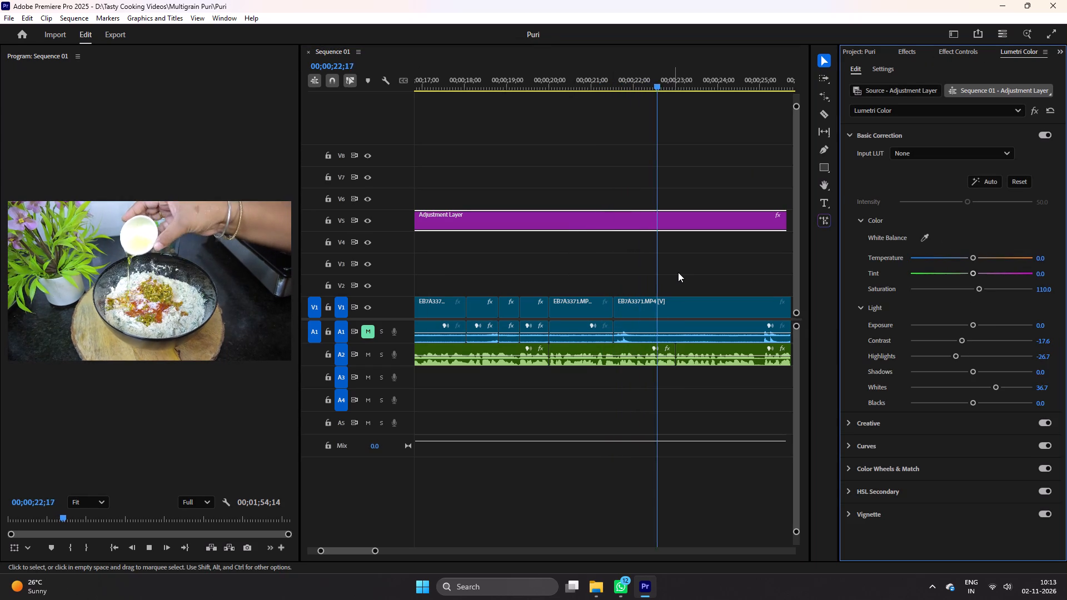
pyautogui.press('space')
pyautogui.press('c')
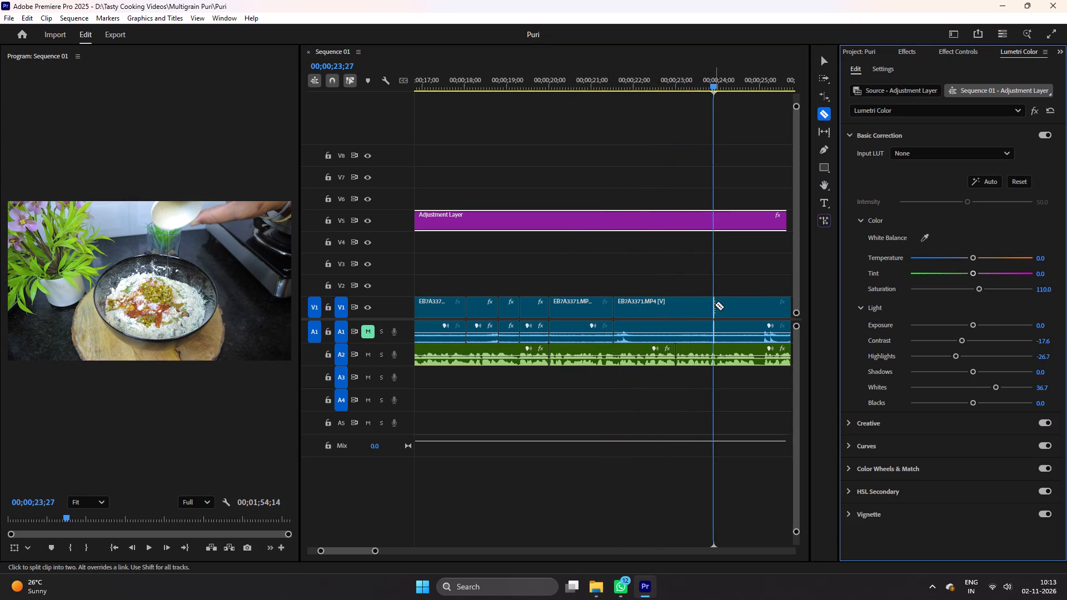
pyautogui.click(715, 304)
pyautogui.press('v')
pyautogui.press('r')
pyautogui.moveTo(711, 306); pyautogui.dragTo(675, 309)
pyautogui.press('b')
pyautogui.scroll(-8, 729, 293)
# Cut out the very short narration pause on A2 at about 00;00;24;28 and ripple-delete the gap.
pyautogui.press('c')
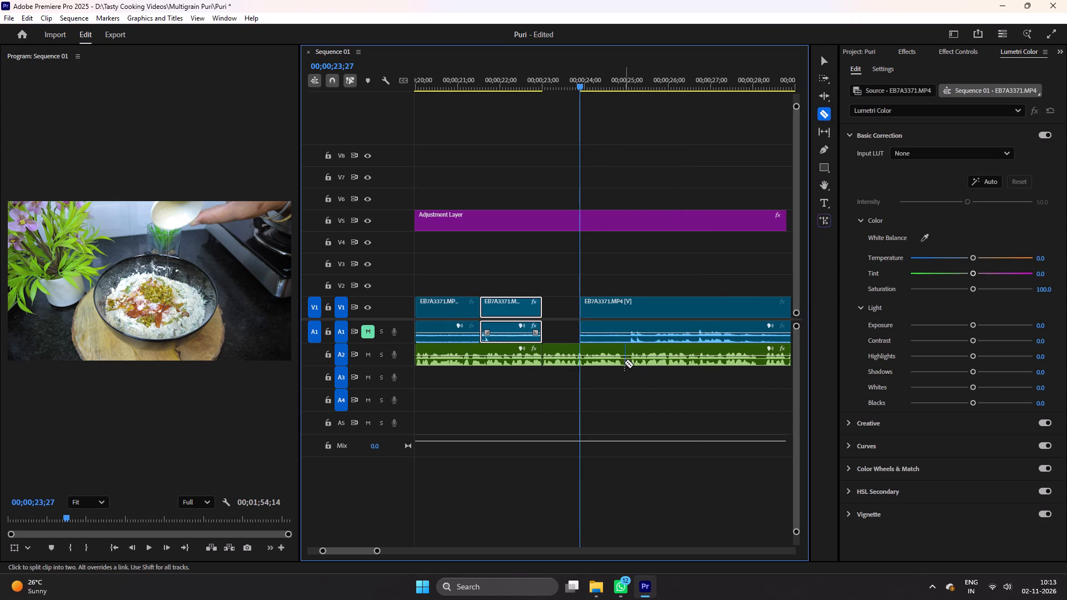
pyautogui.click(623, 363)
pyautogui.click(630, 363)
pyautogui.press('v')
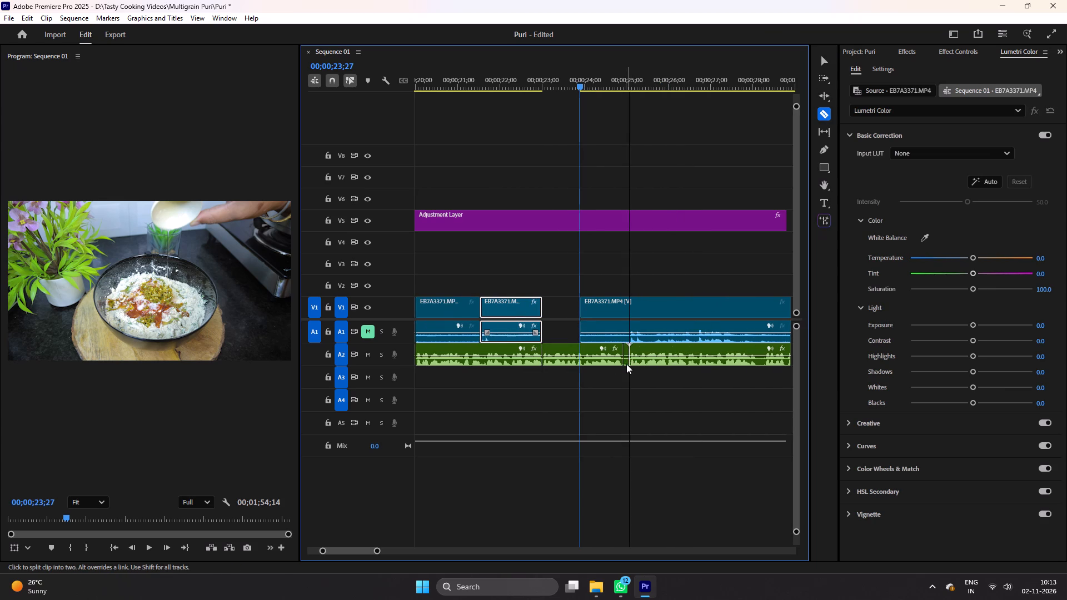
pyautogui.click(626, 364)
pyautogui.press('Delete')
pyautogui.rightClick(626, 364)
pyautogui.click(631, 370)
# Cut EB7A3371 at about 00;00;28;13, where the hands start mixing the flour.
pyautogui.scroll(-5, 656, 292)
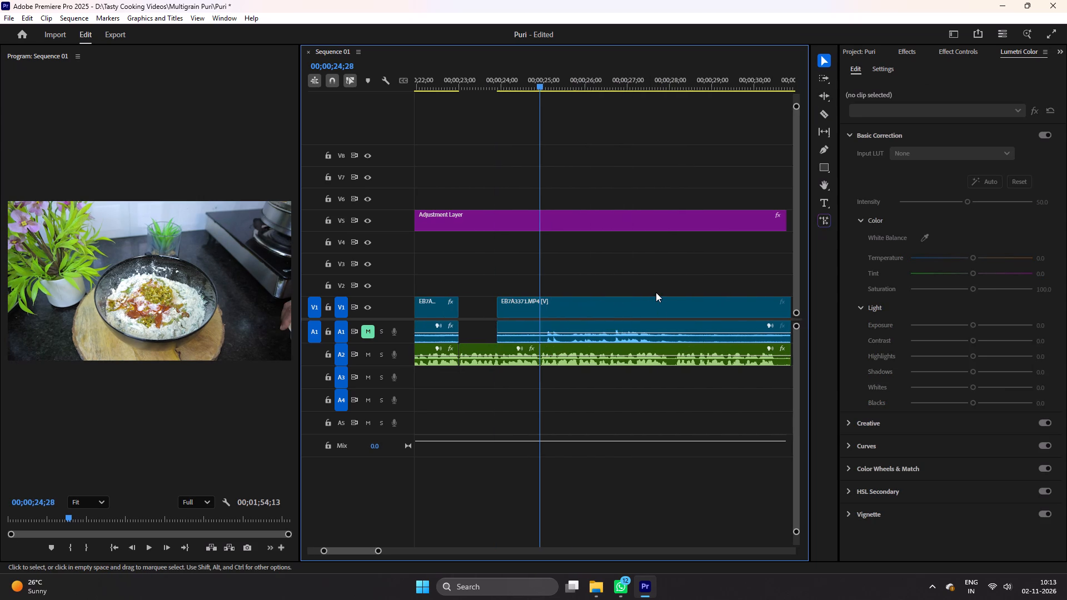
pyautogui.press('-')
pyautogui.press('=')
pyautogui.moveTo(601, 84); pyautogui.dragTo(660, 91)
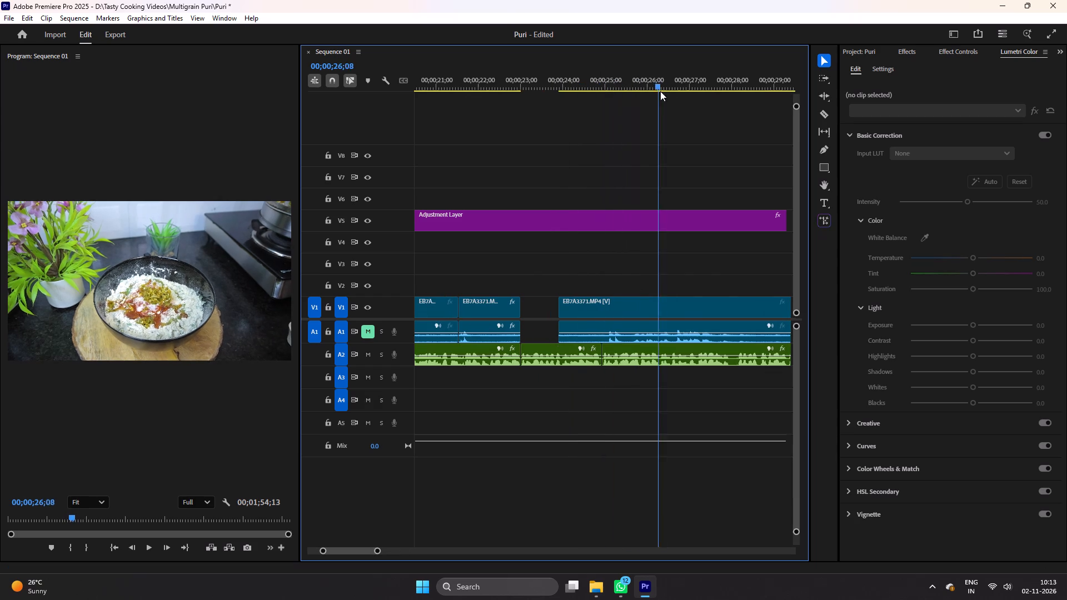
pyautogui.moveTo(660, 91); pyautogui.dragTo(752, 99)
pyautogui.scroll(-6, 683, 187)
pyautogui.press('-')
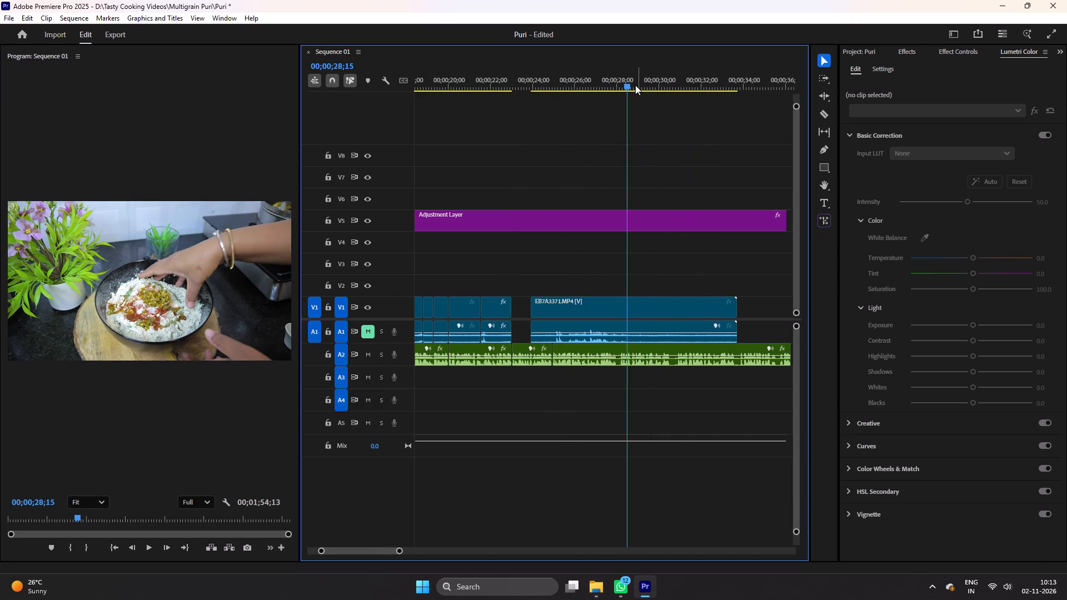
pyautogui.moveTo(627, 85); pyautogui.dragTo(645, 86)
pyautogui.press('c')
pyautogui.click(626, 308)
pyautogui.press('v')
# Delete the section between the oil clip and the mixing clip, move the mixing clip against the oil clip, and save.
pyautogui.click(568, 309)
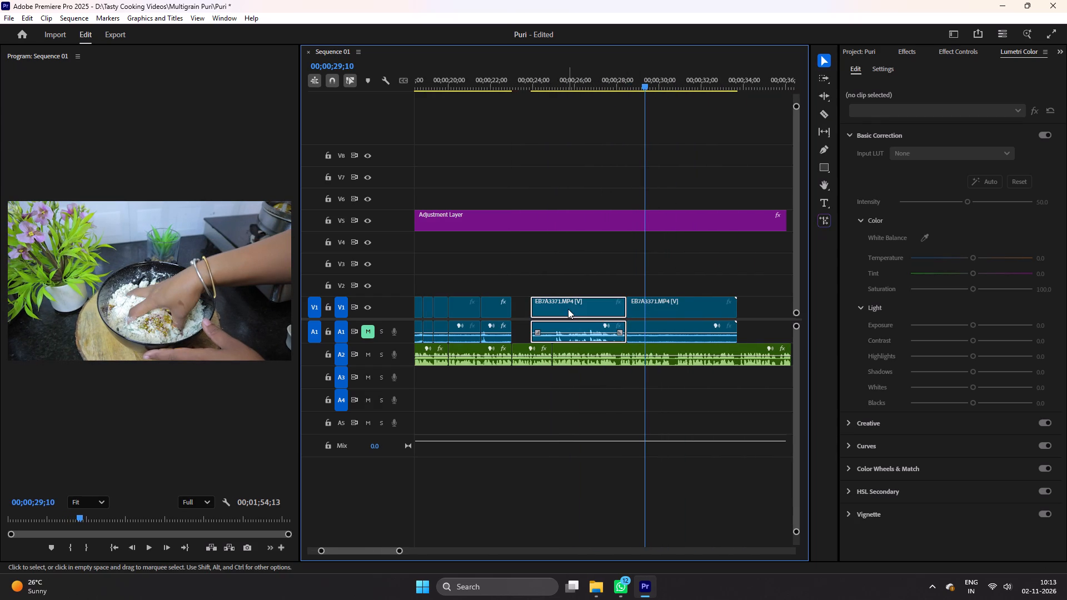
pyautogui.press('Delete')
pyautogui.moveTo(661, 303); pyautogui.dragTo(548, 308)
pyautogui.click(501, 79)
pyautogui.hotkey('ctrl', 's')
# Set the speed of the flour-mixing clip to 200%.
pyautogui.click(589, 274)
pyautogui.press('=')
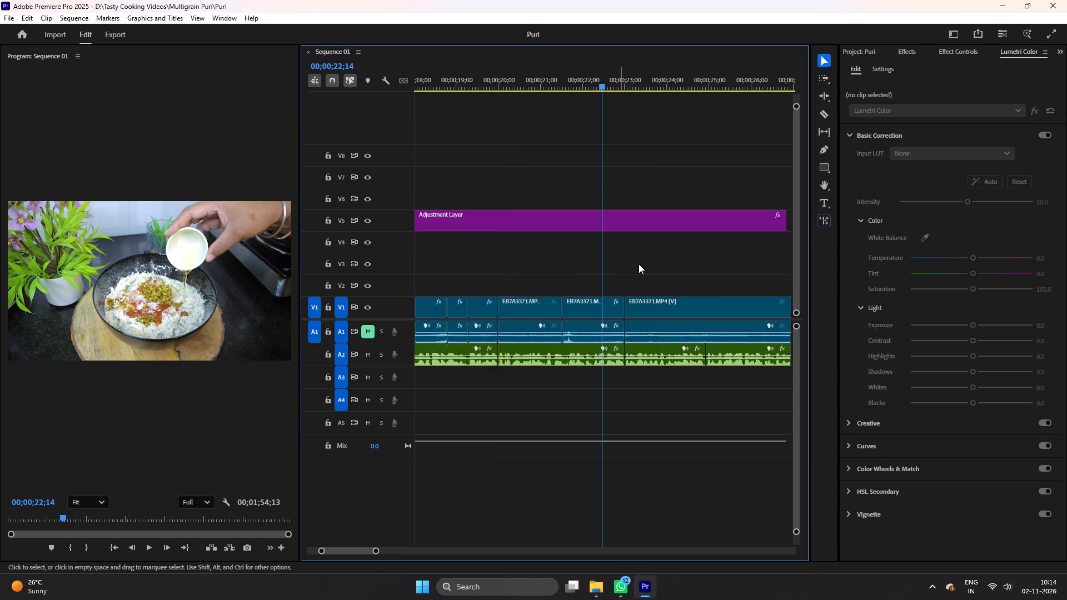
pyautogui.press('=')
pyautogui.click(648, 262)
pyautogui.hotkey('ctrl', 's')
pyautogui.hotkey('ctrl', 'space')
pyautogui.scroll(-6, 648, 262)
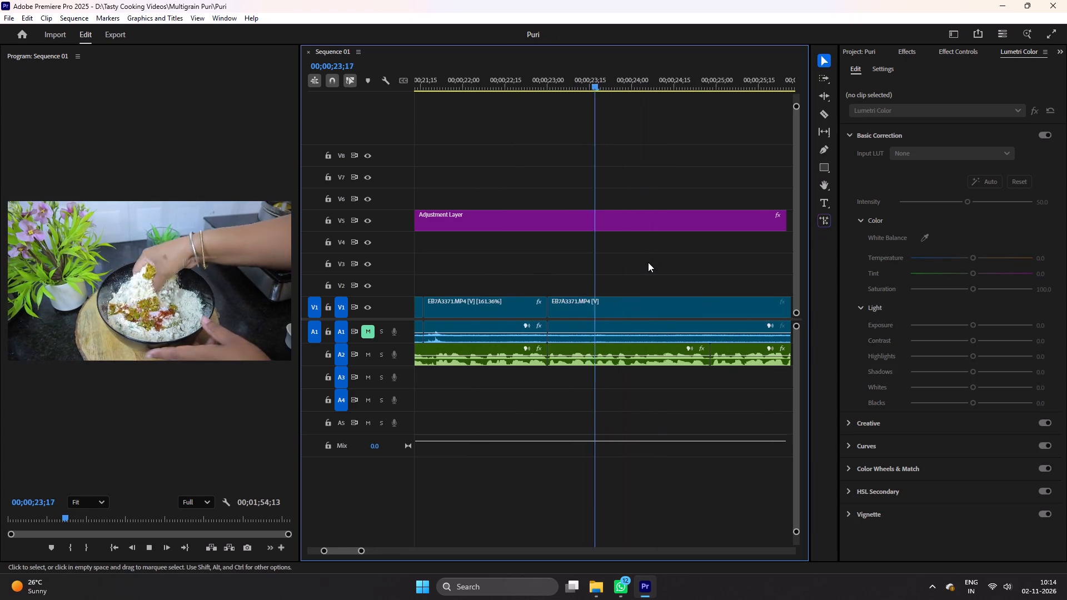
pyautogui.scroll(-6, 648, 262)
pyautogui.press('space')
pyautogui.click(602, 312)
pyautogui.hotkey('ctrl', 'r')
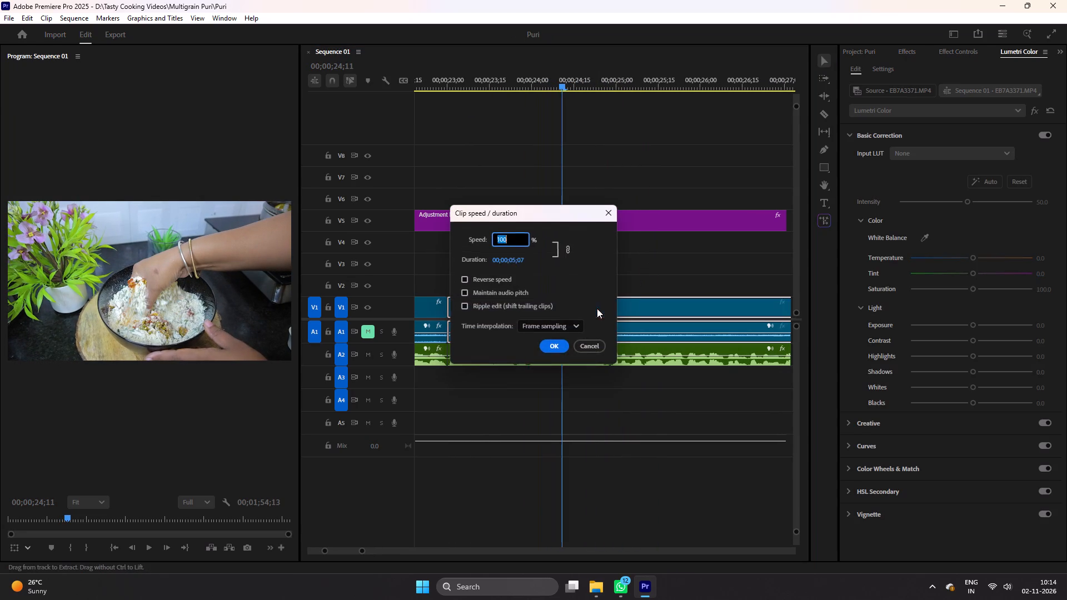
pyautogui.write('200')
pyautogui.press('Return')
# Cut the mixing clip at about 00;00;24;28, in line with the narration cut on A2, delete the remainder, and save.
pyautogui.press('space')
pyautogui.press('space')
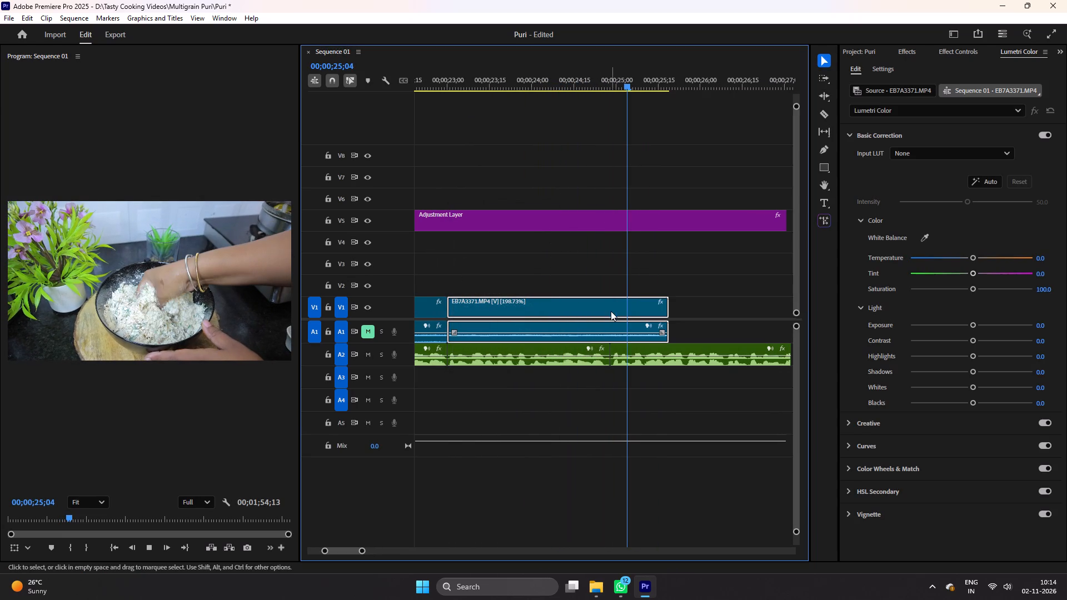
pyautogui.press('c')
pyautogui.click(609, 316)
pyautogui.press('v')
pyautogui.click(631, 304)
pyautogui.press('Delete')
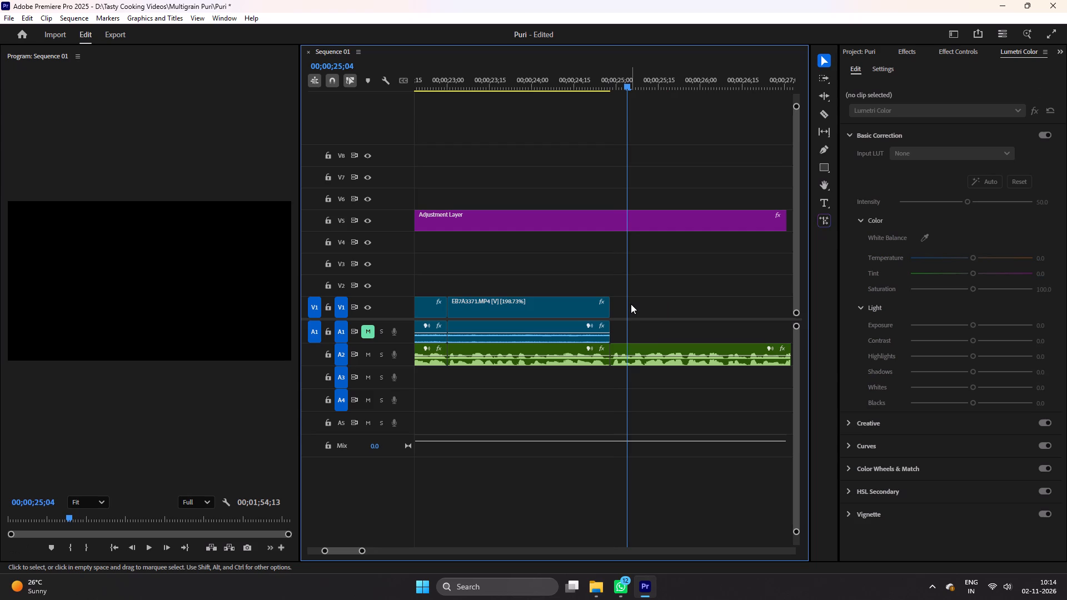
pyautogui.hotkey('ctrl', 's')
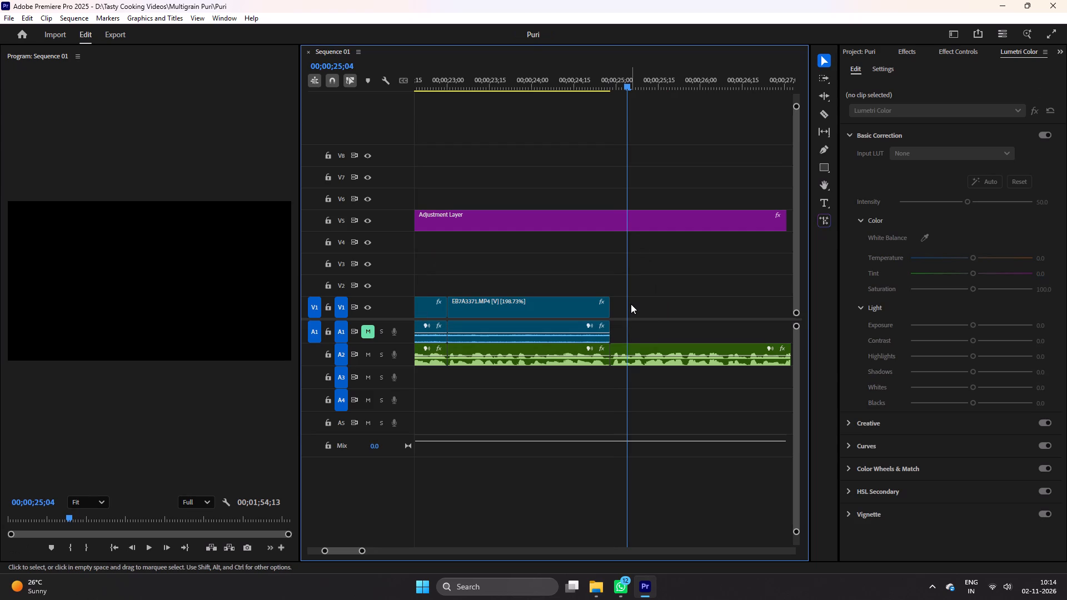
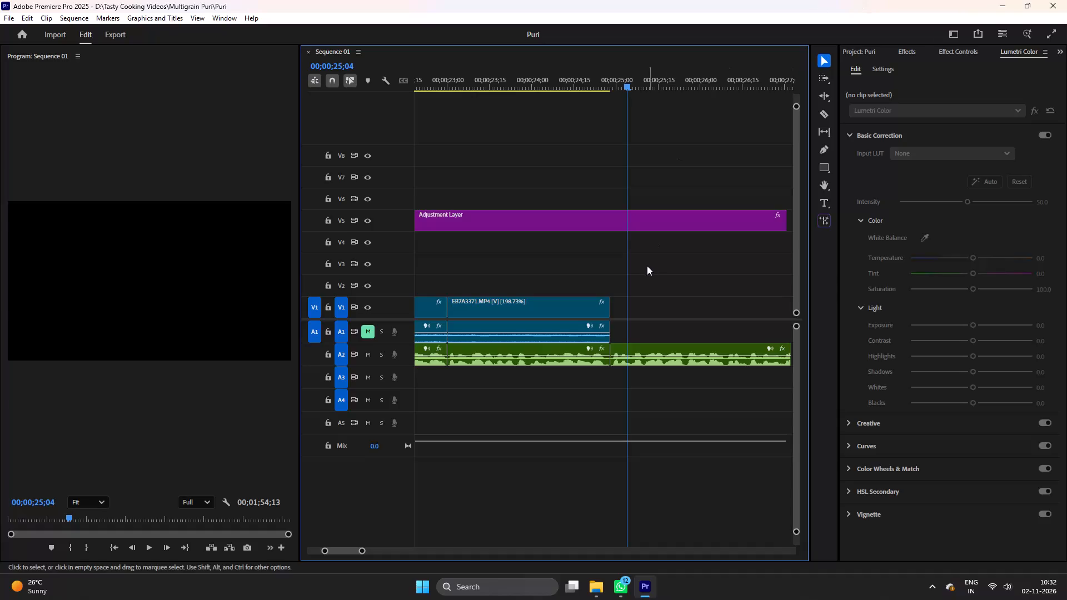
# Close the gap on V1 after the 198.73% EB7A3371 mixing clip and save the project.
pyautogui.click(561, 81)
pyautogui.click(670, 301)
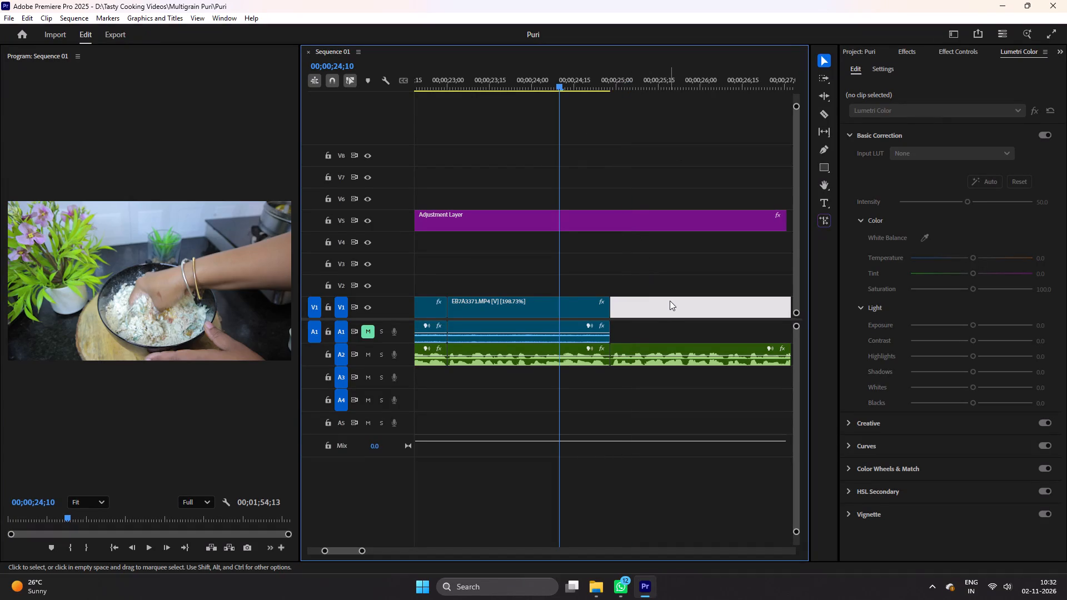
pyautogui.hotkey('ctrl', 's')
pyautogui.press('space')
pyautogui.scroll(-5, 671, 299)
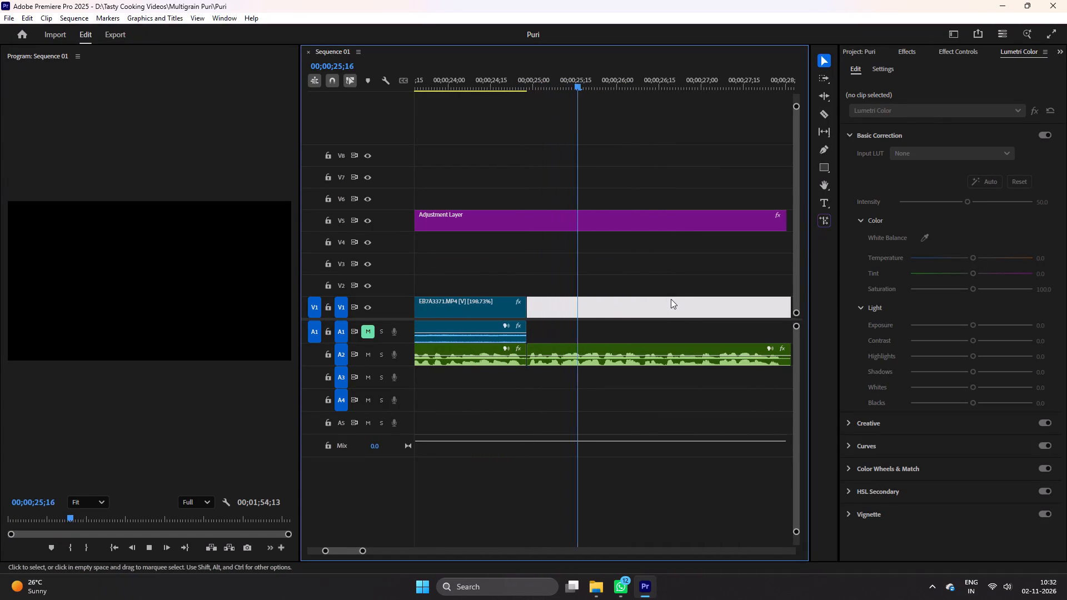
pyautogui.hotkey('ctrl', 's')
pyautogui.rightClick(667, 311)
pyautogui.click(674, 316)
pyautogui.hotkey('ctrl', 's')
# Cut EB7A3373 at about 00;00;38;04, where the jug is held over the bowl.
pyautogui.hotkey('ctrl', 'space')
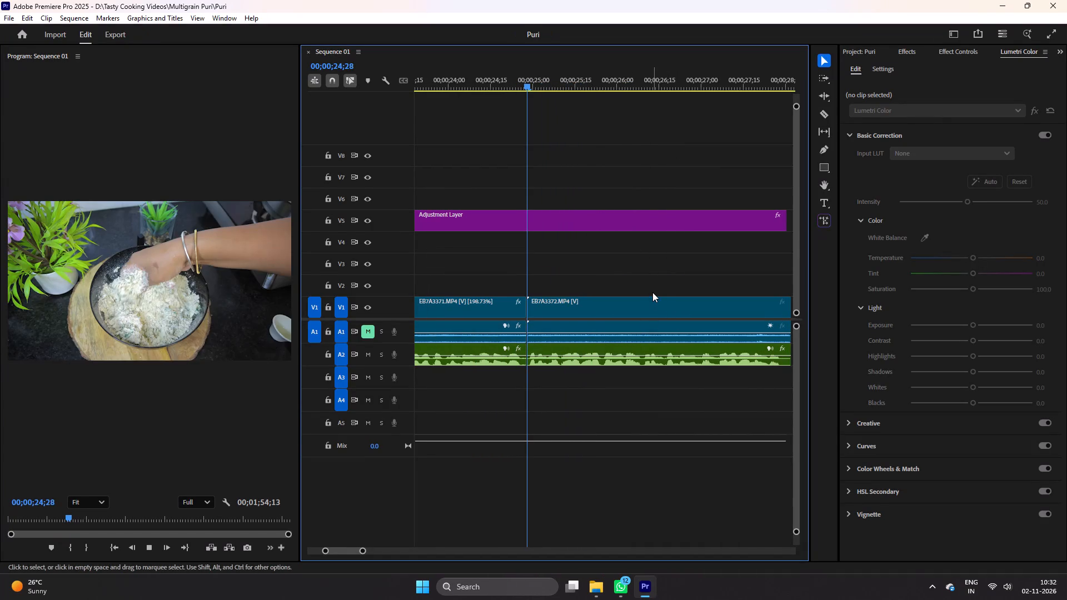
pyautogui.scroll(-6, 652, 292)
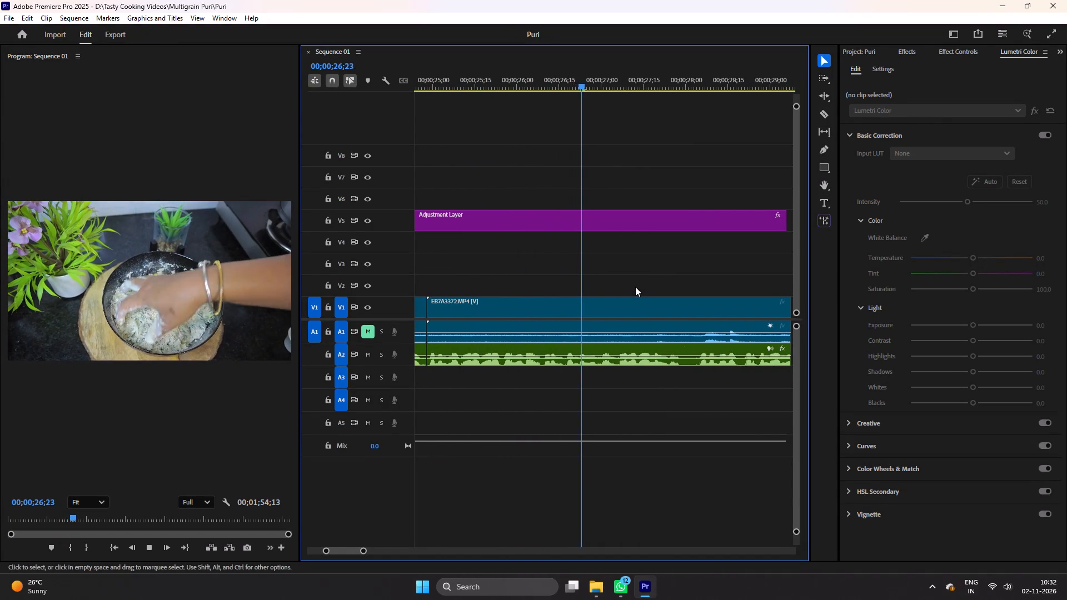
pyautogui.scroll(-1, 635, 287)
pyautogui.write('-==')
pyautogui.scroll(-4, 634, 286)
pyautogui.press('-')
pyautogui.write('--')
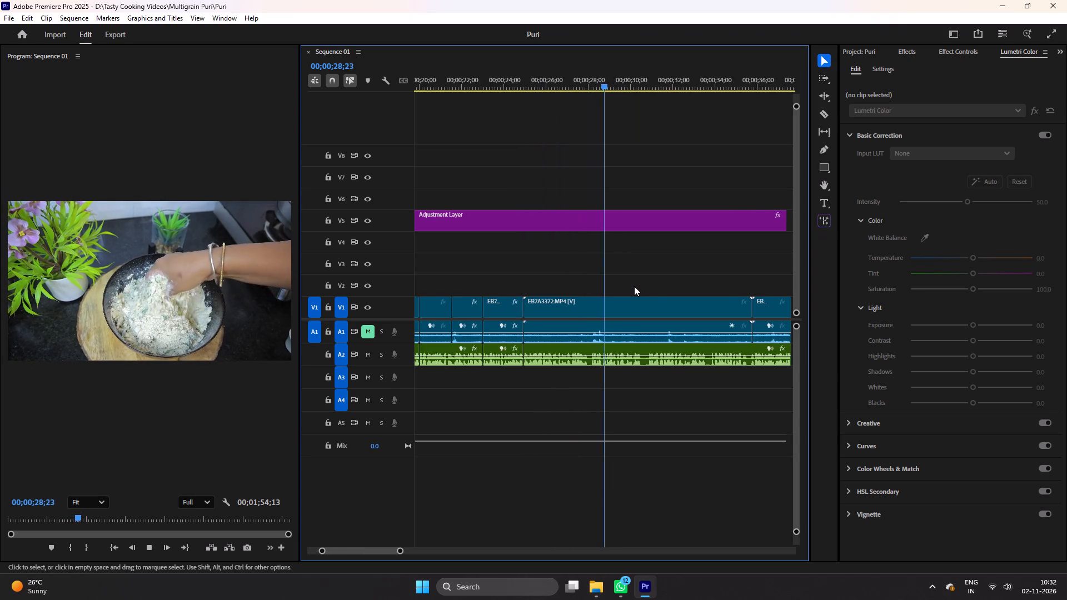
pyautogui.scroll(-3, 634, 286)
pyautogui.press('space')
pyautogui.moveTo(583, 81); pyautogui.dragTo(684, 103)
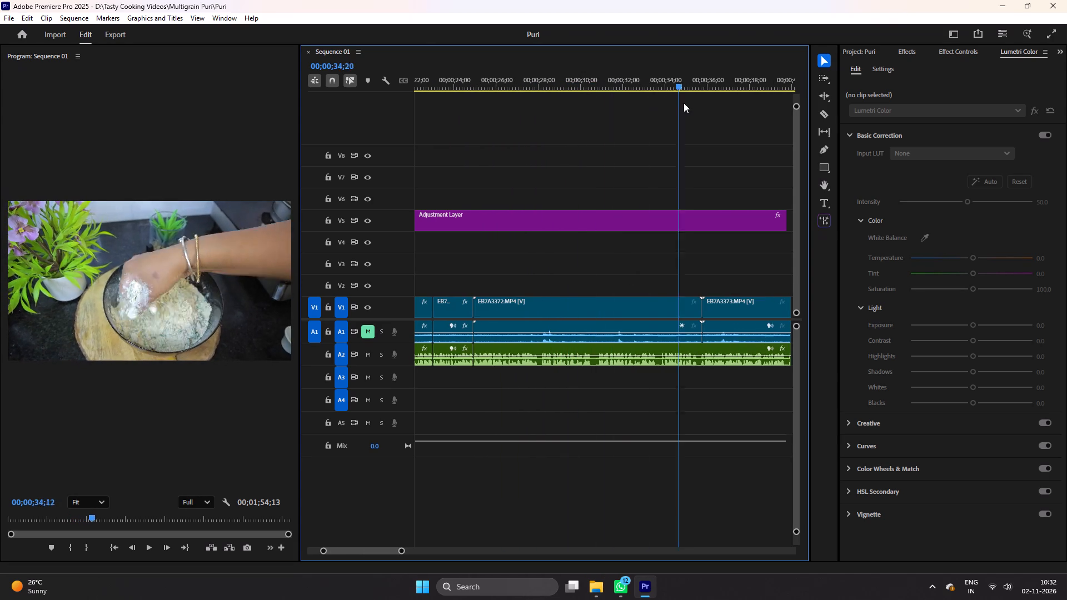
pyautogui.moveTo(684, 103); pyautogui.dragTo(754, 118)
pyautogui.press('c')
pyautogui.click(750, 306)
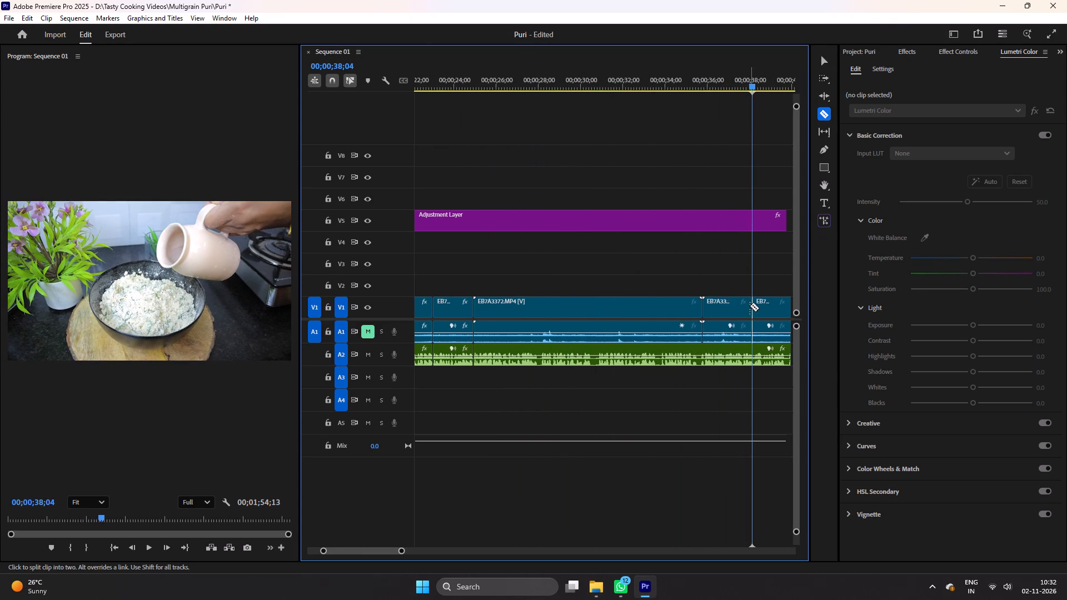
# Delete EB7A3372 and the part of EB7A3373 before the cut, close the gap, and save.
pyautogui.press('v')
pyautogui.moveTo(697, 281); pyautogui.dragTo(731, 301)
pyautogui.press('Delete')
pyautogui.rightClick(679, 308)
pyautogui.click(690, 315)
pyautogui.hotkey('ctrl', 's')
# Cut EB7A3373 at about 00;00;29;01, where the jug moves away from the bowl.
pyautogui.hotkey('ctrl', 'space')
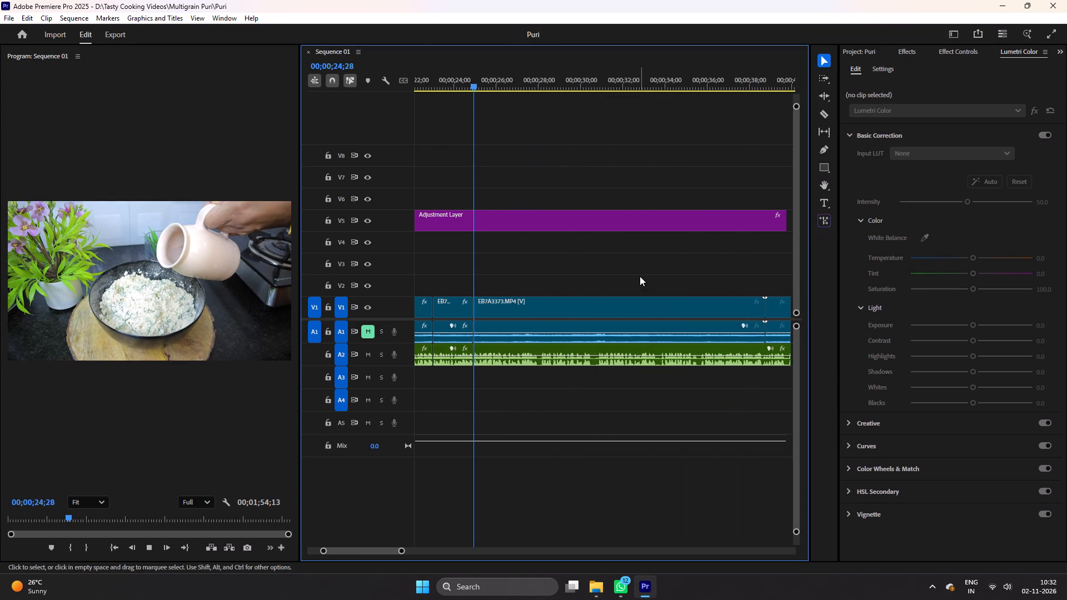
pyautogui.press('space')
pyautogui.press('space')
pyautogui.press('space')
pyautogui.press('space')
pyautogui.write('c')
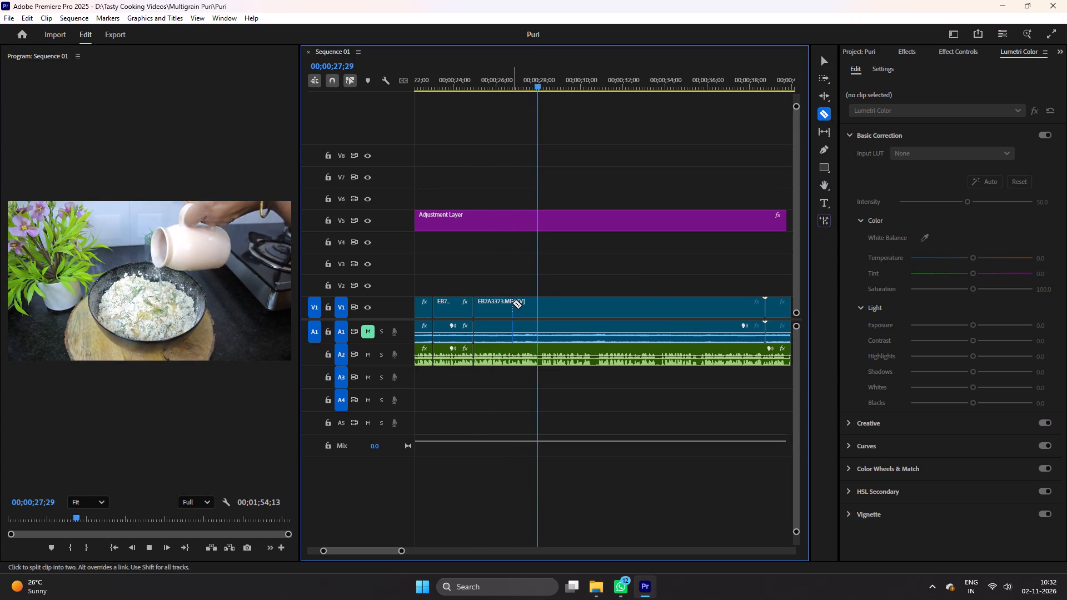
pyautogui.press('space')
pyautogui.press('c')
pyautogui.click(559, 306)
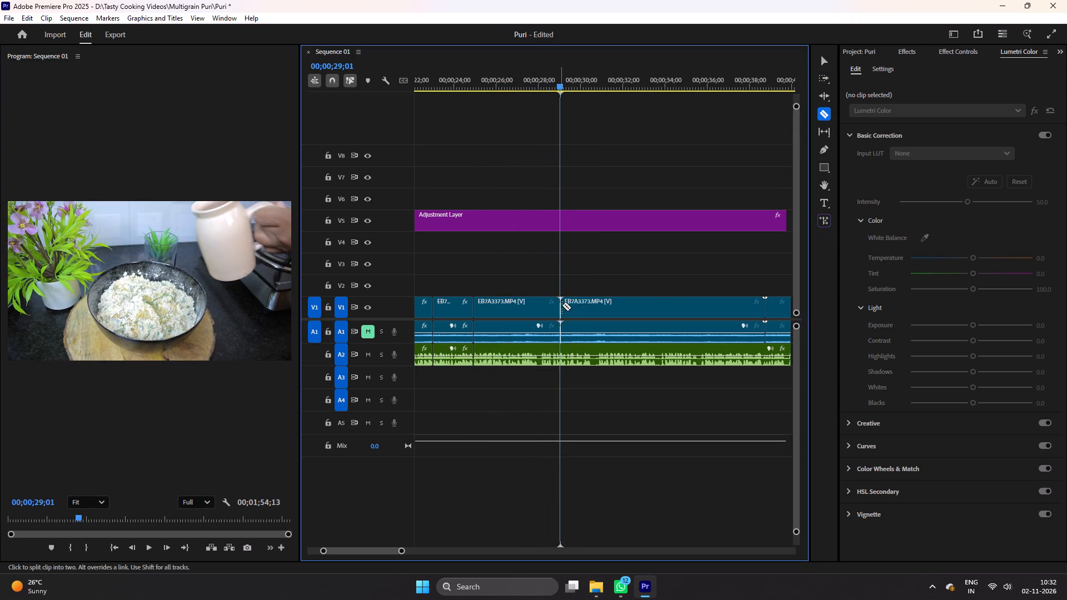
# Cut the hand-mixing part of EB7A3373 at 00;00;33;08 and again just before 00;00;36;00.
pyautogui.press('v')
pyautogui.scroll(-5, 576, 268)
pyautogui.moveTo(481, 81); pyautogui.dragTo(547, 89)
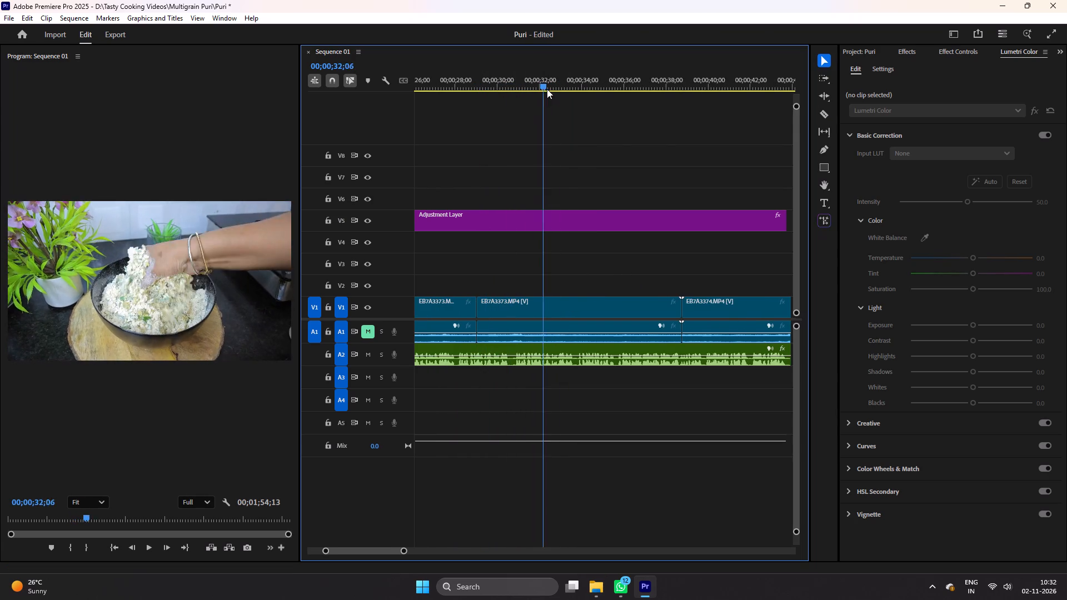
pyautogui.moveTo(547, 89); pyautogui.dragTo(567, 108)
pyautogui.press('c')
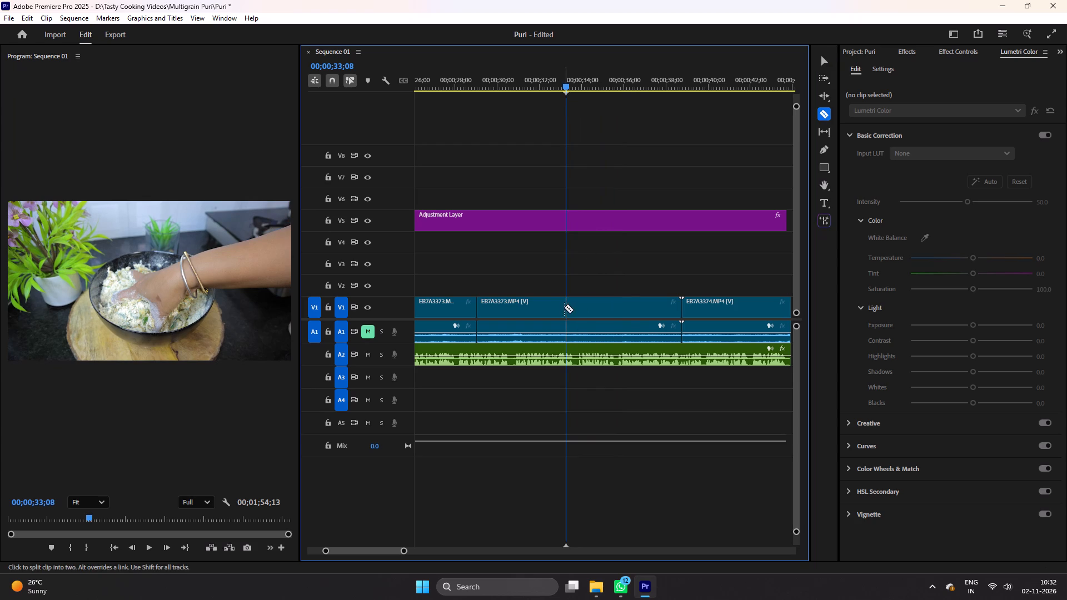
pyautogui.click(564, 307)
pyautogui.click(620, 307)
# Delete the EB7A3373 pieces on both sides of the middle mixing section and join that section to the water-pouring clip.
pyautogui.press('v')
pyautogui.click(661, 304)
pyautogui.click(519, 301)
pyautogui.press('Delete')
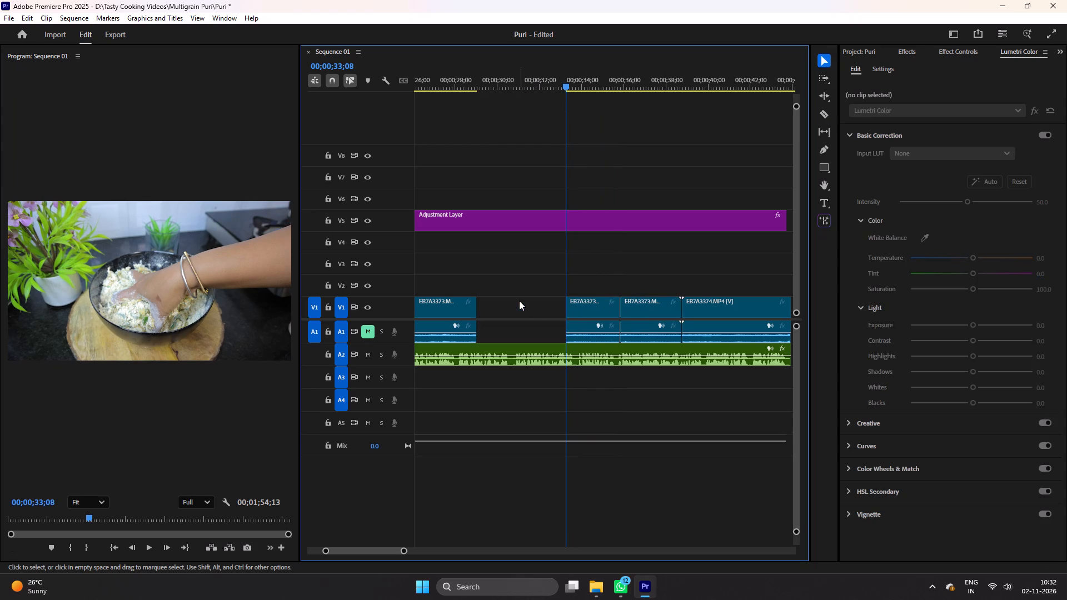
pyautogui.click(644, 308)
pyautogui.press('Delete')
pyautogui.rightClick(504, 308)
pyautogui.click(535, 321)
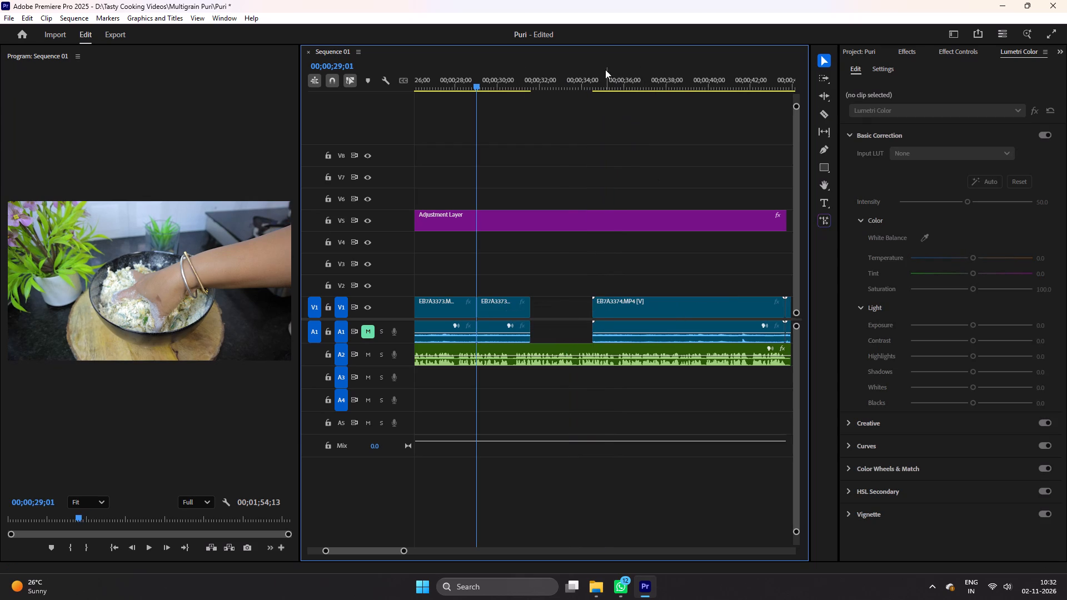
# Scrub through EB7A3374 and EB7A3375 to examine the remaining dough-kneading footage.
pyautogui.click(605, 69)
pyautogui.click(602, 79)
pyautogui.moveTo(602, 79); pyautogui.dragTo(719, 104)
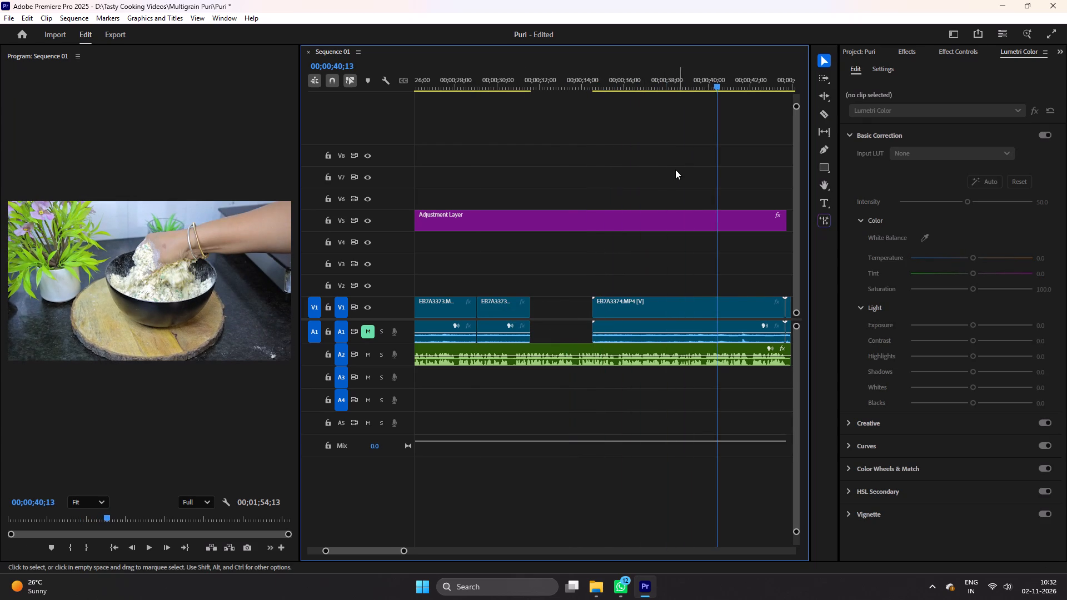
pyautogui.scroll(-5, 670, 177)
pyautogui.press('-')
pyautogui.moveTo(616, 77); pyautogui.dragTo(680, 89)
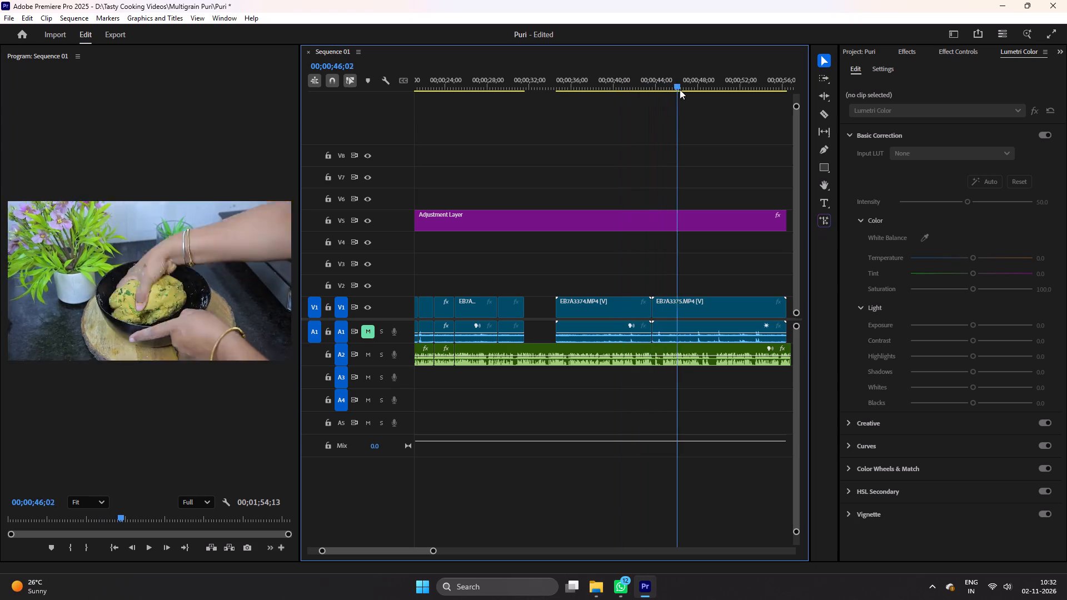
pyautogui.moveTo(680, 89); pyautogui.dragTo(449, 103)
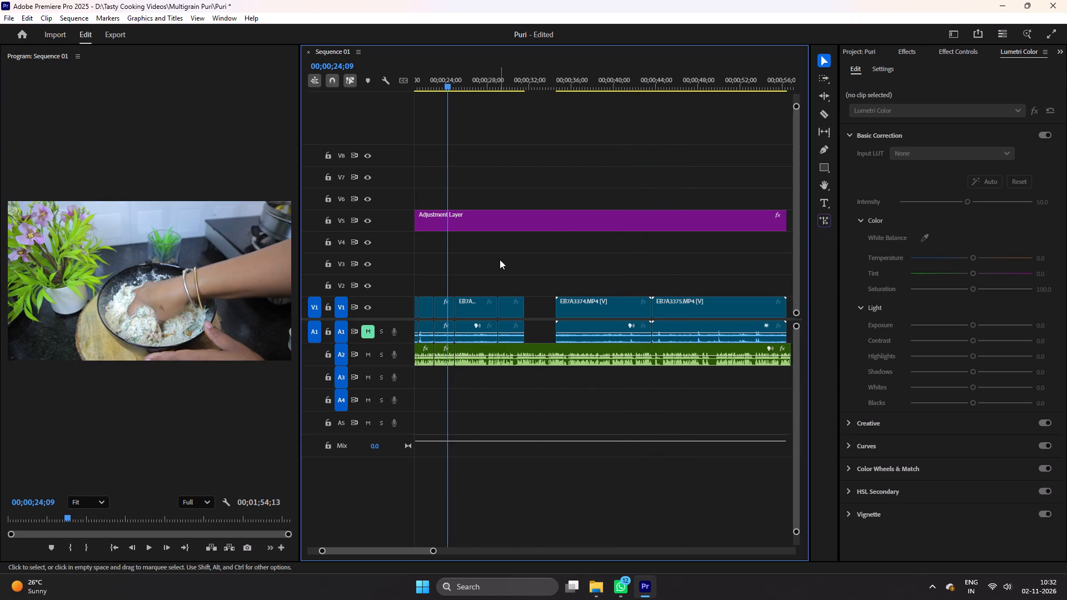
# Rate-stretch the water-pouring EB7A3373 clip to end at 00;00;26;18, giving a speed of 246%.
pyautogui.click(500, 259)
pyautogui.press('=')
pyautogui.press('=')
pyautogui.click(659, 274)
pyautogui.hotkey('ctrl', 's')
pyautogui.hotkey('ctrl', 'space')
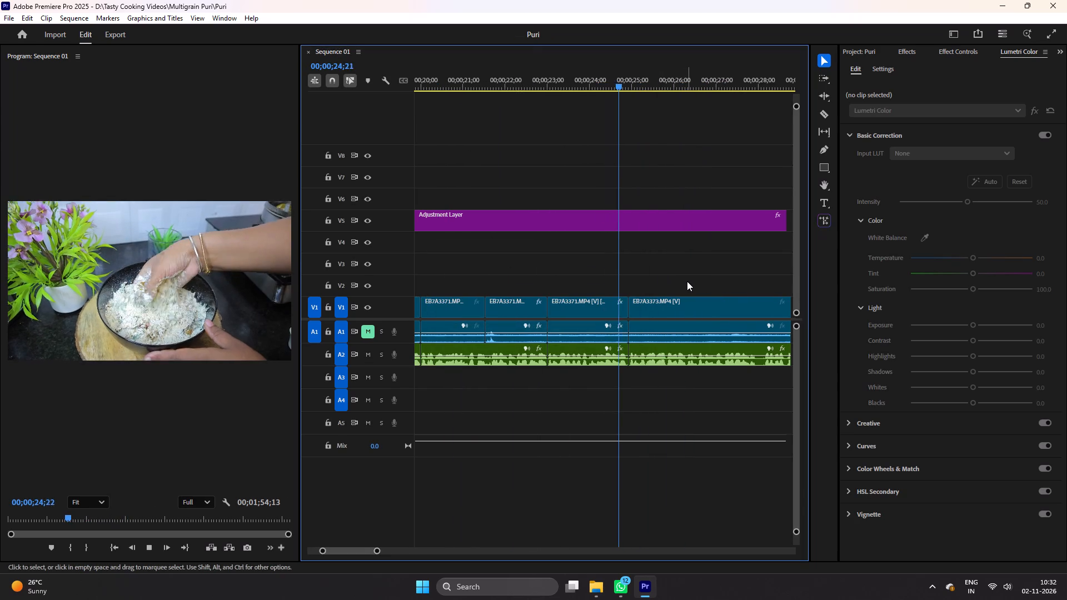
pyautogui.scroll(-5, 687, 281)
pyautogui.press('space')
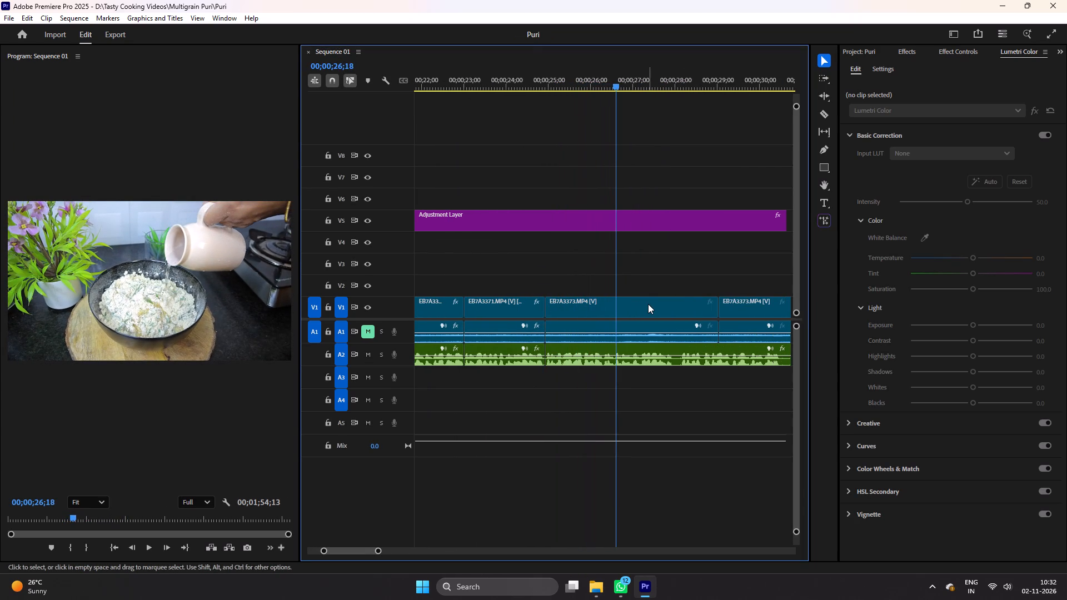
pyautogui.press('r')
pyautogui.moveTo(715, 306); pyautogui.dragTo(700, 309)
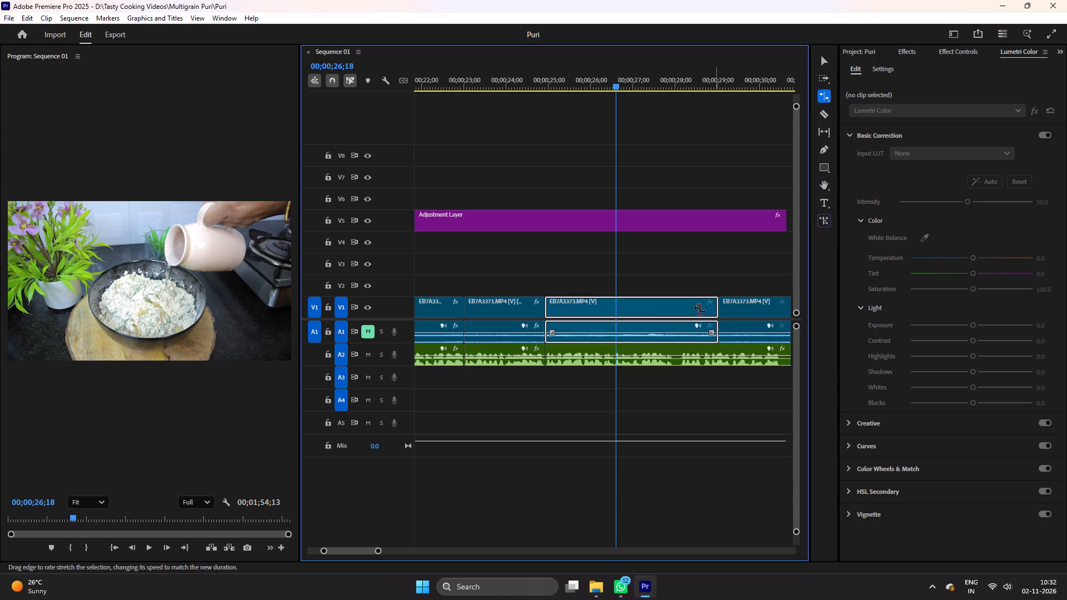
pyautogui.moveTo(700, 309); pyautogui.dragTo(614, 317)
# Close the gap between the water-pouring clip and the EB7A3373 mixing clip, and save.
pyautogui.press('v')
pyautogui.rightClick(655, 307)
pyautogui.click(666, 309)
pyautogui.hotkey('ctrl', 's')
# Move the EB7A3373 mixing clip back to 00;00;26;09, overwriting the end of the water-pouring clip, and save.
pyautogui.hotkey('ctrl', 'space')
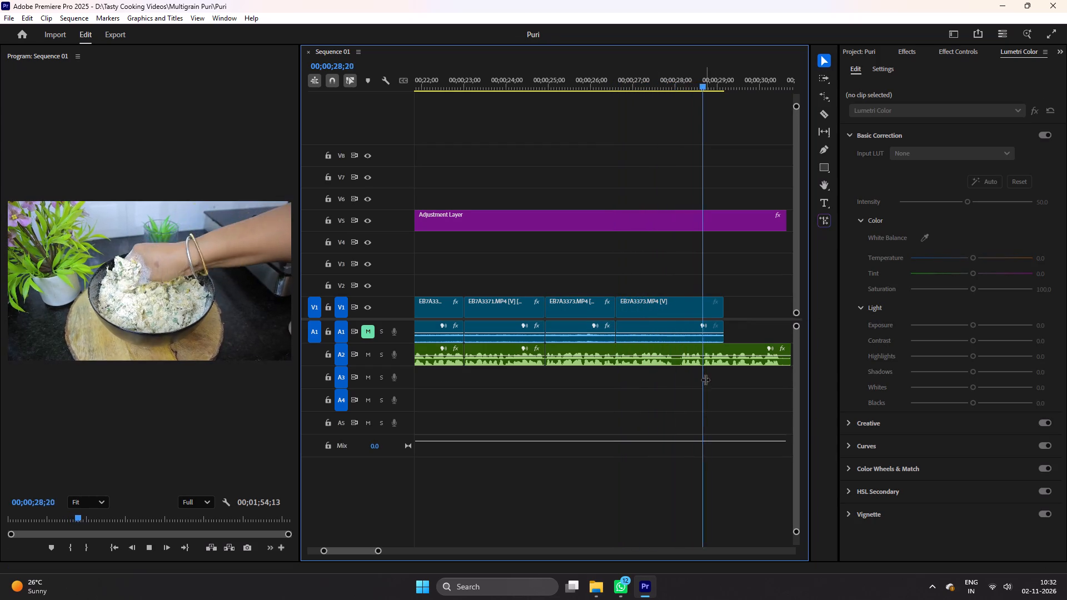
pyautogui.scroll(-3, 705, 379)
pyautogui.press('space')
pyautogui.click(480, 85)
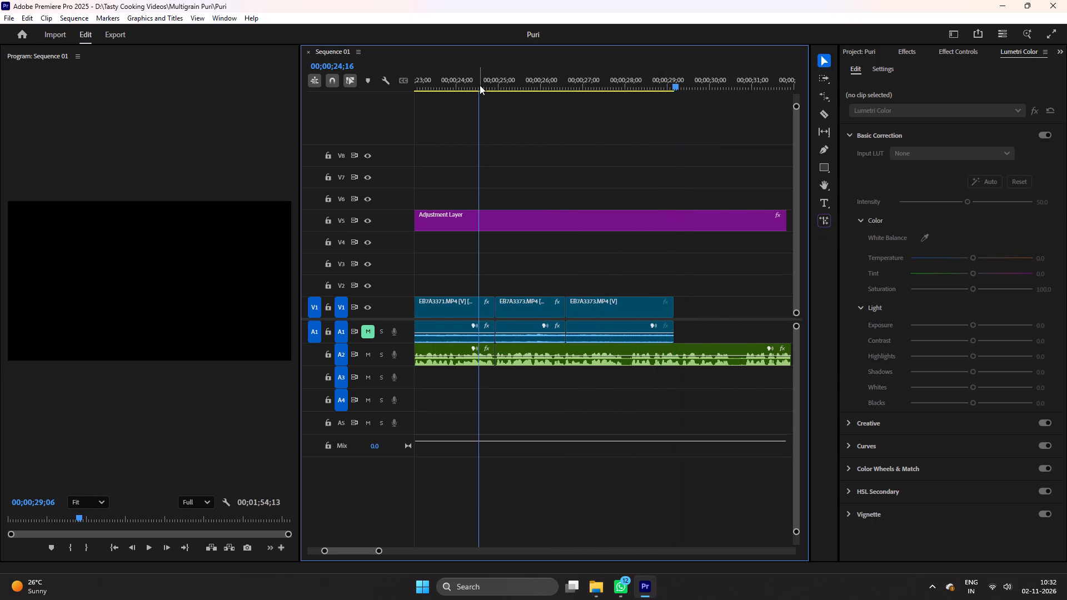
pyautogui.press('-')
pyautogui.click(573, 267)
pyautogui.write('==')
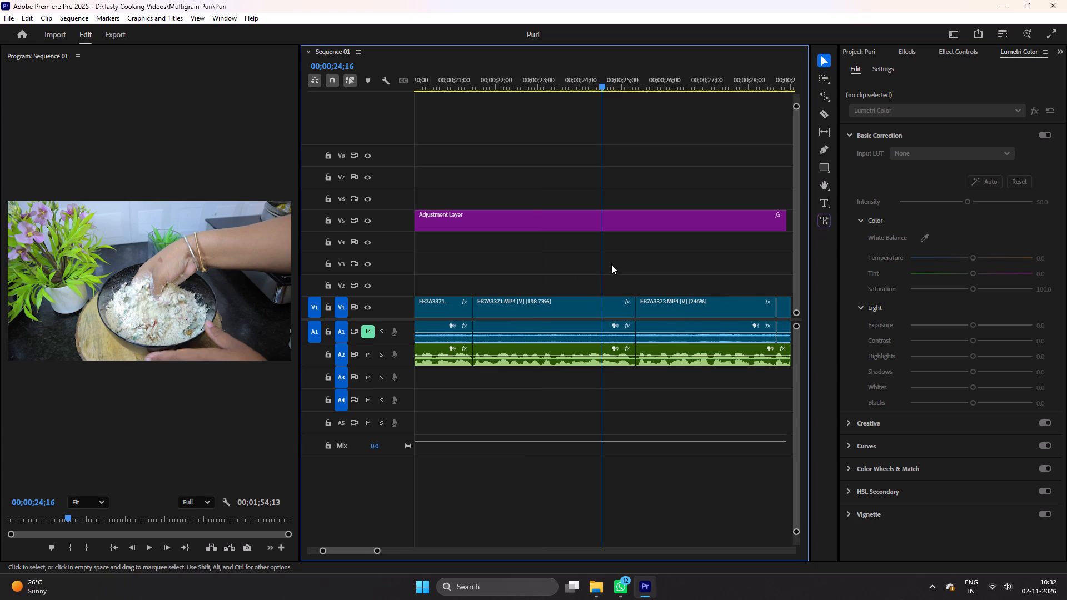
pyautogui.click(616, 263)
pyautogui.hotkey('ctrl', 's')
pyautogui.hotkey('ctrl', 'space')
pyautogui.scroll(-3, 652, 266)
pyautogui.press('space')
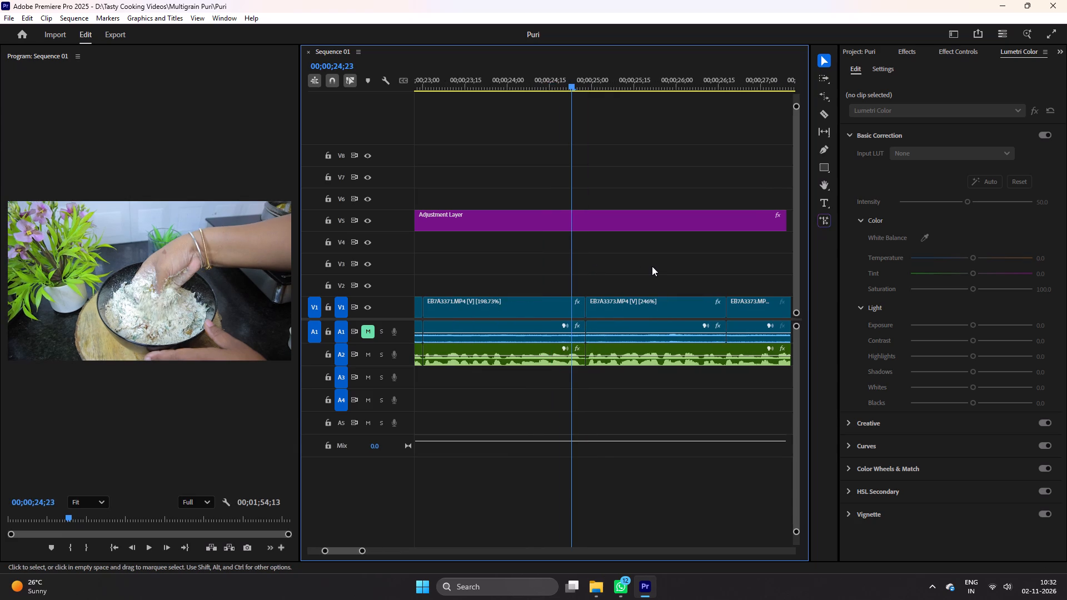
pyautogui.press('space')
pyautogui.scroll(-3, 652, 266)
pyautogui.press('space')
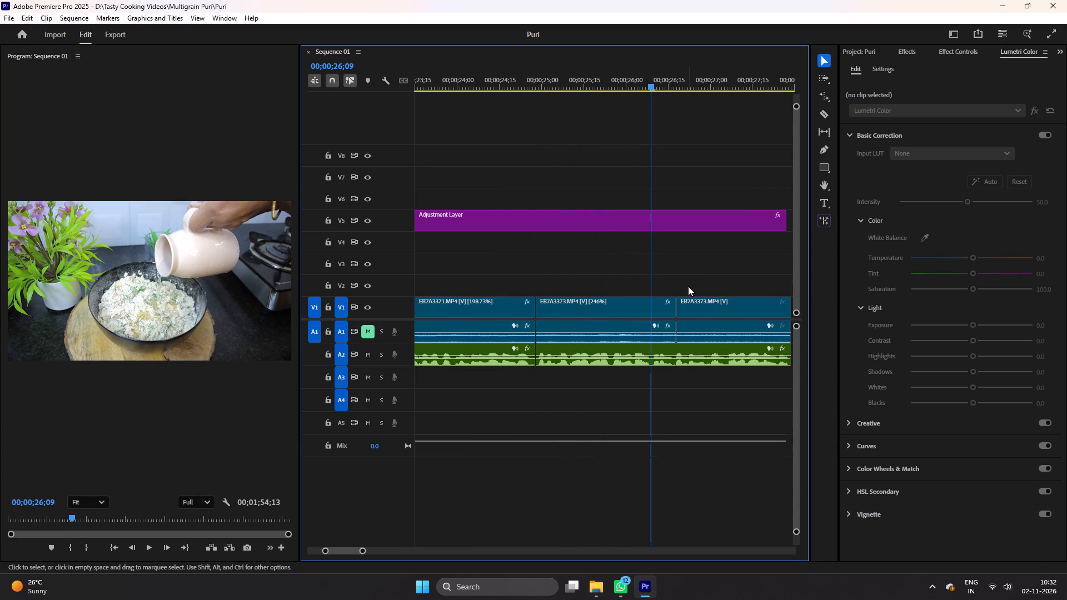
pyautogui.moveTo(697, 304); pyautogui.dragTo(665, 306)
pyautogui.hotkey('ctrl', 's')
# Delete the EB7A3373 mixing clip, close the gap so EB7A3374 follows the water-pouring clip, and save.
pyautogui.hotkey('ctrl', 'space')
pyautogui.scroll(-5, 699, 271)
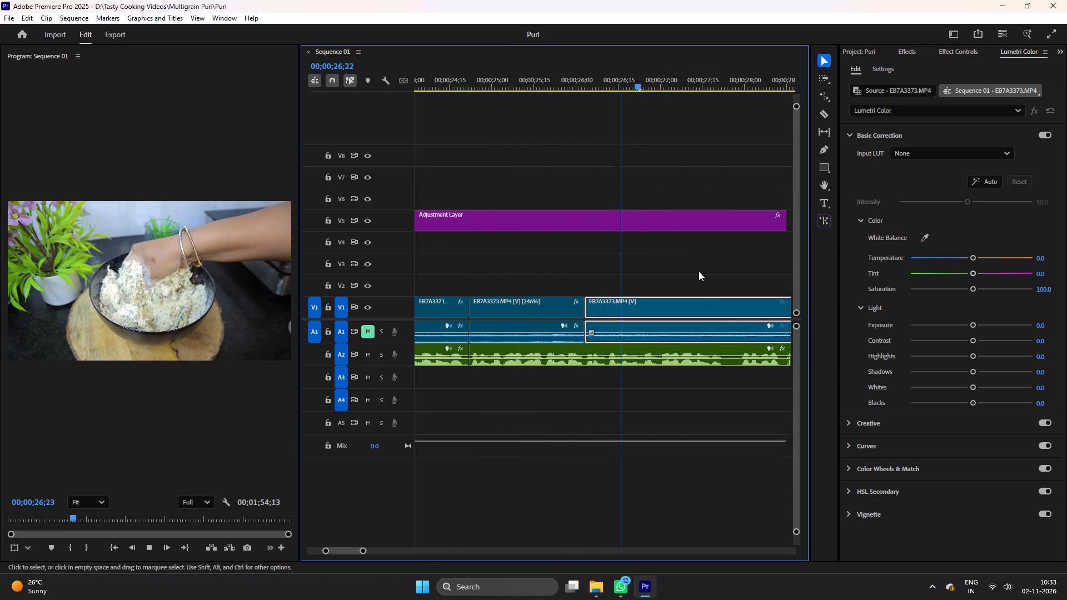
pyautogui.scroll(-1, 699, 271)
pyautogui.press('space')
pyautogui.click(676, 306)
pyautogui.press('Delete')
pyautogui.rightClick(664, 308)
pyautogui.click(687, 310)
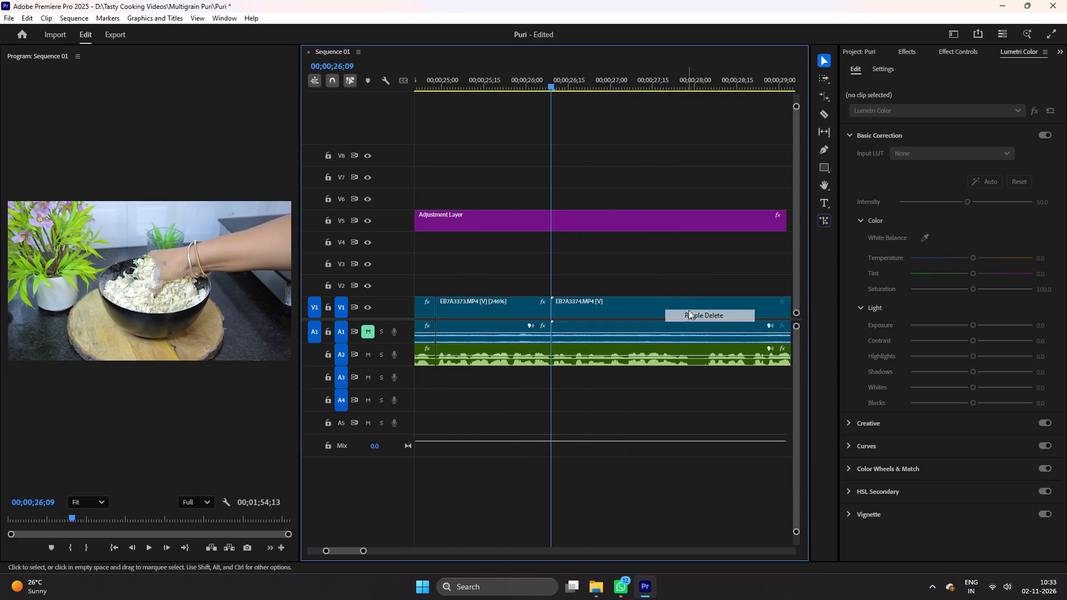
pyautogui.hotkey('ctrl', 's')
# Delete EB7A3374, close the gap so EB7A3375 follows the water-pouring clip, and save.
pyautogui.hotkey('ctrl', 'space')
pyautogui.press('space')
pyautogui.click(620, 302)
pyautogui.press('Delete')
pyautogui.rightClick(620, 302)
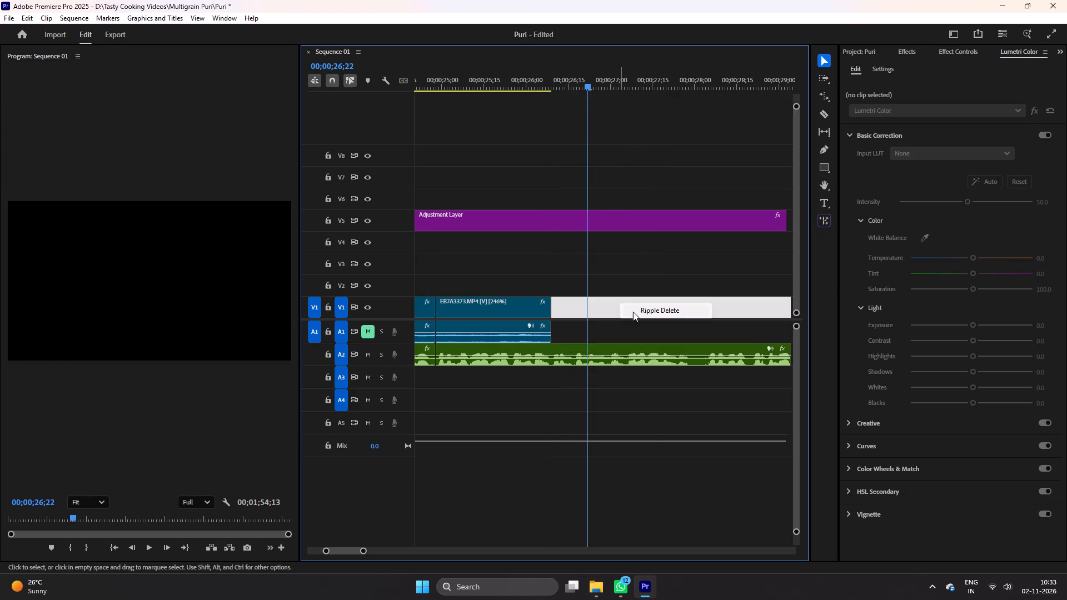
pyautogui.click(634, 313)
pyautogui.hotkey('ctrl', 's')
# Cut EB7A3375 at about 00;00;29;15, where the hands knead the dough, delete the part before it, and close the gap.
pyautogui.hotkey('ctrl', 'space')
pyautogui.scroll(-5, 640, 287)
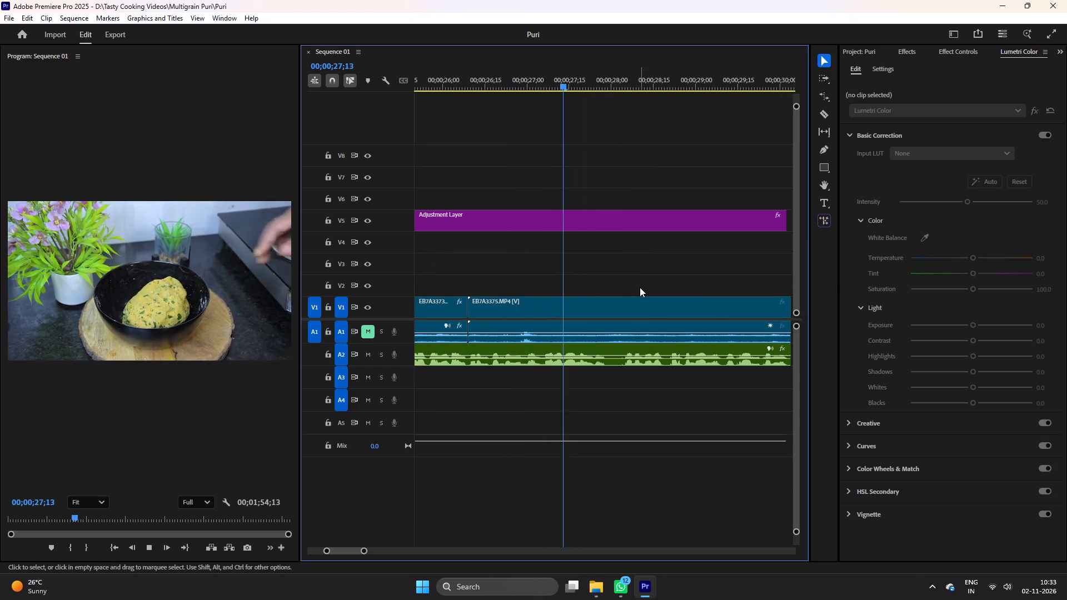
pyautogui.scroll(-5, 640, 287)
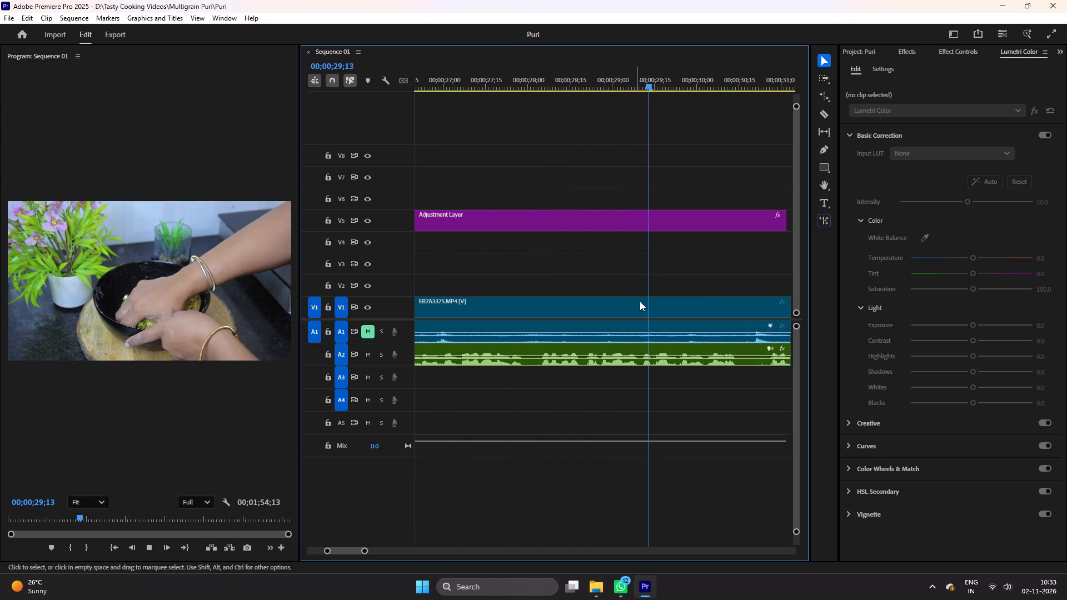
pyautogui.press('space')
pyautogui.press('c')
pyautogui.click(656, 305)
pyautogui.press('v')
pyautogui.click(556, 305)
pyautogui.press('Delete')
pyautogui.rightClick(537, 300)
pyautogui.click(548, 306)
pyautogui.scroll(5, 629, 285)
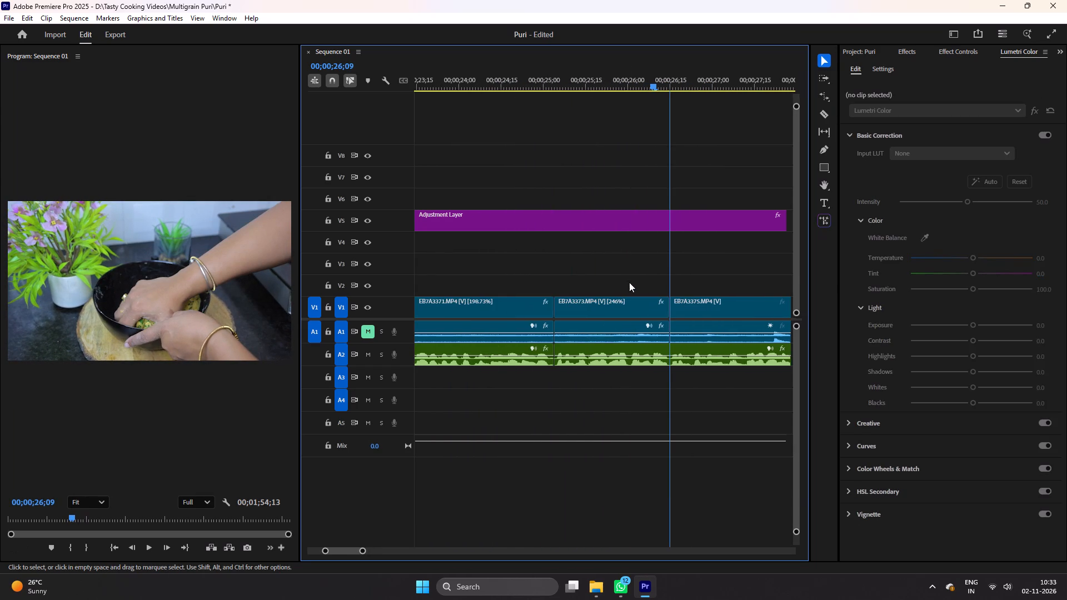
# Play back from about 00;00;24;27, cut out the narration pause between about 00;00;27;28 and 00;00;28;05, and close the gap.
pyautogui.click(569, 89)
pyautogui.hotkey('ctrl', 's')
pyautogui.hotkey('ctrl', 'space')
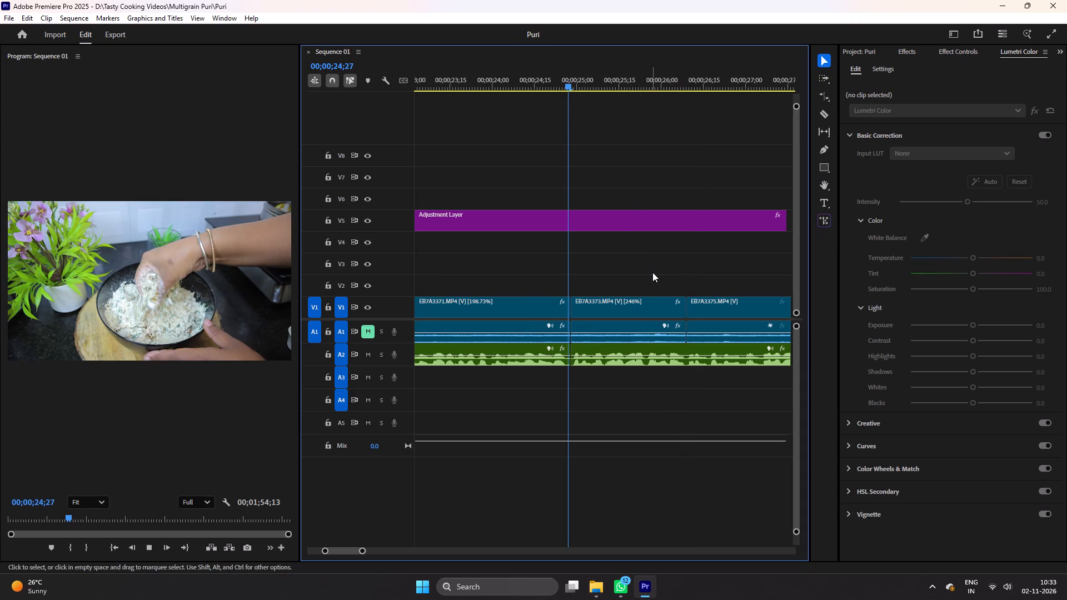
pyautogui.scroll(-3, 652, 272)
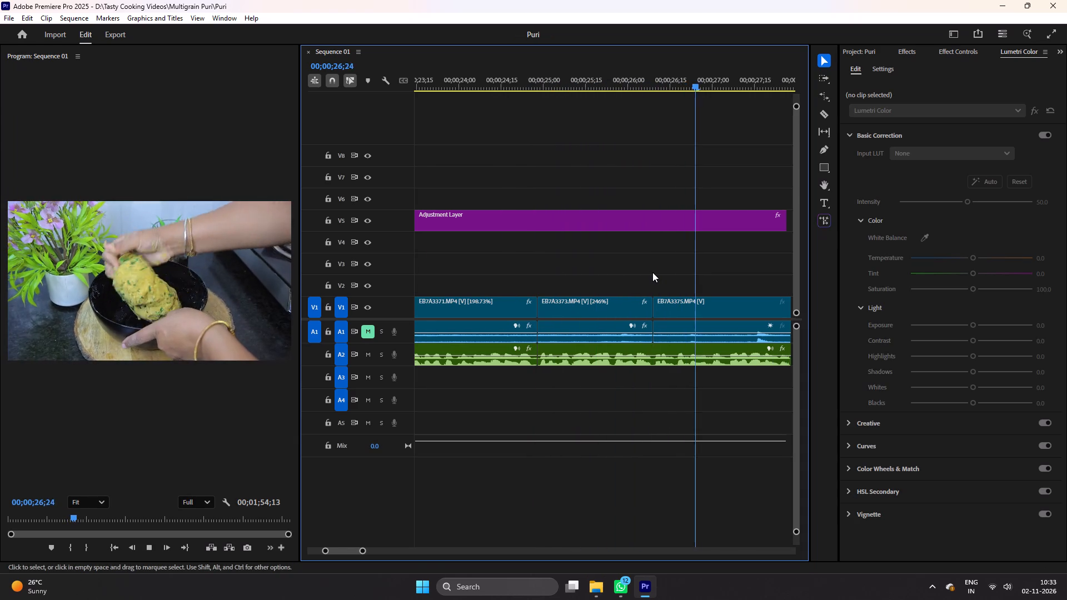
pyautogui.press('space')
pyautogui.press('space')
pyautogui.press('space')
pyautogui.scroll(-6, 671, 271)
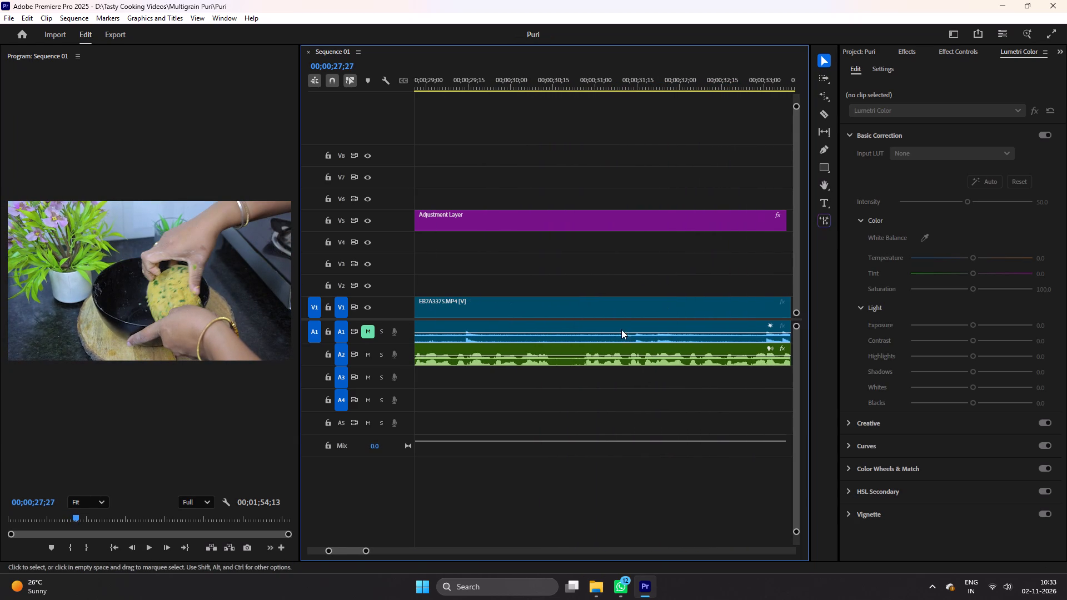
pyautogui.scroll(12, 594, 277)
pyautogui.press('c')
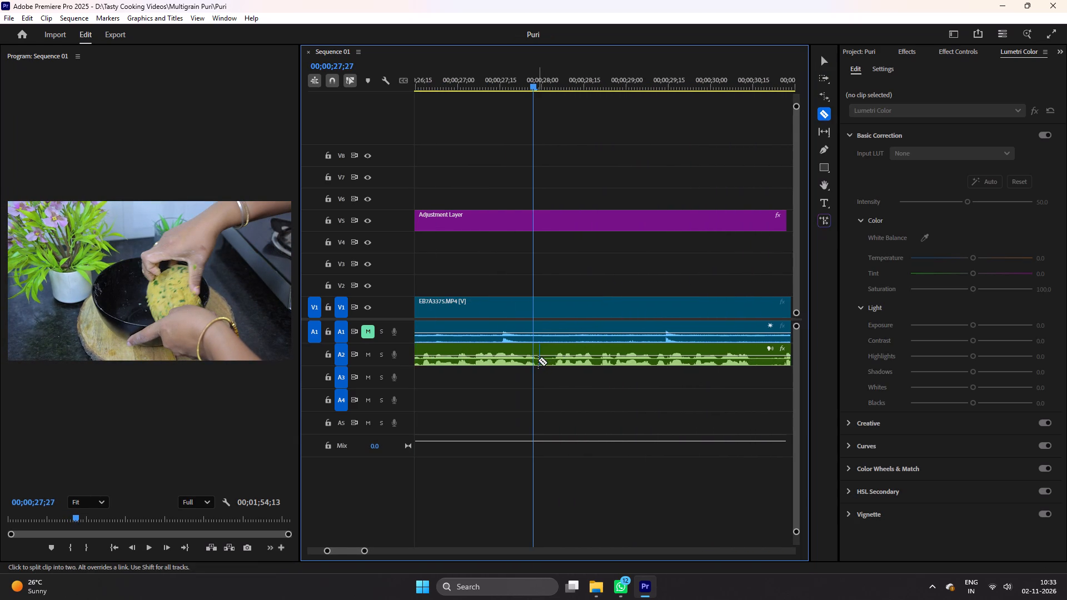
pyautogui.press('=')
pyautogui.press('=')
pyautogui.press('=')
pyautogui.click(611, 363)
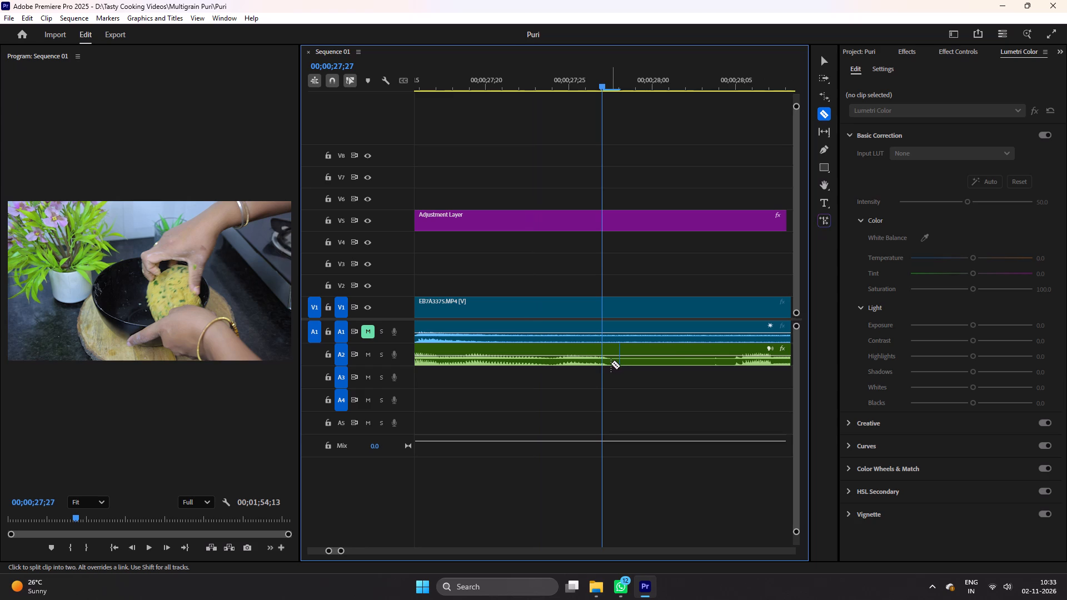
pyautogui.click(728, 364)
pyautogui.press('v')
pyautogui.click(654, 362)
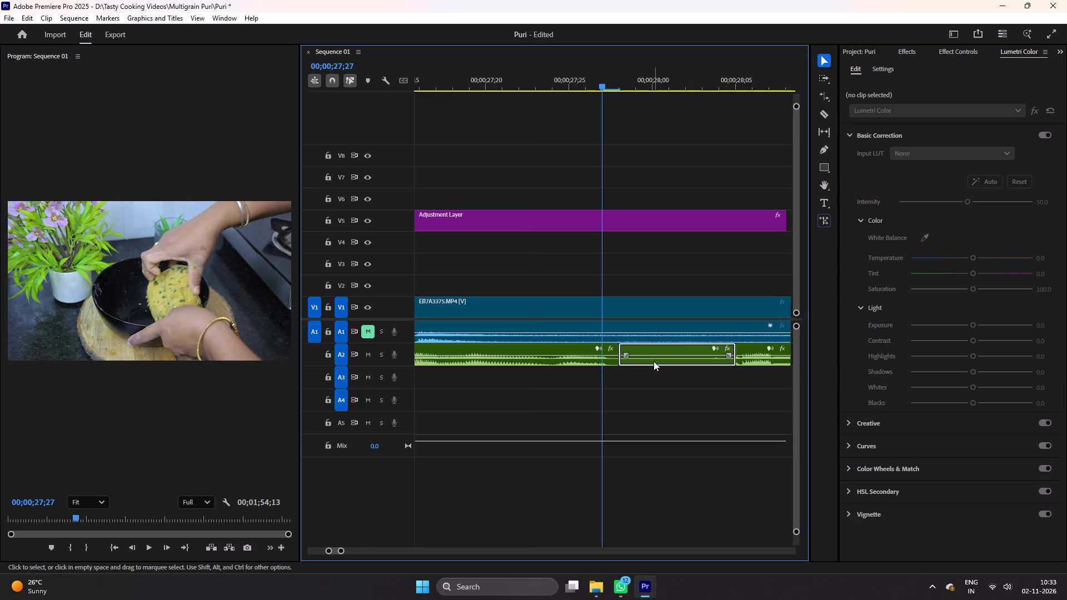
pyautogui.press('Delete')
pyautogui.rightClick(652, 357)
pyautogui.click(667, 362)
# Cut the EB7A3375 kneading clip at 00;00;27;28, in line with the narration cut, and save.
pyautogui.press('c')
pyautogui.click(622, 307)
pyautogui.press('v')
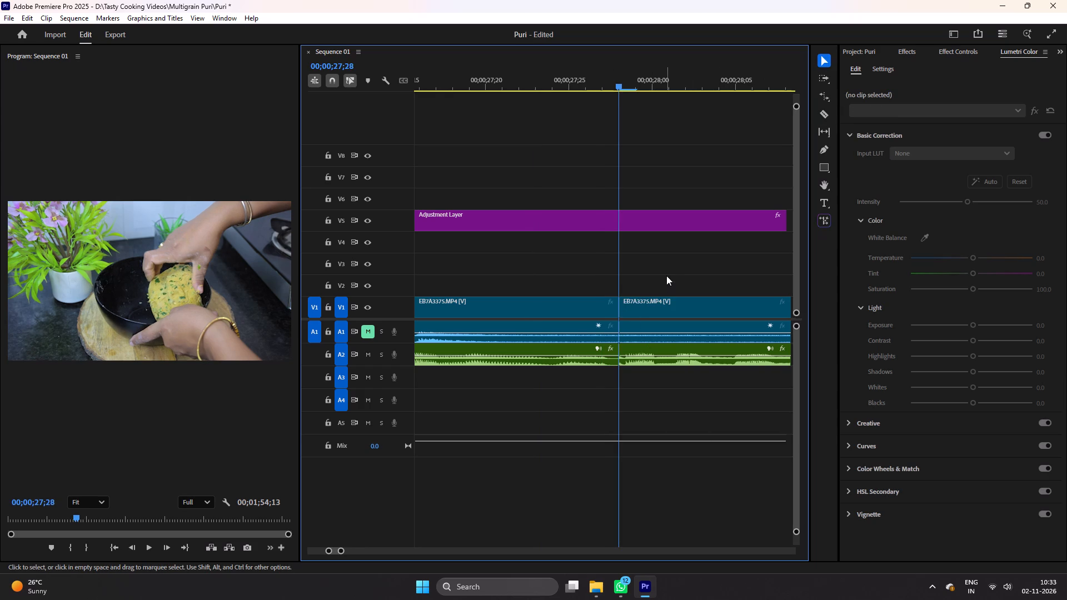
pyautogui.hotkey('ctrl', 's')
# Cut the narration at about 00;00;30;19, delete the section from 00;00;27;28 up to it, close the gap, and save.
pyautogui.hotkey('ctrl', 'space')
pyautogui.scroll(-6, 667, 268)
pyautogui.write('-----')
pyautogui.scroll(-5, 667, 268)
pyautogui.press('-')
pyautogui.press('=')
pyautogui.press('=')
pyautogui.press('=')
pyautogui.press('-')
pyautogui.press('=')
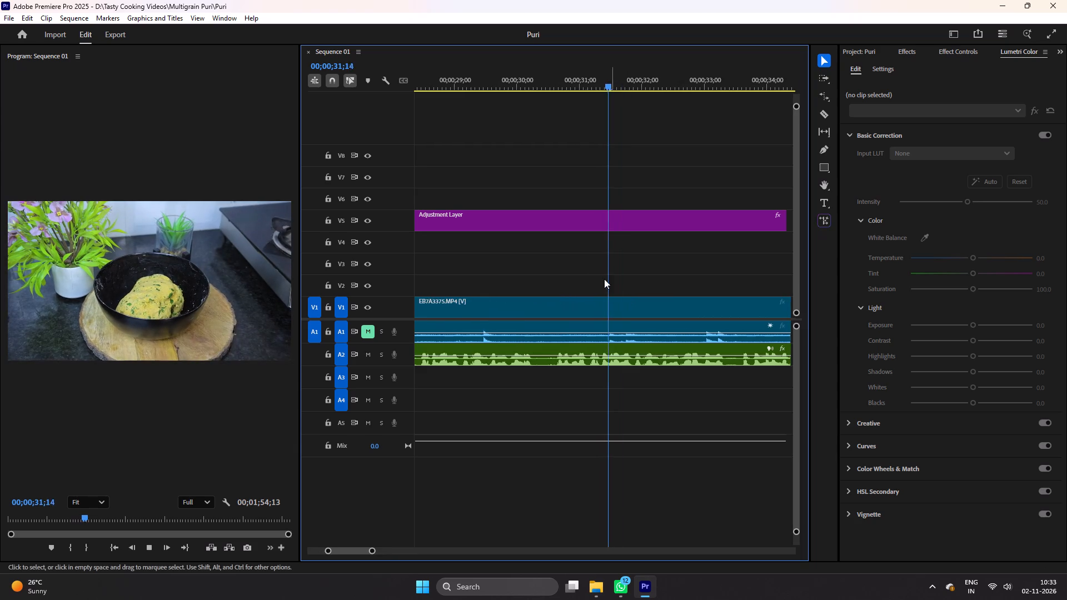
pyautogui.press('-')
pyautogui.click(584, 73)
pyautogui.press('=')
pyautogui.press('=')
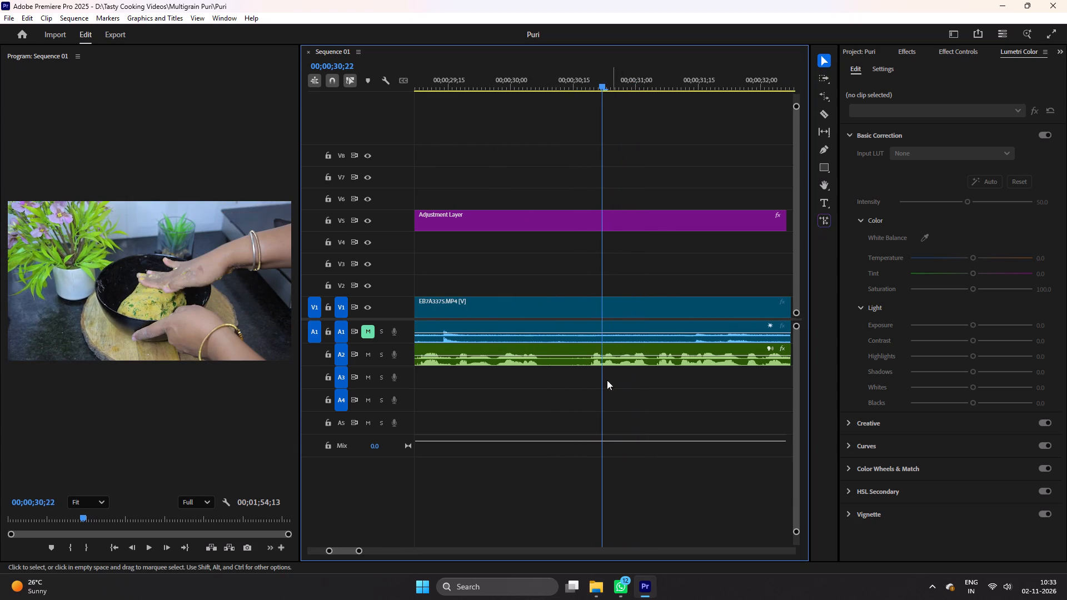
pyautogui.press('c')
pyautogui.click(589, 361)
pyautogui.press('v')
pyautogui.click(513, 356)
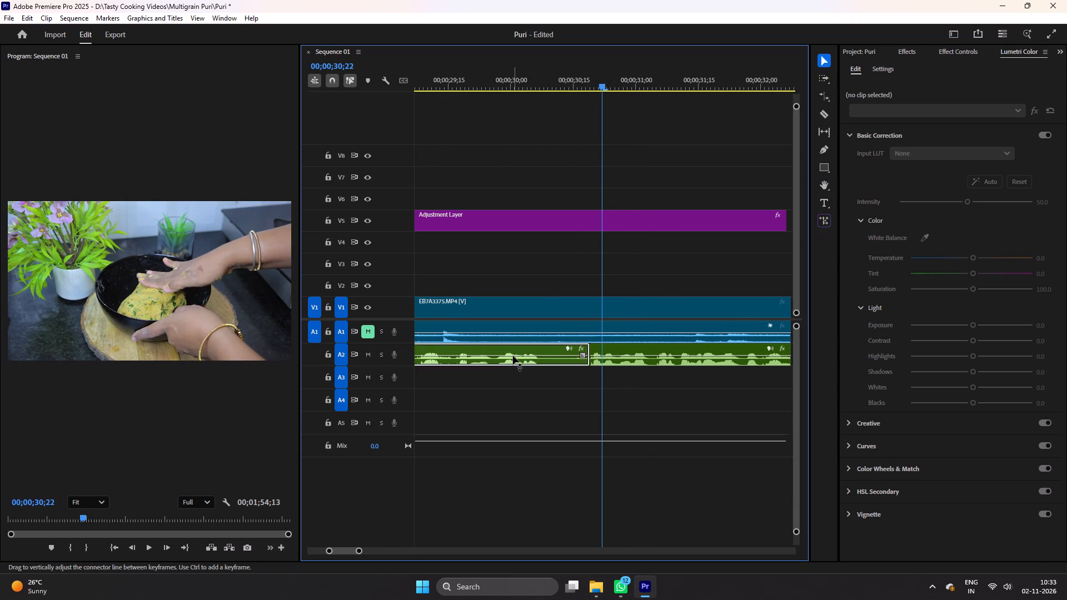
pyautogui.press('Delete')
pyautogui.rightClick(513, 356)
pyautogui.click(538, 362)
pyautogui.hotkey('ctrl', 's')
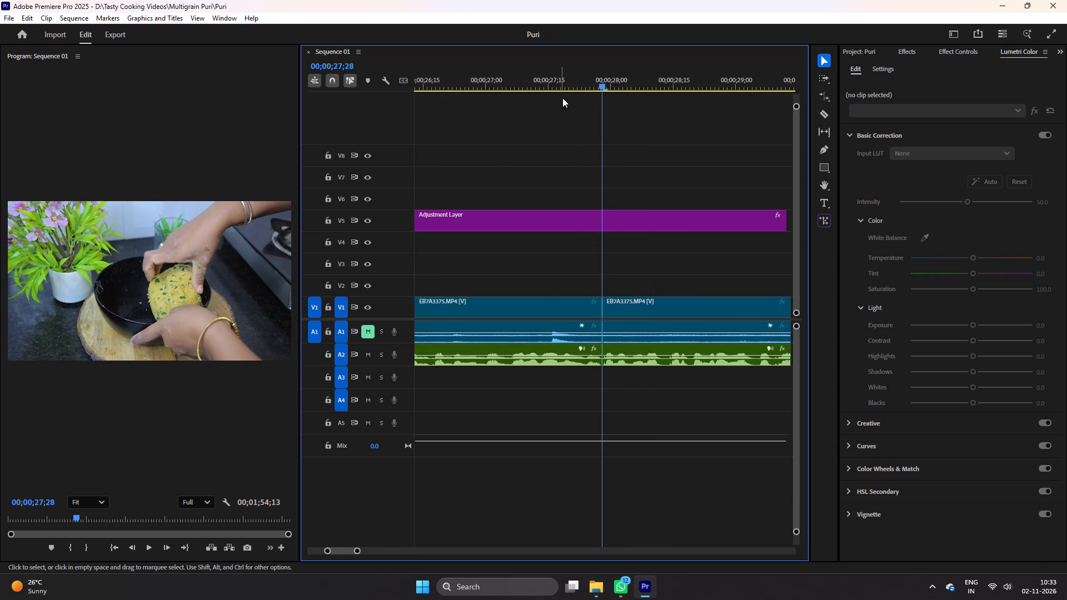
# Cut EB7A3375 at about 00;00;32;23, where the lid is lowered, delete the part from 00;00;27;28 up to it, close the gap, and save.
pyautogui.click(564, 79)
pyautogui.hotkey('ctrl', 's')
pyautogui.hotkey('ctrl', 'space')
pyautogui.scroll(-8, 652, 242)
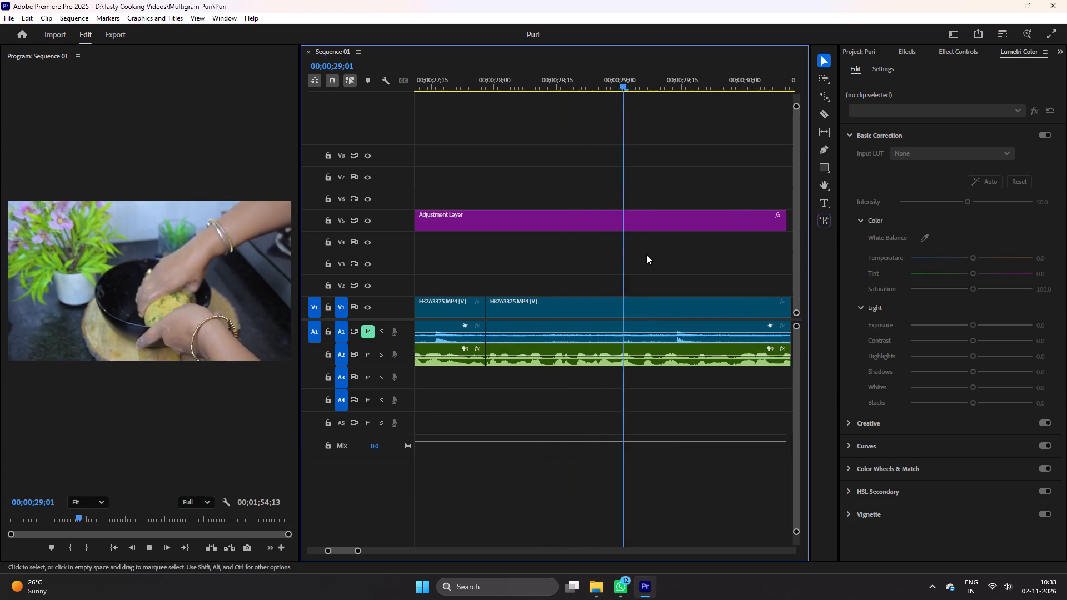
pyautogui.scroll(-4, 646, 254)
pyautogui.write('-=')
pyautogui.scroll(-17, 646, 254)
pyautogui.press('space')
pyautogui.press('c')
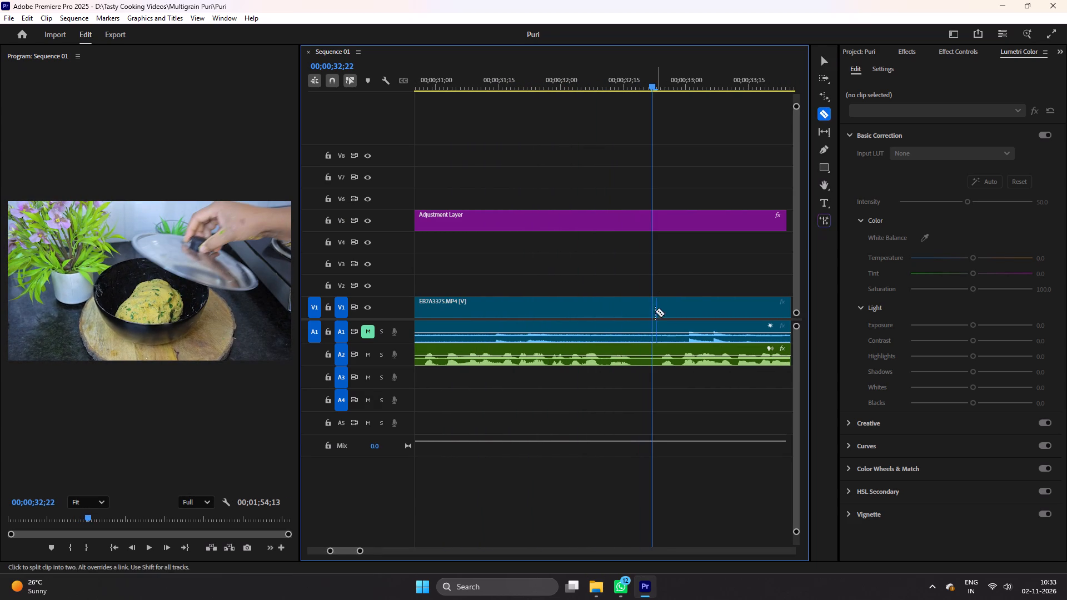
pyautogui.click(655, 308)
pyautogui.press('v')
pyautogui.click(542, 295)
pyautogui.click(542, 309)
pyautogui.press('Delete')
pyautogui.moveTo(542, 309); pyautogui.dragTo(549, 312, button='right')
pyautogui.click(564, 317)
pyautogui.hotkey('ctrl', 's')
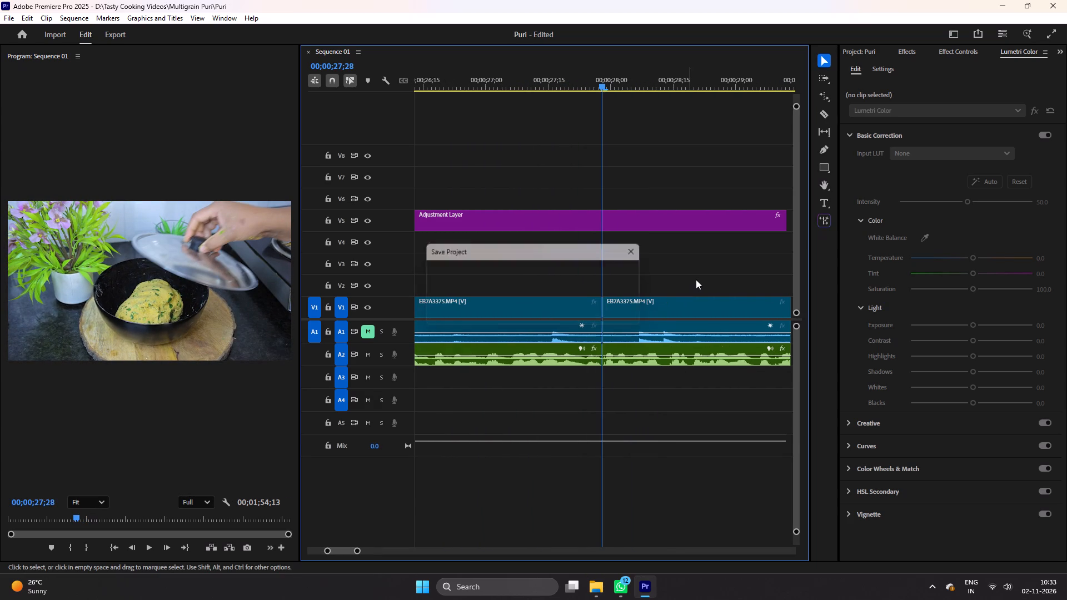
# Cut out the narration pause between 00;00;30;18 and about 00;00;30;27 during the covered-bowl shot and close the gap.
pyautogui.hotkey('ctrl', 'space')
pyautogui.scroll(-18, 696, 279)
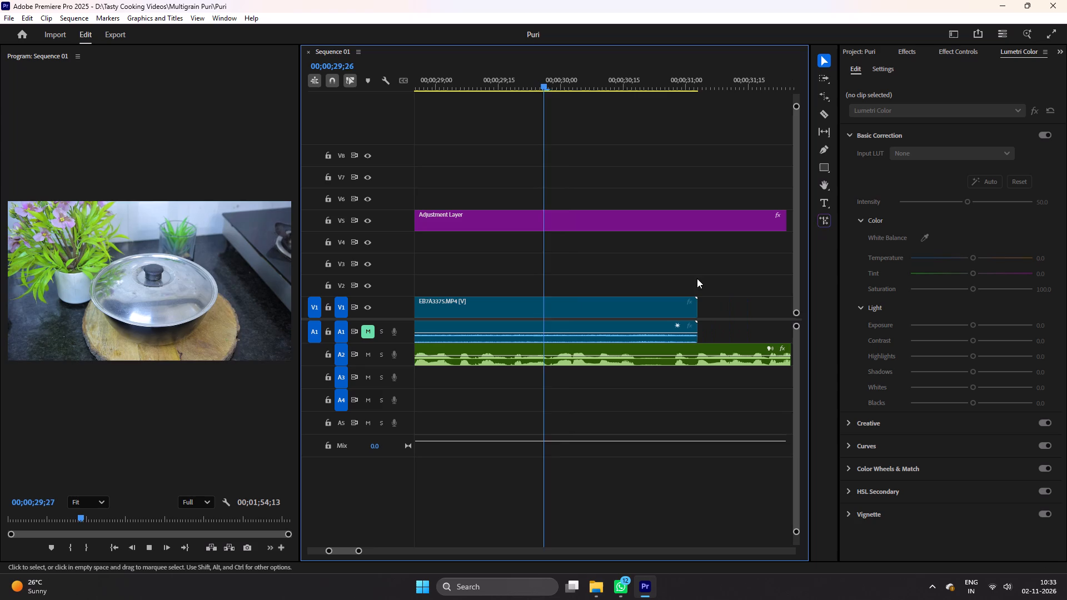
pyautogui.press('space')
pyautogui.moveTo(627, 86); pyautogui.dragTo(635, 90)
pyautogui.press('c')
pyautogui.click(639, 358)
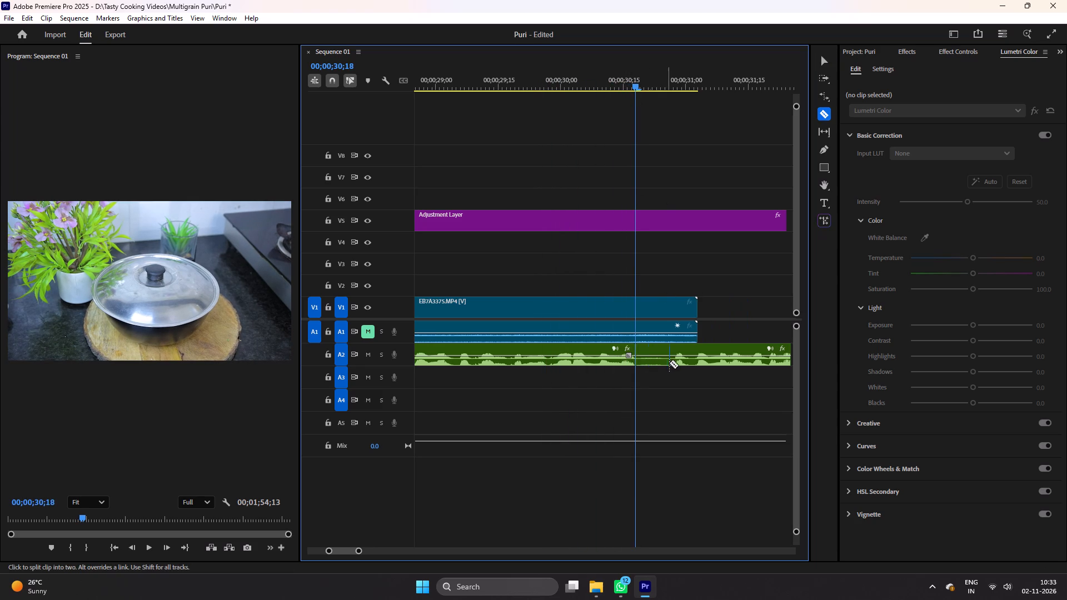
pyautogui.click(671, 362)
pyautogui.press('v')
pyautogui.click(657, 361)
pyautogui.press('Delete')
pyautogui.rightClick(652, 358)
pyautogui.click(662, 367)
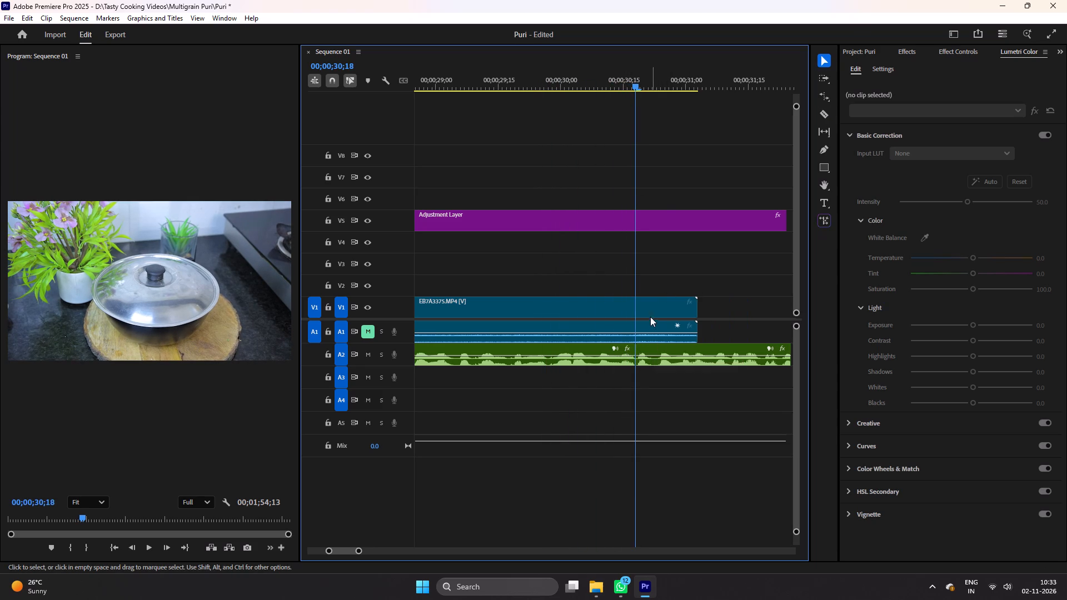
# Cut EB7A3375 at 00;00;30;18, delete the remaining end of the covered-bowl shot, and save.
pyautogui.press('c')
pyautogui.click(635, 310)
pyautogui.press('v')
pyautogui.click(656, 311)
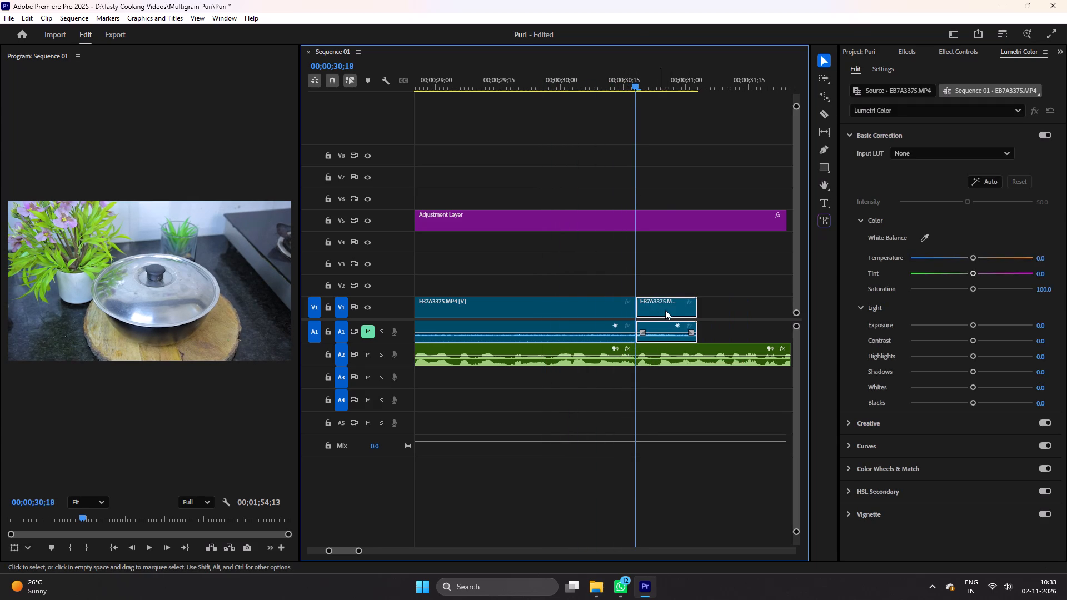
pyautogui.press('Delete')
pyautogui.click(673, 308)
pyautogui.hotkey('ctrl', 's')
# Cut out the narration pause between about 00;00;32;08 and 00;00;32;14, close the gap, and save.
pyautogui.hotkey('ctrl', 'space')
pyautogui.scroll(-6, 673, 308)
pyautogui.press('-')
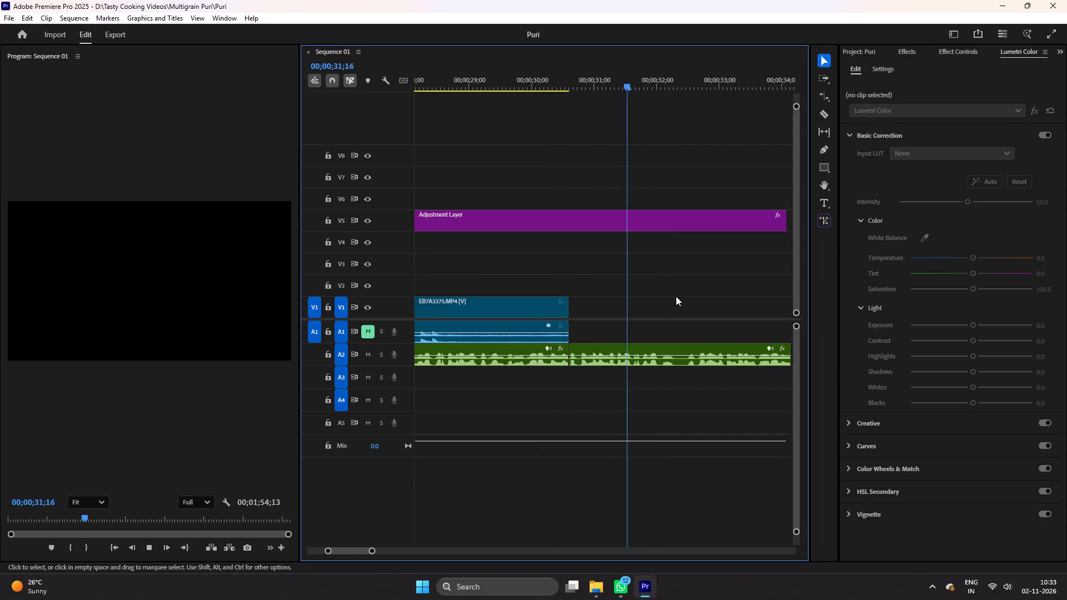
pyautogui.press('=')
pyautogui.scroll(-5, 676, 296)
pyautogui.press('space')
pyautogui.press('c')
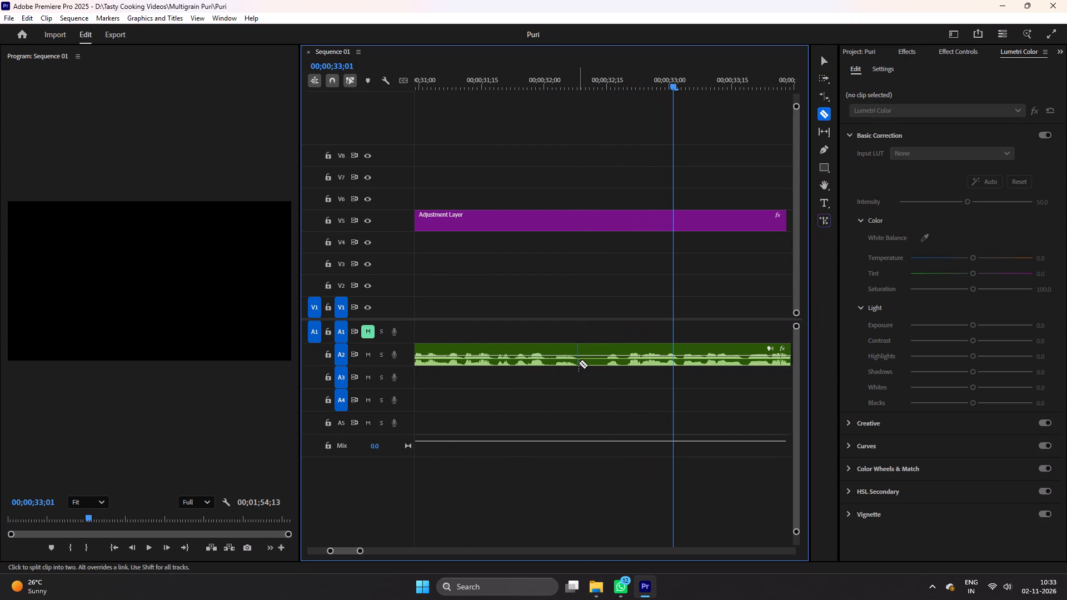
pyautogui.click(578, 363)
pyautogui.click(605, 363)
pyautogui.press('v')
pyautogui.click(592, 363)
pyautogui.press('Delete')
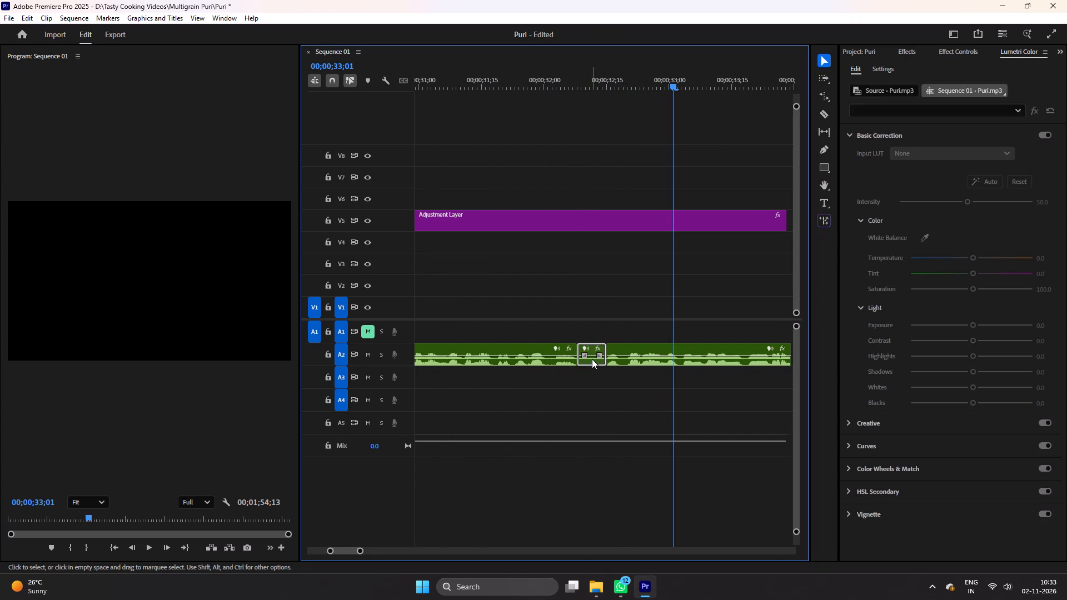
pyautogui.rightClick(592, 359)
pyautogui.click(599, 367)
pyautogui.hotkey('ctrl', 's')
# Add clips EB7A3385 to EB7A3393 and EB7A3396 from the Multigrain Puri folder to V1 at about 00;00;33;13, and save.
pyautogui.click(634, 400)
pyautogui.write('-----')
pyautogui.press('-')
pyautogui.write('======-')
pyautogui.hotkey('ctrl', 's')
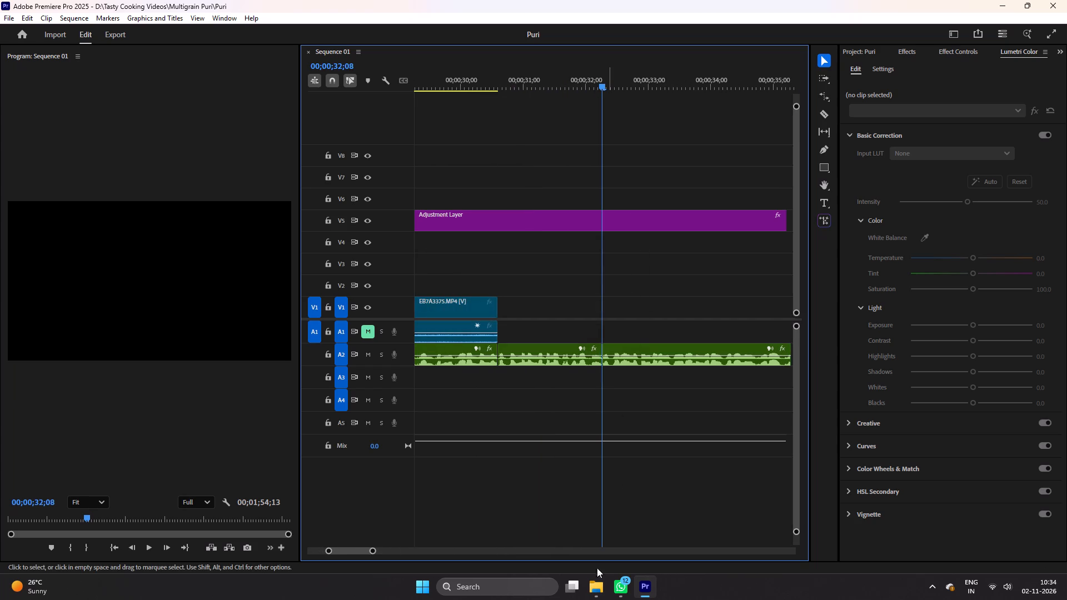
pyautogui.click(595, 599)
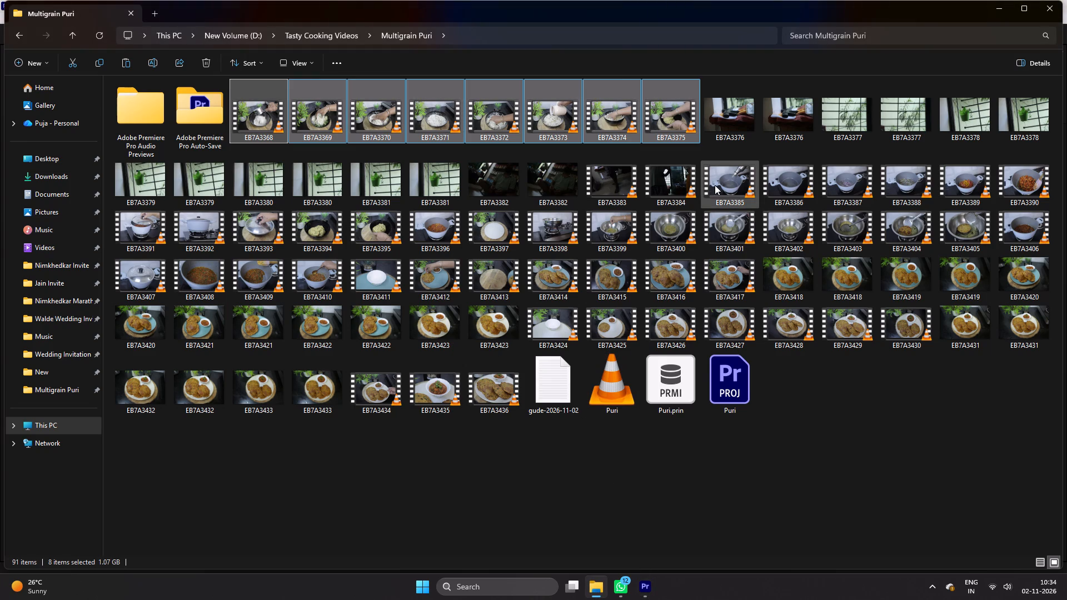
pyautogui.click(730, 177)
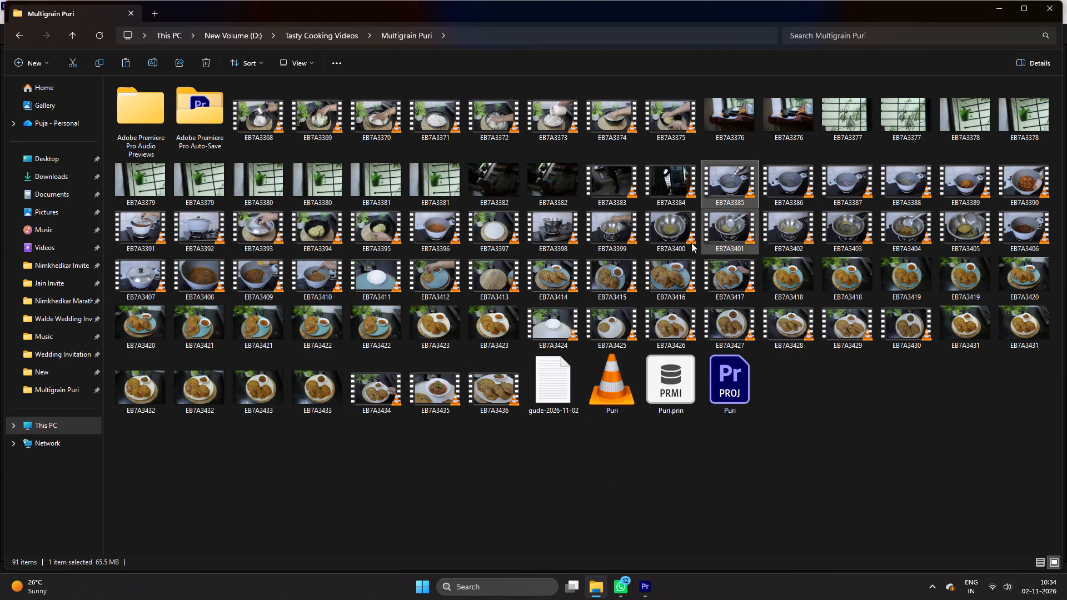
pyautogui.keyDown('shift'); pyautogui.click(243, 227); pyautogui.keyUp('shift')
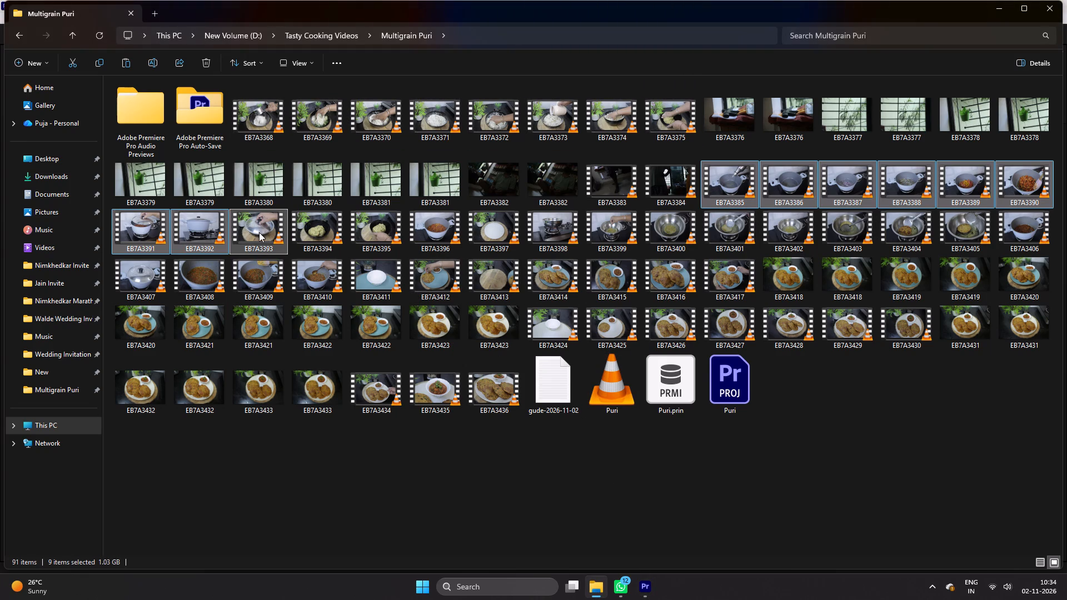
pyautogui.keyDown('ctrl'); pyautogui.click(435, 229); pyautogui.keyUp('ctrl')
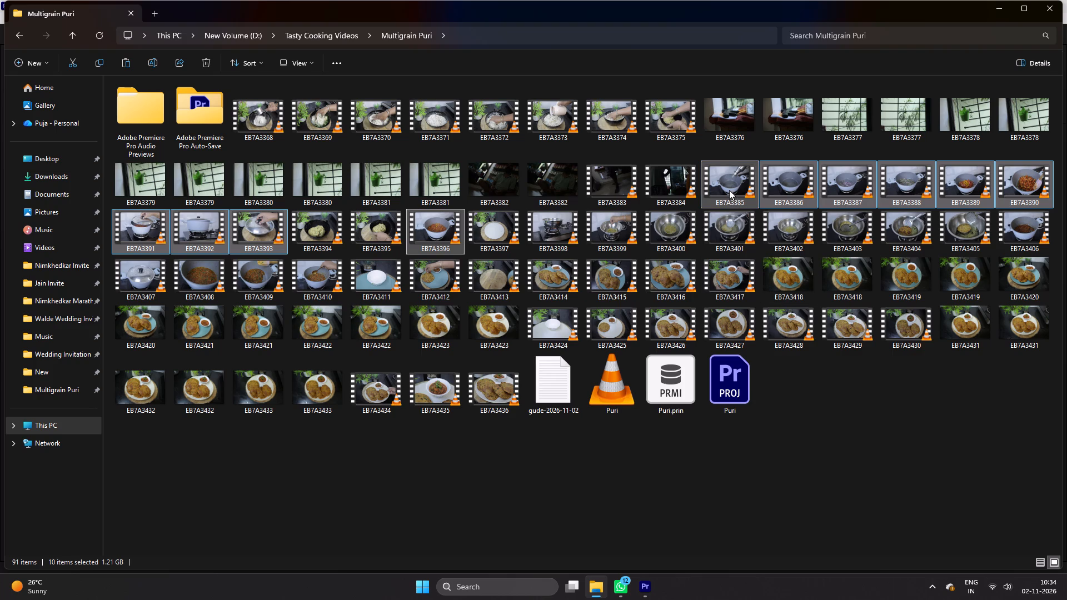
pyautogui.moveTo(729, 190); pyautogui.dragTo(648, 580)
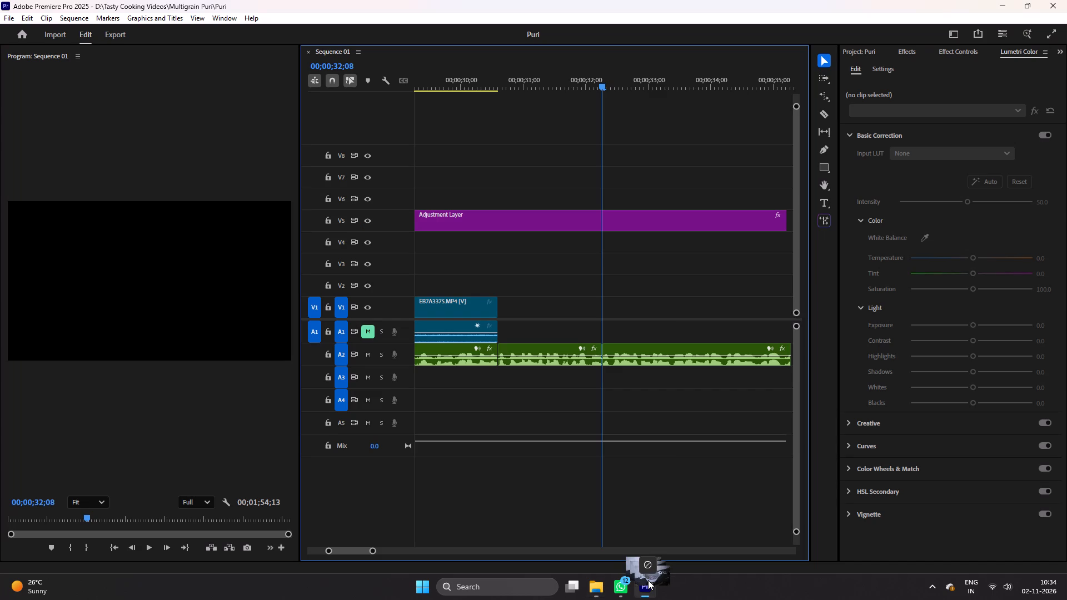
pyautogui.moveTo(648, 580); pyautogui.dragTo(676, 320)
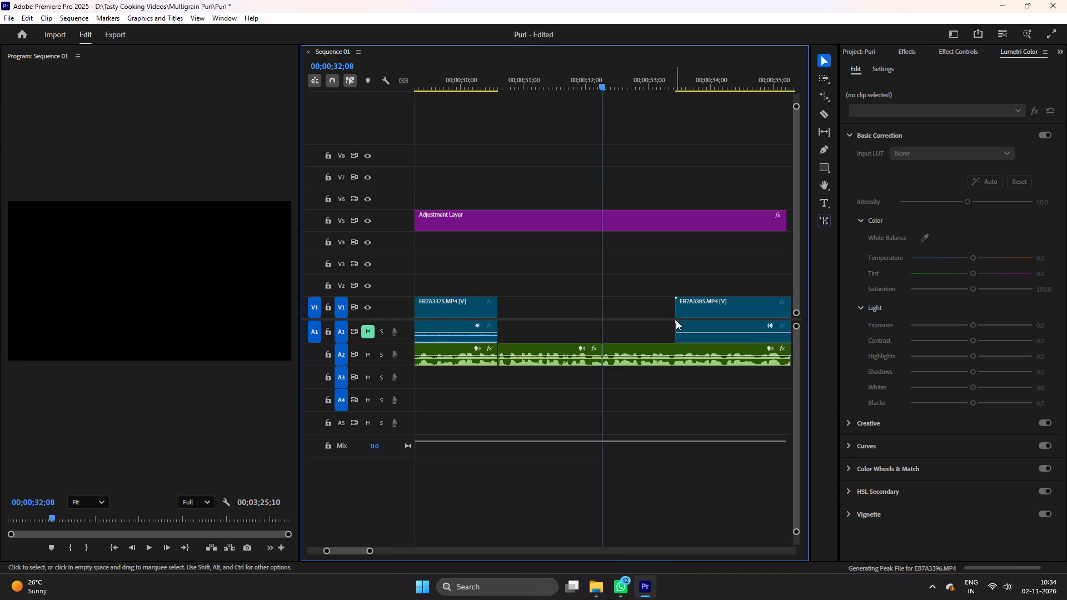
pyautogui.hotkey('ctrl', 's')
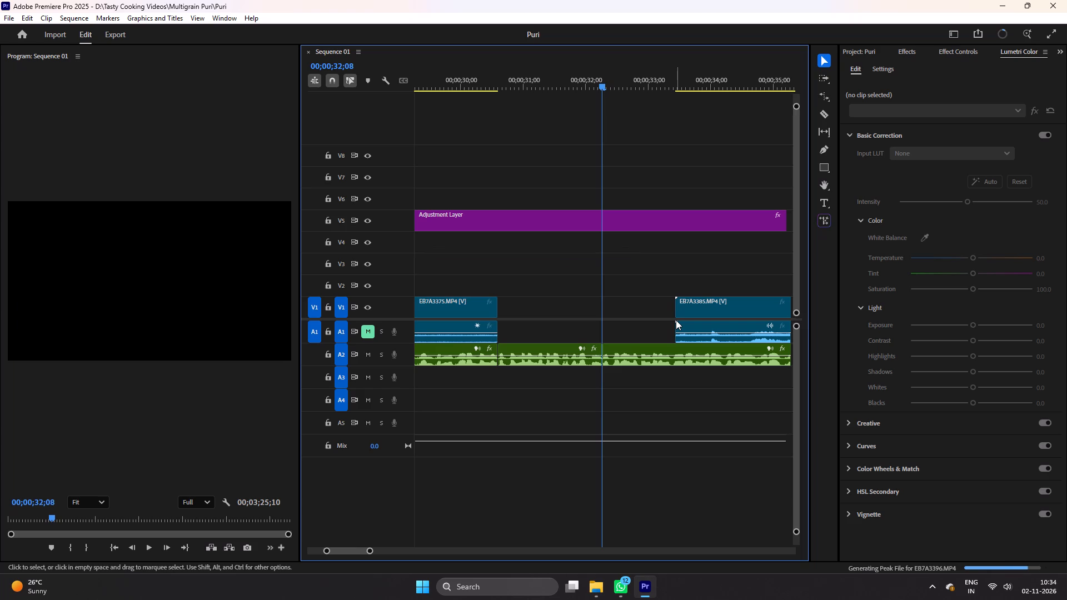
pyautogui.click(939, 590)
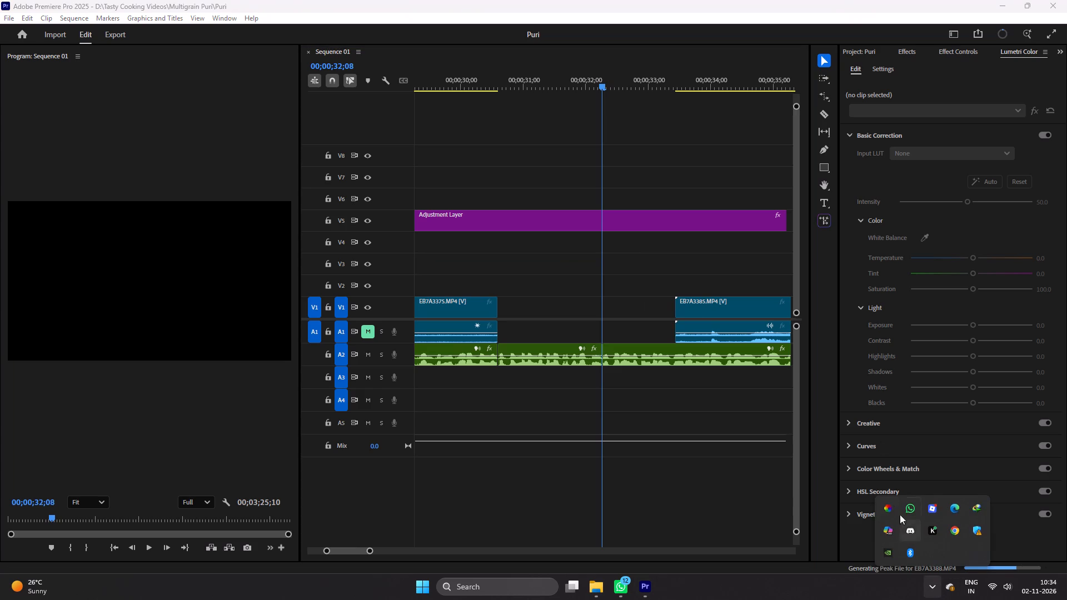
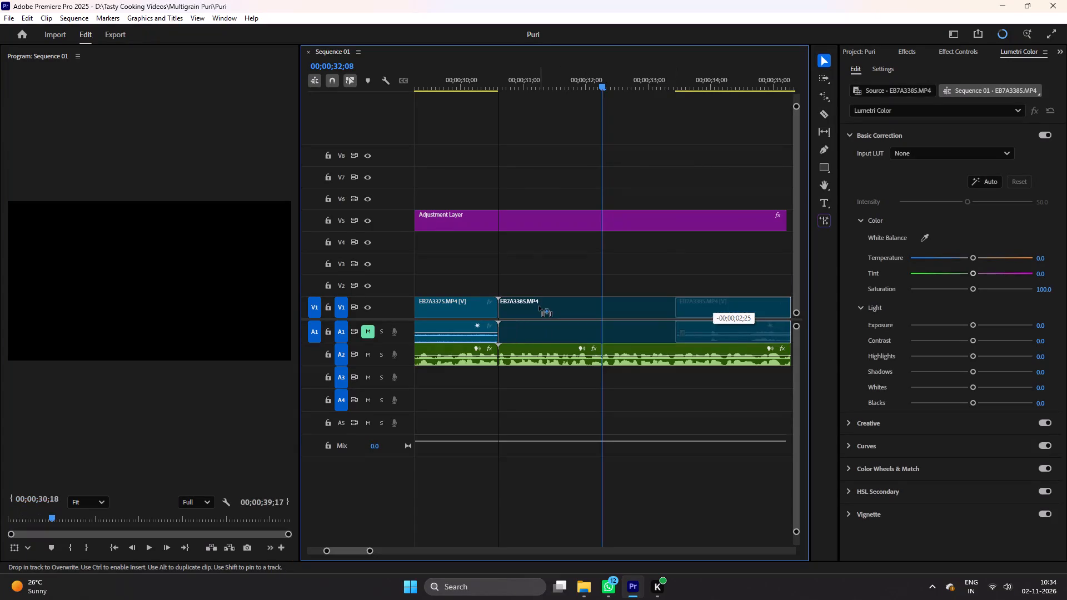
# Cut EB7A3385 at 00;00;33;16 as the oil starts pouring and delete the part before the cut.
pyautogui.click(483, 87)
pyautogui.hotkey('ctrl', 's')
pyautogui.hotkey('ctrl', 'space')
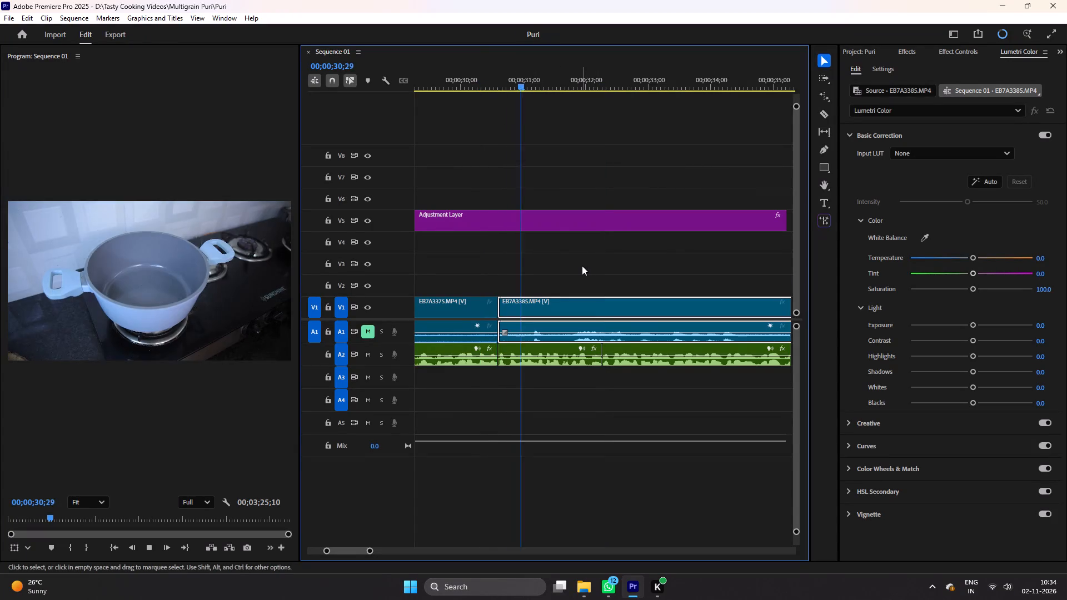
pyautogui.scroll(-4, 582, 266)
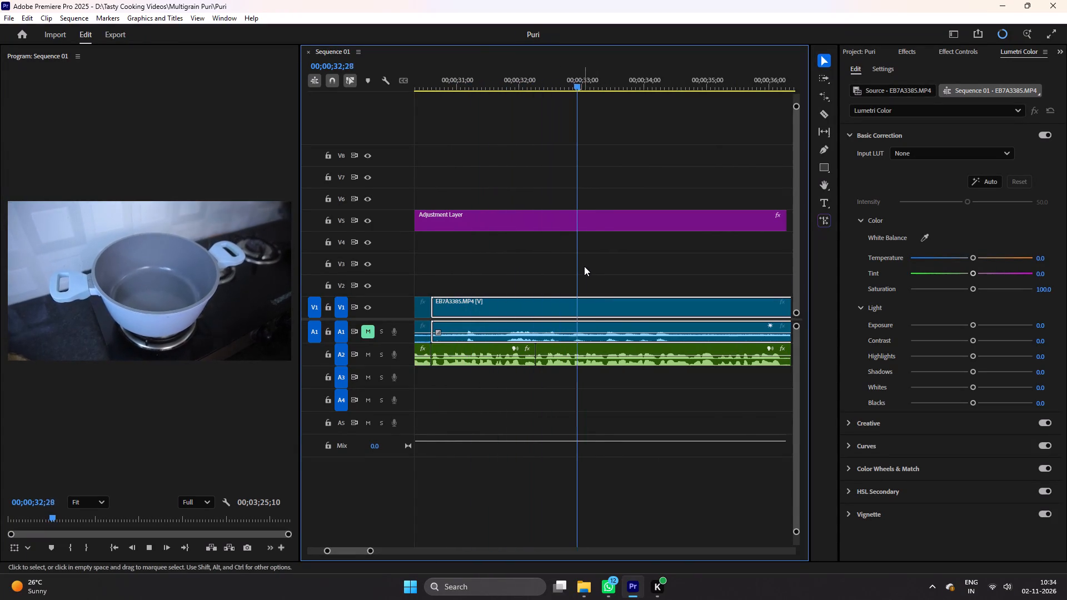
pyautogui.press('space')
pyautogui.press('c')
pyautogui.click(616, 306)
pyautogui.press('v')
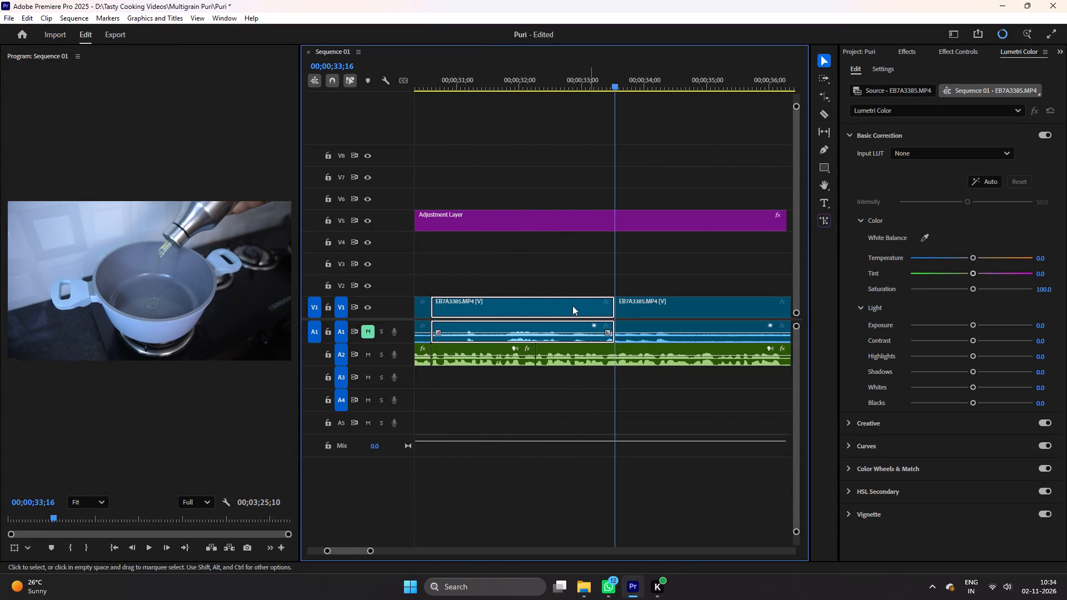
pyautogui.click(549, 306)
pyautogui.press('Delete')
pyautogui.click(653, 283)
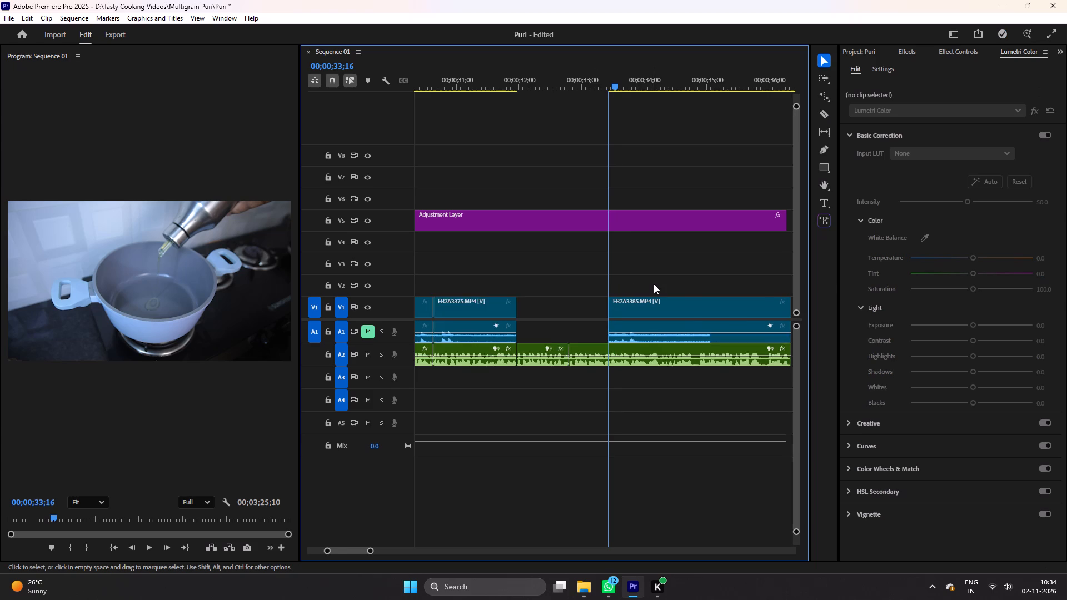
# Split EB7A3396 at about 00;03;14;12 and cut its remaining end to the clipboard.
pyautogui.press('-')
pyautogui.press('-')
pyautogui.press('-')
pyautogui.press('-')
pyautogui.press('-')
pyautogui.press('-')
pyautogui.click(604, 89)
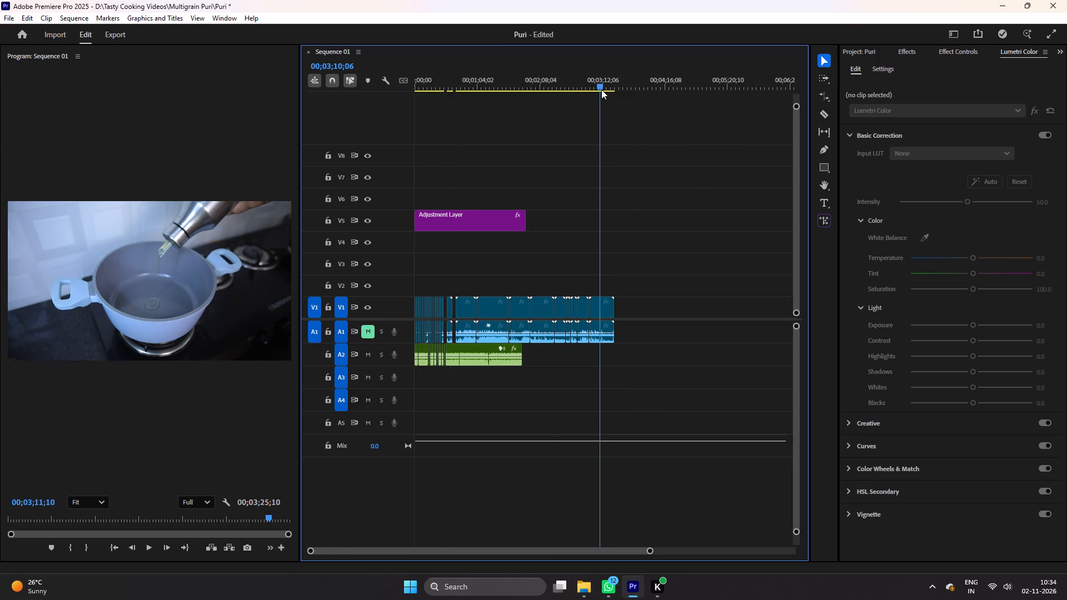
pyautogui.press('=')
pyautogui.press('=')
pyautogui.moveTo(601, 91); pyautogui.dragTo(621, 89)
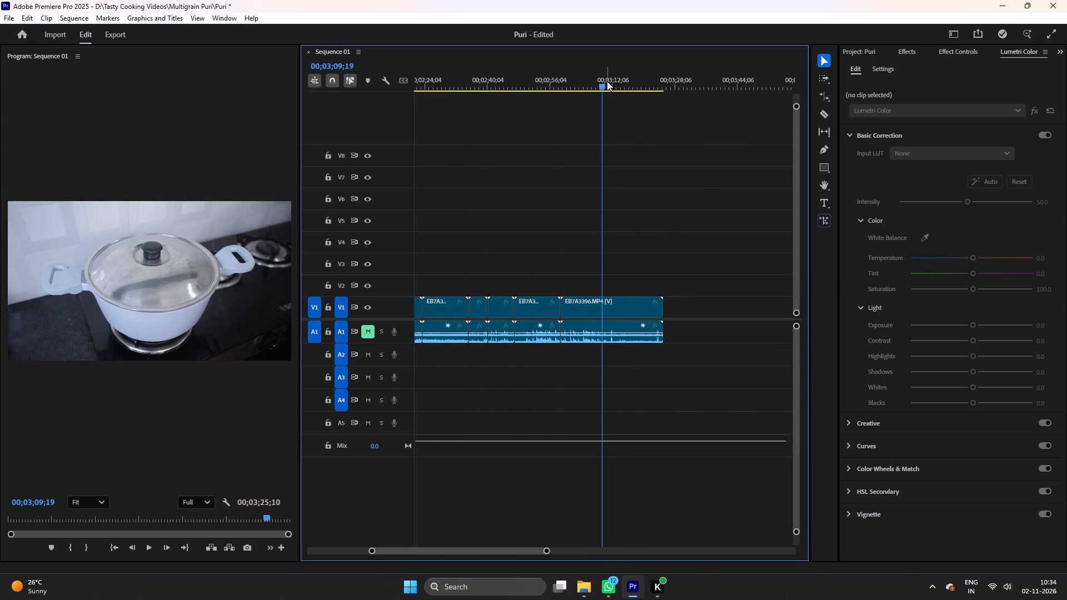
pyautogui.moveTo(607, 81); pyautogui.dragTo(637, 88)
pyautogui.press('c')
pyautogui.click(621, 304)
pyautogui.press('v')
pyautogui.click(610, 303)
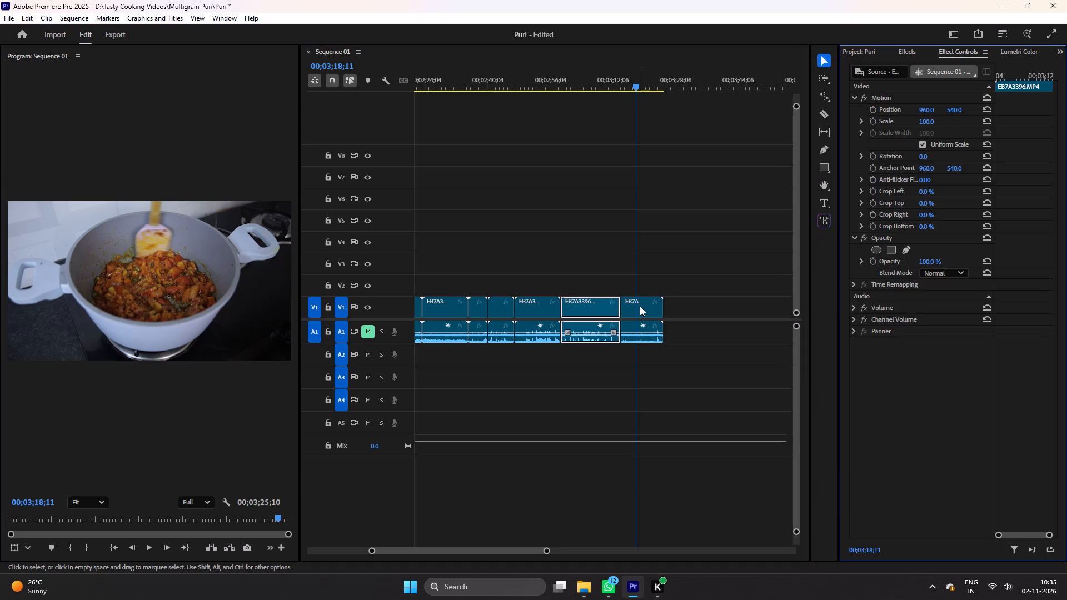
pyautogui.press('Delete')
pyautogui.click(640, 306)
pyautogui.hotkey('ctrl', 'x')
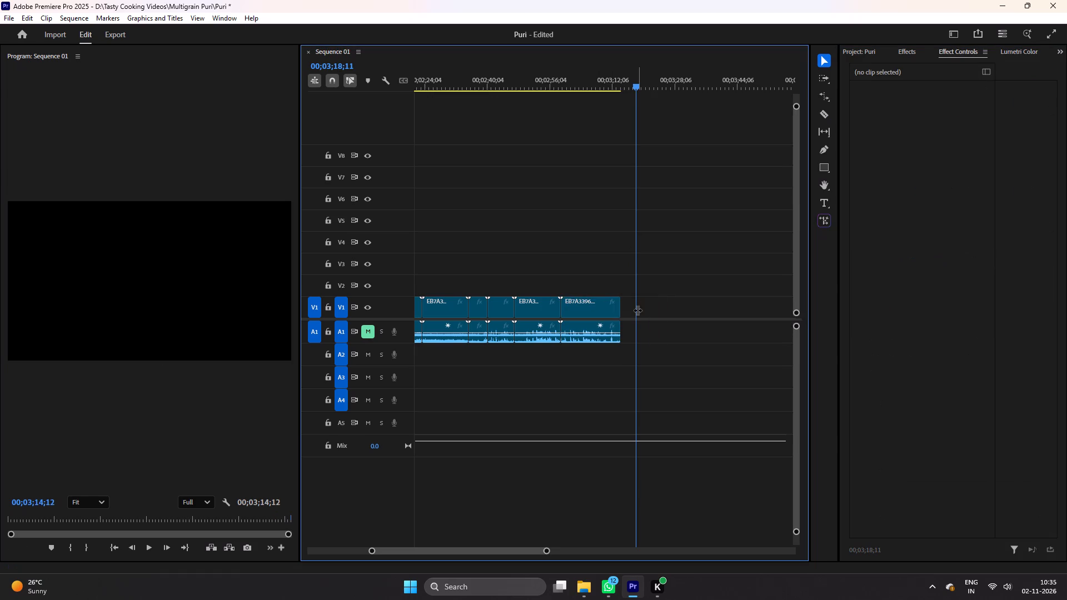
# Move the V1 clips from EB7A3385 onward about two minutes later to free space after EB7A3375.
pyautogui.click(567, 234)
pyautogui.press('-')
pyautogui.press('-')
pyautogui.click(454, 75)
pyautogui.press('=')
pyautogui.press('=')
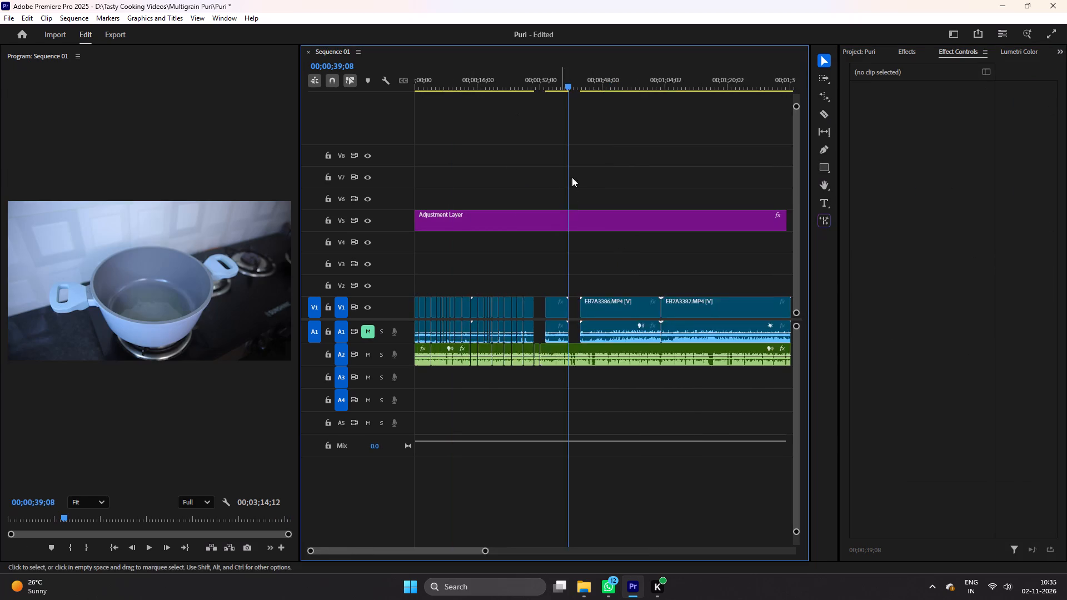
pyautogui.press('=')
pyautogui.write('--')
pyautogui.press('-')
pyautogui.moveTo(688, 311); pyautogui.dragTo(455, 277)
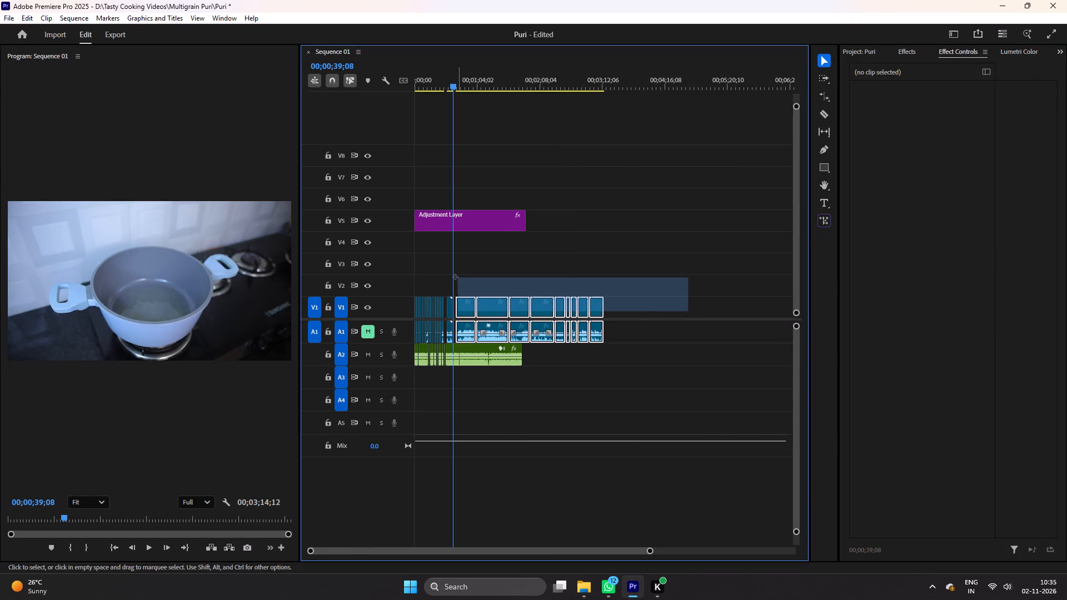
pyautogui.moveTo(455, 277); pyautogui.dragTo(447, 275)
pyautogui.moveTo(494, 303); pyautogui.dragTo(620, 303)
# Paste the EB7A3396 end piece on V1 and place it directly after EB7A3375 at 00;00;30;18.
pyautogui.press('=')
pyautogui.press('=')
pyautogui.press('=')
pyautogui.press('=')
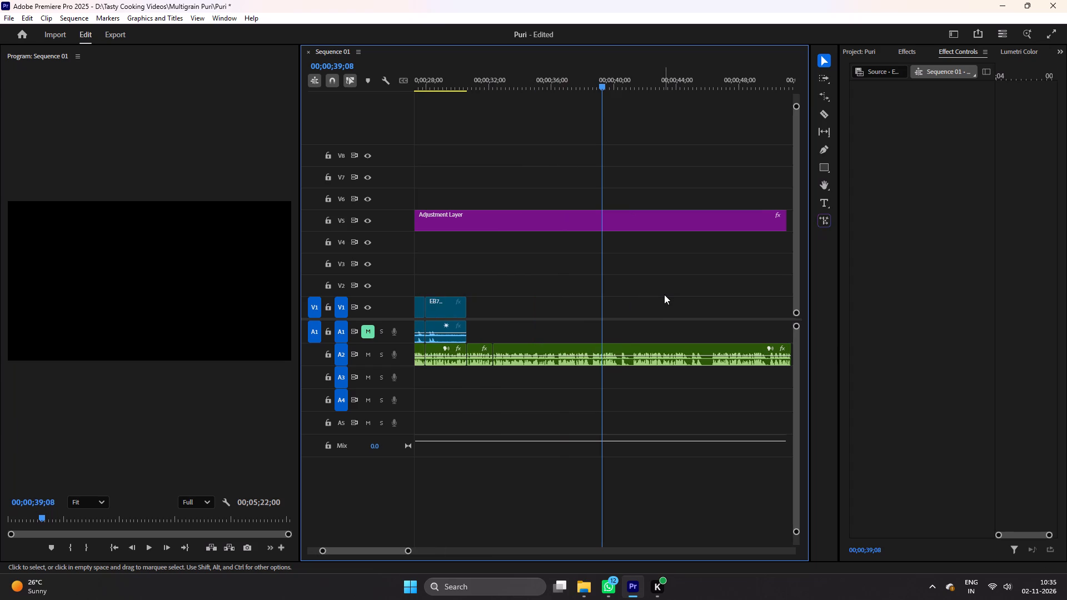
pyautogui.hotkey('ctrl', 'v')
pyautogui.rightClick(536, 307)
pyautogui.click(557, 314)
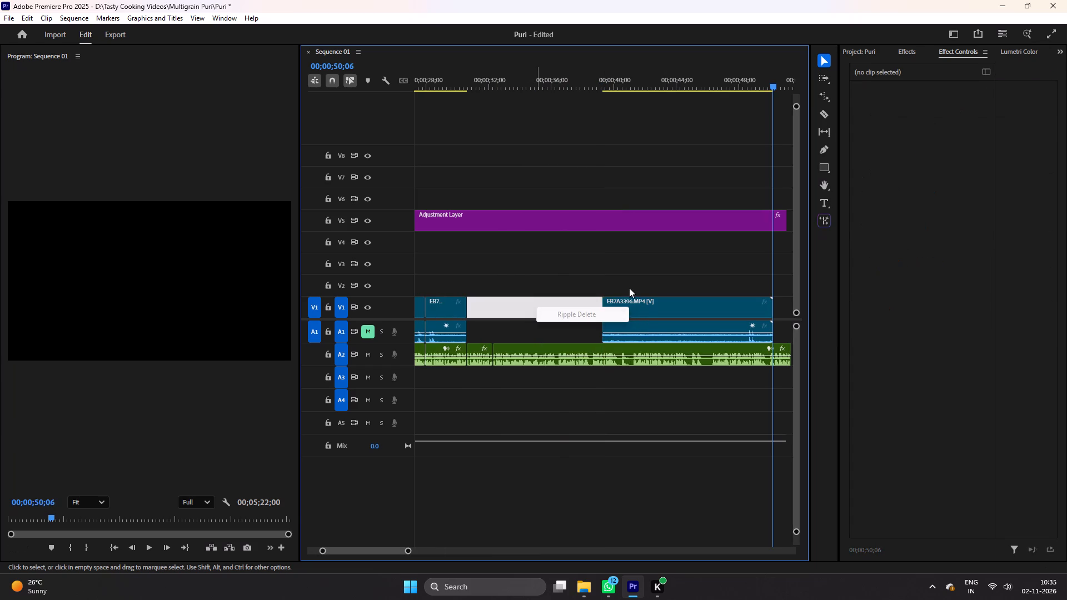
pyautogui.moveTo(645, 306); pyautogui.dragTo(510, 301)
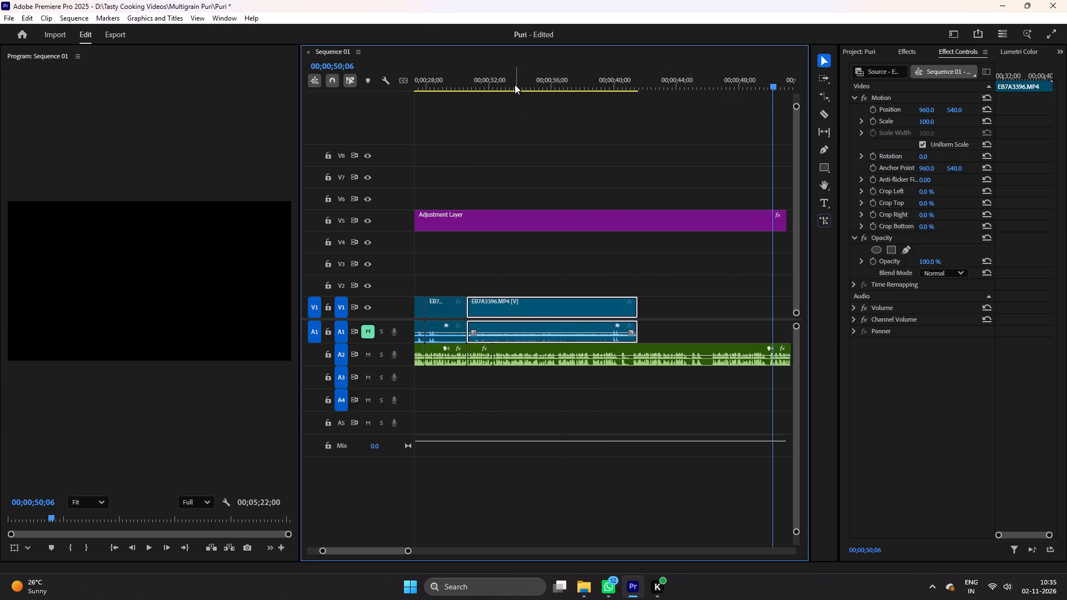
# Cut EB7A3396 at 00;00;35;04 and move the later part to 00;00;30;18, overwriting the earlier part.
pyautogui.moveTo(514, 83); pyautogui.dragTo(539, 100)
pyautogui.press('c')
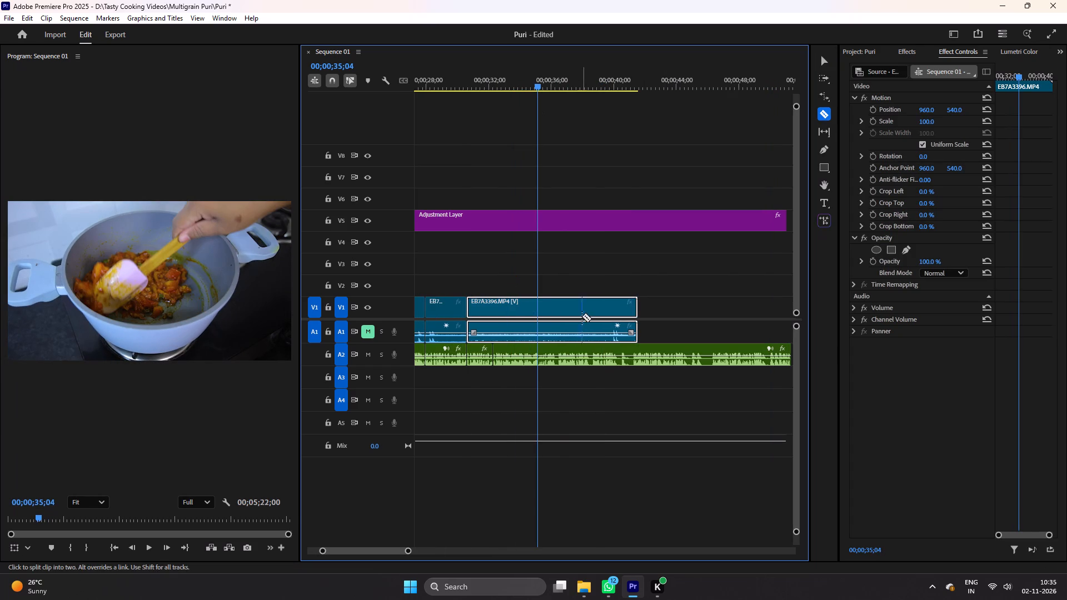
pyautogui.click(536, 311)
pyautogui.press('v')
pyautogui.moveTo(569, 308); pyautogui.dragTo(502, 313)
# Cut EB7A3396 at about 00;00;32;07 and delete the part after the cut.
pyautogui.press('c')
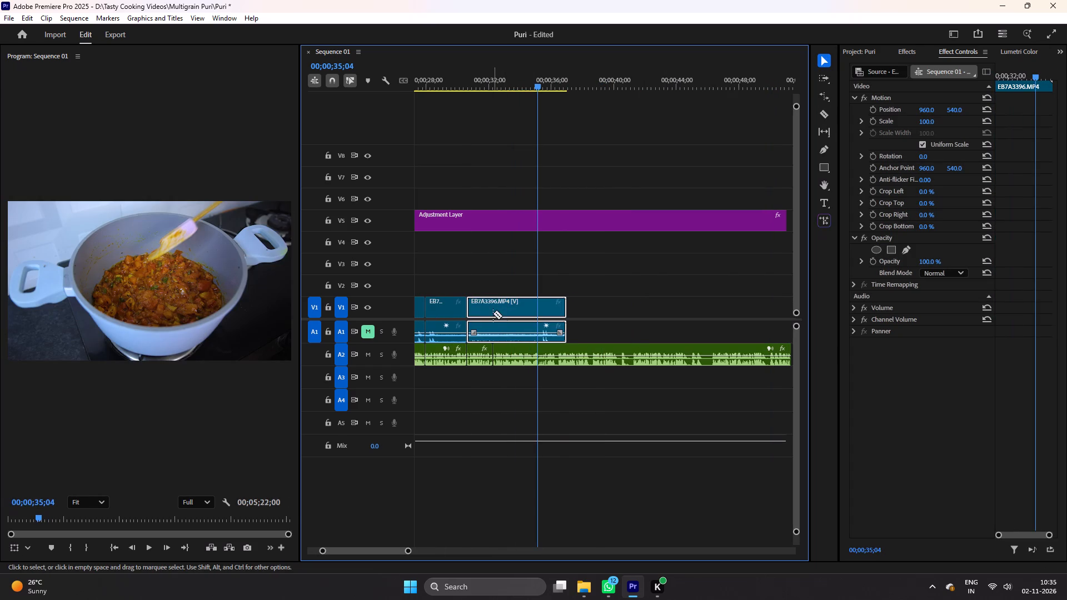
pyautogui.click(493, 313)
pyautogui.press('v')
pyautogui.press('b')
pyautogui.click(522, 307)
pyautogui.press('v')
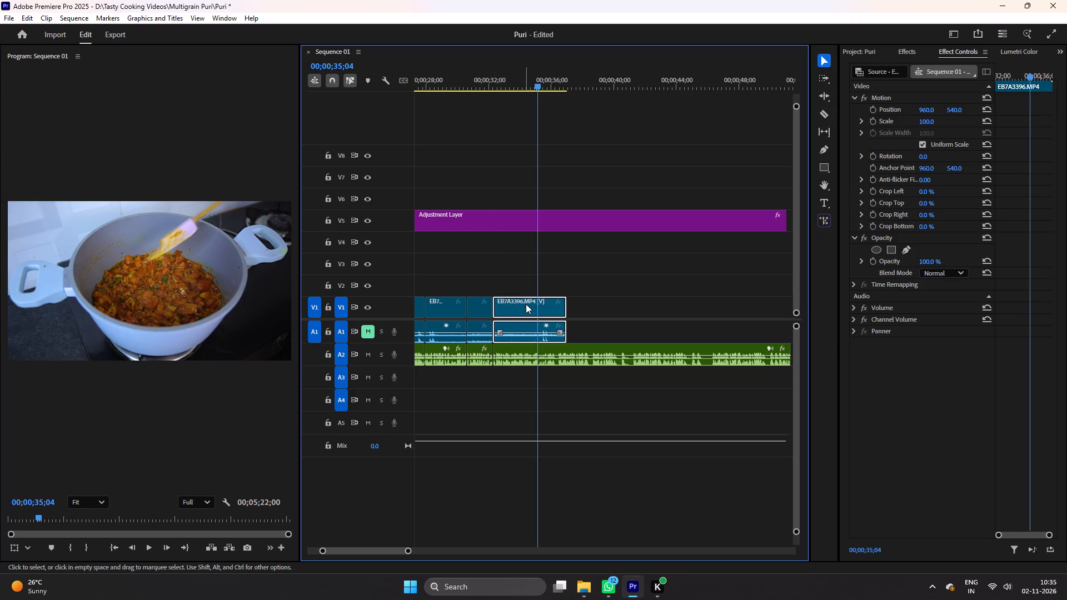
pyautogui.click(507, 266)
pyautogui.press('=')
pyautogui.click(534, 299)
pyautogui.press('Delete')
# Close the V1 gap between EB7A3396 and EB7A3385, and save the project.
pyautogui.rightClick(537, 303)
pyautogui.click(549, 307)
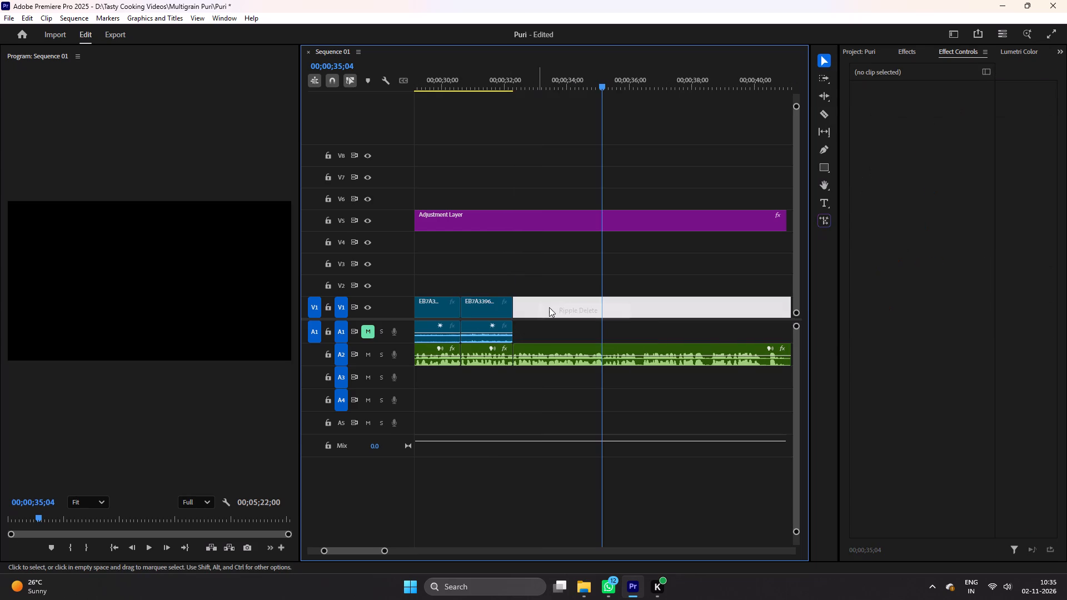
pyautogui.click(450, 84)
pyautogui.hotkey('ctrl', 's')
pyautogui.hotkey('ctrl', 'space')
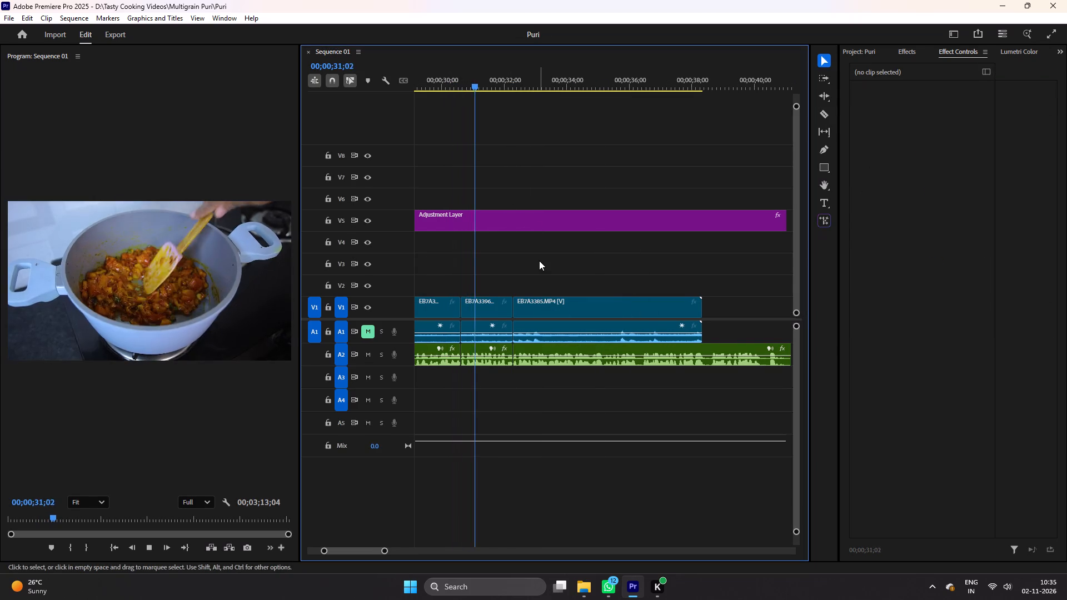
pyautogui.scroll(-4, 540, 263)
pyautogui.hotkey('ctrl', 's')
# Cut EB7A3385 at 00;00;34;08, delete its remainder, close the gap before EB7A3386, and save.
pyautogui.hotkey('ctrl', 'space')
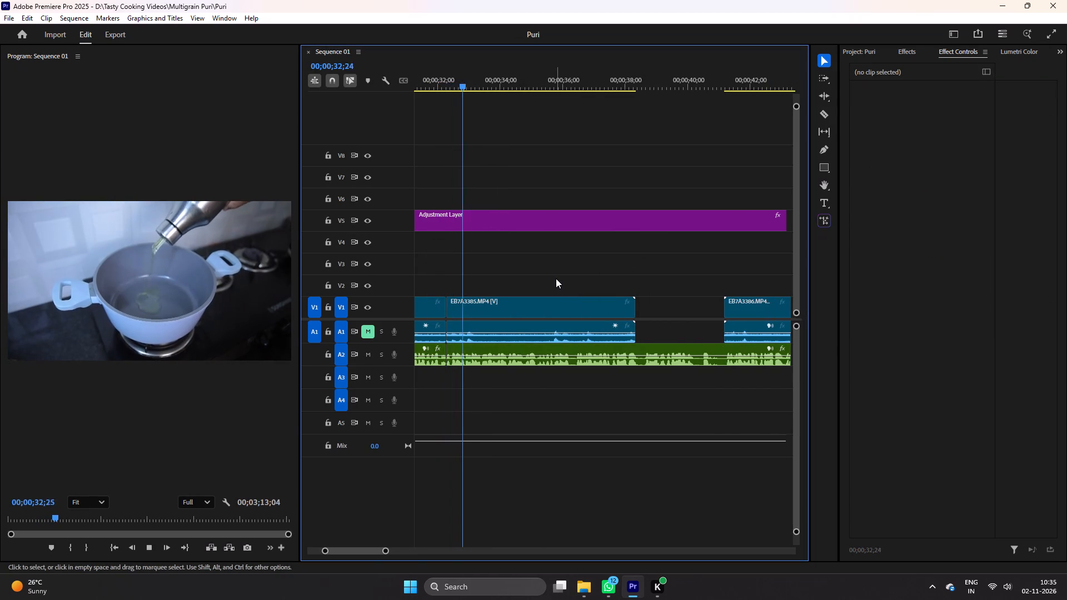
pyautogui.press('space')
pyautogui.press('c')
pyautogui.press('space')
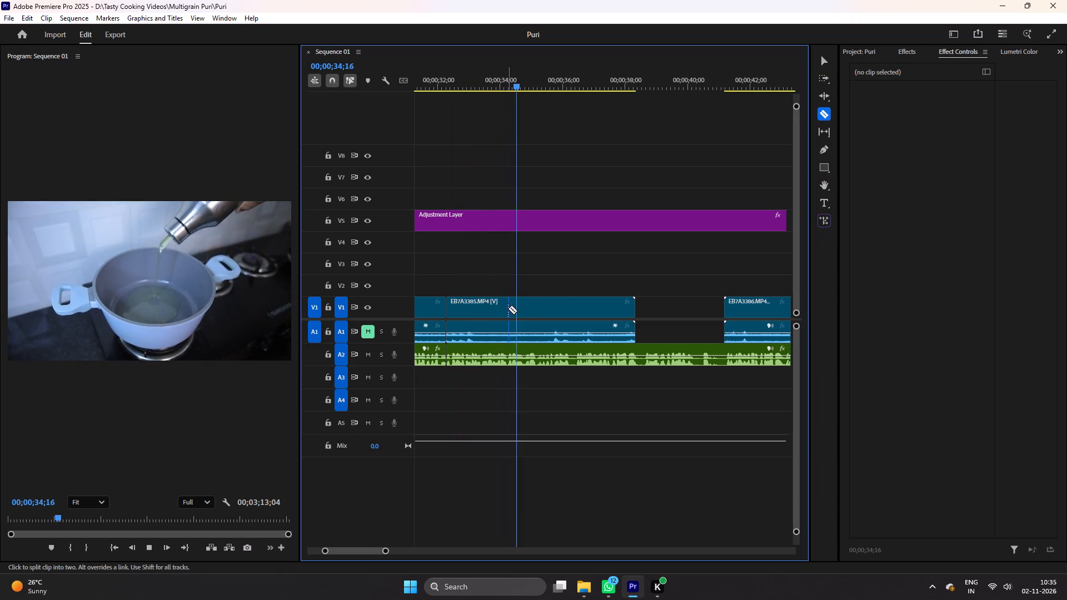
pyautogui.click(508, 308)
pyautogui.press('v')
pyautogui.press('space')
pyautogui.moveTo(548, 82); pyautogui.dragTo(692, 121)
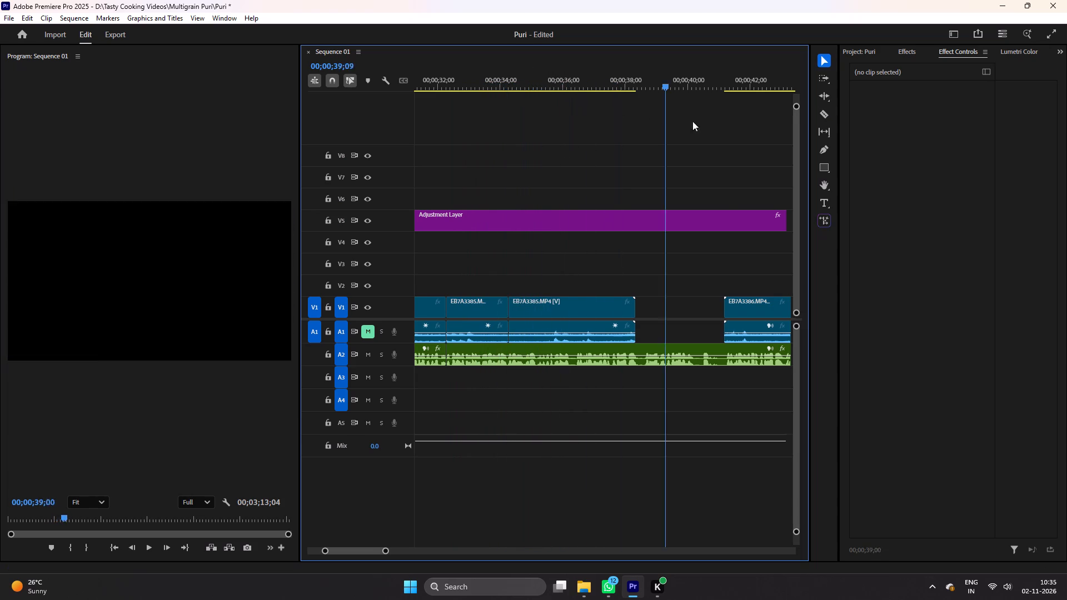
pyautogui.moveTo(692, 121); pyautogui.dragTo(746, 133)
pyautogui.click(530, 301)
pyautogui.press('Delete')
pyautogui.rightClick(530, 301)
pyautogui.click(547, 306)
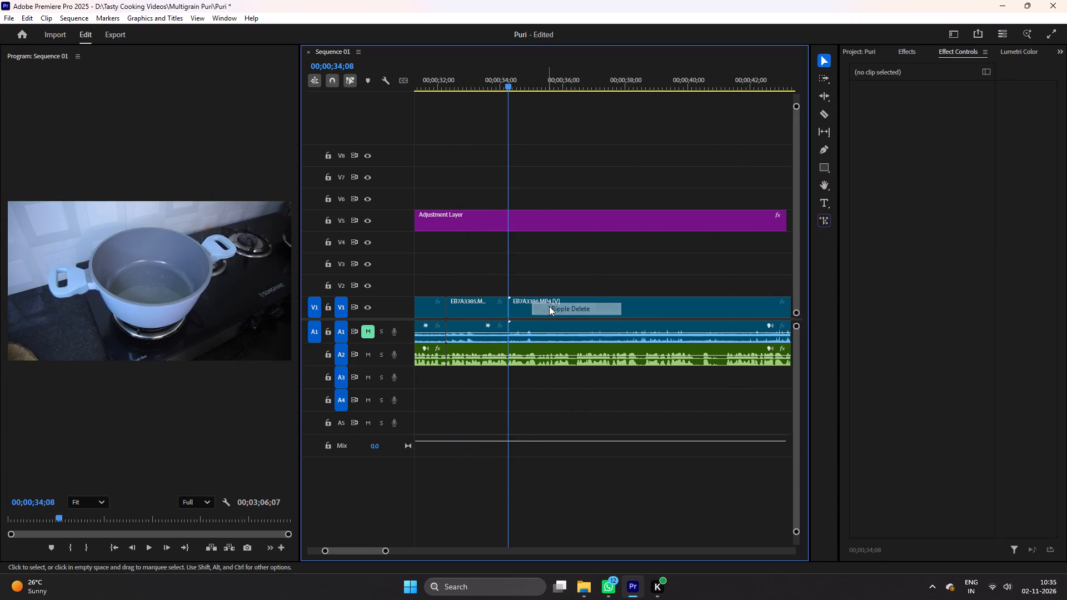
pyautogui.hotkey('ctrl', 's')
# Cut EB7A3386 at 00;00;36;01, delete the part before the cut, close the gap, and save.
pyautogui.hotkey('ctrl', 'space')
pyautogui.scroll(-4, 552, 297)
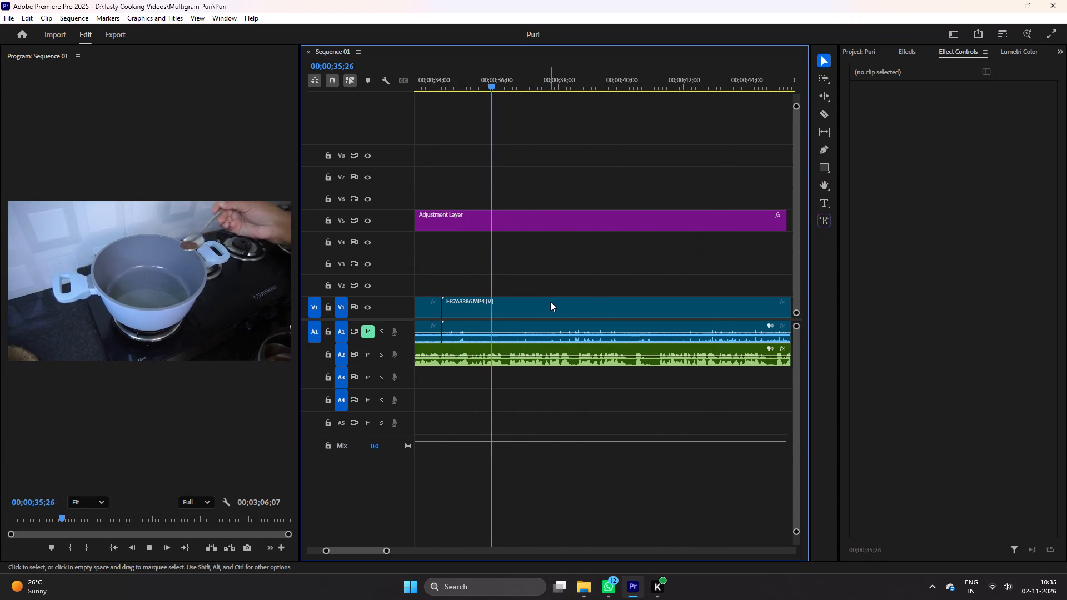
pyautogui.press('space')
pyautogui.press('c')
pyautogui.click(493, 304)
pyautogui.press('v')
pyautogui.click(458, 306)
pyautogui.press('Delete')
pyautogui.rightClick(458, 306)
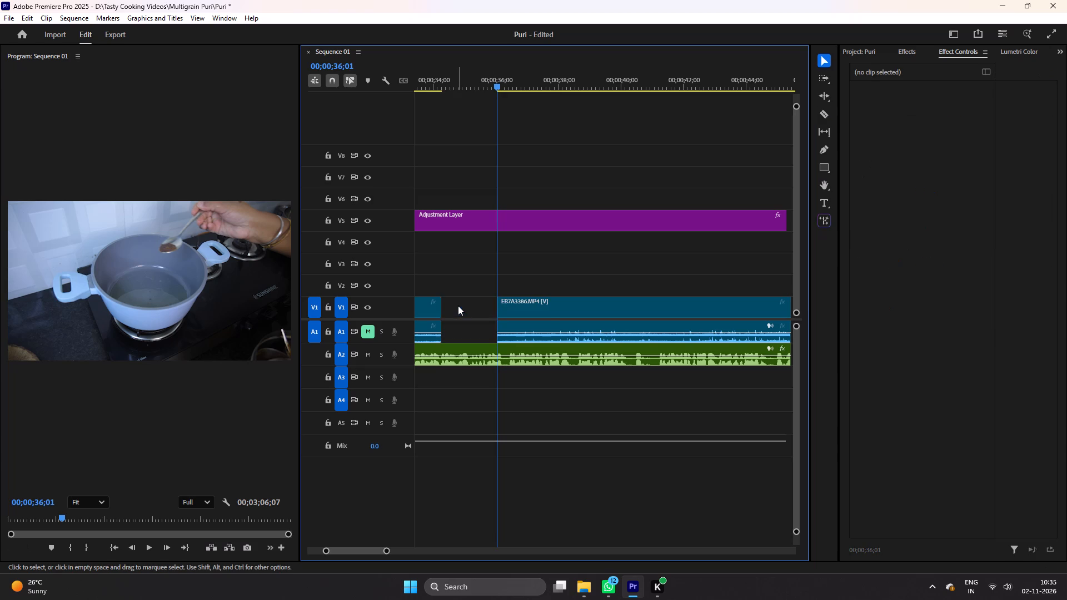
pyautogui.click(470, 315)
pyautogui.hotkey('ctrl', 's')
# Set the speed of EB7A3386 to 150% and save the project.
pyautogui.hotkey('ctrl', 'space')
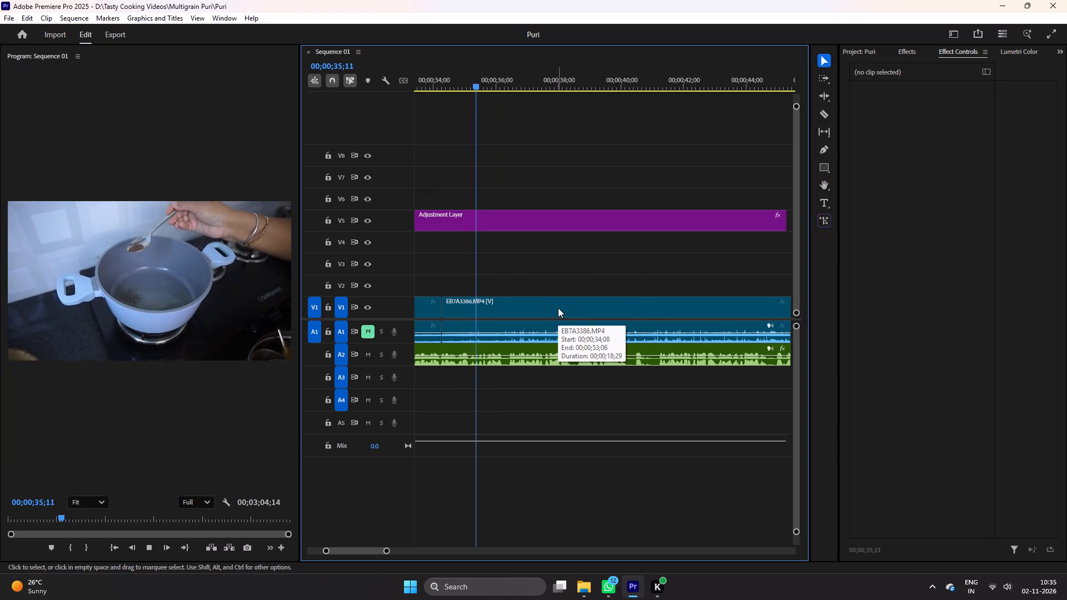
pyautogui.press('space')
pyautogui.click(543, 307)
pyautogui.hotkey('ctrl', 'r')
pyautogui.write('150')
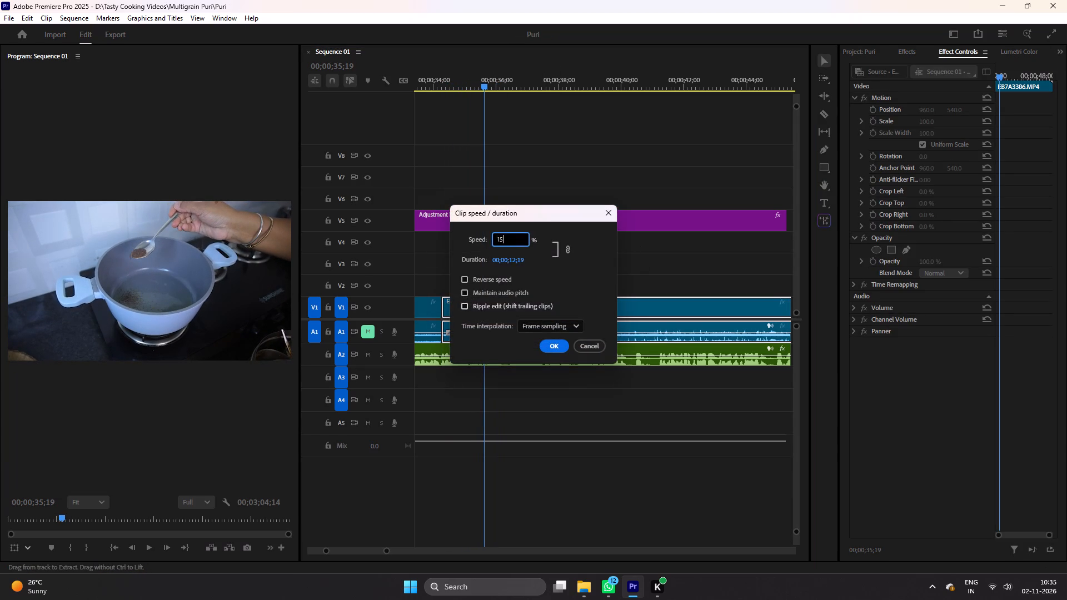
pyautogui.press('Return')
pyautogui.click(426, 74)
pyautogui.hotkey('ctrl', 's')
# Cut EB7A3386 at 00;00;35;20, after the first spice is added, and save.
pyautogui.hotkey('ctrl', 'space')
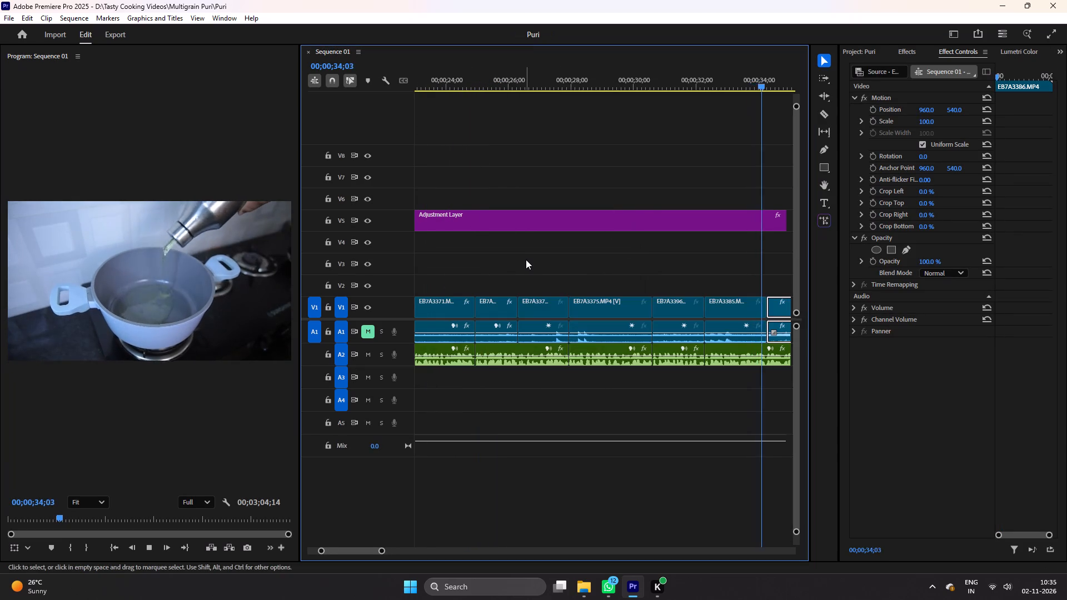
pyautogui.press('space')
pyautogui.press('c')
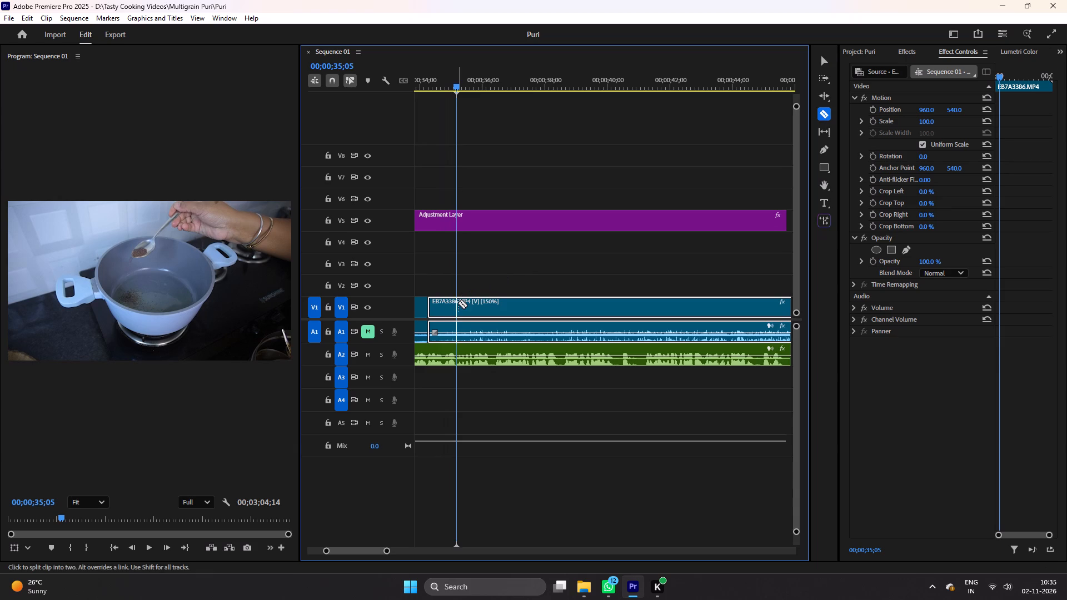
pyautogui.moveTo(462, 83); pyautogui.dragTo(471, 83)
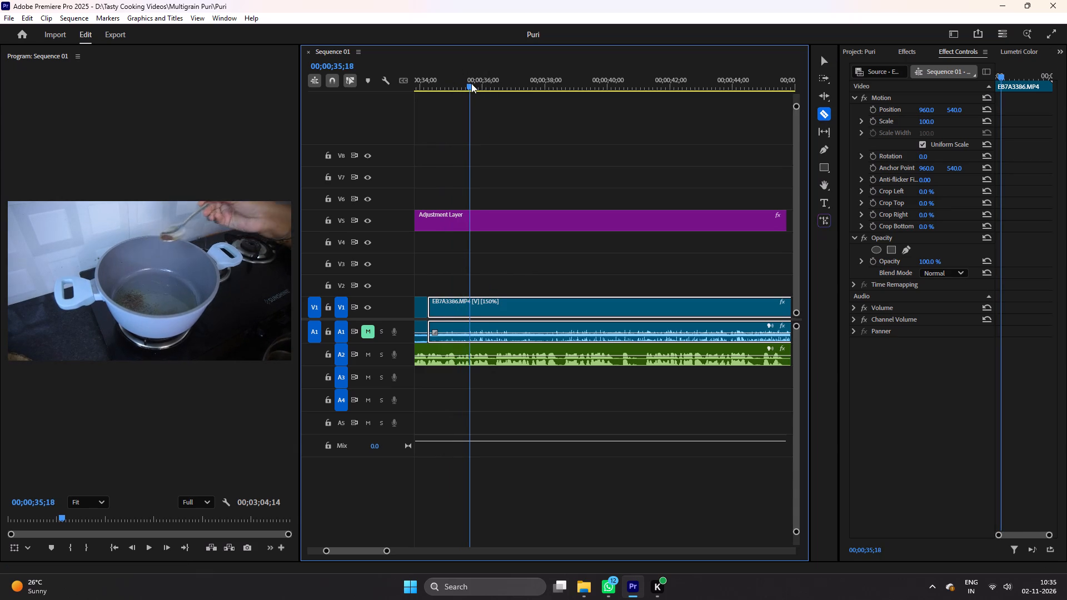
pyautogui.moveTo(471, 83); pyautogui.dragTo(473, 83)
pyautogui.click(472, 307)
pyautogui.press('v')
pyautogui.hotkey('ctrl', 's')
# Cut EB7A3386 at about 00;00;37;04, delete the section back to 00;00;35;20, and close the gap.
pyautogui.hotkey('ctrl', 'space')
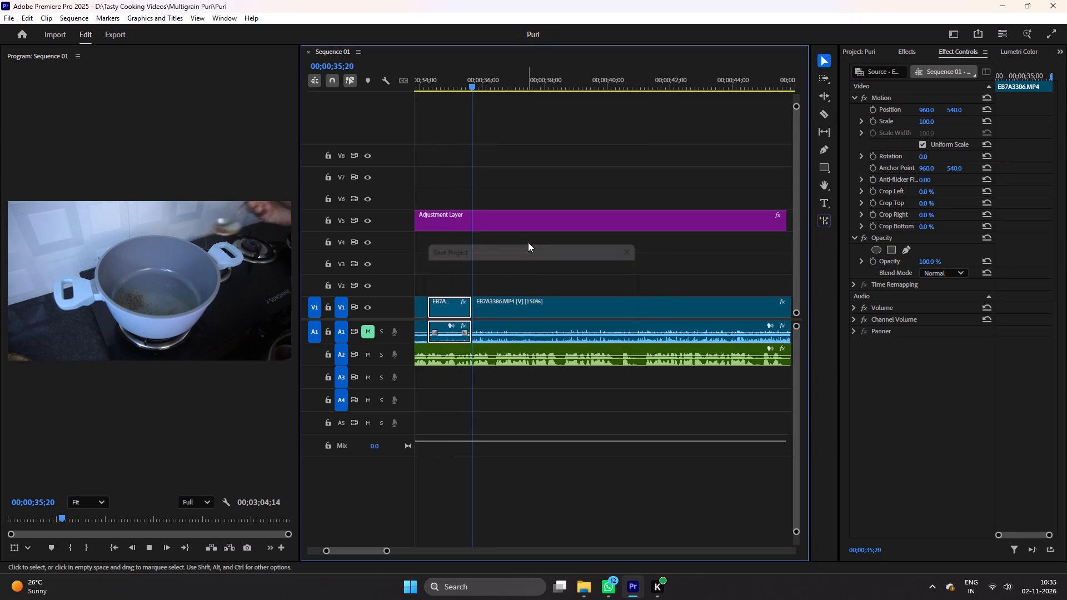
pyautogui.press('space')
pyautogui.moveTo(501, 86); pyautogui.dragTo(537, 111)
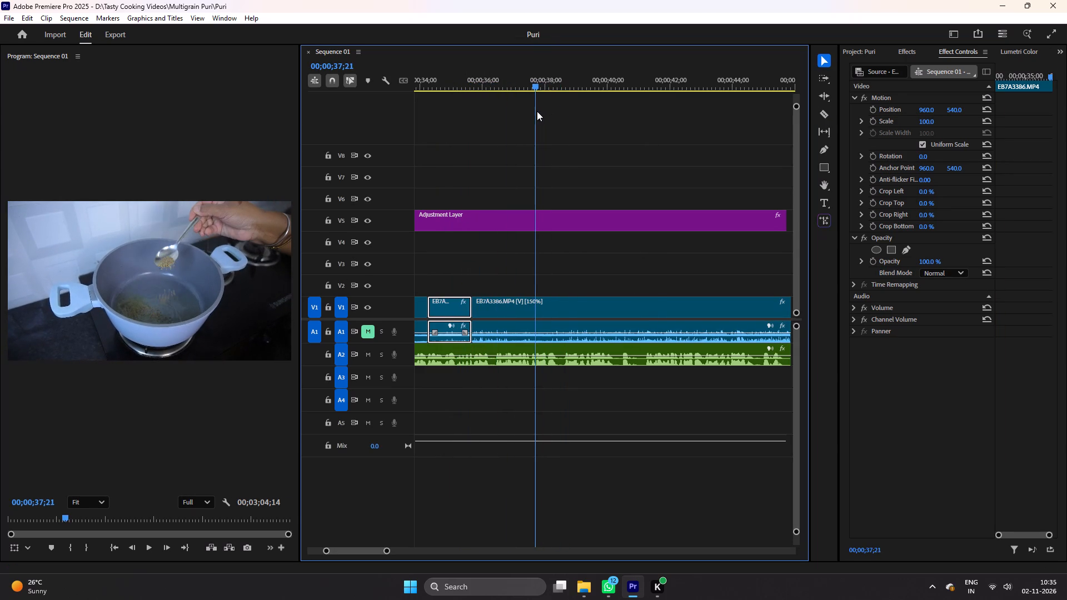
pyautogui.moveTo(537, 111); pyautogui.dragTo(525, 118)
pyautogui.press('c')
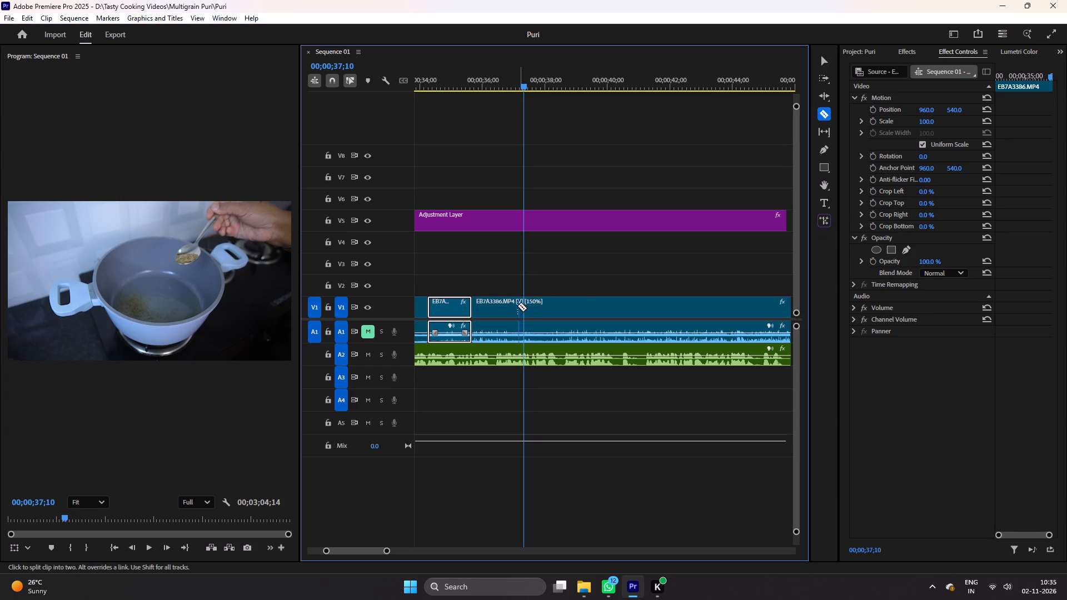
pyautogui.click(517, 306)
pyautogui.press('v')
pyautogui.click(496, 307)
pyautogui.press('Delete')
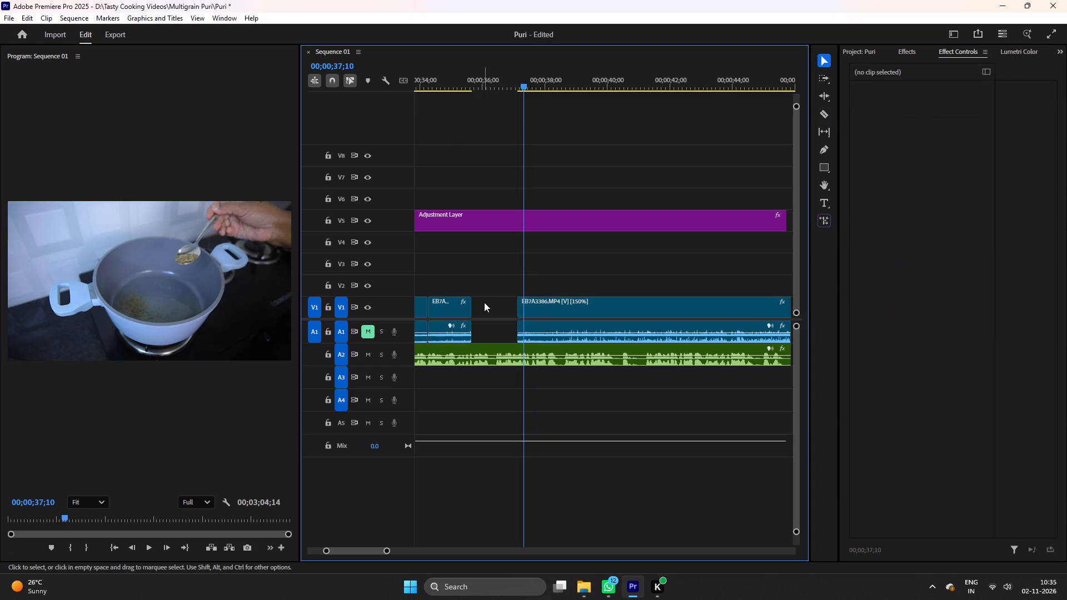
pyautogui.rightClick(484, 302)
pyautogui.click(490, 306)
# Cut EB7A3386 at 00;00;36;19, after the second spice is added to the pot.
pyautogui.moveTo(472, 82); pyautogui.dragTo(481, 84)
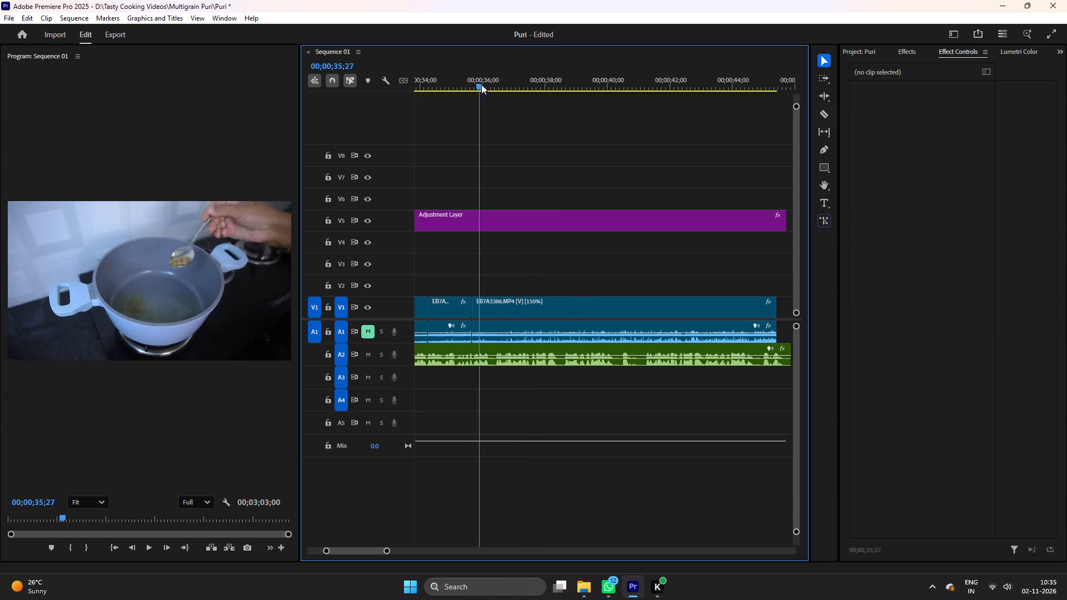
pyautogui.moveTo(481, 84); pyautogui.dragTo(503, 87)
pyautogui.press('c')
pyautogui.click(503, 305)
pyautogui.press('v')
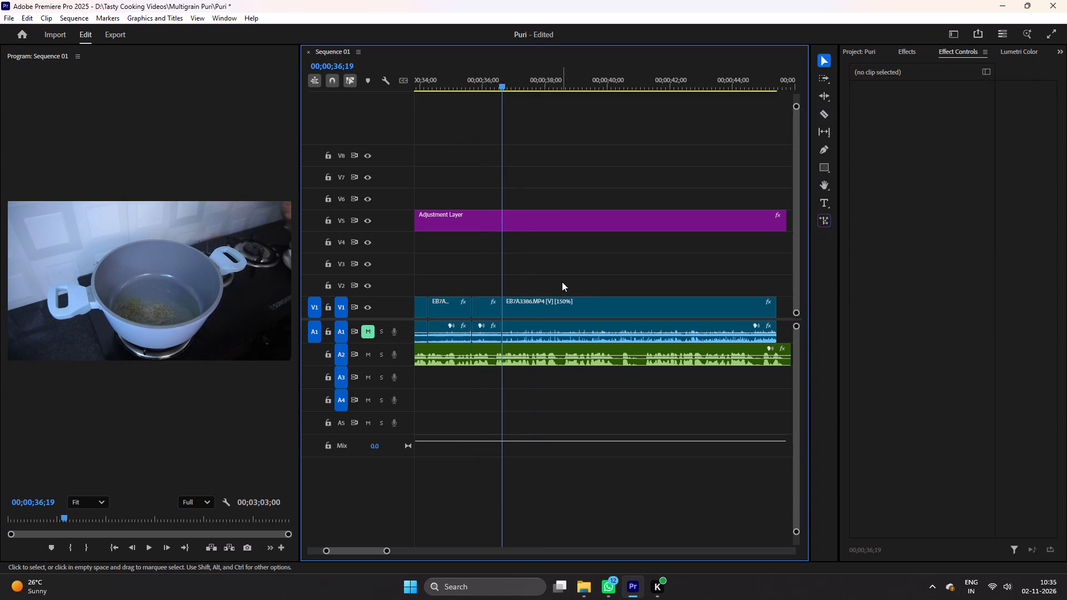
# Rate-stretch the first EB7A3386 segment so it ends at 00;00;35;01, speeding it up to about 274%.
pyautogui.click(562, 282)
pyautogui.click(426, 84)
pyautogui.click(523, 273)
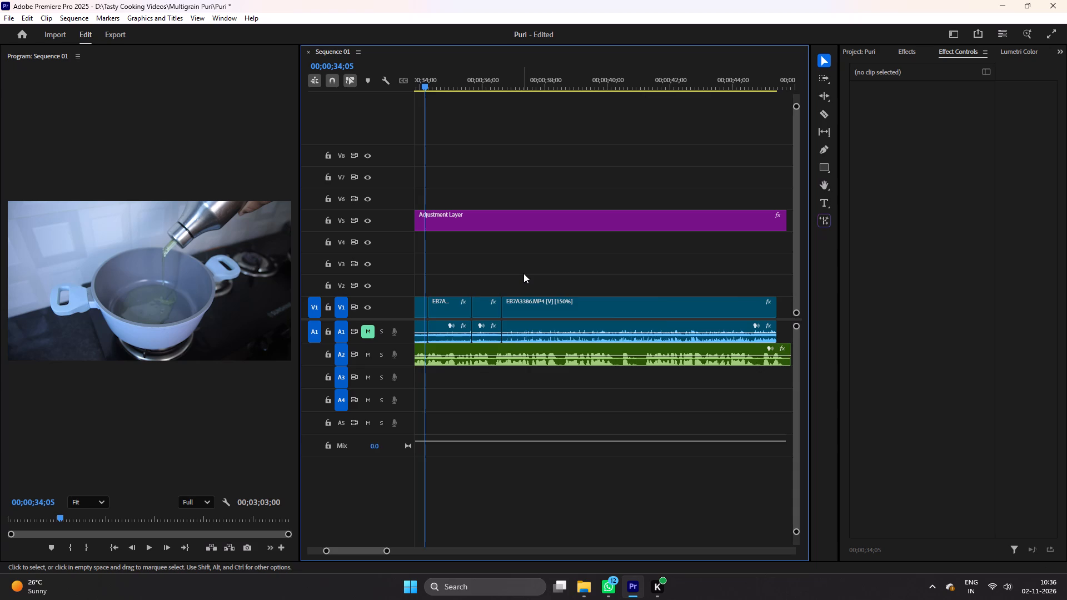
pyautogui.write('==')
pyautogui.hotkey('ctrl', 's')
pyautogui.hotkey('ctrl', 'space')
pyautogui.scroll(-5, 678, 273)
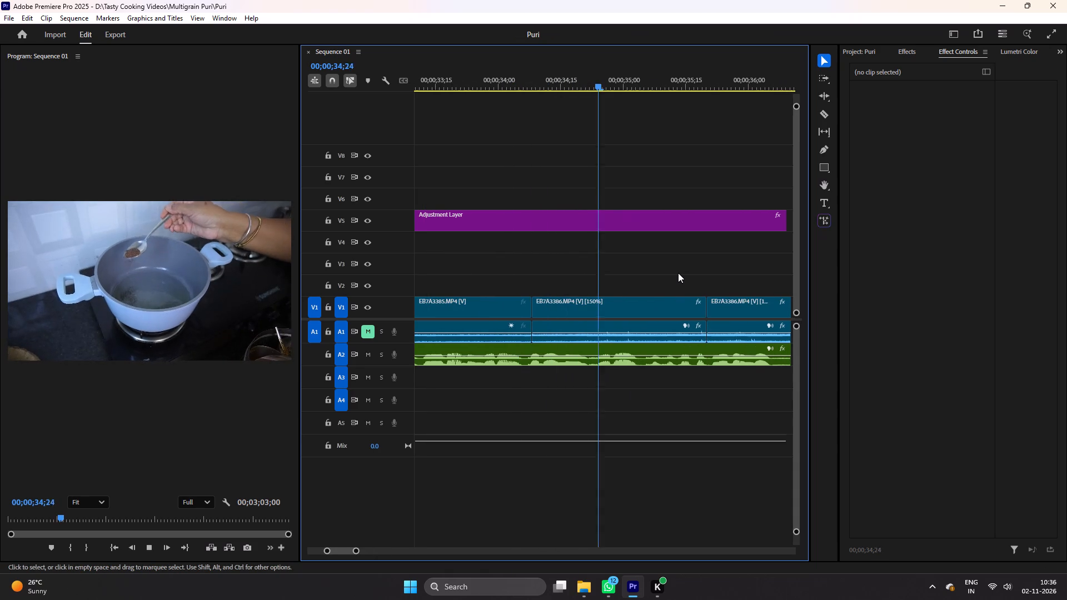
pyautogui.scroll(-1, 678, 273)
pyautogui.press('space')
pyautogui.press('r')
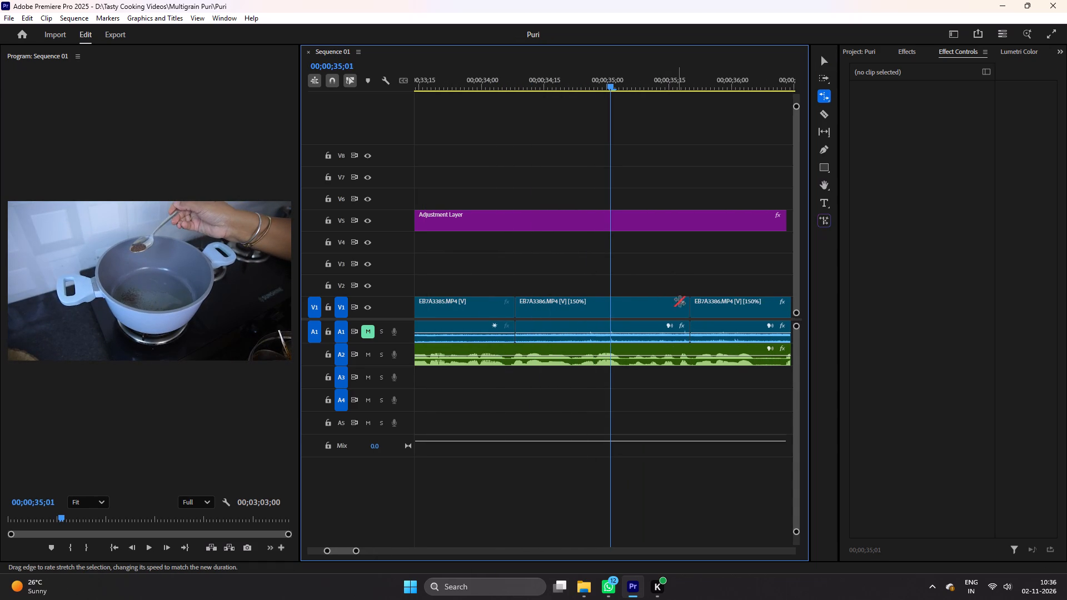
pyautogui.moveTo(685, 308); pyautogui.dragTo(607, 318)
# Move the second EB7A3386 segment back to start at 00;00;35;01, against the sped-up segment, and save the project.
pyautogui.press('b')
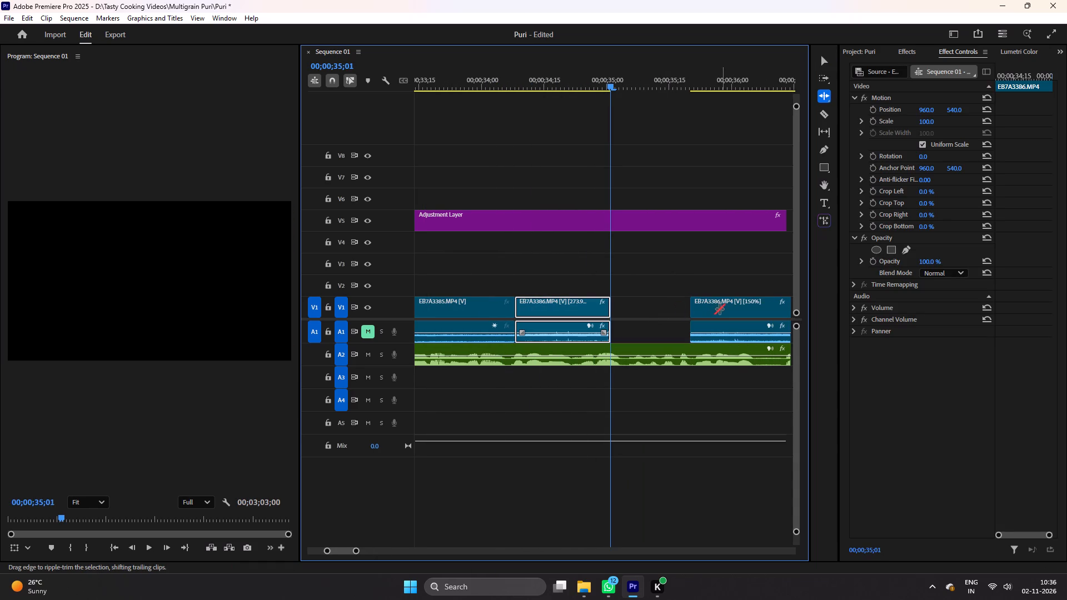
pyautogui.press('v')
pyautogui.moveTo(725, 309); pyautogui.dragTo(645, 309)
pyautogui.hotkey('ctrl', 's')
# Cut the A2 narration at 00;00;36;06 and about 00;00;36;13, delete the pause between the cuts, and close the gap.
pyautogui.hotkey('ctrl', 'space')
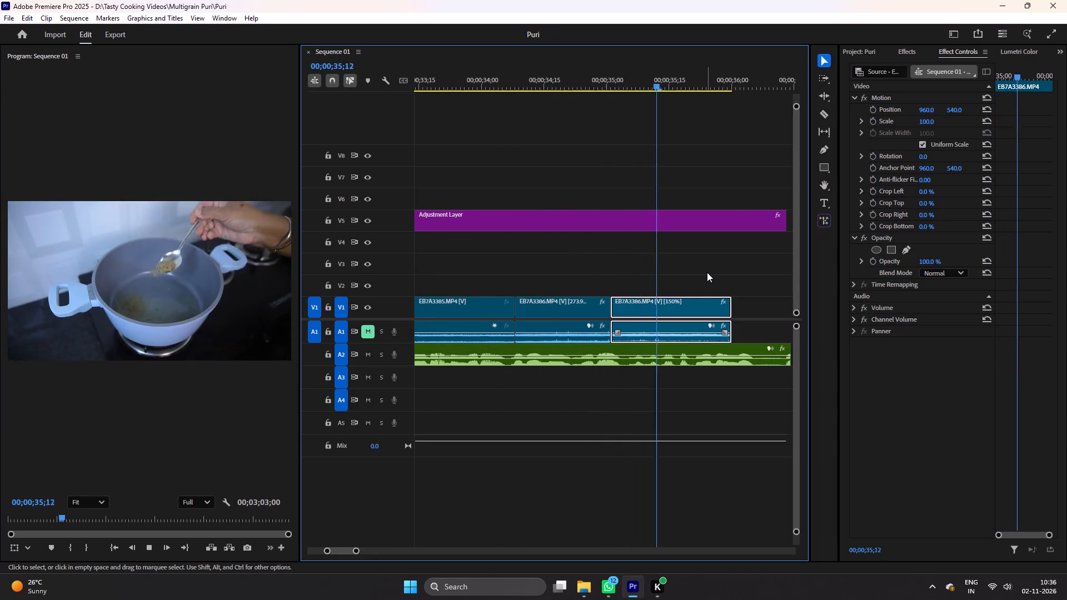
pyautogui.press('space')
pyautogui.scroll(-5, 728, 271)
pyautogui.press('space')
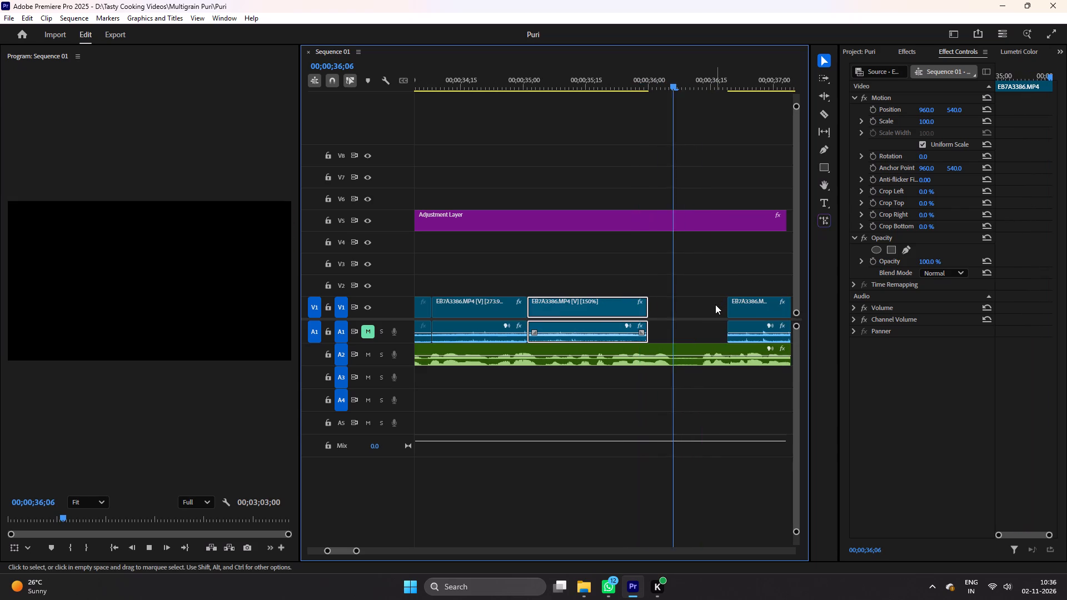
pyautogui.press('space')
pyautogui.press('c')
pyautogui.click(672, 363)
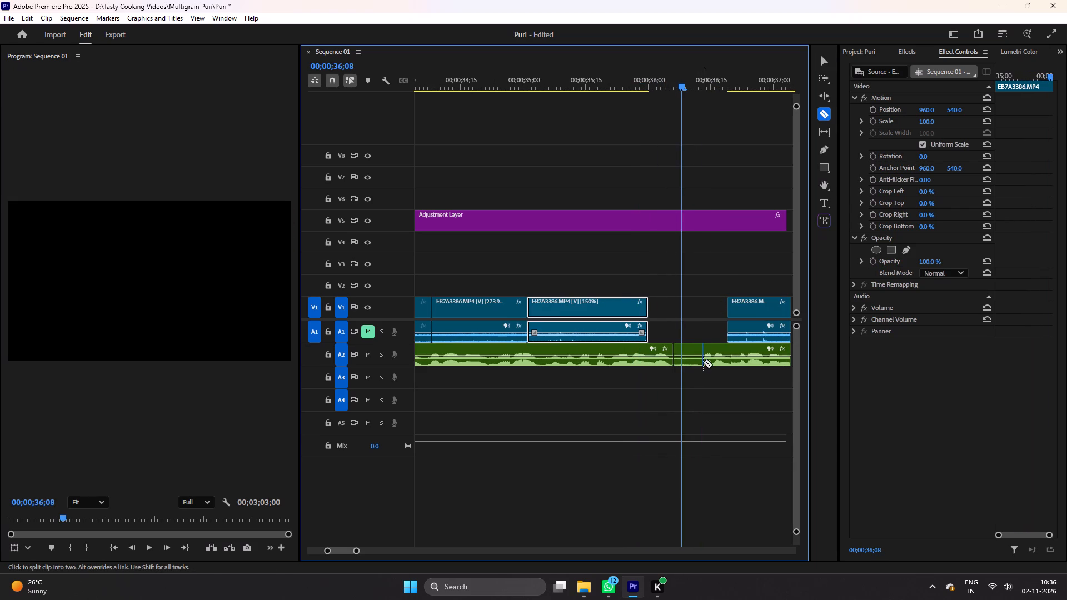
pyautogui.click(700, 362)
pyautogui.press('v')
pyautogui.click(693, 361)
pyautogui.press('Delete')
pyautogui.rightClick(692, 360)
pyautogui.click(702, 368)
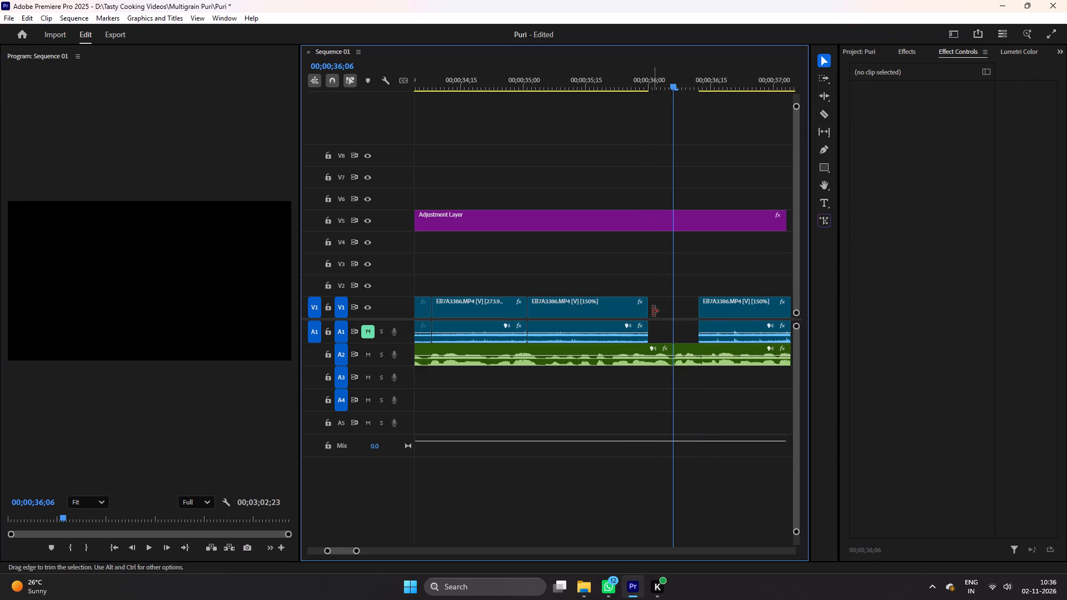
# Extend the second EB7A3386 segment to 00;00;36;06 to meet the narration cut, close the gap after it, and save.
pyautogui.moveTo(653, 308); pyautogui.dragTo(676, 311)
pyautogui.click(490, 84)
pyautogui.hotkey('ctrl', 's')
pyautogui.hotkey('ctrl', 'space')
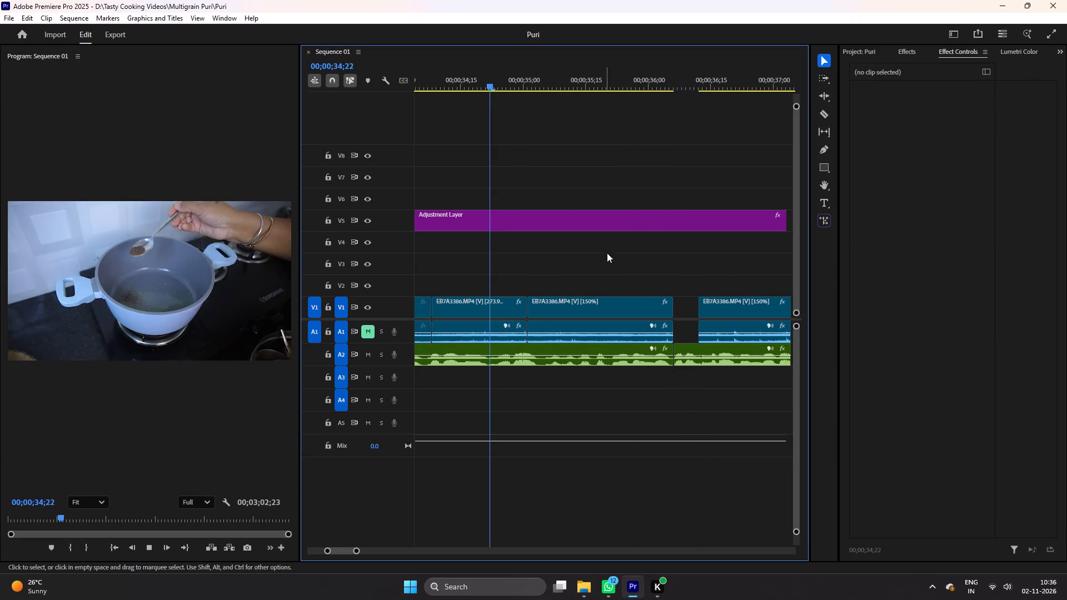
pyautogui.press('space')
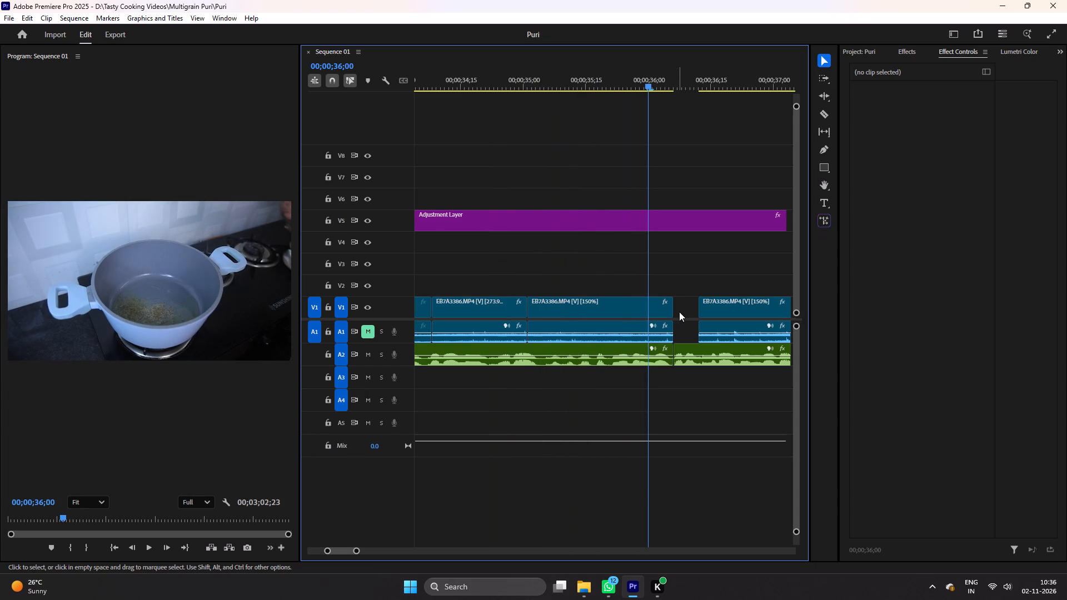
pyautogui.press('space')
pyautogui.rightClick(682, 311)
pyautogui.click(694, 316)
pyautogui.hotkey('ctrl', 's')
# Cut the A2 narration at about 00;00;41;01, delete the section back to 00;00;36;06, close the gap, and save.
pyautogui.hotkey('ctrl', 'space')
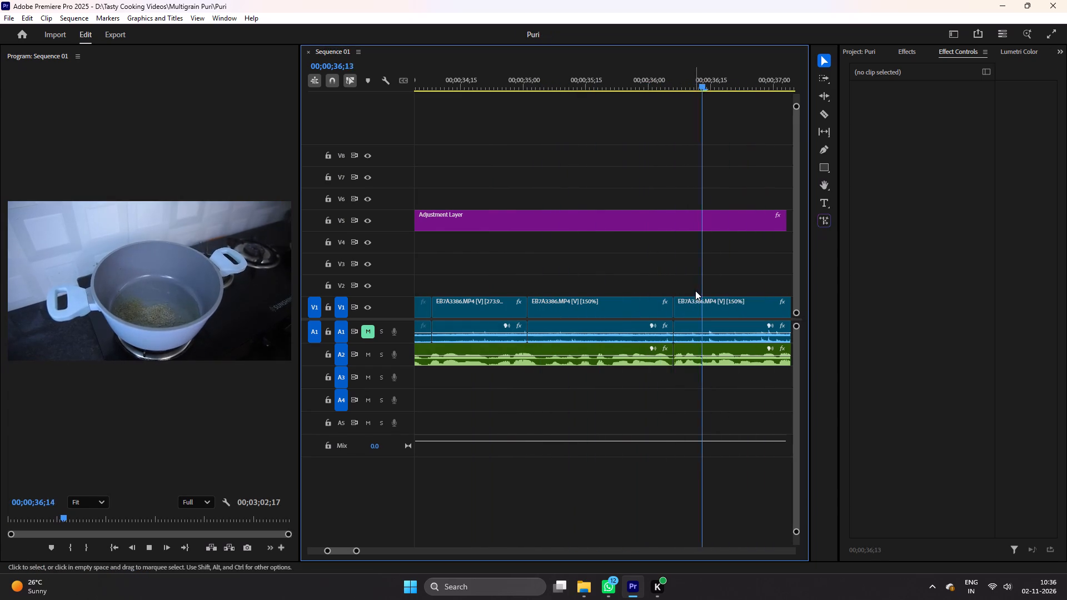
pyautogui.scroll(-12, 695, 291)
pyautogui.press('-')
pyautogui.press('-')
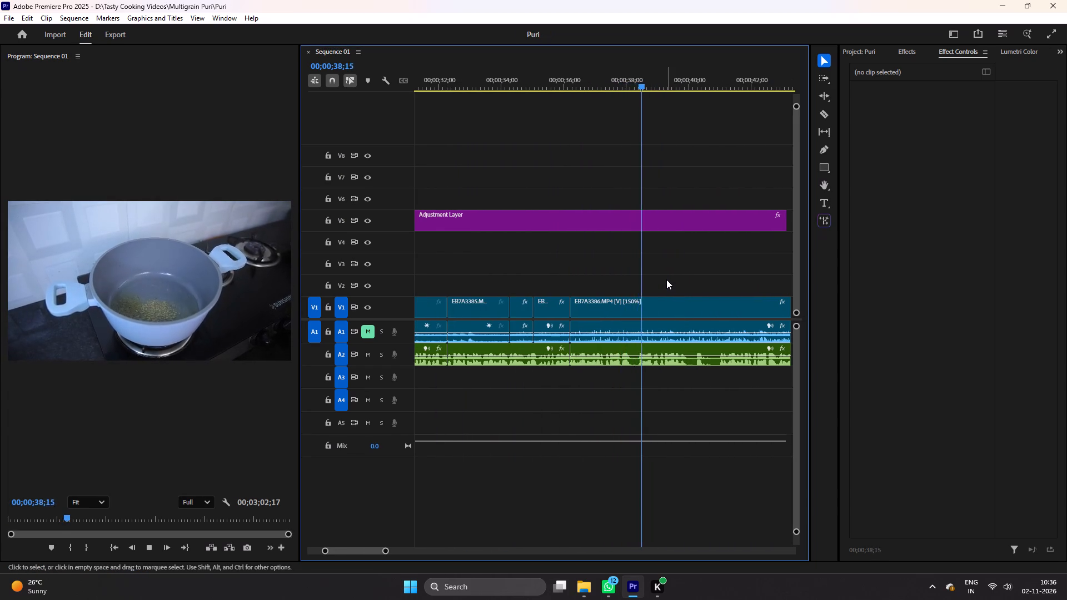
pyautogui.scroll(-4, 666, 279)
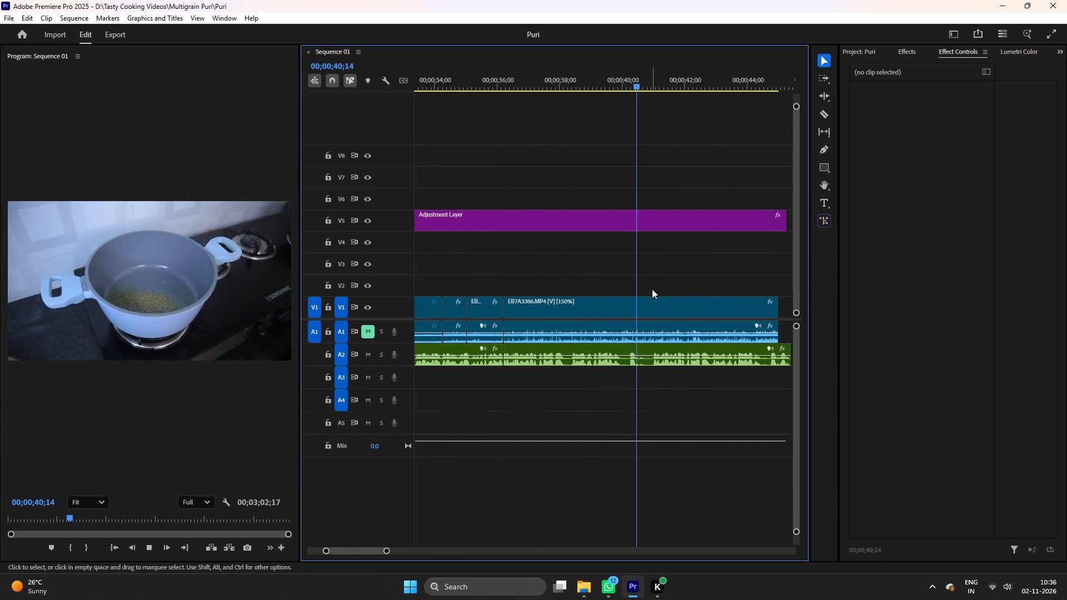
pyautogui.press('space')
pyautogui.press('c')
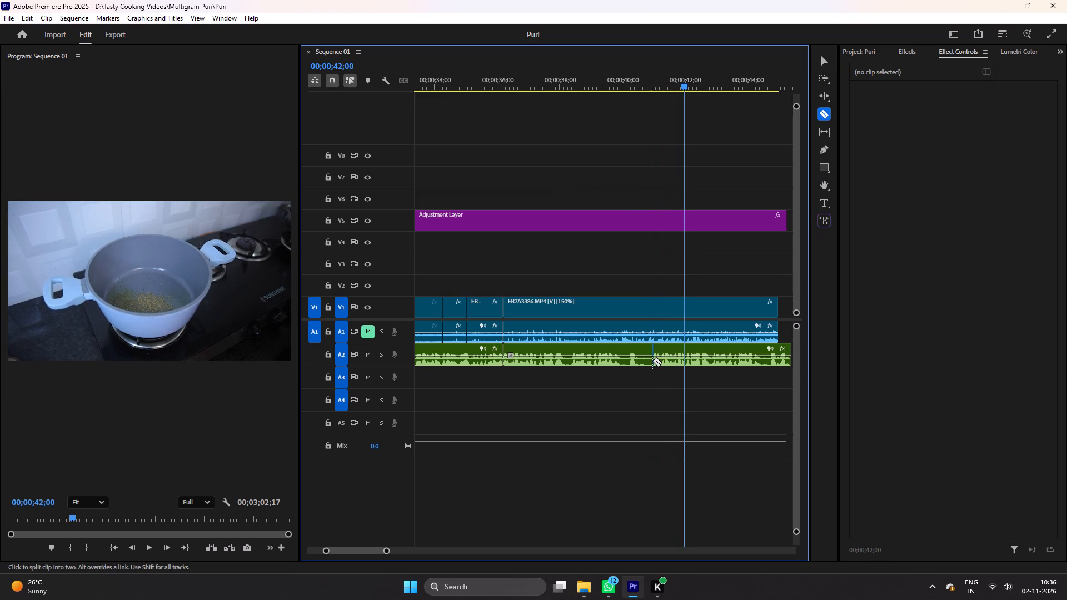
pyautogui.click(652, 362)
pyautogui.press('v')
pyautogui.click(486, 79)
pyautogui.press('space')
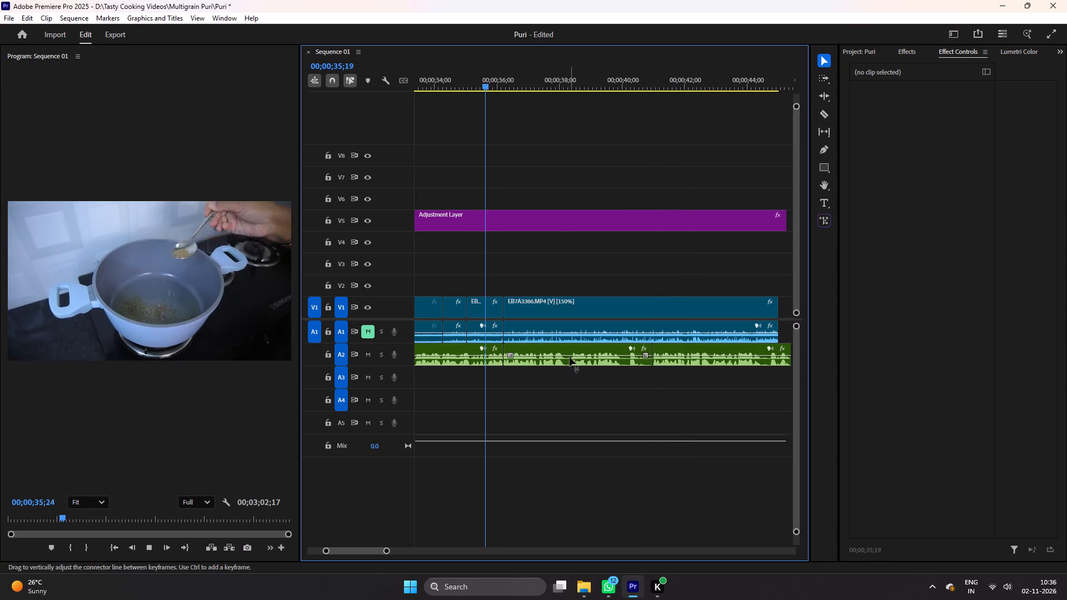
pyautogui.press('space')
pyautogui.click(551, 349)
pyautogui.press('Delete')
pyautogui.rightClick(551, 349)
pyautogui.click(573, 362)
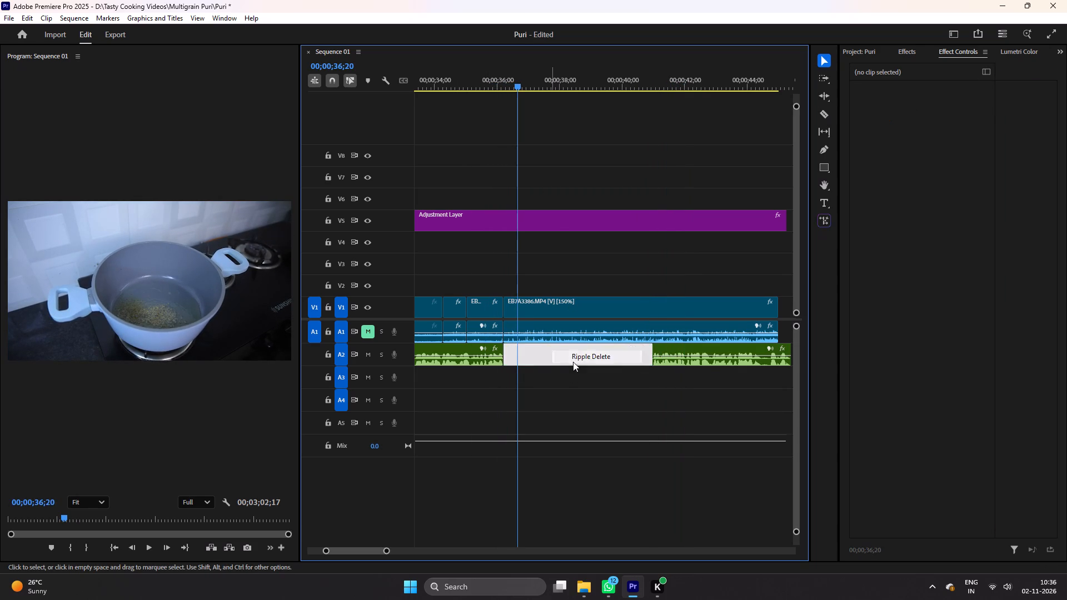
pyautogui.hotkey('ctrl', 's')
# Review the remaining EB7A3386 footage against the narration, listening briefly to the A1 camera audio.
pyautogui.hotkey('ctrl', 'space')
pyautogui.press('space')
pyautogui.moveTo(539, 88); pyautogui.dragTo(552, 90)
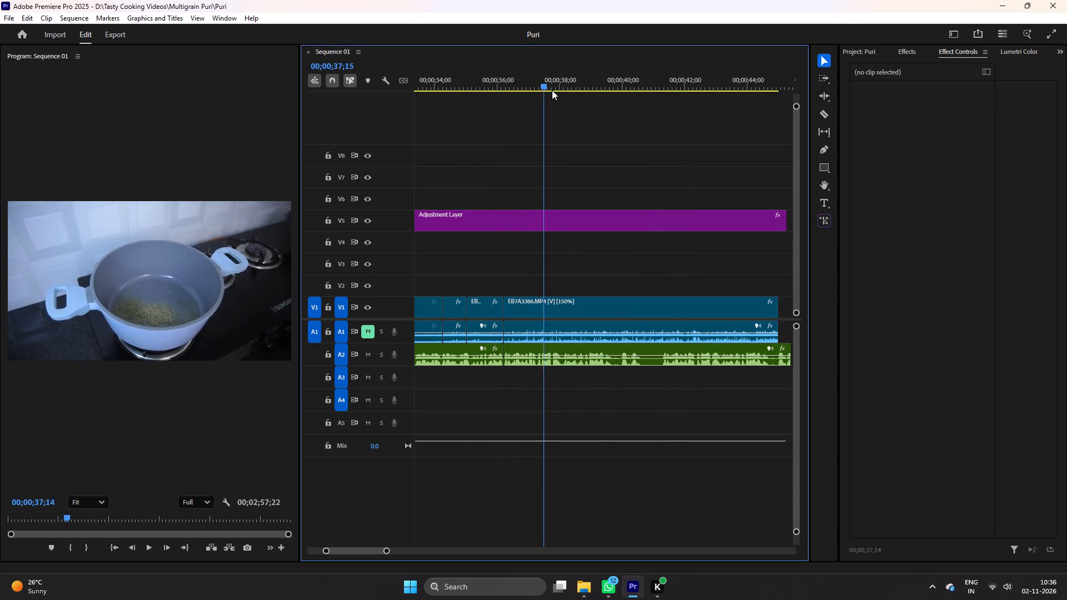
pyautogui.moveTo(552, 90); pyautogui.dragTo(640, 96)
pyautogui.click(368, 328)
pyautogui.press('space')
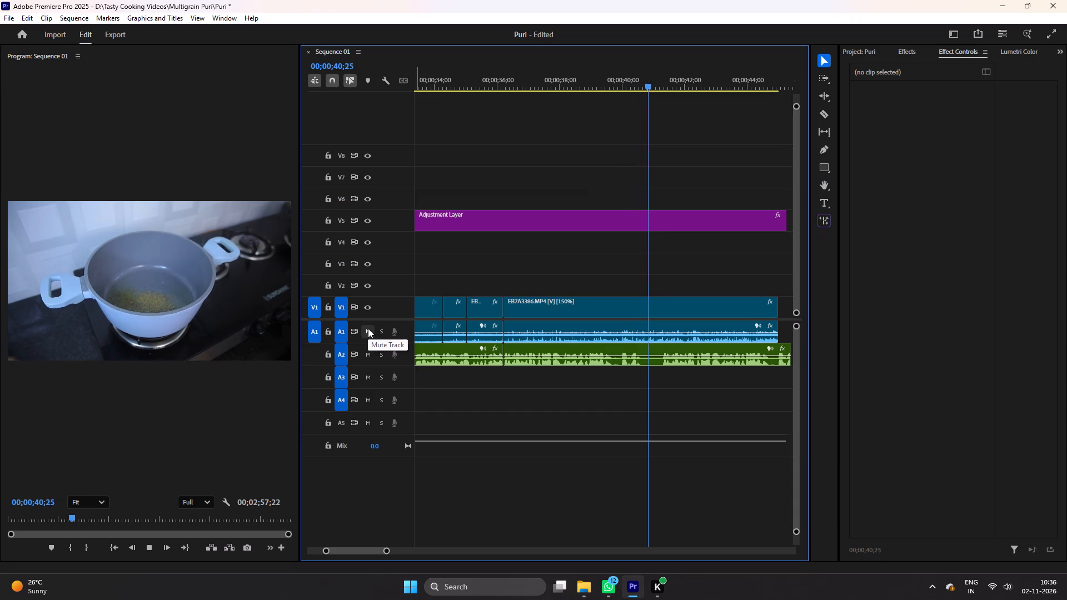
pyautogui.click(368, 328)
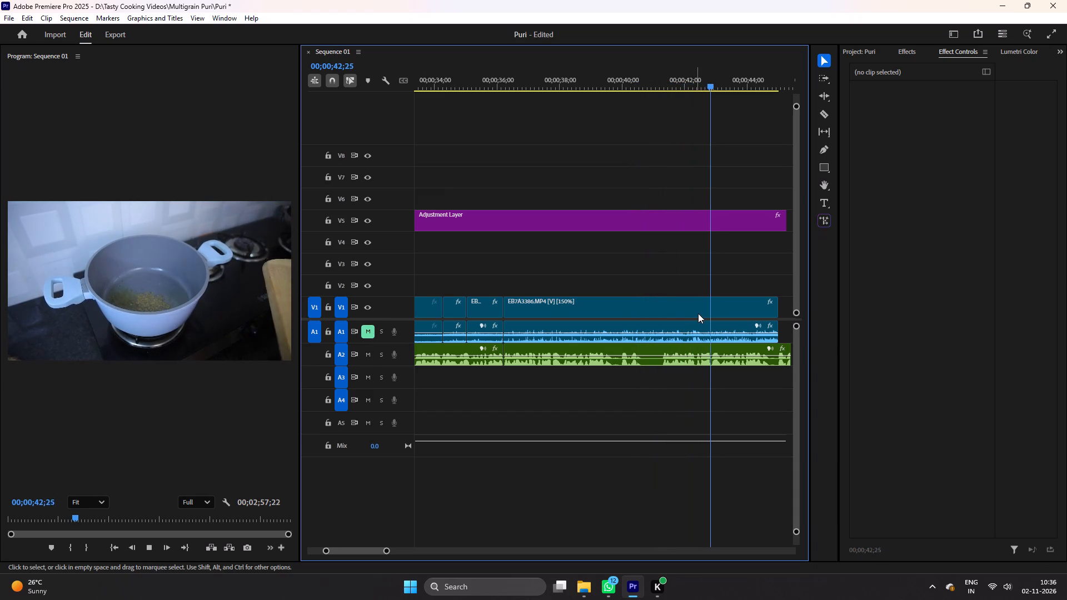
pyautogui.press('space')
# Delete the remaining EB7A3386 segment after 00;00;36;06, close the gap so EB7A3387 follows, and save.
pyautogui.click(685, 311)
pyautogui.press('Delete')
pyautogui.rightClick(636, 309)
pyautogui.click(653, 315)
pyautogui.hotkey('ctrl', 's')
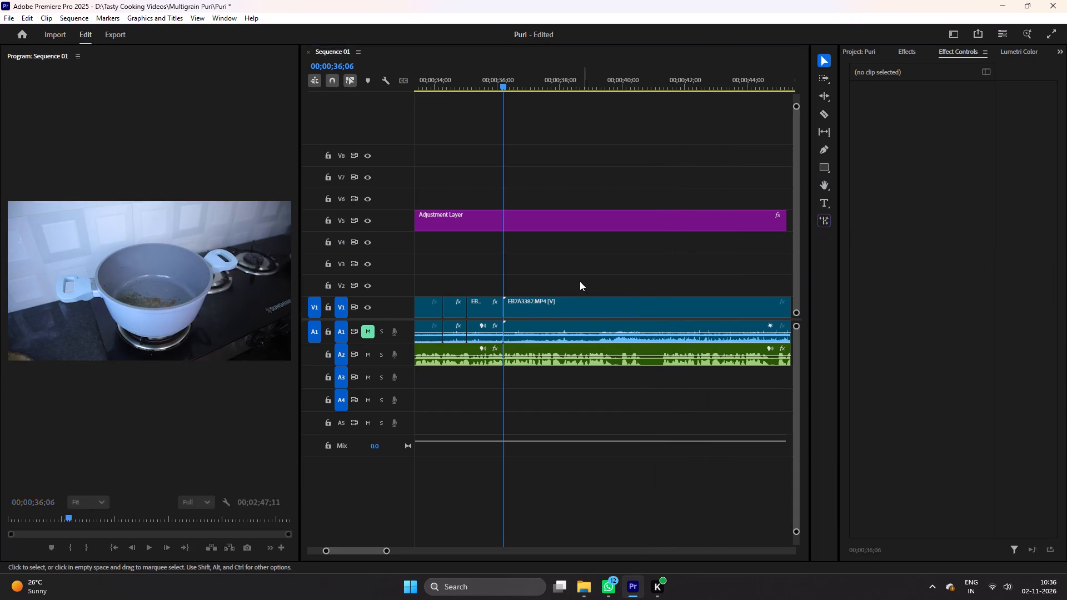
# Cut EB7A3387 at 00;00;39;00, where the onions are brought in, delete the section before it, close the gap, and save.
pyautogui.hotkey('ctrl', 'space')
pyautogui.scroll(-1, 579, 280)
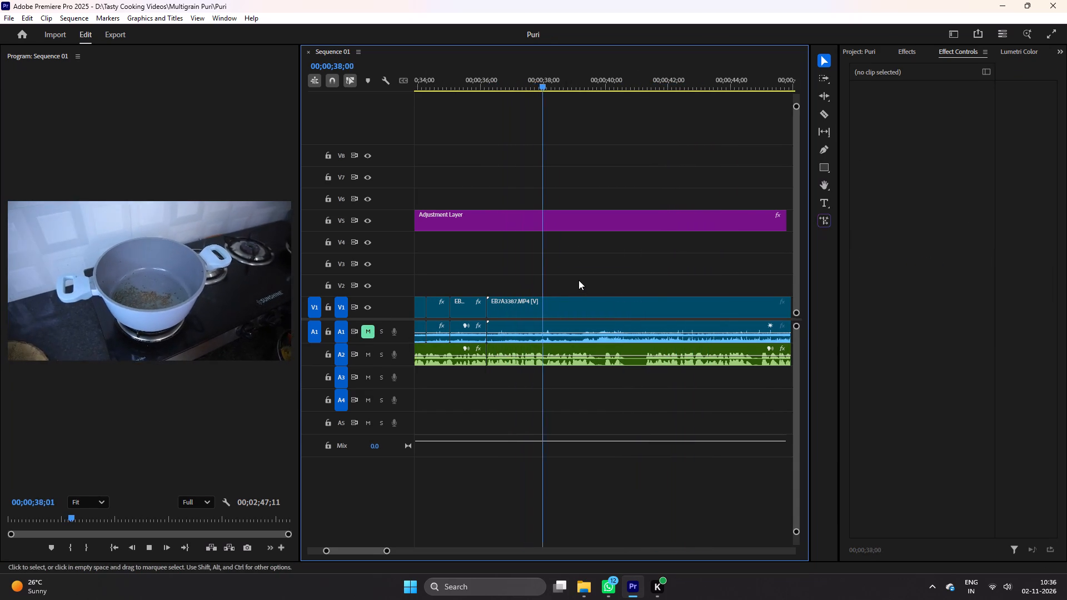
pyautogui.scroll(-2, 579, 280)
pyautogui.press('space')
pyautogui.press('c')
pyautogui.click(539, 304)
pyautogui.press('v')
pyautogui.click(495, 304)
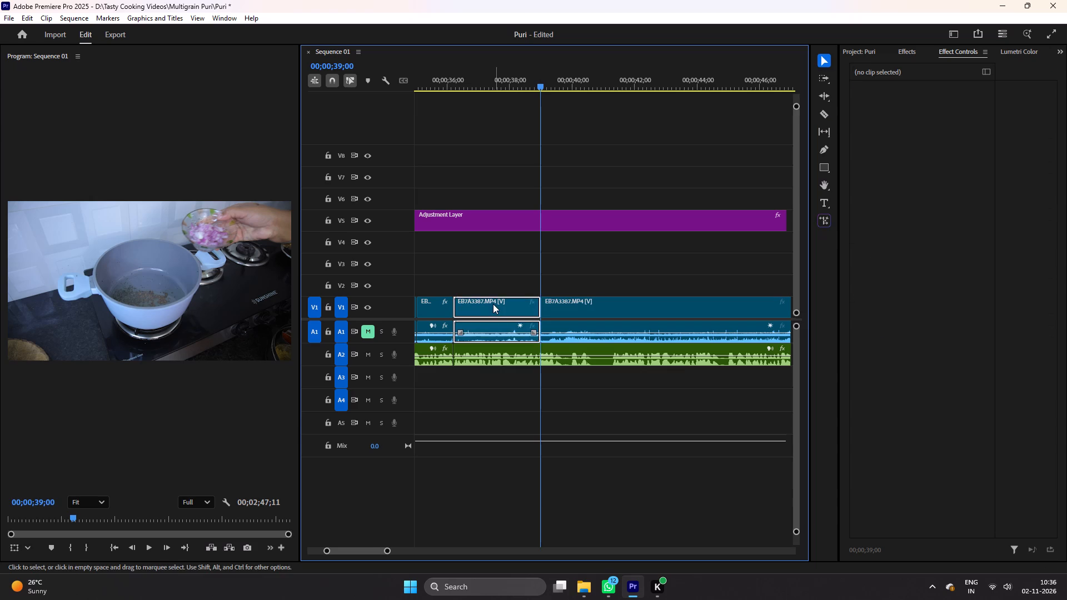
pyautogui.press('Delete')
pyautogui.rightClick(487, 304)
pyautogui.click(498, 310)
pyautogui.hotkey('ctrl', 's')
# Cut EB7A3387 at 00;00;37;24, after the onions are added to the pot, and save.
pyautogui.hotkey('ctrl', 'space')
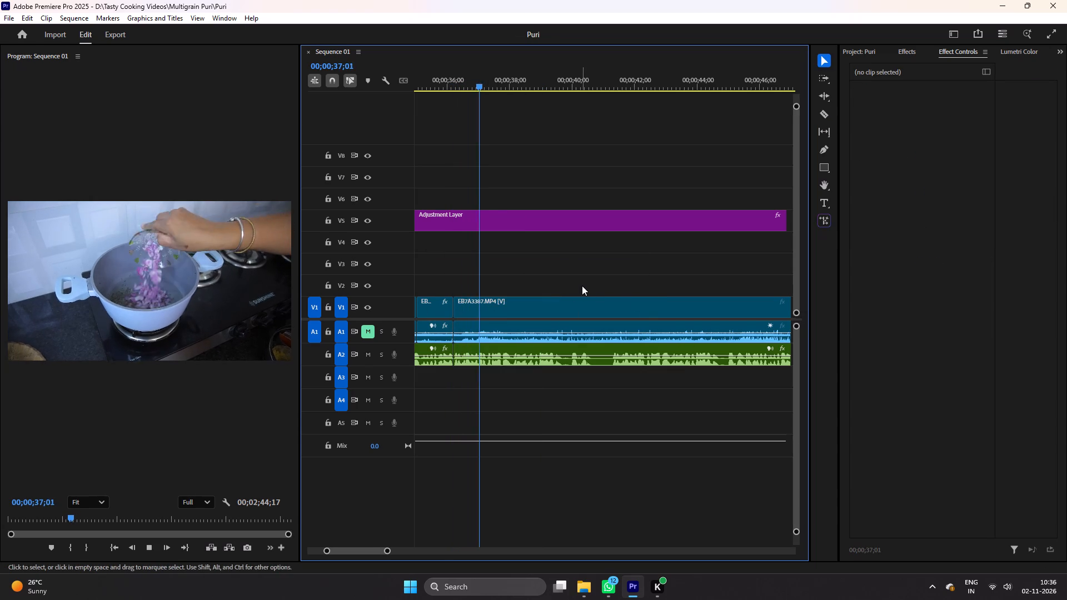
pyautogui.press('space')
pyautogui.press('c')
pyautogui.click(506, 310)
pyautogui.press('v')
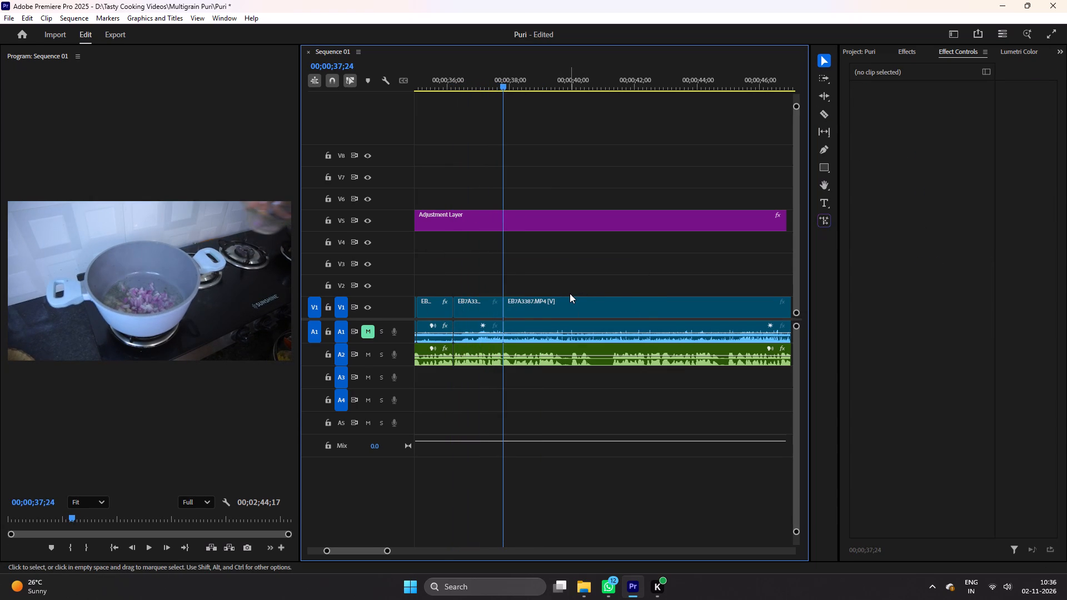
pyautogui.hotkey('ctrl', 's')
# Cut EB7A3387 at 00;00;44;15, as the green chillies arrive, delete the section back to 00;00;37;24, close the gap, and save.
pyautogui.hotkey('ctrl', 'space')
pyautogui.scroll(-5, 570, 293)
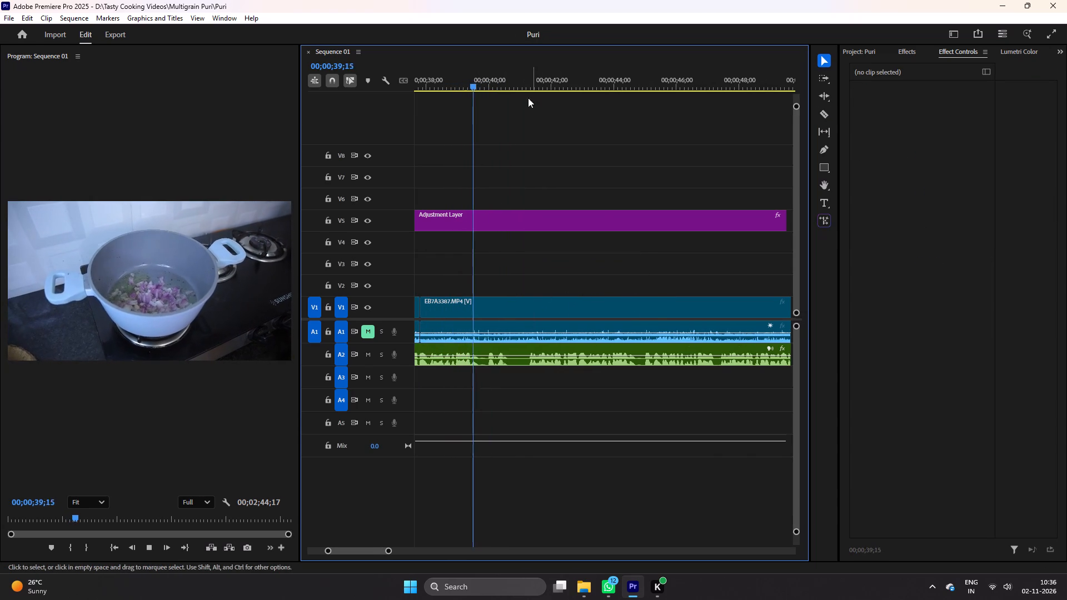
pyautogui.press('space')
pyautogui.moveTo(483, 81); pyautogui.dragTo(638, 106)
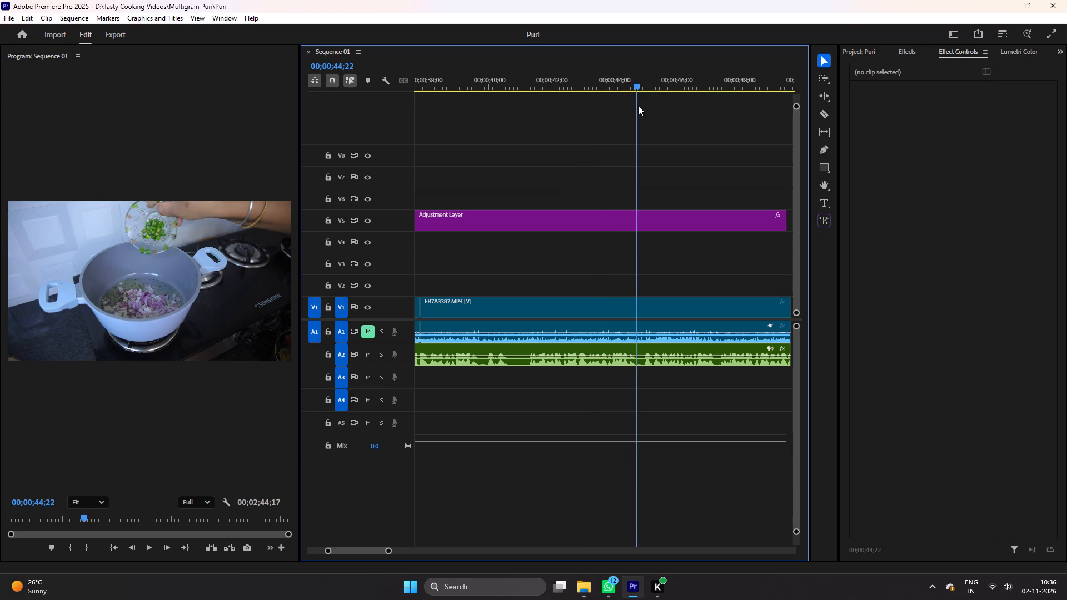
pyautogui.moveTo(638, 106); pyautogui.dragTo(638, 106)
pyautogui.moveTo(640, 82); pyautogui.dragTo(631, 83)
pyautogui.press('c')
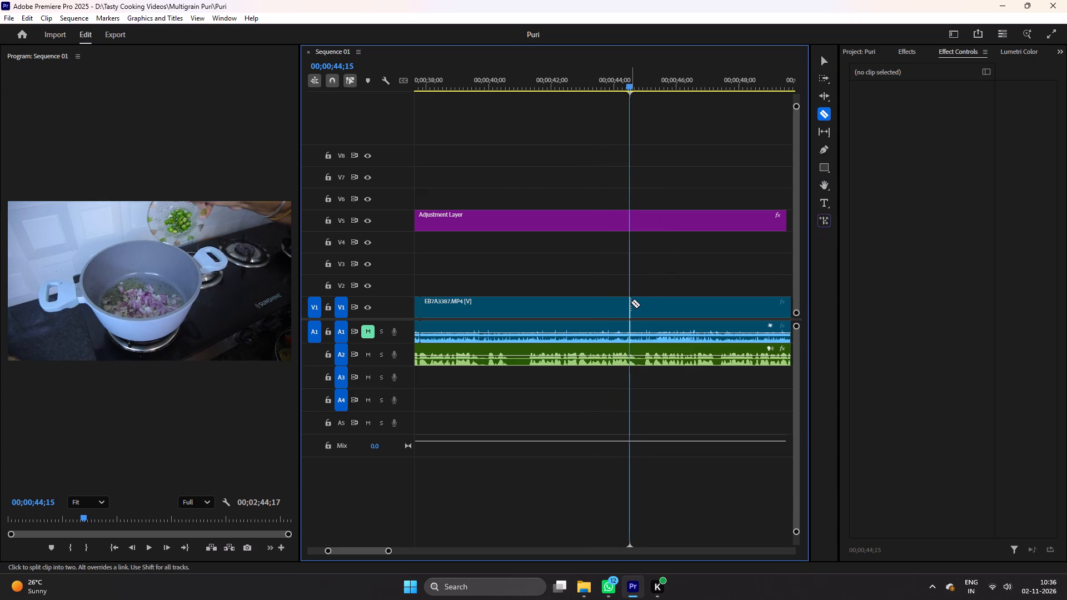
pyautogui.click(631, 302)
pyautogui.press('v')
pyautogui.click(522, 304)
pyautogui.rightClick(522, 304)
pyautogui.press('Delete')
pyautogui.click(537, 310)
pyautogui.hotkey('ctrl', 's')
# Cut EB7A3387 at 00;00;38;20, after the green chillies are poured in, and save.
pyautogui.hotkey('ctrl', 'space')
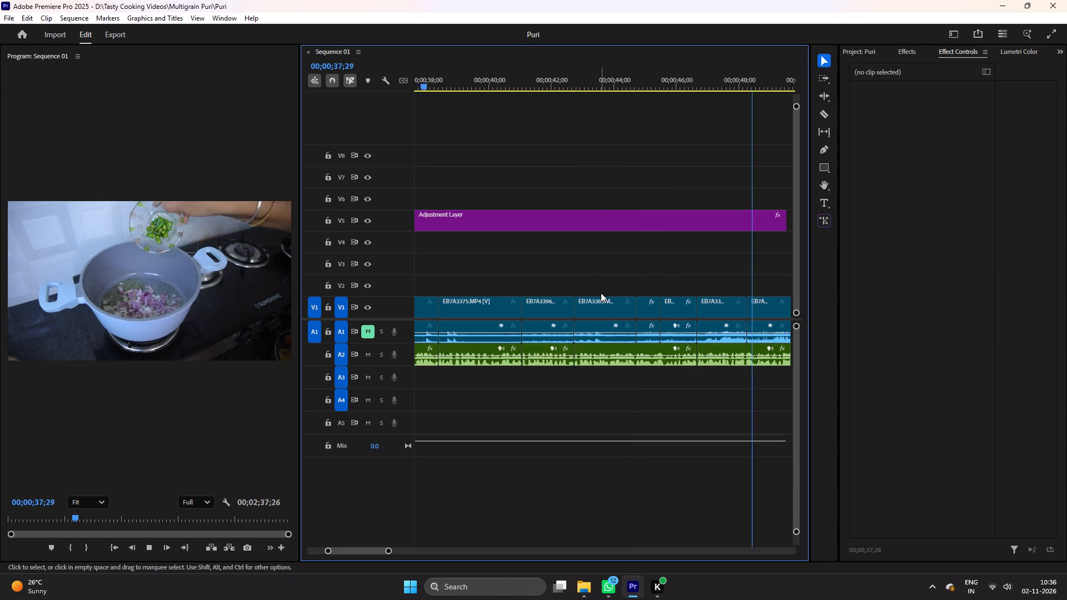
pyautogui.press('space')
pyautogui.press('c')
pyautogui.click(434, 304)
pyautogui.press('v')
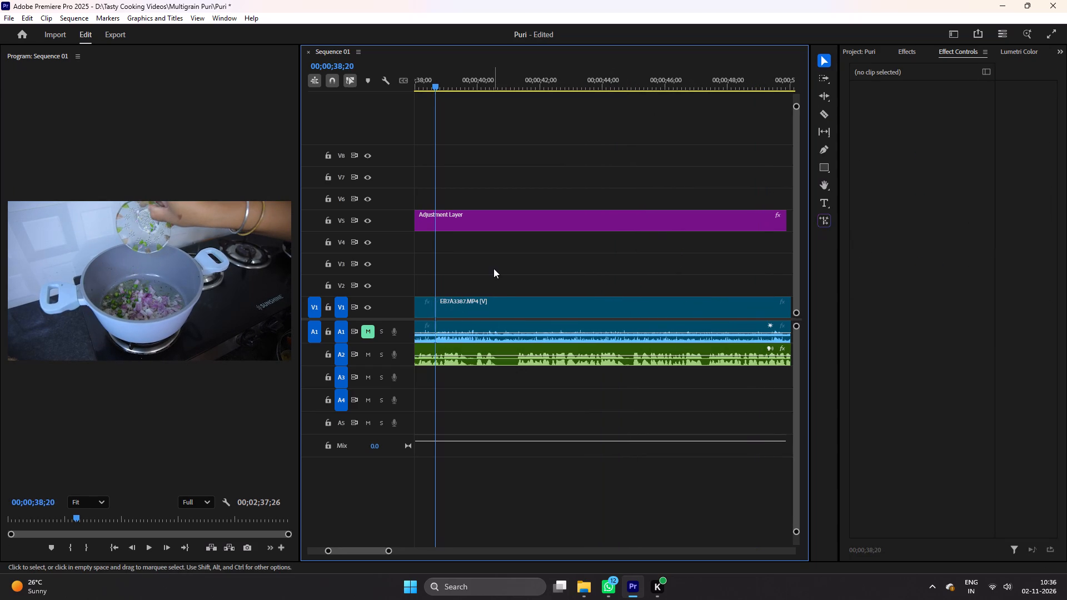
pyautogui.hotkey('ctrl', 's')
# Cut EB7A3387 at about 00;00;48;05, delete the section back to 00;00;38;20, close the gap, and save.
pyautogui.hotkey('ctrl', 'space')
pyautogui.moveTo(460, 83); pyautogui.dragTo(586, 101)
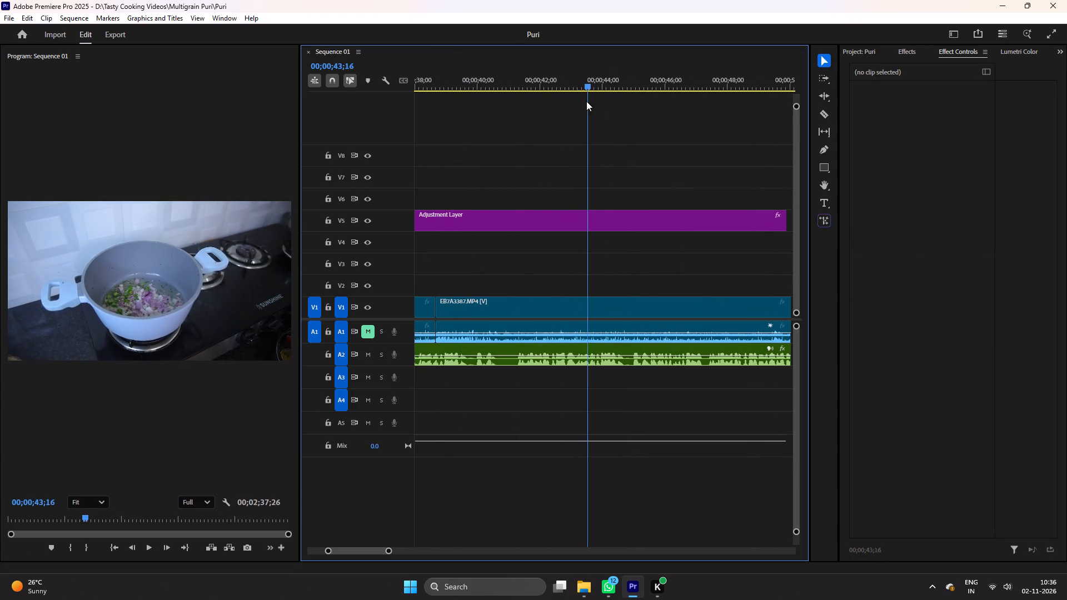
pyautogui.moveTo(586, 101); pyautogui.dragTo(709, 123)
pyautogui.press('c')
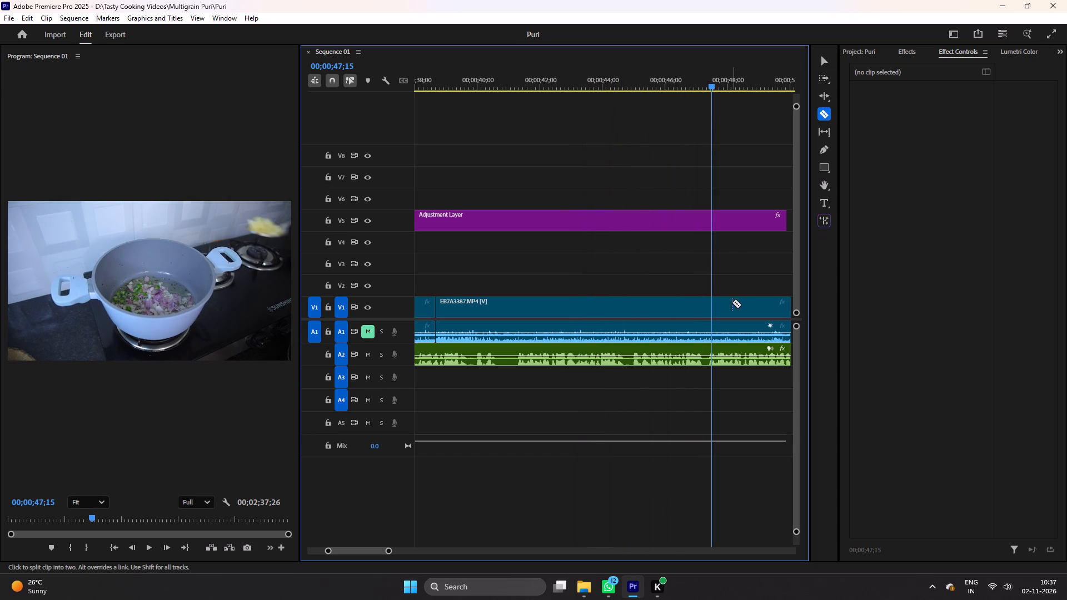
pyautogui.click(732, 309)
pyautogui.press('v')
pyautogui.click(545, 309)
pyautogui.press('Delete')
pyautogui.rightClick(545, 309)
pyautogui.click(575, 323)
pyautogui.hotkey('ctrl', 's')
# Cut the Puri.mp3 narration at about 00;00;39;21 and 00;00;41;07, delete the section between, close the gap, and save.
pyautogui.hotkey('ctrl', 'space')
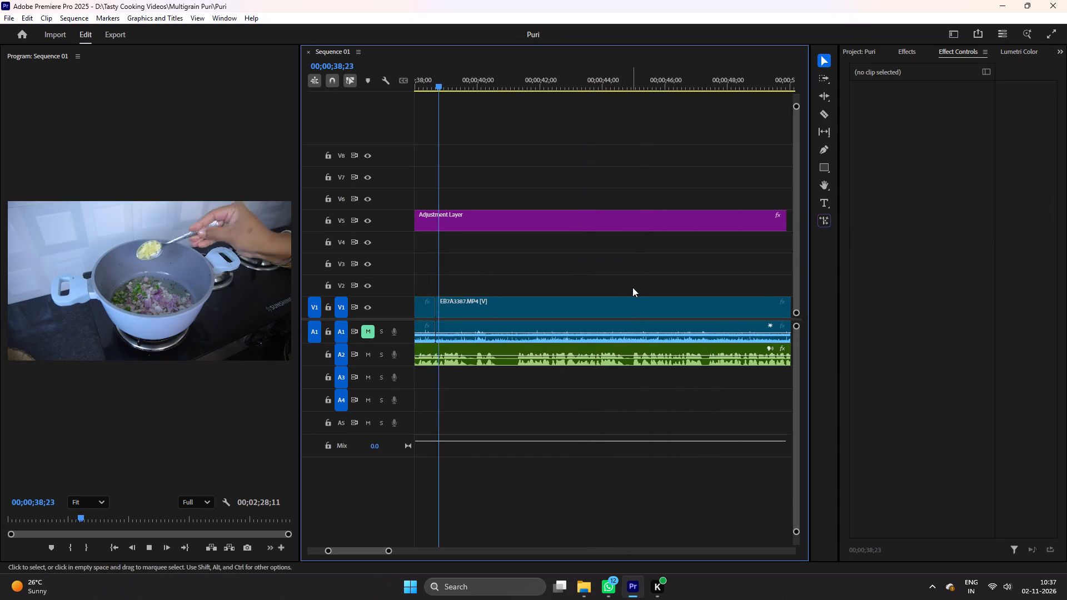
pyautogui.press('space')
pyautogui.click(545, 265)
pyautogui.press('=')
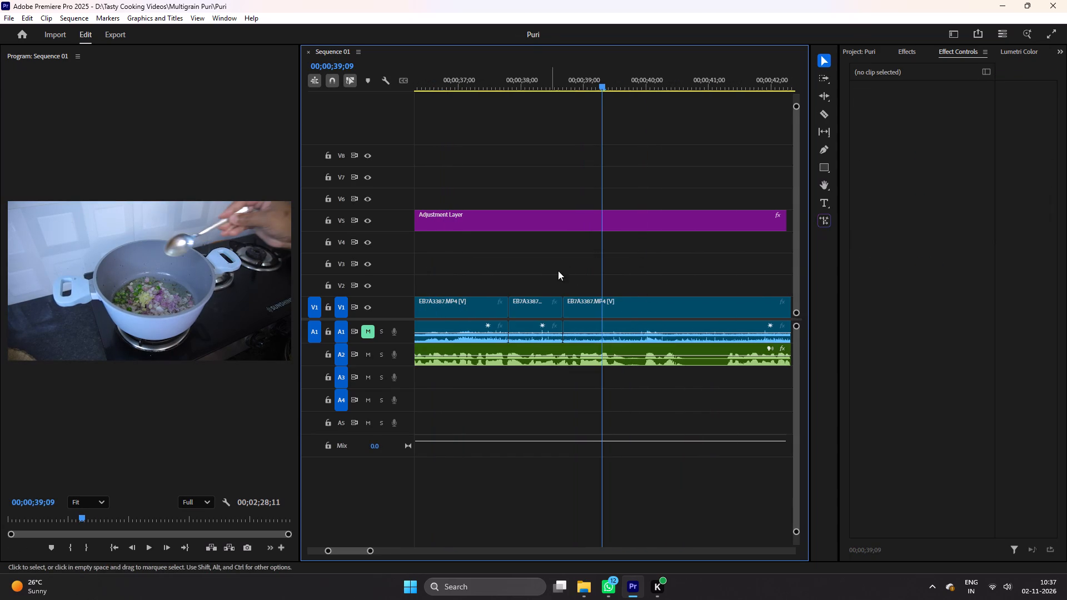
pyautogui.press('space')
pyautogui.press('space')
pyautogui.press('c')
pyautogui.click(627, 362)
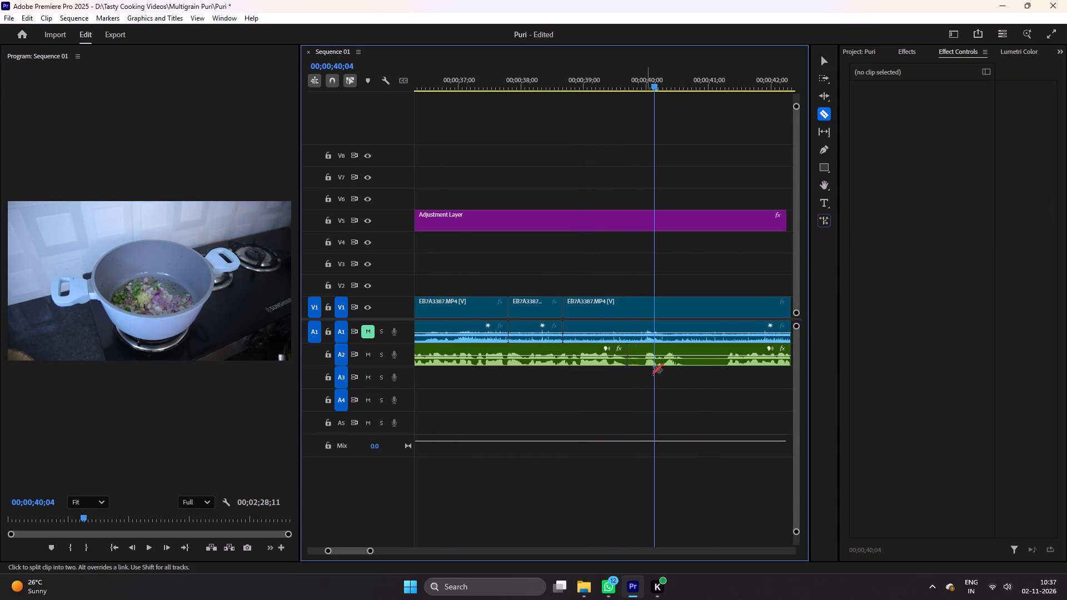
pyautogui.press('space')
pyautogui.press('space')
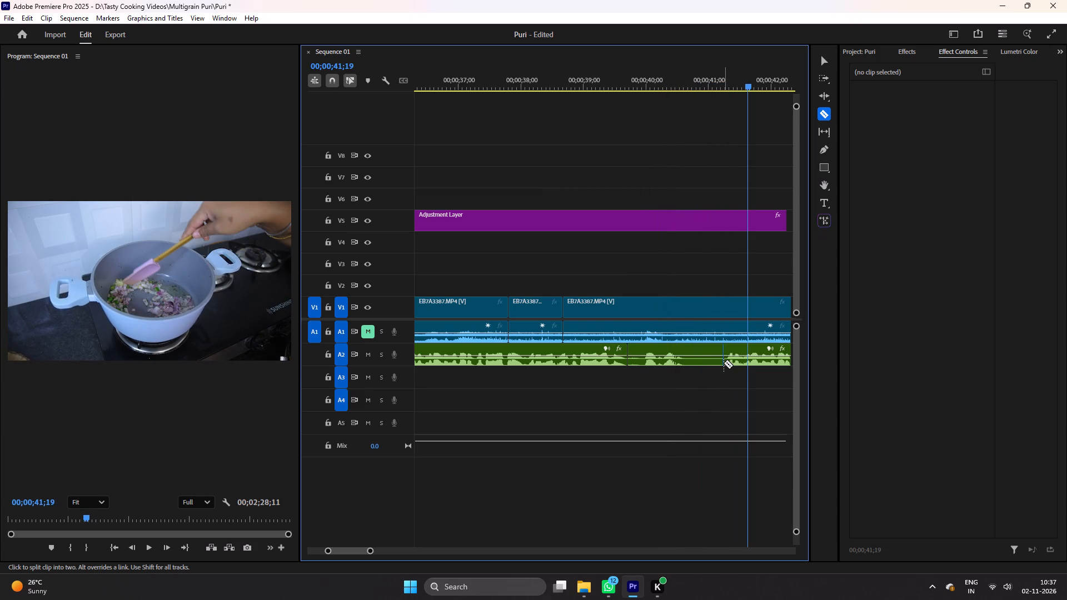
pyautogui.click(725, 363)
pyautogui.press('v')
pyautogui.click(661, 362)
pyautogui.press('Delete')
pyautogui.rightClick(659, 354)
pyautogui.moveTo(664, 357); pyautogui.dragTo(671, 359)
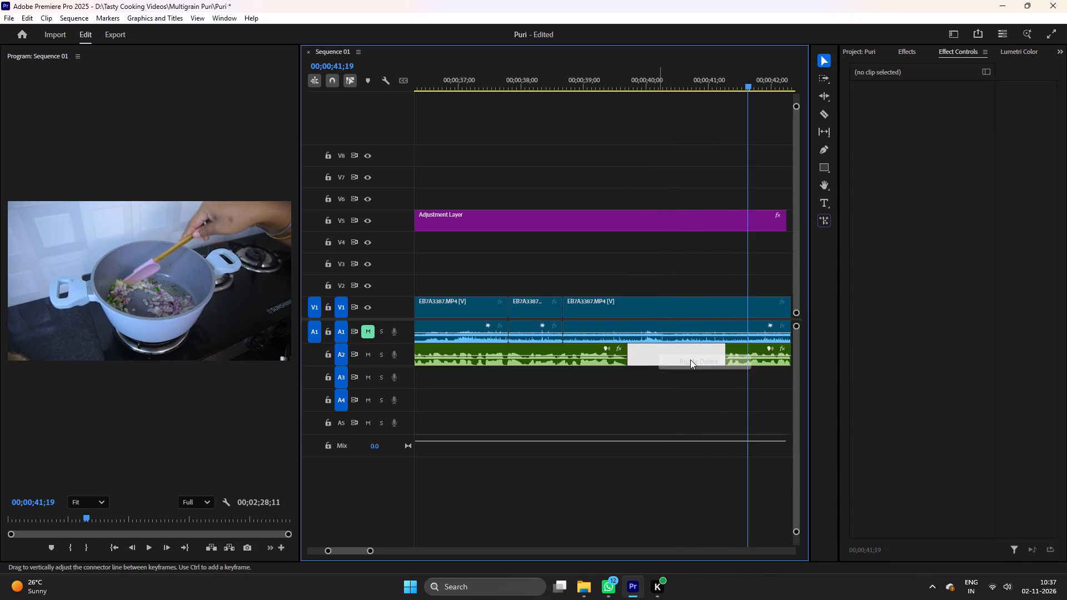
pyautogui.moveTo(744, 346); pyautogui.dragTo(649, 347)
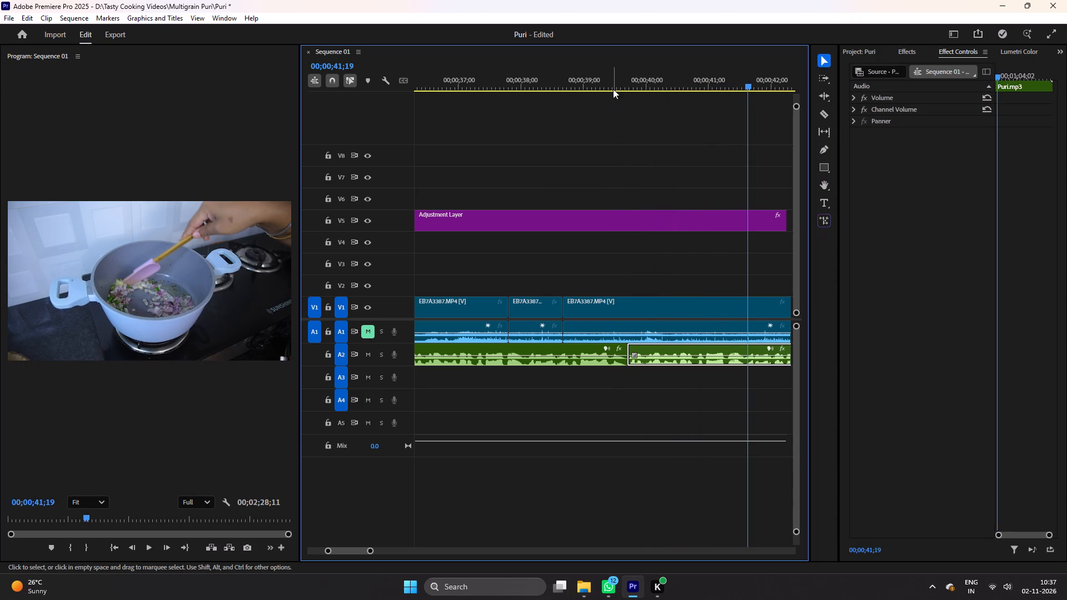
pyautogui.click(614, 76)
pyautogui.hotkey('ctrl', 's')
# Cut the narration at about 00;00;43;12, delete the section back to 00;00;39;21, and move the remaining narration against the previous piece.
pyautogui.hotkey('ctrl', 'space')
pyautogui.scroll(-5, 684, 276)
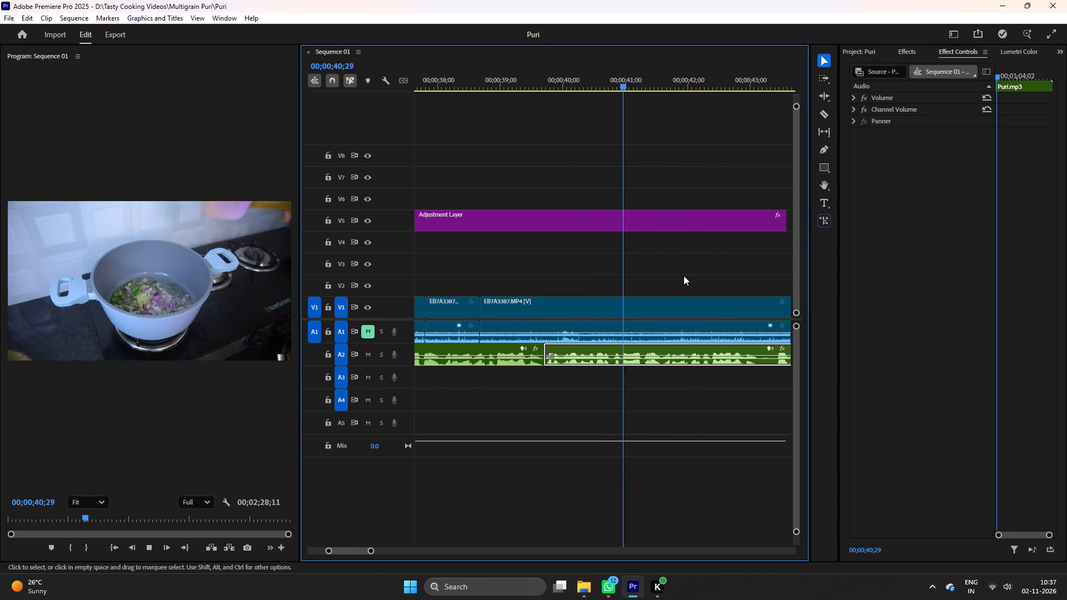
pyautogui.scroll(-5, 759, 366)
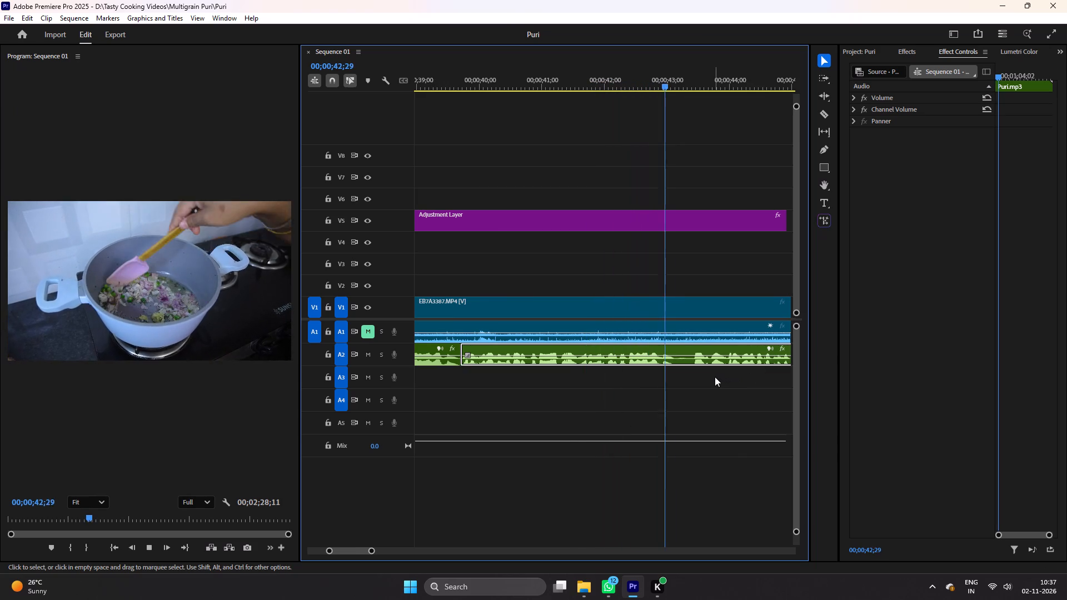
pyautogui.press('space')
pyautogui.press('c')
pyautogui.click(692, 362)
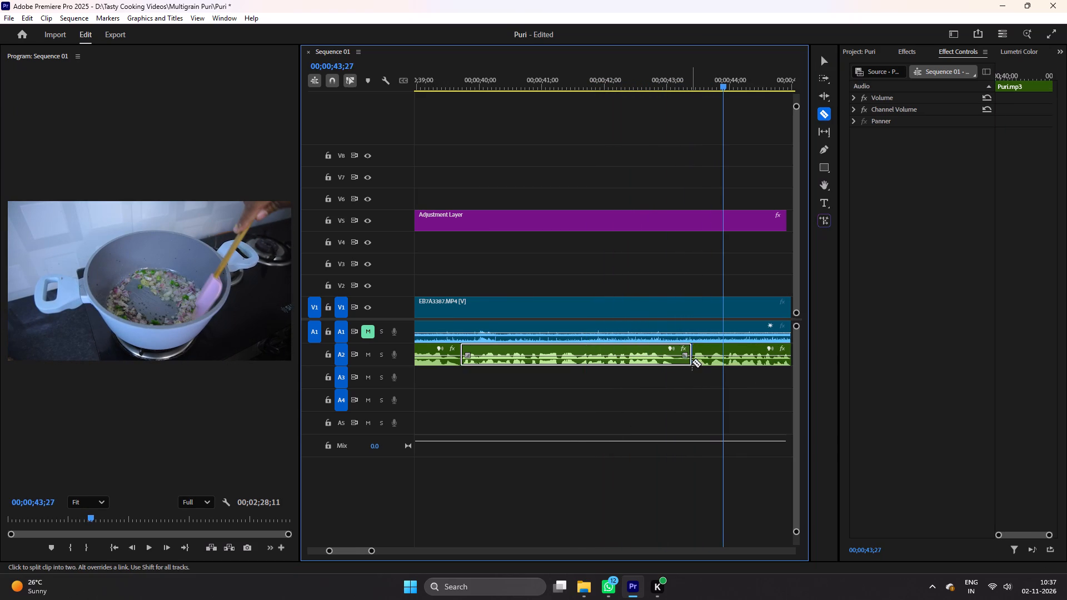
pyautogui.press('v')
pyautogui.click(622, 358)
pyautogui.press('Delete')
pyautogui.moveTo(717, 351); pyautogui.dragTo(495, 351)
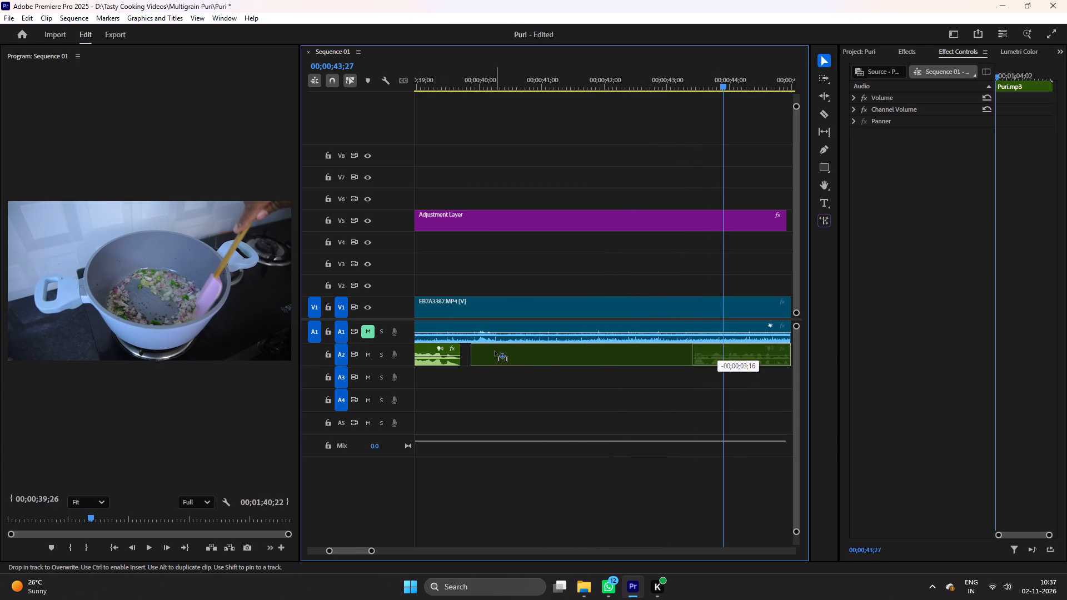
pyautogui.moveTo(495, 351); pyautogui.dragTo(488, 352)
# Cut EB7A3387 at about 00;00;39;21, in line with the narration cut, and save.
pyautogui.press('c')
pyautogui.click(458, 318)
pyautogui.press('v')
pyautogui.click(433, 81)
pyautogui.hotkey('ctrl', 's')
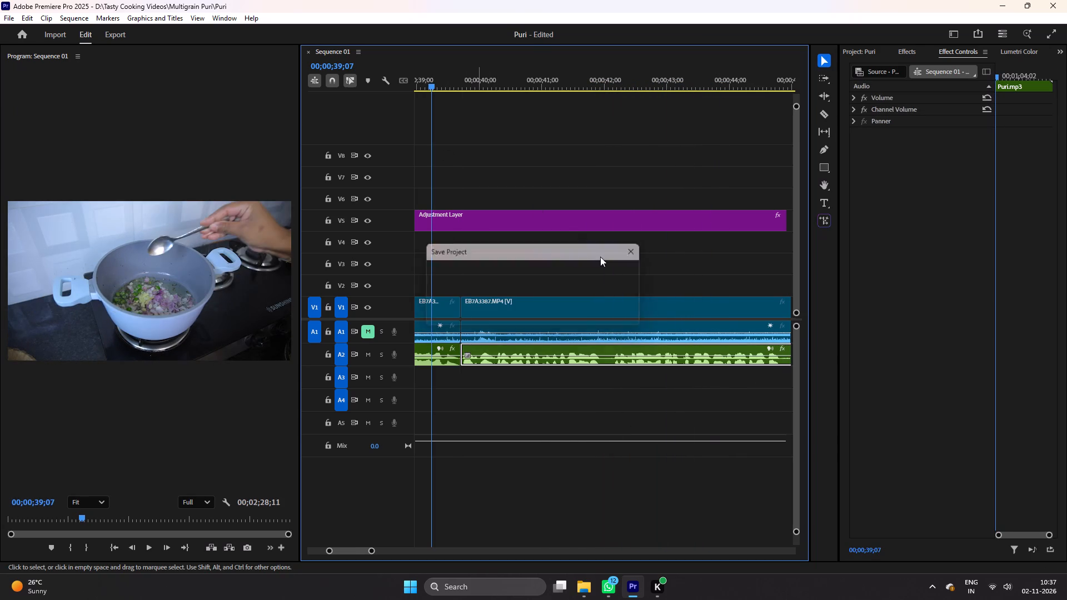
# Cut EB7A3387 at about 00;00;45;21, during the stirring, delete the section back to 00;00;39;21, close the gap, and save.
pyautogui.hotkey('ctrl', 'space')
pyautogui.scroll(-5, 620, 277)
pyautogui.scroll(-2, 672, 268)
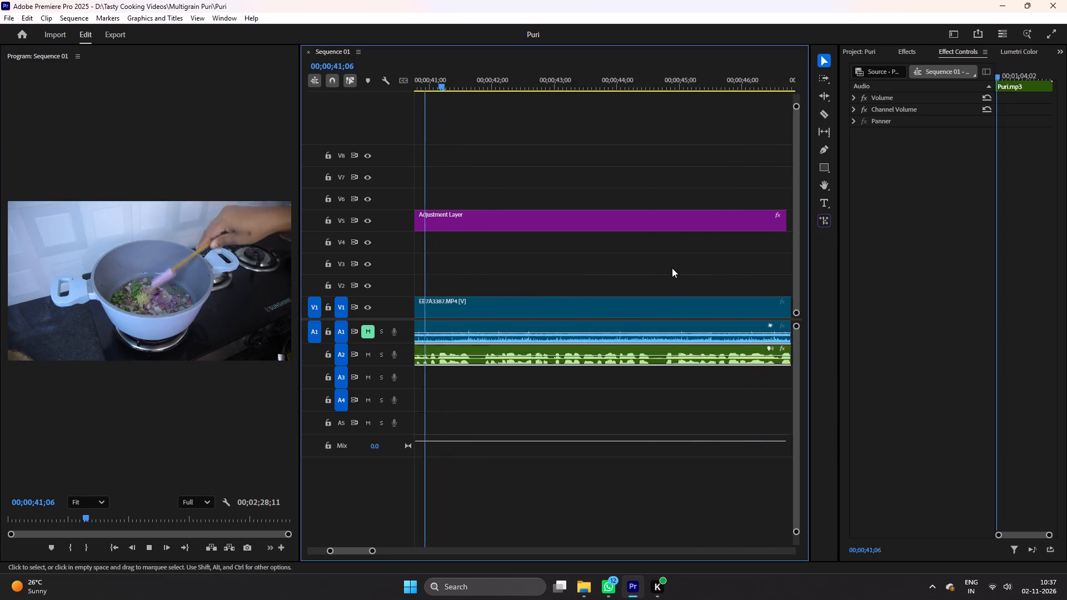
pyautogui.scroll(-4, 672, 268)
pyautogui.press('-')
pyautogui.press('-')
pyautogui.press('-')
pyautogui.press('=')
pyautogui.press('=')
pyautogui.press('-')
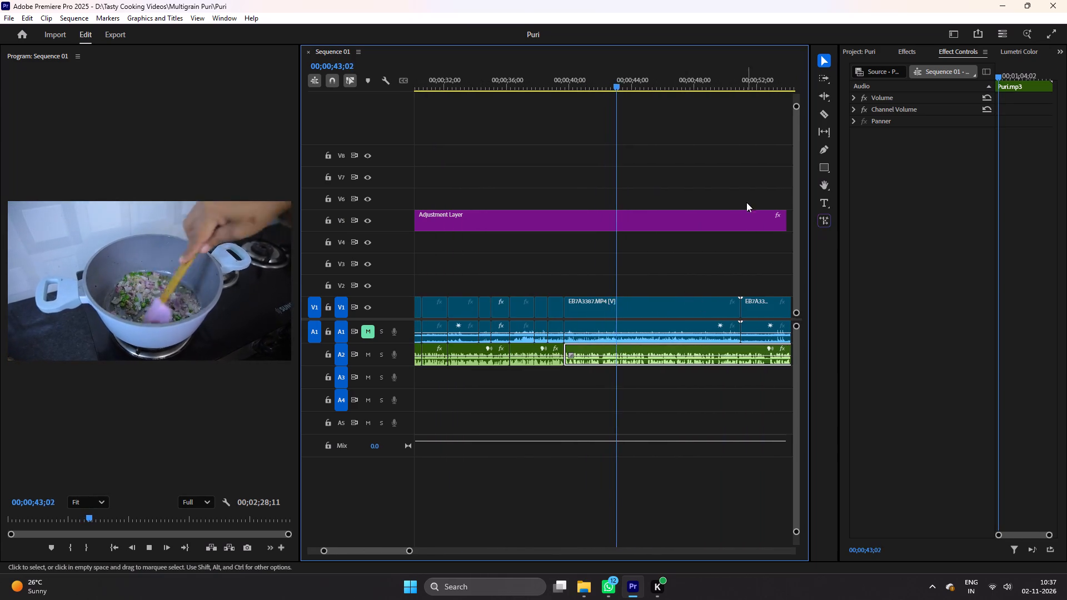
pyautogui.scroll(-6, 741, 201)
pyautogui.click(724, 89)
pyautogui.moveTo(724, 89); pyautogui.dragTo(784, 99)
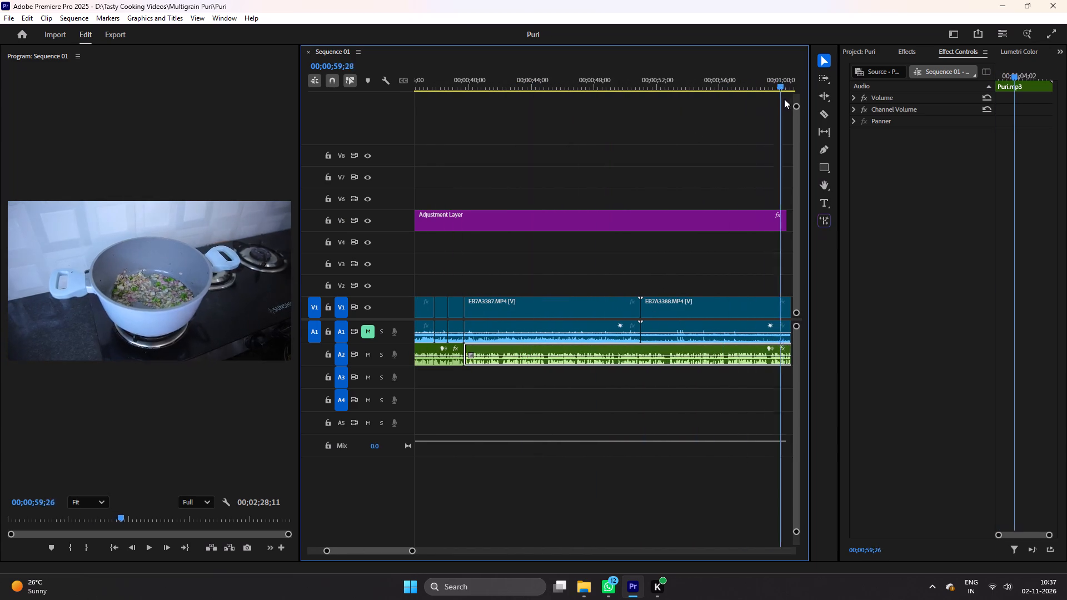
pyautogui.moveTo(784, 99); pyautogui.dragTo(533, 126)
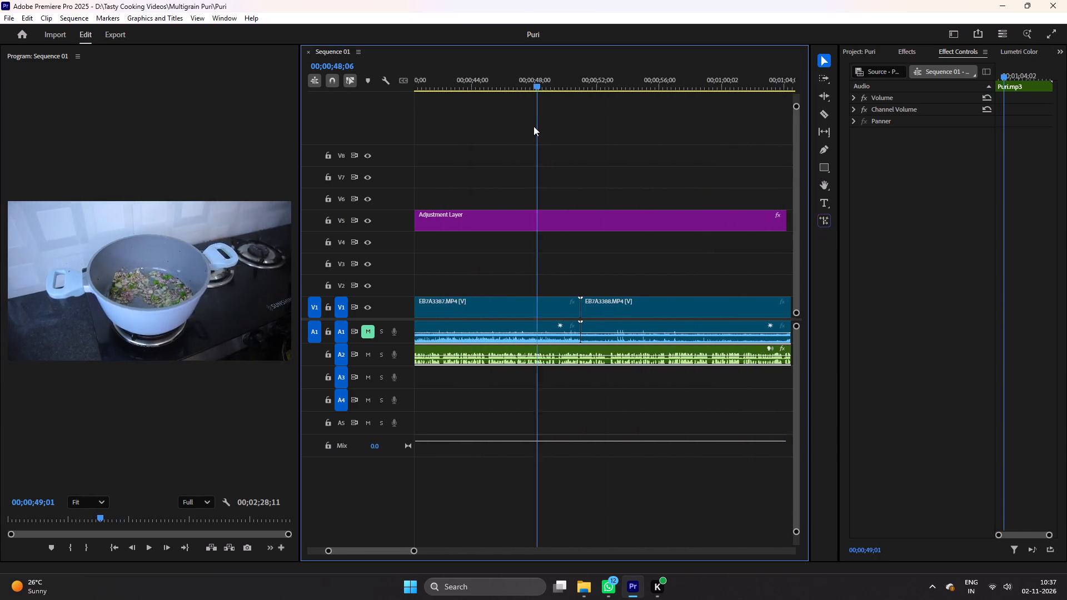
pyautogui.moveTo(533, 126); pyautogui.dragTo(511, 140)
pyautogui.press('c')
pyautogui.click(498, 308)
pyautogui.press('v')
pyautogui.click(466, 311)
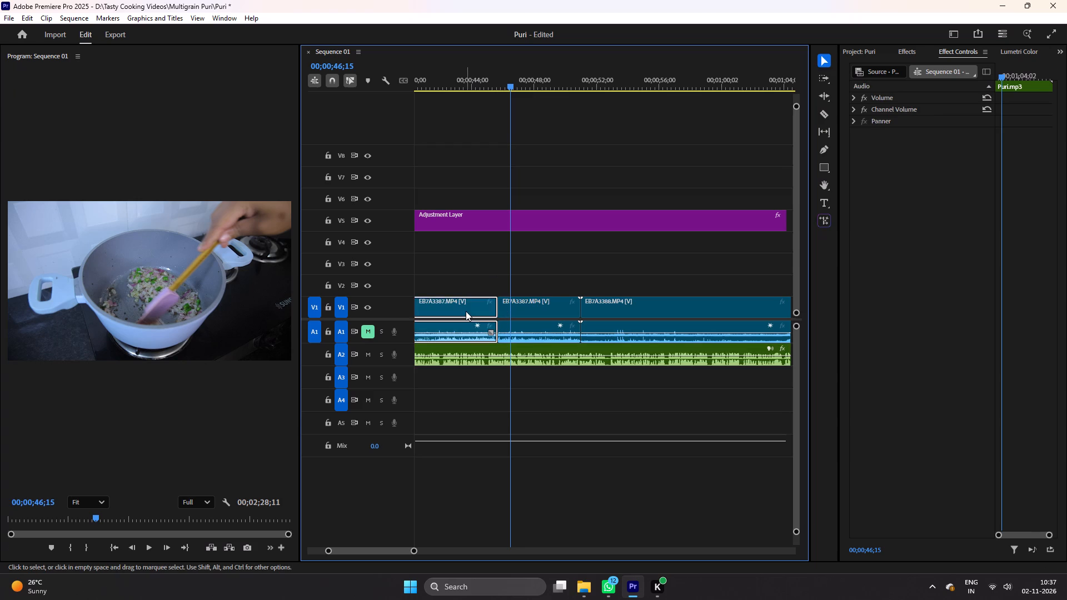
pyautogui.press('Delete')
pyautogui.rightClick(462, 310)
pyautogui.click(474, 318)
pyautogui.hotkey('ctrl', 's')
# Cut the narration at about 00;00;41;28 and 00;00;42;04, delete the pause between the cuts, and close the gap.
pyautogui.hotkey('ctrl', 'space')
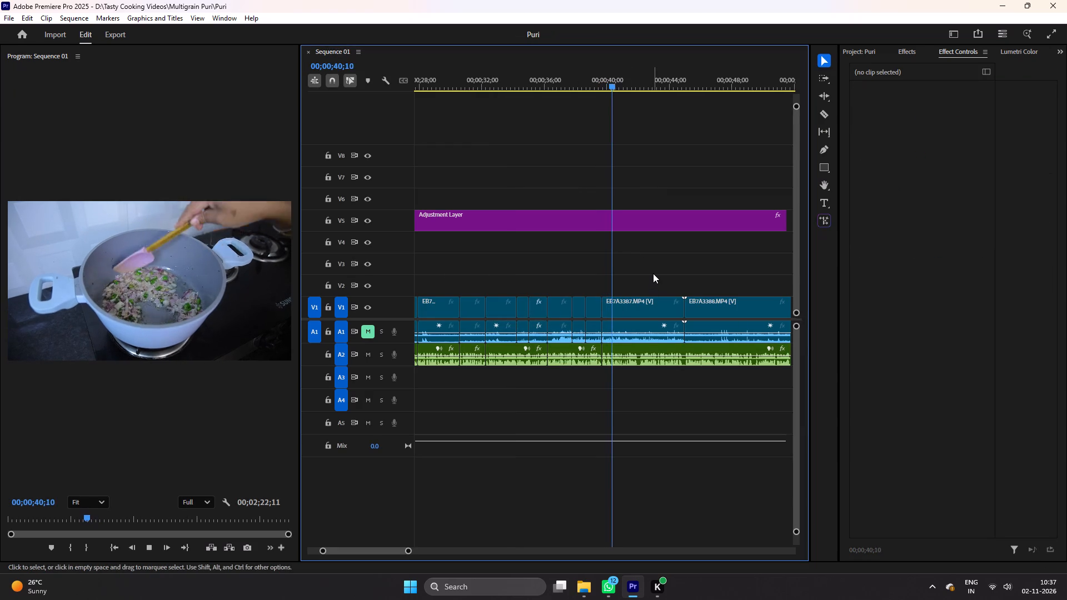
pyautogui.click(656, 271)
pyautogui.write('==')
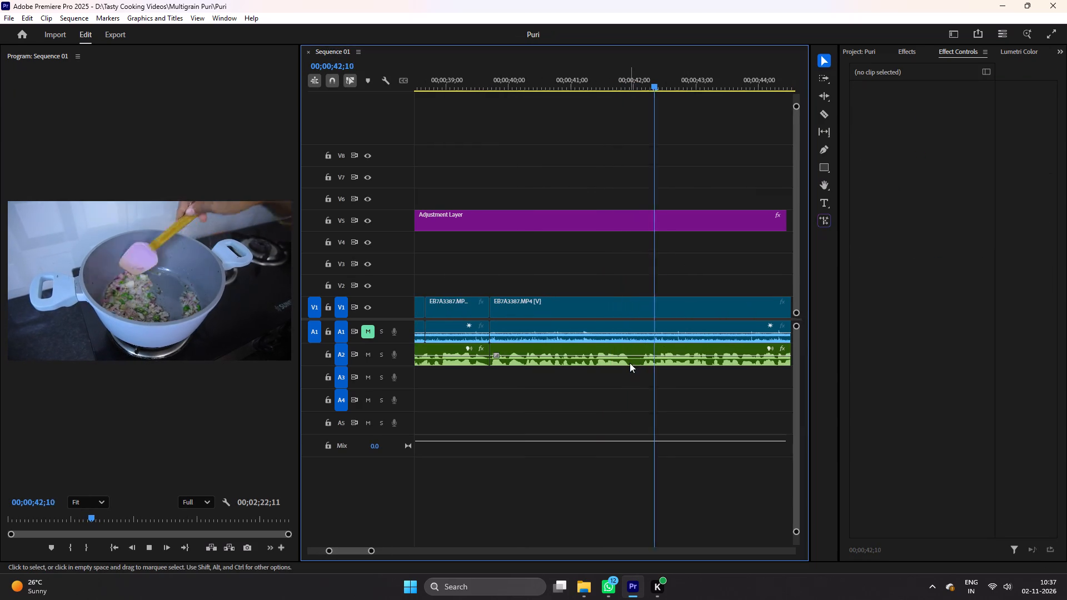
pyautogui.press('space')
pyautogui.write('c')
pyautogui.click(629, 363)
pyautogui.click(642, 363)
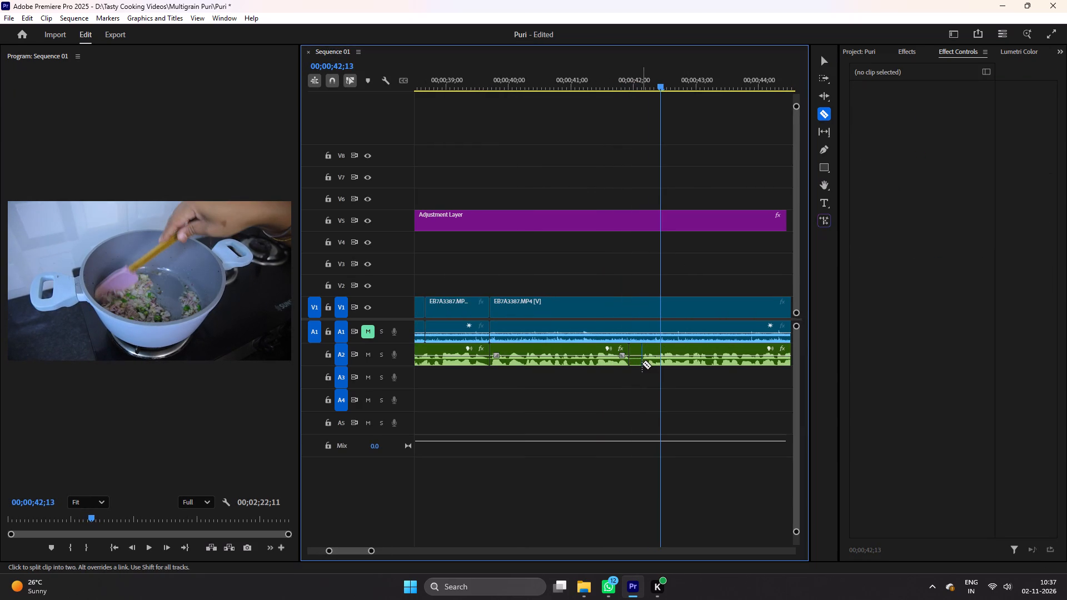
pyautogui.press('v')
pyautogui.click(637, 363)
pyautogui.press('Delete')
pyautogui.rightClick(635, 359)
pyautogui.click(644, 363)
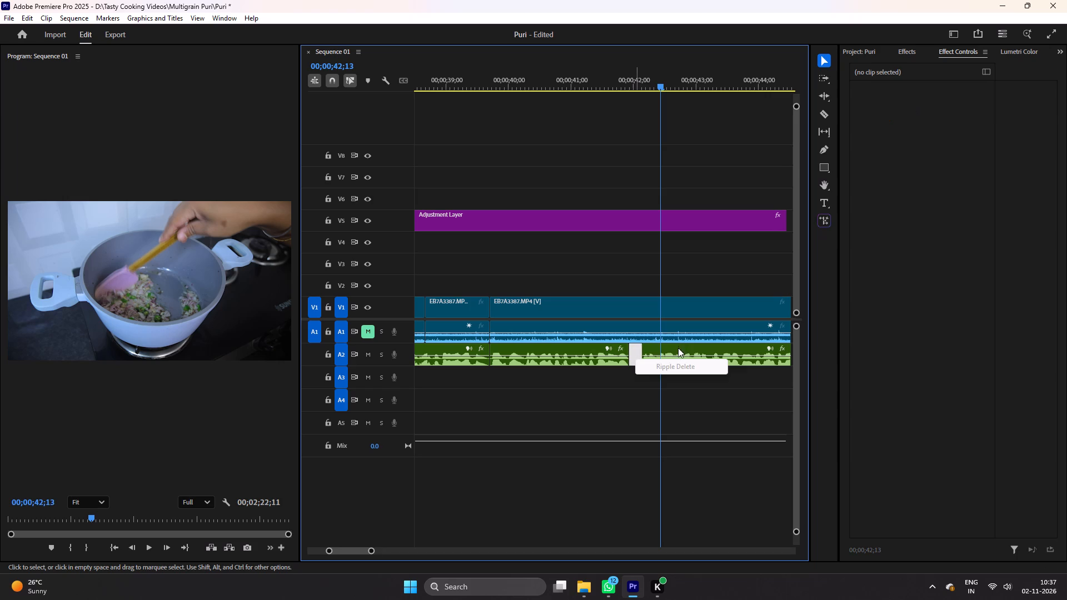
pyautogui.moveTo(678, 348); pyautogui.dragTo(666, 349)
# Cut EB7A3387 at about 00;00;41;28, in line with the narration cut, and save.
pyautogui.press('c')
pyautogui.click(631, 312)
pyautogui.press('v')
pyautogui.hotkey('ctrl', 's')
# Delete the remaining EB7A3387 footage after about 00;00;41;28, close the gap so EB7A3388 follows directly, and save.
pyautogui.hotkey('ctrl', 'space')
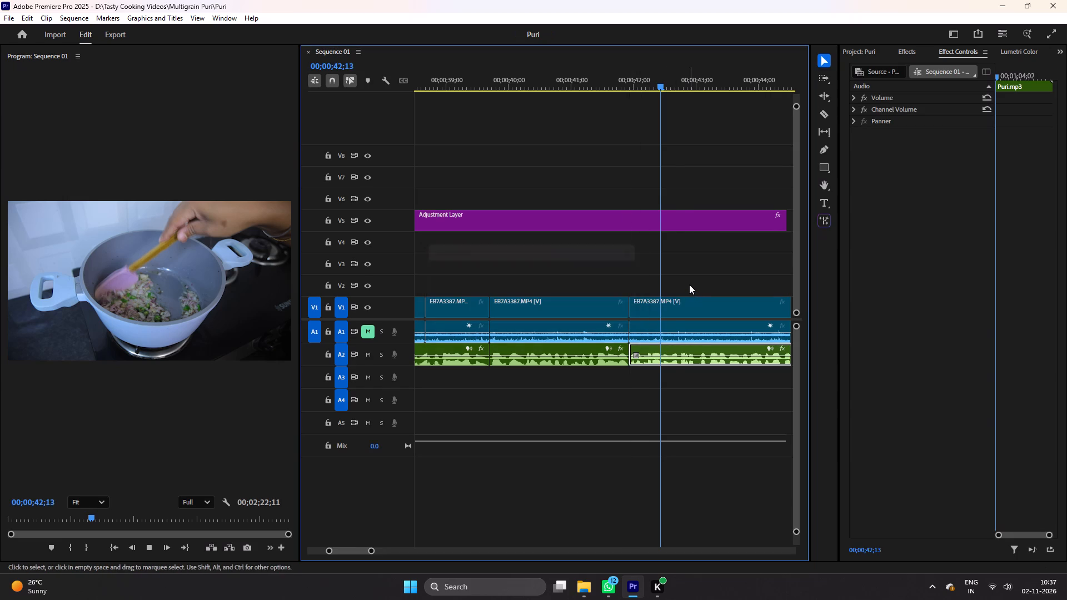
pyautogui.scroll(-6, 689, 284)
pyautogui.write('--=')
pyautogui.press('=')
pyautogui.click(599, 306)
pyautogui.press('Delete')
pyautogui.rightClick(599, 306)
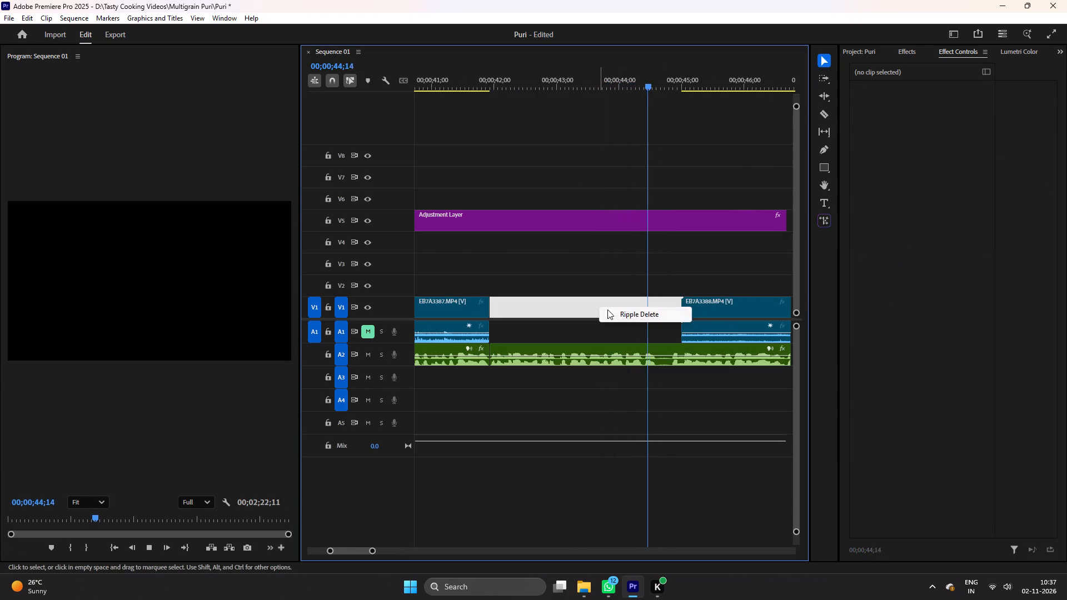
pyautogui.click(613, 309)
pyautogui.hotkey('ctrl', 's')
# Cut EB7A3388 at 00;00;54;07, as the chopped tomatoes arrive, delete the section back to the clip's start, close the gap, and save.
pyautogui.hotkey('ctrl', 'space')
pyautogui.scroll(-4, 629, 271)
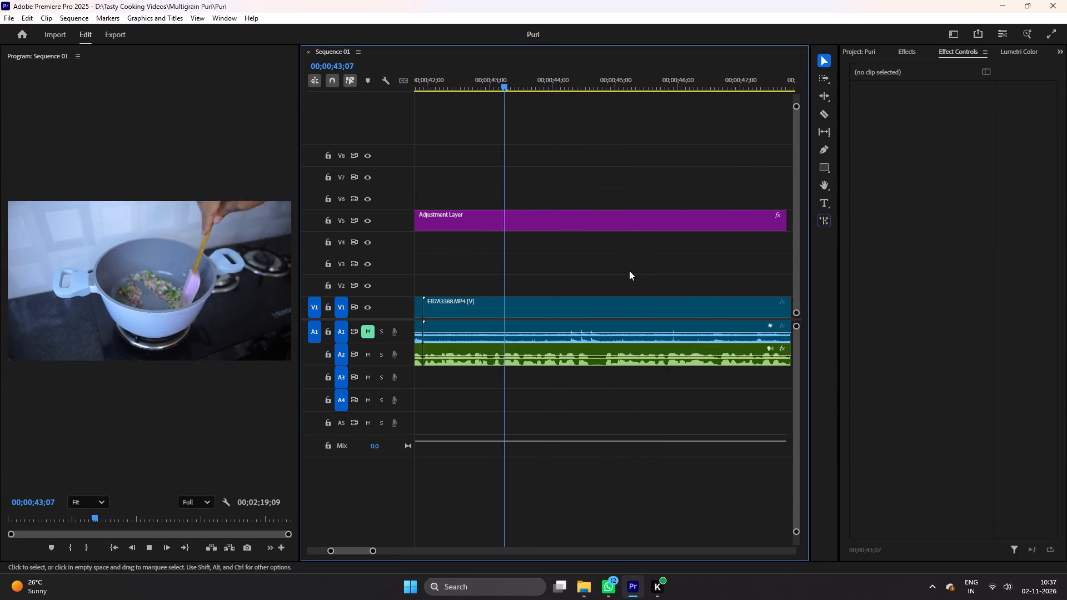
pyautogui.write('-=-')
pyautogui.scroll(-5, 629, 271)
pyautogui.press('space')
pyautogui.moveTo(556, 82); pyautogui.dragTo(594, 90)
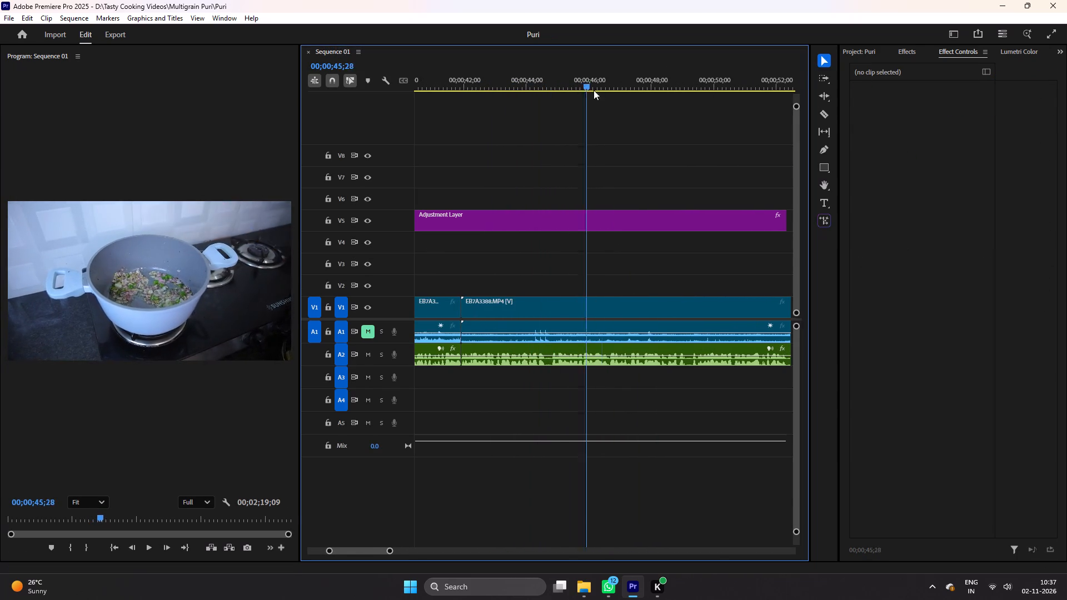
pyautogui.moveTo(594, 90); pyautogui.dragTo(722, 122)
pyautogui.scroll(-6, 683, 162)
pyautogui.press('-')
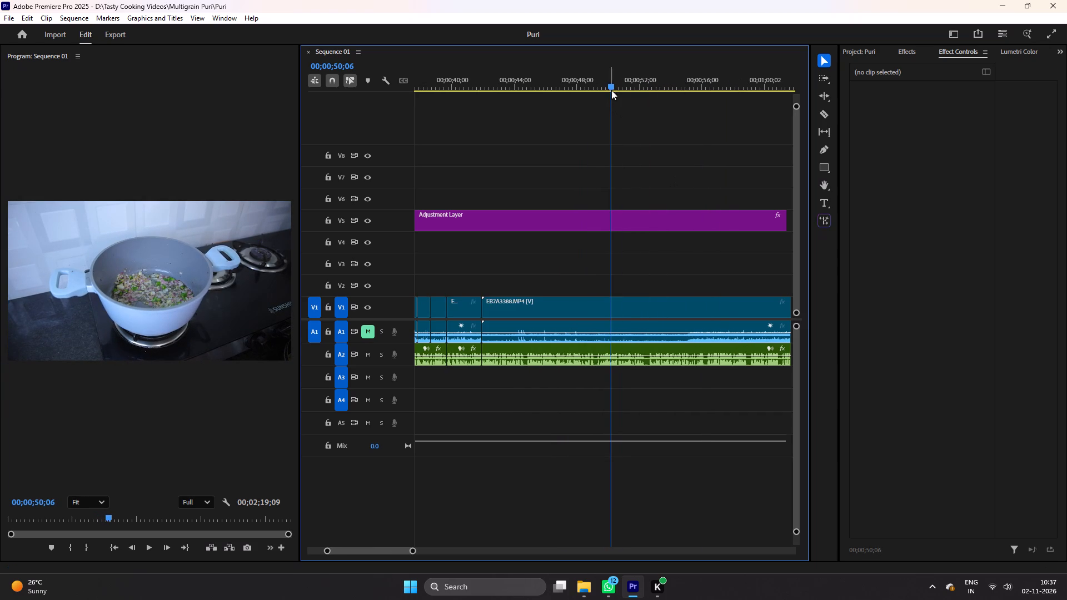
pyautogui.moveTo(613, 85); pyautogui.dragTo(676, 98)
pyautogui.press('c')
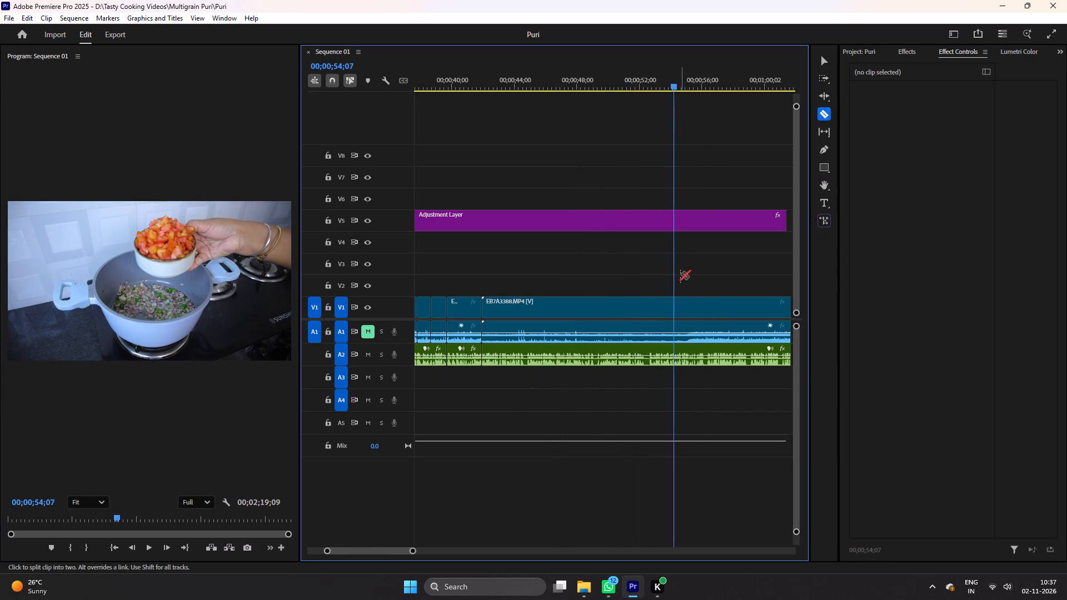
pyautogui.click(676, 304)
pyautogui.press('v')
pyautogui.click(536, 309)
pyautogui.press('Delete')
pyautogui.rightClick(533, 307)
pyautogui.click(560, 313)
pyautogui.hotkey('ctrl', 's')
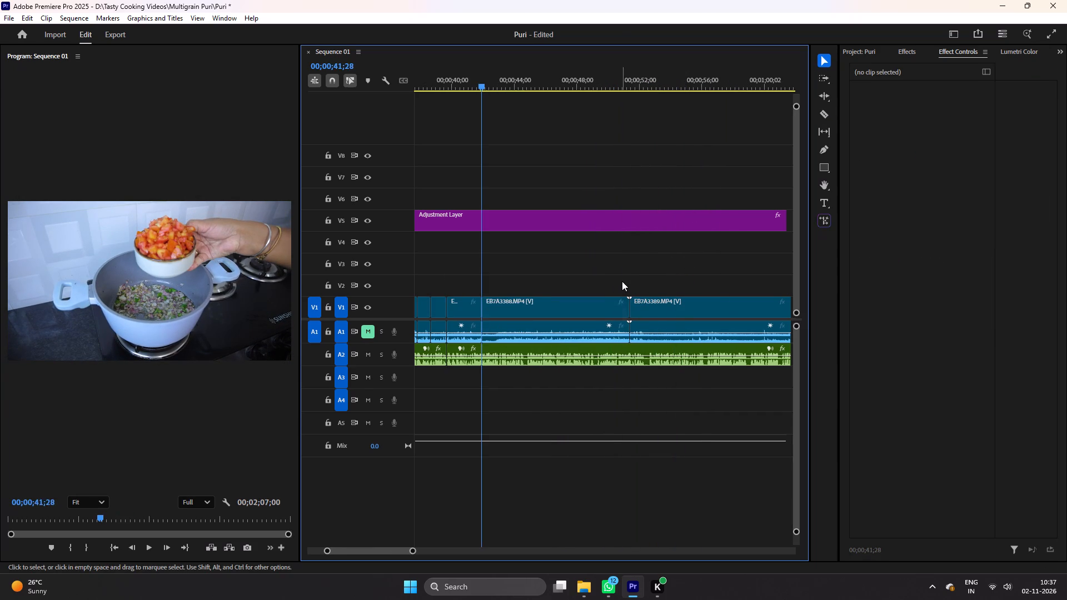
# Cut EB7A3388 at 00;00;43;23, after the tomatoes are poured into the pot, and save.
pyautogui.hotkey('ctrl', 'space')
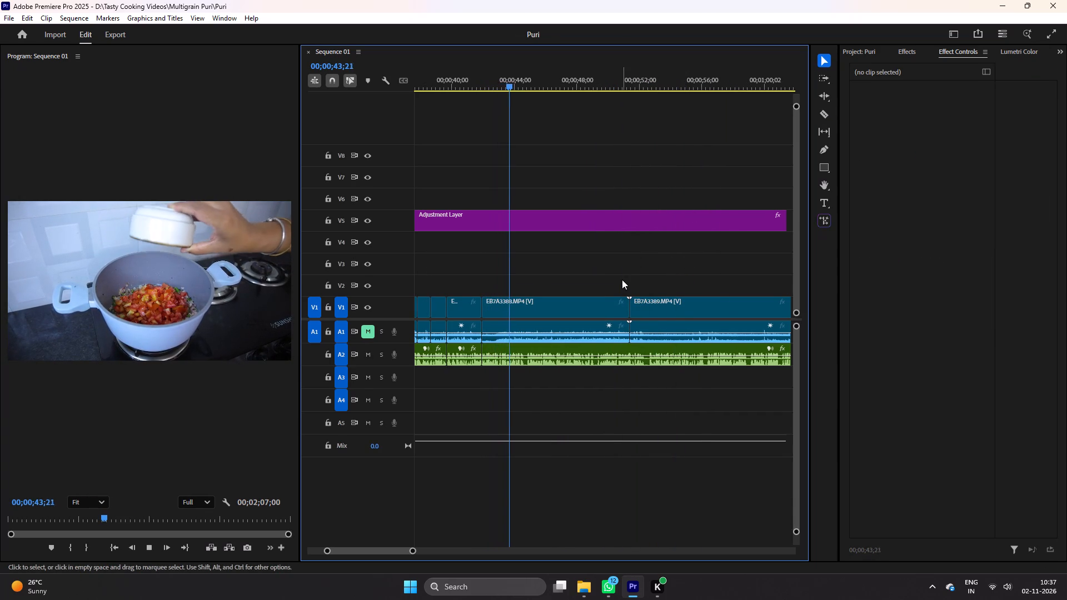
pyautogui.press('space')
pyautogui.click(557, 258)
pyautogui.press('=')
pyautogui.press('=')
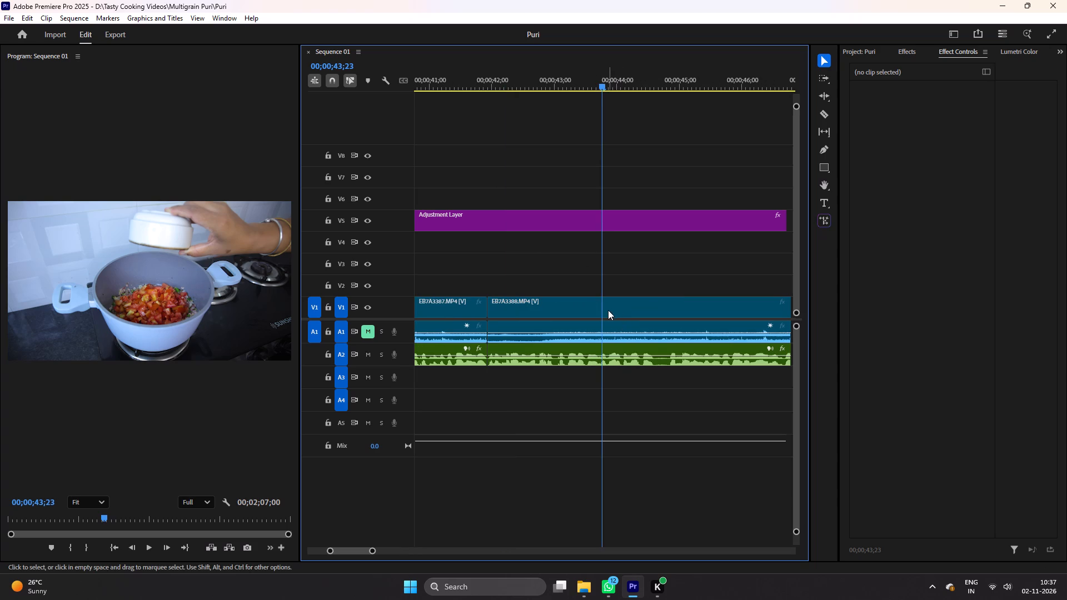
pyautogui.press('c')
pyautogui.click(602, 306)
pyautogui.press('v')
pyautogui.hotkey('ctrl', 's')
# Cut the narration at about 00;00;44;18 and 00;00;44;24, delete the pause between the cuts, and close the gap.
pyautogui.hotkey('ctrl', 'space')
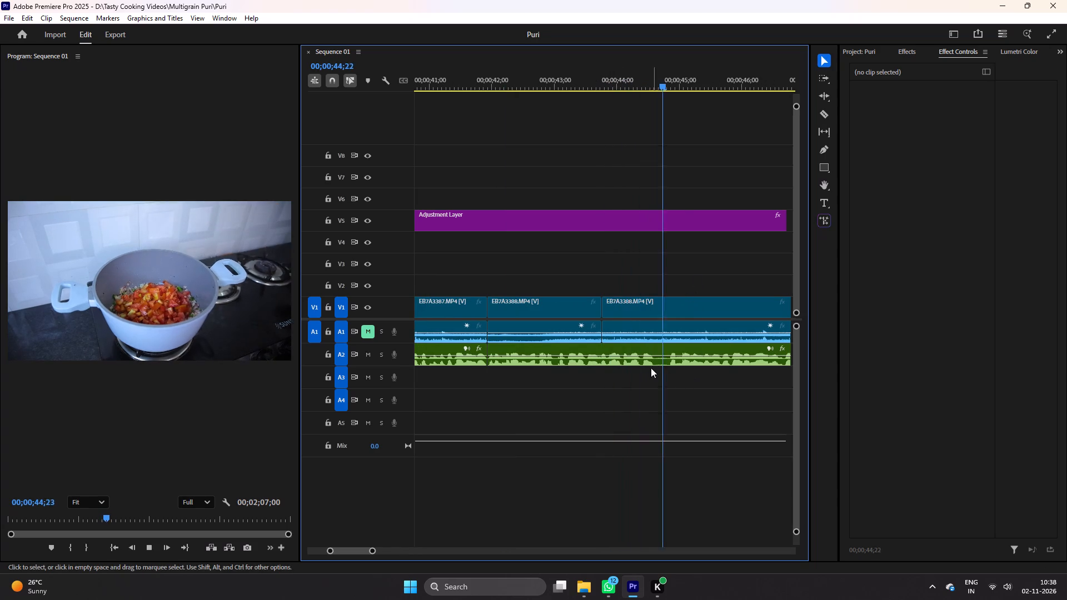
pyautogui.press('space')
pyautogui.press('c')
pyautogui.click(654, 363)
pyautogui.click(667, 362)
pyautogui.press('v')
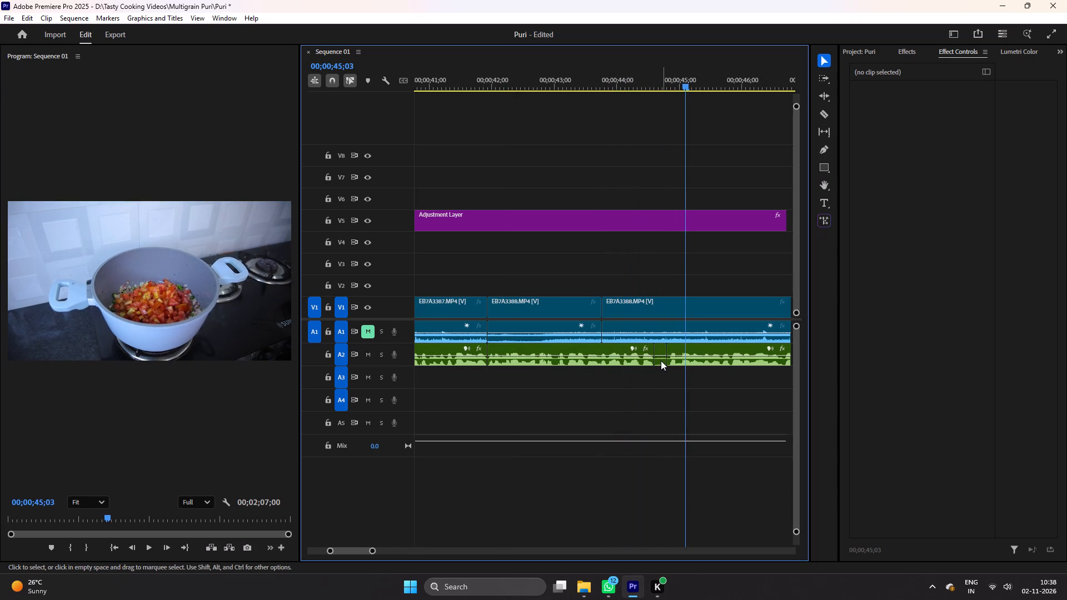
pyautogui.click(661, 361)
pyautogui.press('Delete')
pyautogui.rightClick(661, 361)
pyautogui.click(679, 364)
pyautogui.moveTo(687, 345); pyautogui.dragTo(680, 347)
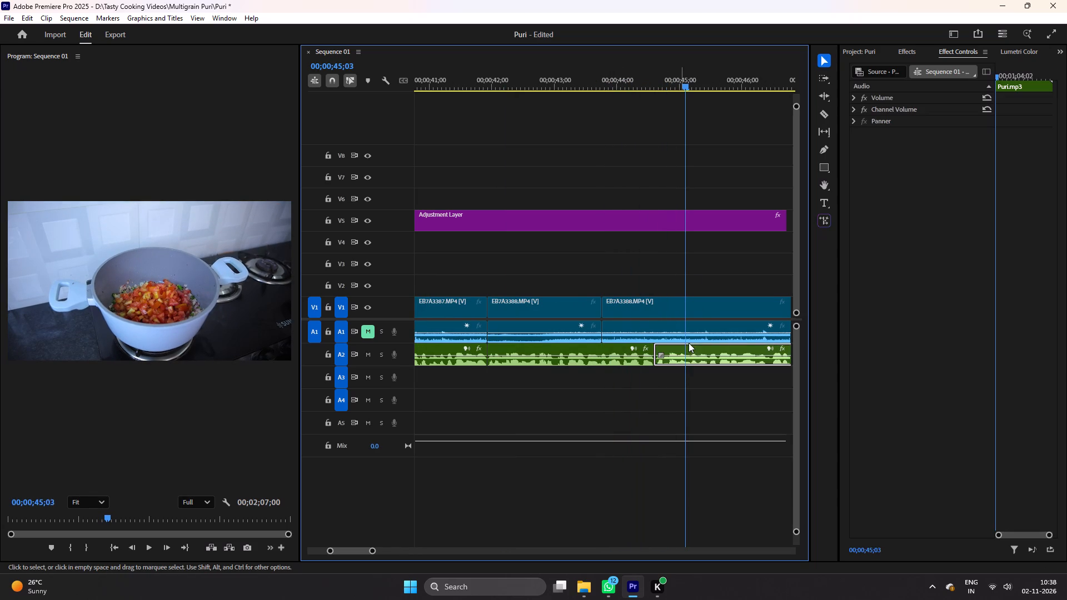
# Delete the remaining EB7A3388 footage after 00;00;43;23, up to the start of EB7A3389.
pyautogui.press('space')
pyautogui.scroll(-17, 687, 309)
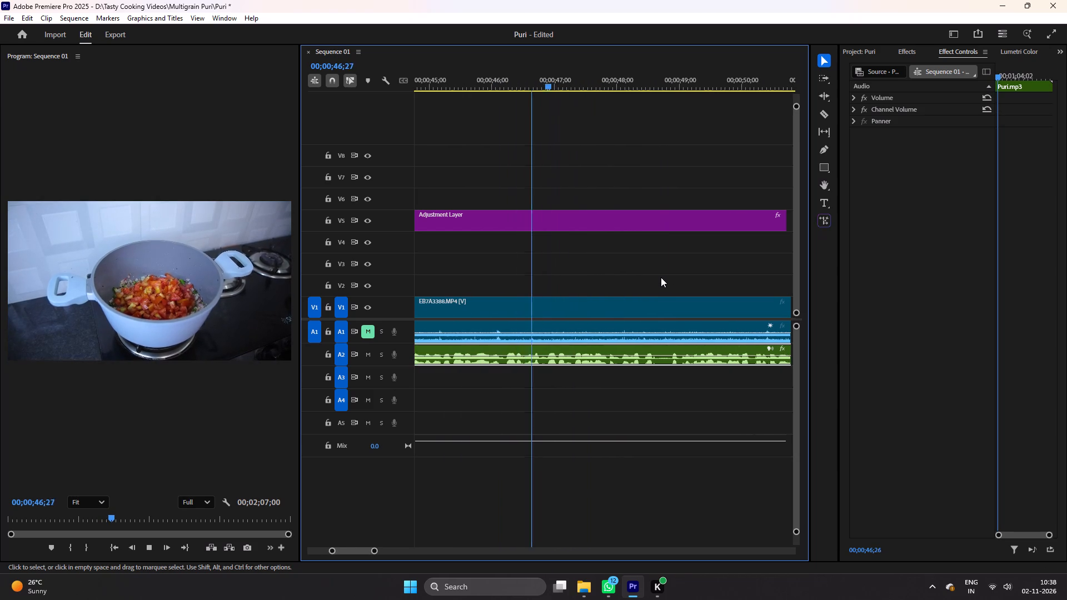
pyautogui.write('=---')
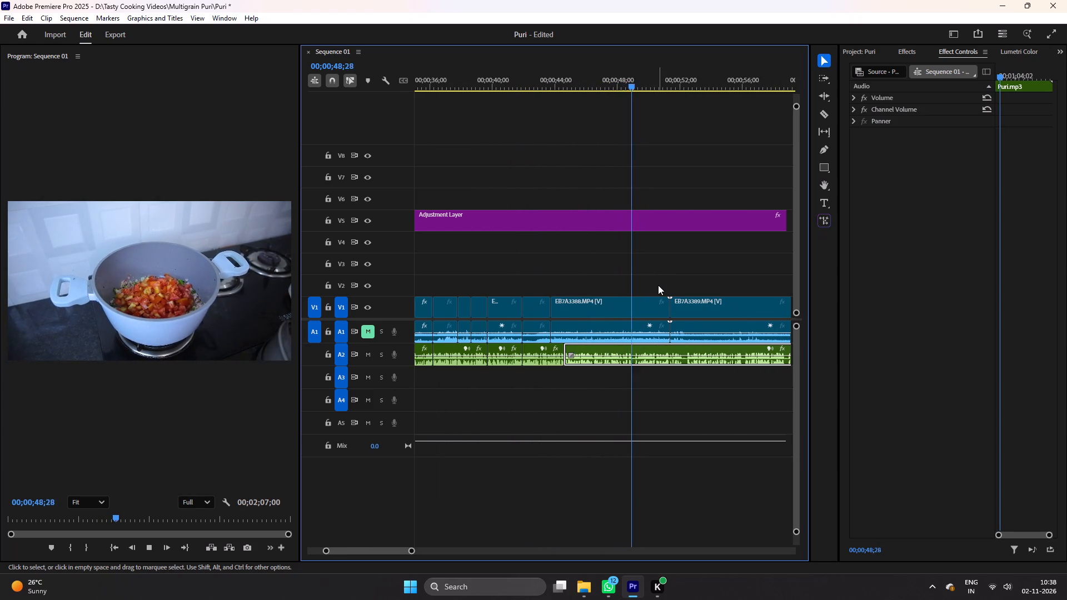
pyautogui.press('space')
pyautogui.click(619, 301)
pyautogui.press('Delete')
# Move the short EB7A3388 clip 20 frames later and extend its start back to the end of EB7A3387.
pyautogui.click(540, 90)
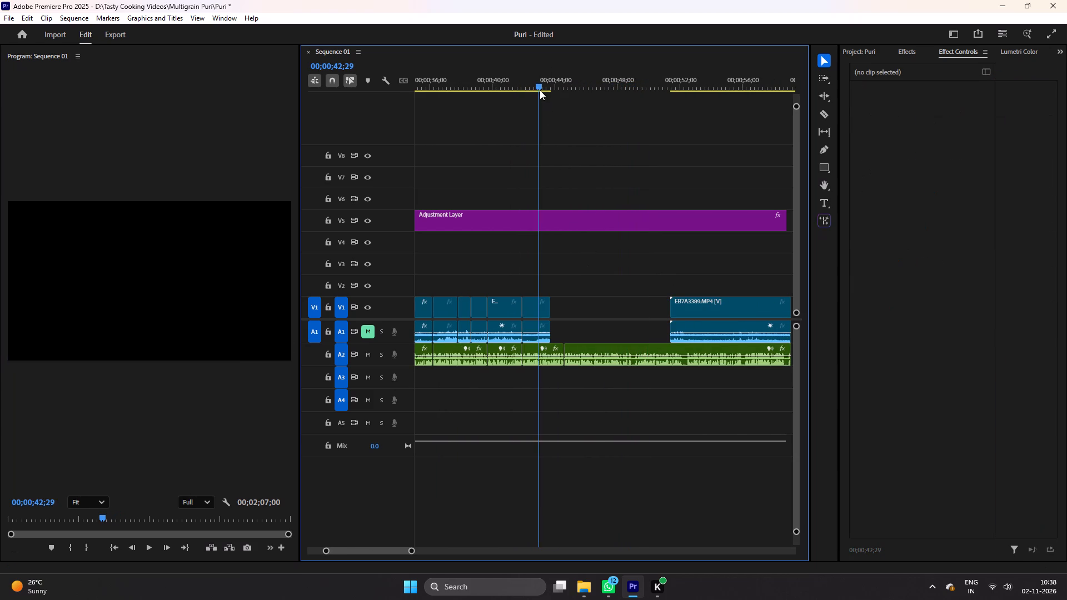
pyautogui.press('=')
pyautogui.press('=')
pyautogui.moveTo(601, 310); pyautogui.dragTo(643, 315)
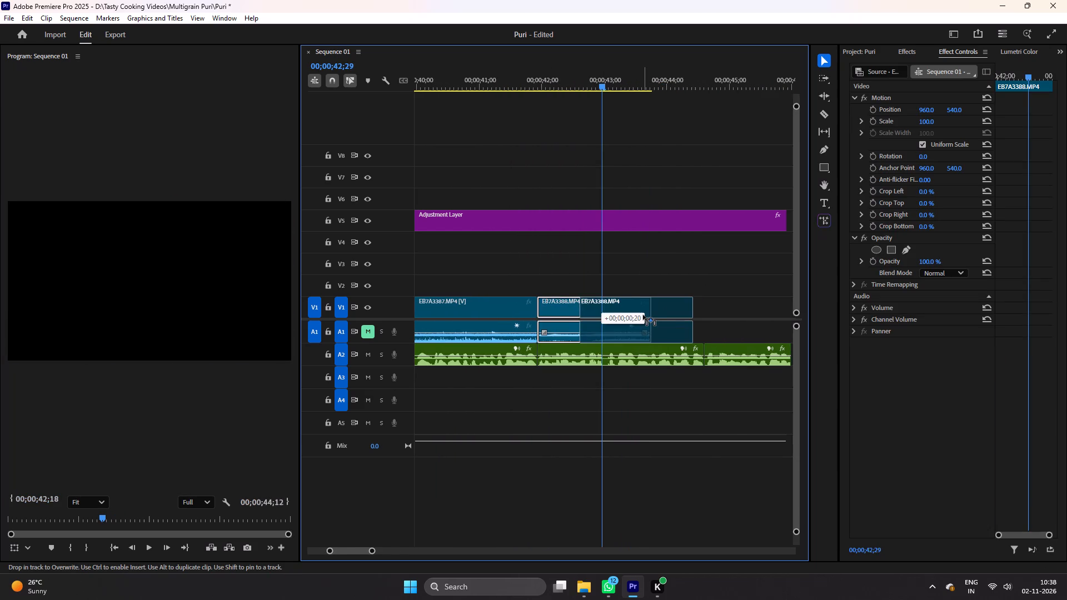
pyautogui.moveTo(643, 315); pyautogui.dragTo(642, 315)
pyautogui.moveTo(582, 304); pyautogui.dragTo(532, 305)
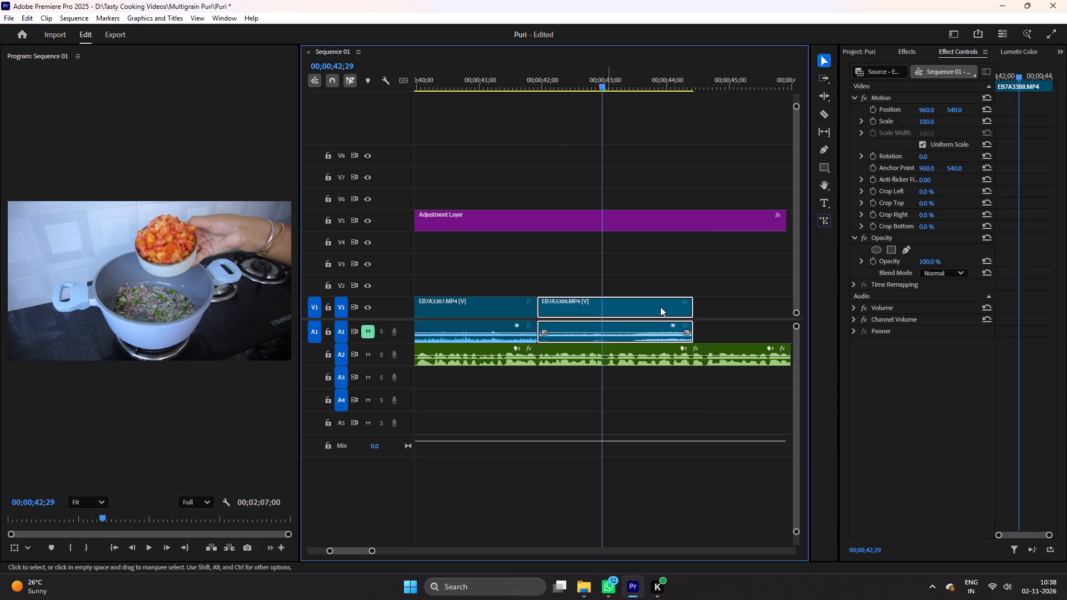
# Extend the end of EB7A3388 to the narration cut at about 00;00;44;18, close the gap before EB7A3389, and save.
pyautogui.press('space')
pyautogui.scroll(-4, 699, 306)
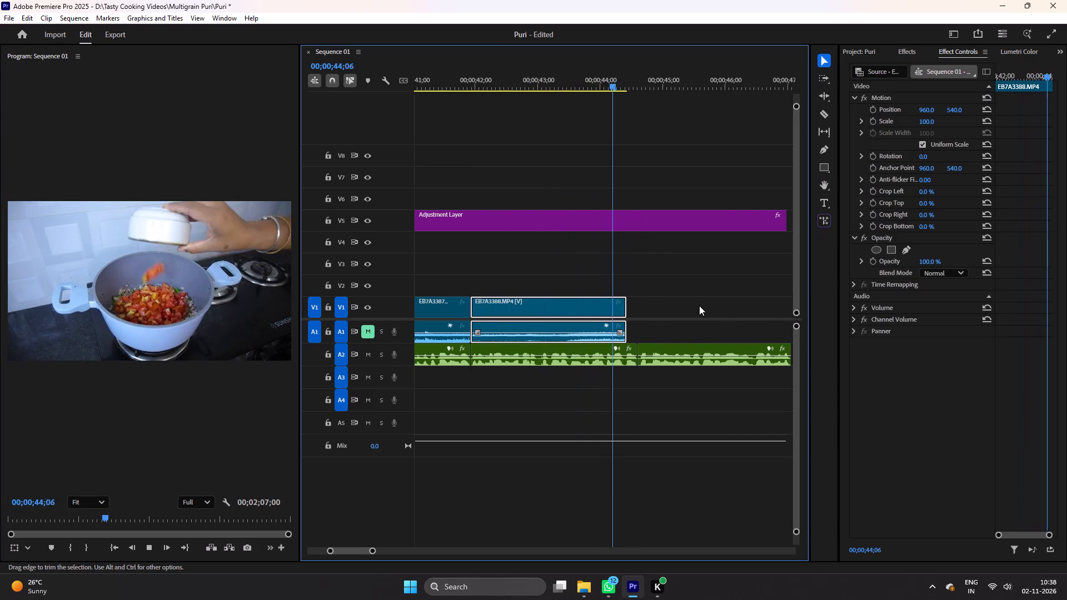
pyautogui.press('space')
pyautogui.moveTo(631, 309); pyautogui.dragTo(640, 309)
pyautogui.hotkey('ctrl', 's')
pyautogui.keyDown('ctrl'); pyautogui.rightClick(672, 306); pyautogui.keyUp('ctrl')
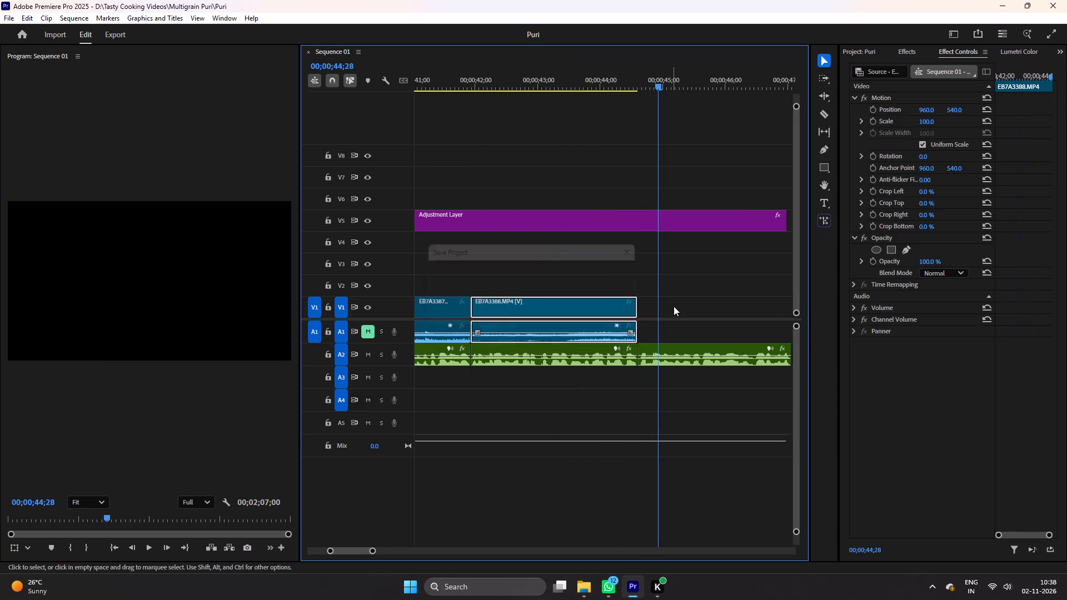
pyautogui.click(676, 308)
pyautogui.hotkey('ctrl', 's')
# Cut EB7A3389 at 00;00;47;05, as the spoon of yellow spice arrives, delete the section back to the clip's start, close the gap, and save.
pyautogui.hotkey('ctrl', 'space')
pyautogui.scroll(-5, 704, 289)
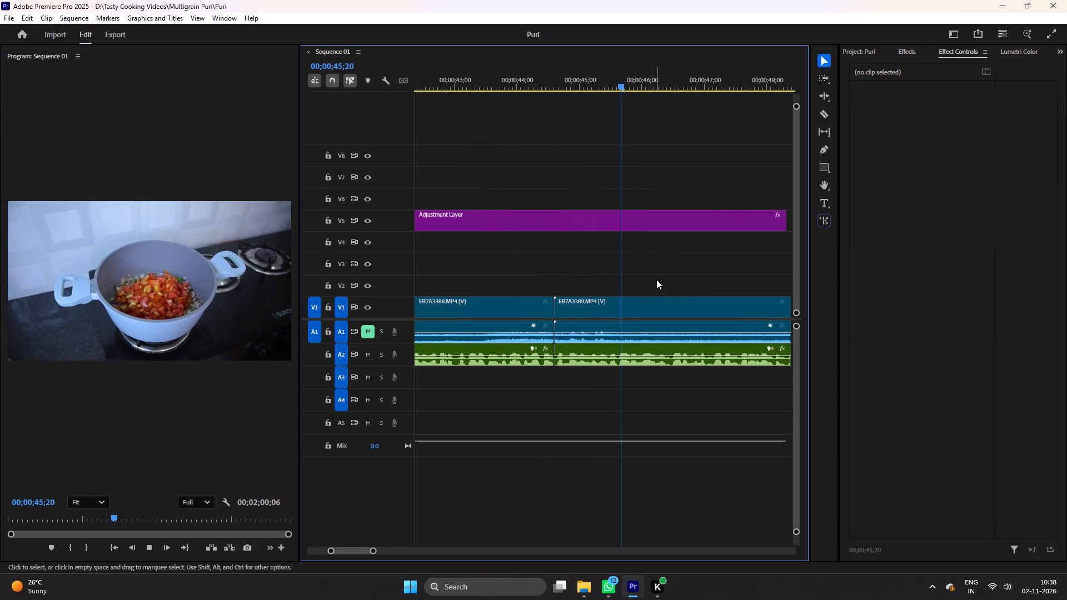
pyautogui.scroll(-10, 656, 279)
pyautogui.press('space')
pyautogui.press('c')
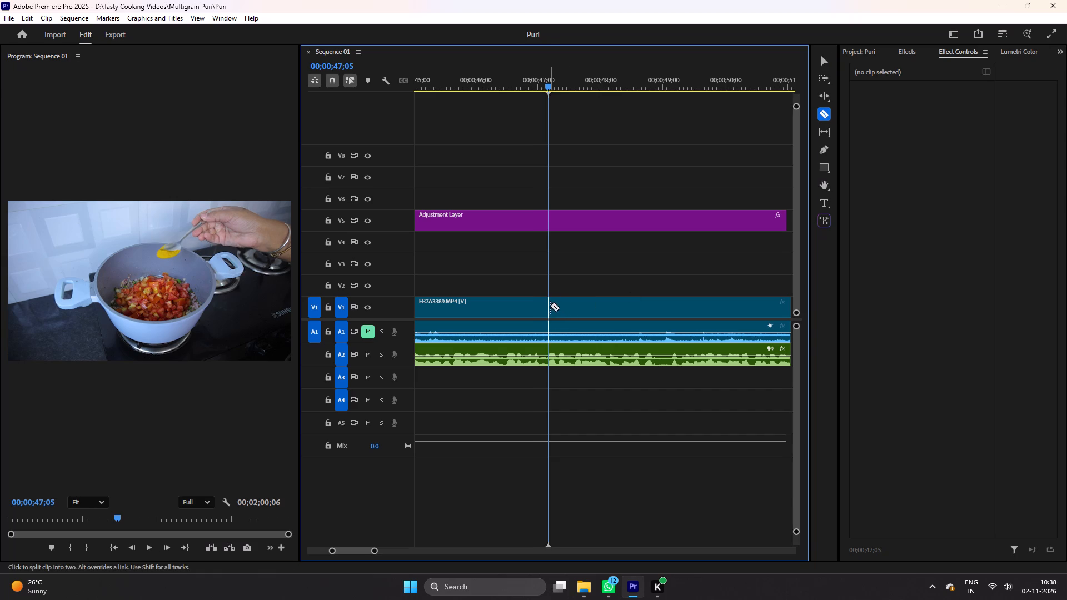
pyautogui.click(549, 306)
pyautogui.press('v')
pyautogui.click(477, 314)
pyautogui.press('Delete')
pyautogui.rightClick(473, 304)
pyautogui.click(491, 311)
pyautogui.hotkey('ctrl', 's')
# Cut EB7A3389 at about 00;00;45;13, after the yellow spice is poured into the pot, and save.
pyautogui.hotkey('ctrl', 'space')
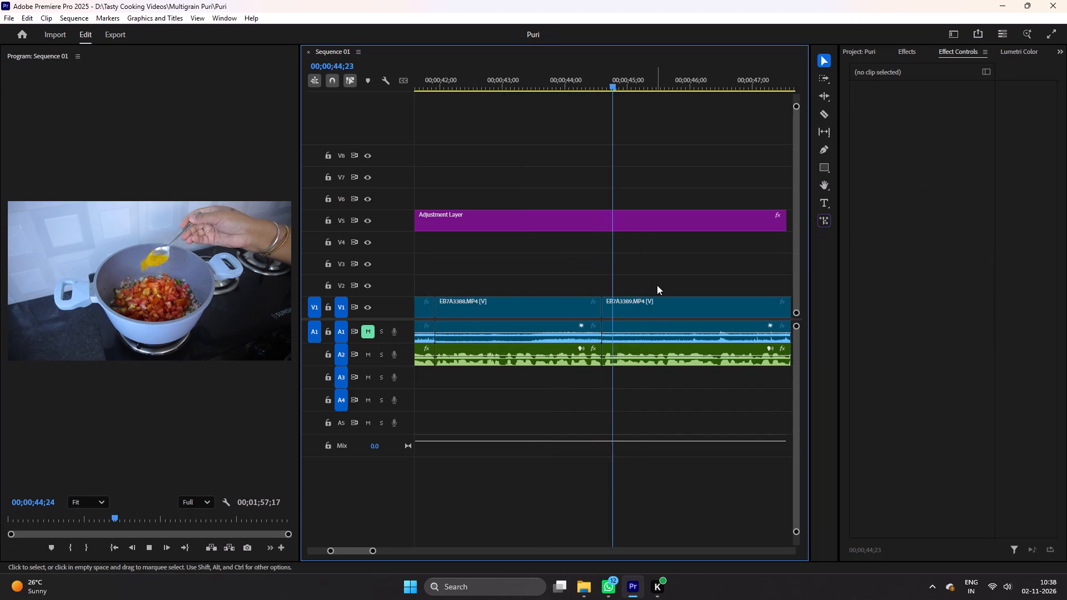
pyautogui.press('space')
pyautogui.press('c')
pyautogui.click(655, 304)
pyautogui.press('v')
pyautogui.hotkey('ctrl', 's')
# Cut EB7A3389 at about 00;00;49;02, as the spoon of red spice arrives, delete the section back to the previous cut, and close the gap.
pyautogui.hotkey('ctrl', 'space')
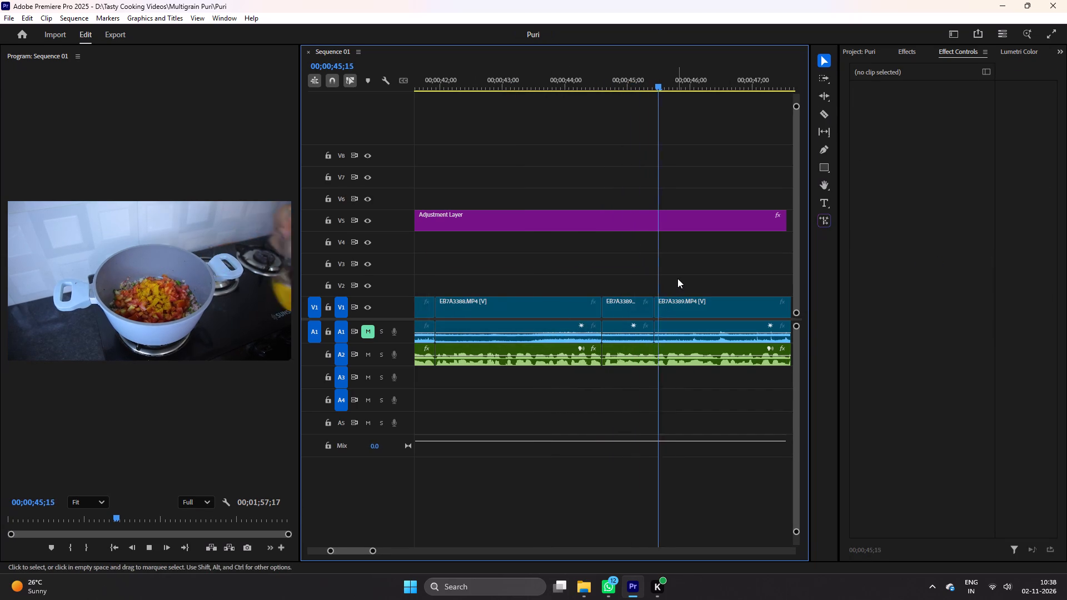
pyautogui.scroll(-11, 677, 278)
pyautogui.press('space')
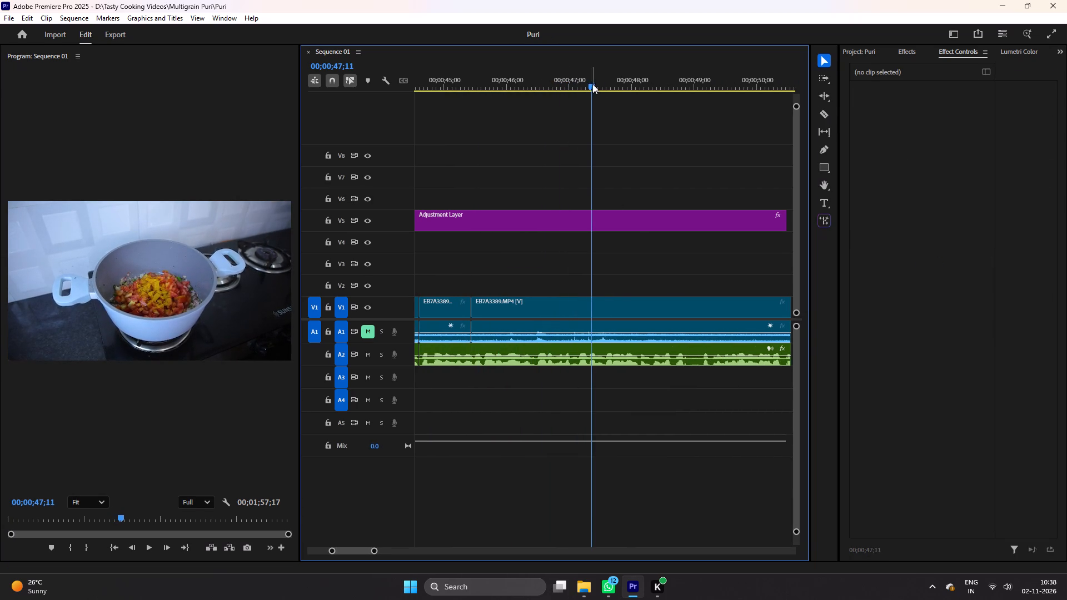
pyautogui.moveTo(592, 87); pyautogui.dragTo(688, 106)
pyautogui.press('c')
pyautogui.click(700, 308)
pyautogui.press('v')
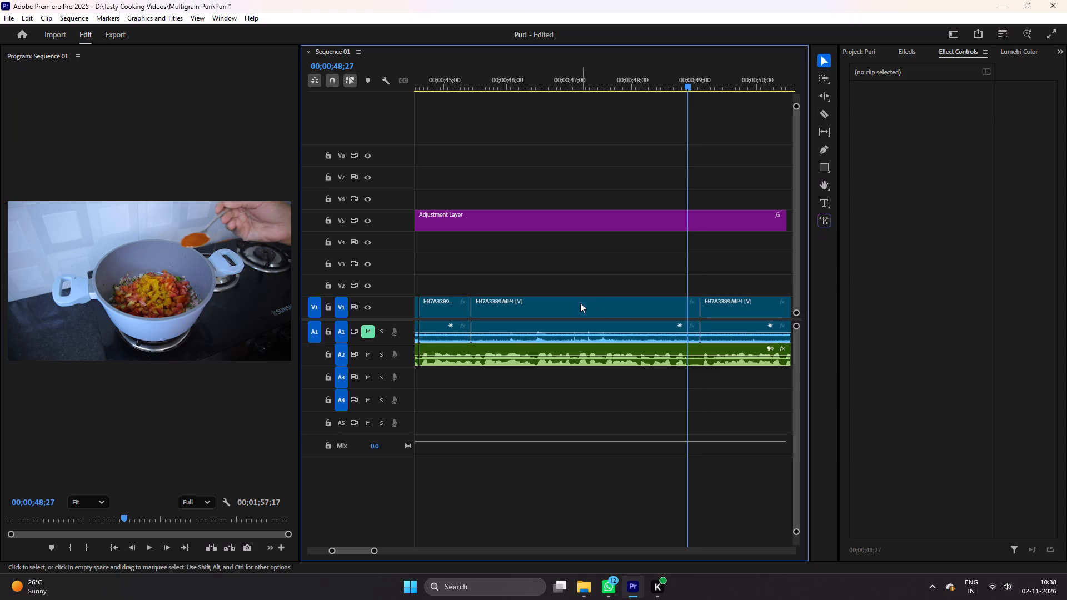
pyautogui.click(580, 303)
pyautogui.press('Delete')
pyautogui.rightClick(562, 305)
pyautogui.click(584, 314)
# Switch timeline snapping off, cut EB7A3389 at about 00;00;46;11, after the red spice is poured, and save.
pyautogui.press('s')
pyautogui.press('space')
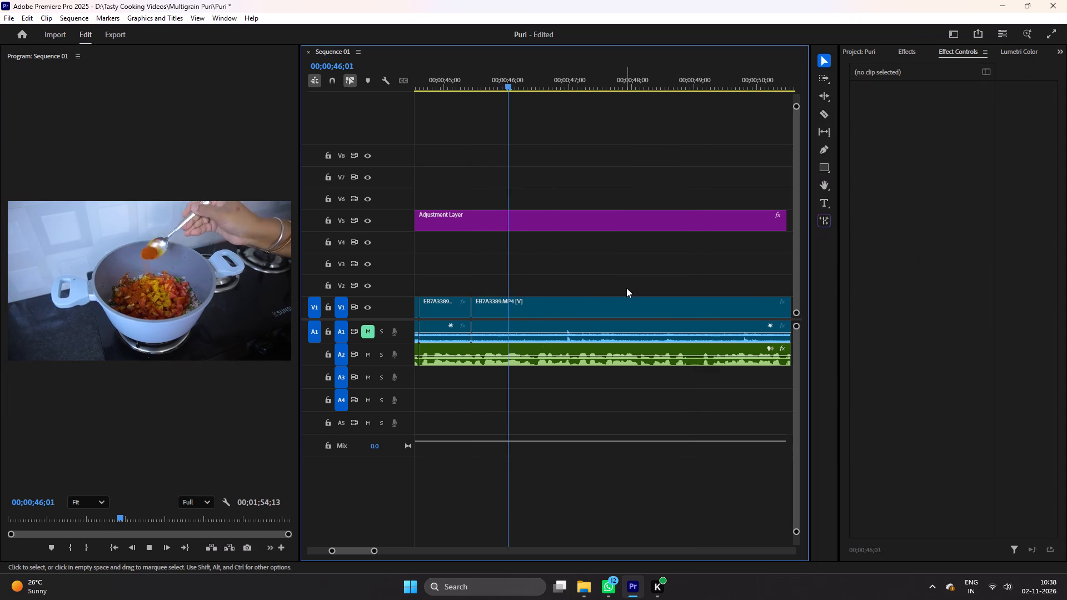
pyautogui.press('space')
pyautogui.press('c')
pyautogui.click(528, 306)
pyautogui.press('v')
pyautogui.hotkey('ctrl', 's')
# Cut EB7A3389 at 00;00;51;10, as the spoon of salt arrives, delete the section back to the previous cut, close the gap, and save.
pyautogui.hotkey('ctrl', 'space')
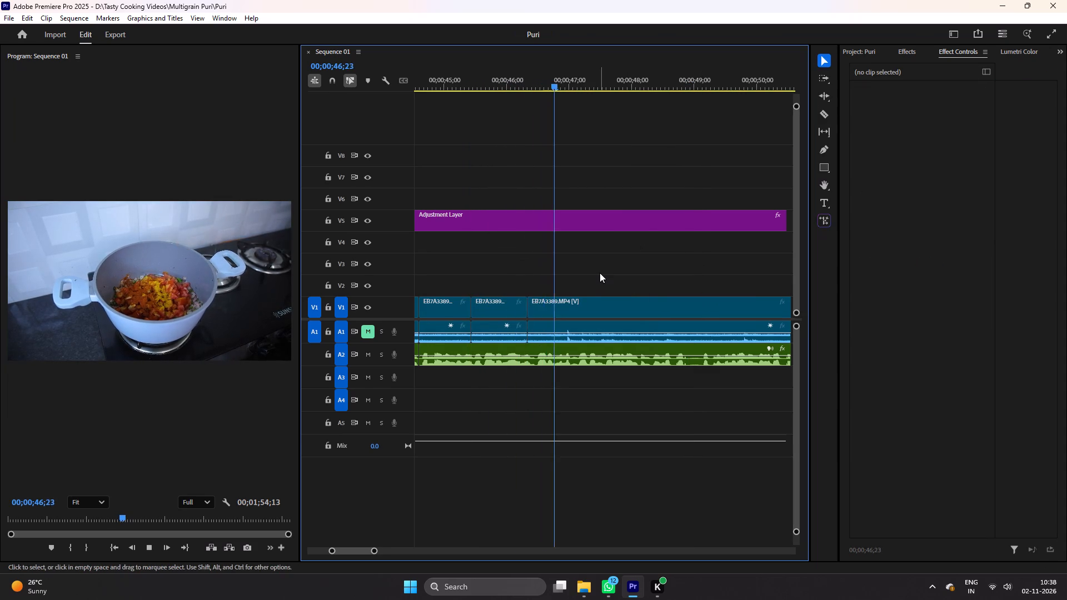
pyautogui.scroll(-5, 600, 273)
pyautogui.press('space')
pyautogui.moveTo(537, 84); pyautogui.dragTo(664, 99)
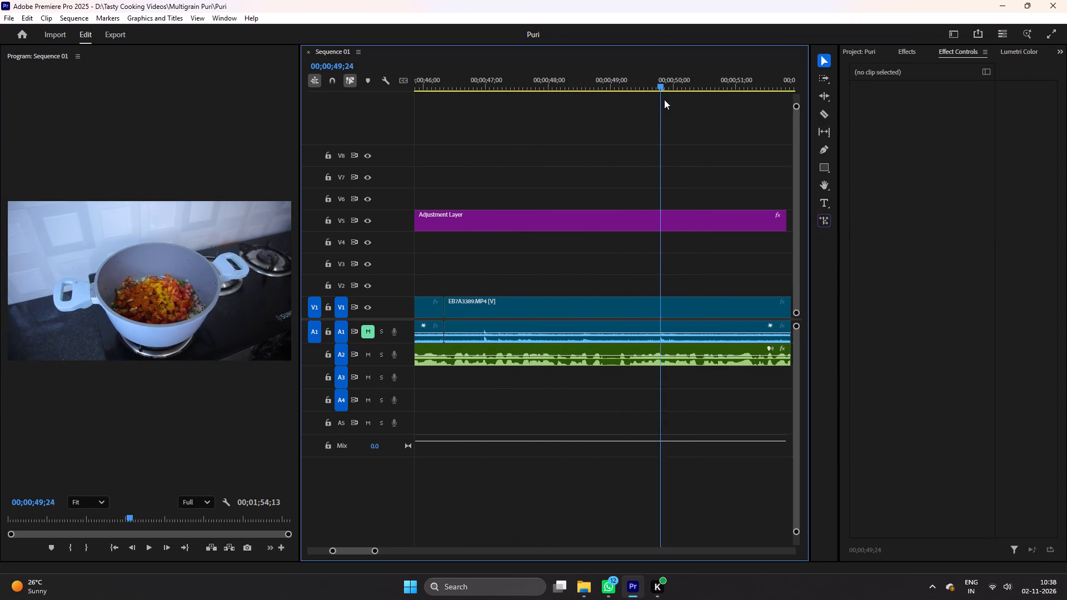
pyautogui.moveTo(664, 99); pyautogui.dragTo(699, 104)
pyautogui.scroll(-5, 655, 153)
pyautogui.press('-')
pyautogui.moveTo(610, 86); pyautogui.dragTo(624, 86)
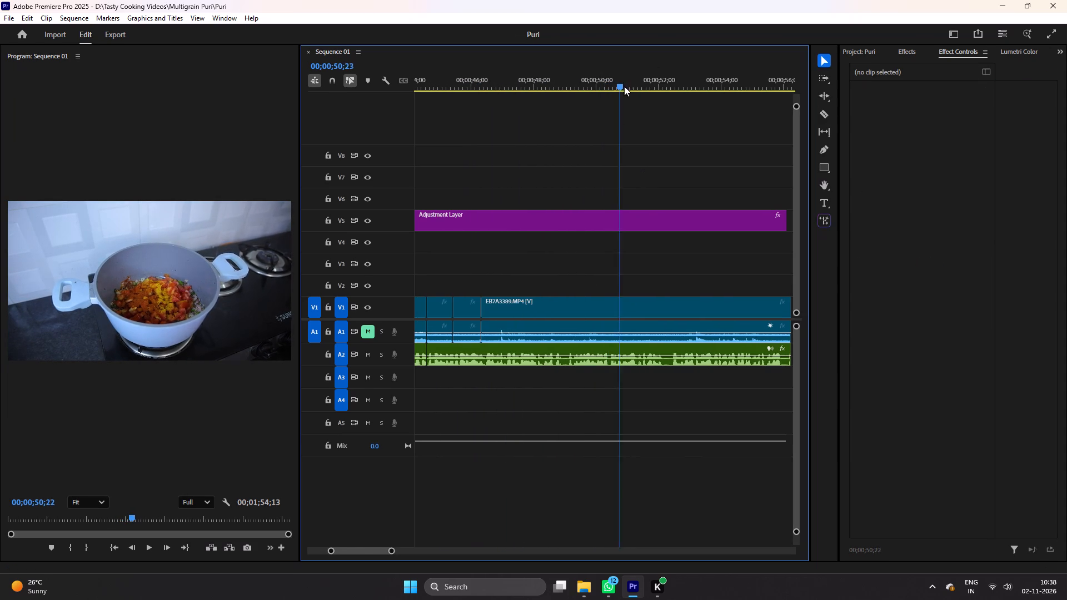
pyautogui.moveTo(624, 86); pyautogui.dragTo(641, 91)
pyautogui.press('c')
pyautogui.click(636, 304)
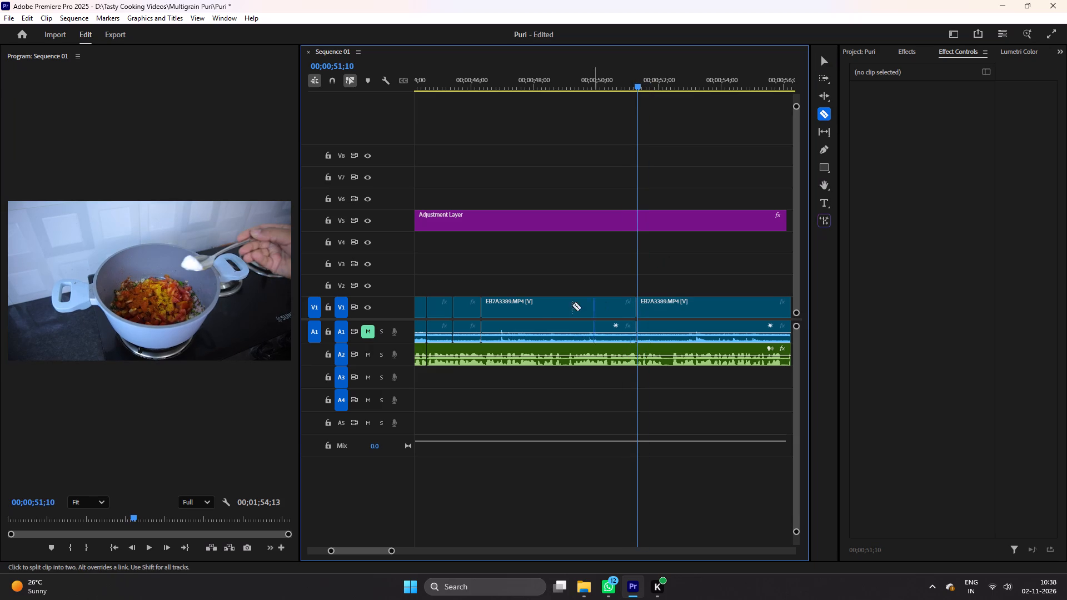
pyautogui.press('v')
pyautogui.click(549, 305)
pyautogui.press('Delete')
pyautogui.rightClick(549, 305)
pyautogui.click(567, 317)
pyautogui.hotkey('ctrl', 's')
# Cut EB7A3389 at about 00;00;47;18, after the salt is poured into the pot, and save.
pyautogui.hotkey('ctrl', 'space')
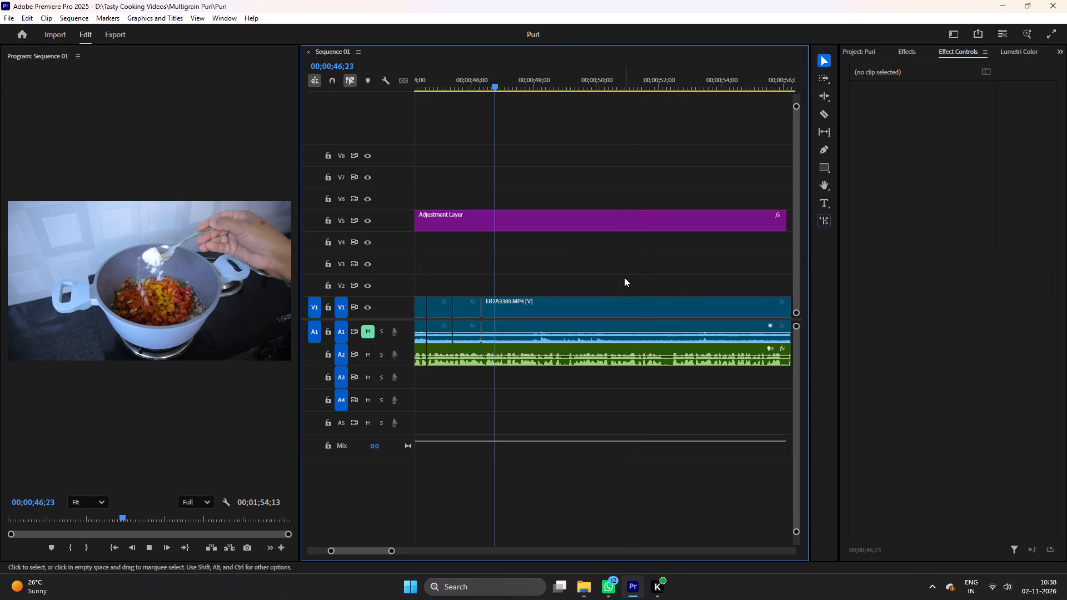
pyautogui.press('space')
pyautogui.press('c')
pyautogui.click(521, 304)
pyautogui.press('v')
pyautogui.hotkey('ctrl', 's')
# Switch snapping back on, cut EB7A3389 at 00;00;51;23, as the second white spoonful arrives, delete back to the previous cut, close the gap, and save.
pyautogui.hotkey('ctrl', 'space')
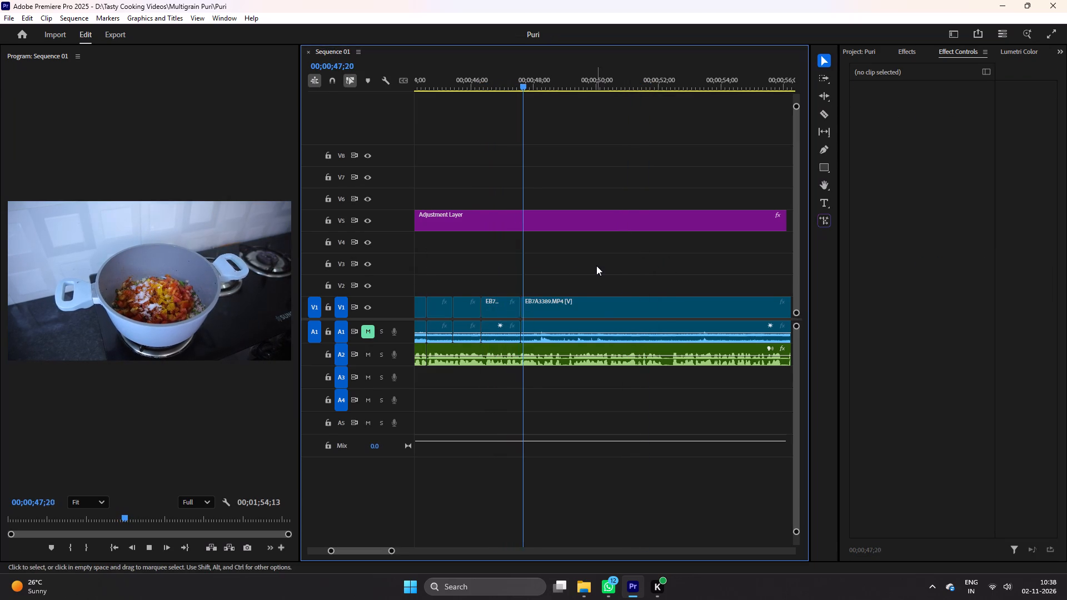
pyautogui.click(335, 81)
pyautogui.press('space')
pyautogui.moveTo(575, 83); pyautogui.dragTo(619, 92)
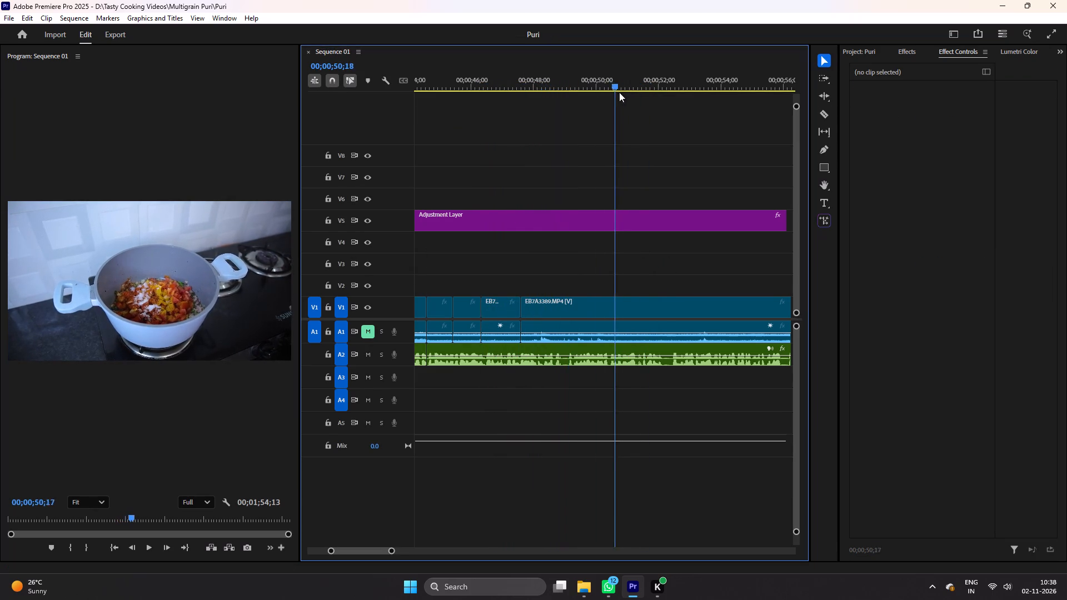
pyautogui.moveTo(619, 92); pyautogui.dragTo(652, 104)
pyautogui.press('c')
pyautogui.click(651, 299)
pyautogui.press('v')
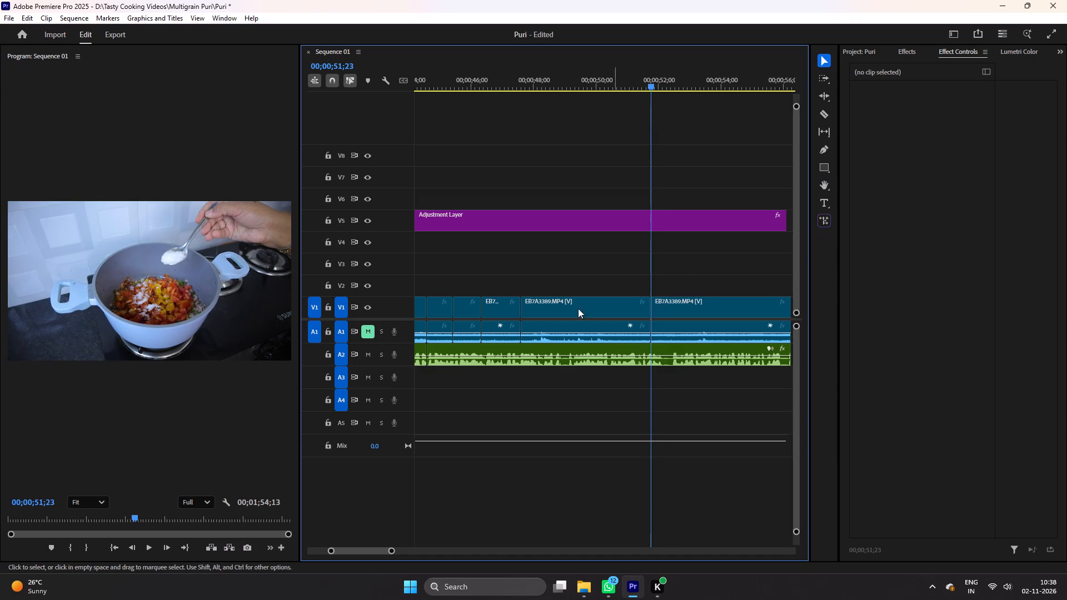
pyautogui.click(563, 308)
pyautogui.press('Delete')
pyautogui.rightClick(562, 308)
pyautogui.click(582, 316)
pyautogui.hotkey('ctrl', 's')
# Cut the narration at 00;00;48;19, in the short break after the second white spoonful is poured.
pyautogui.hotkey('ctrl', 'space')
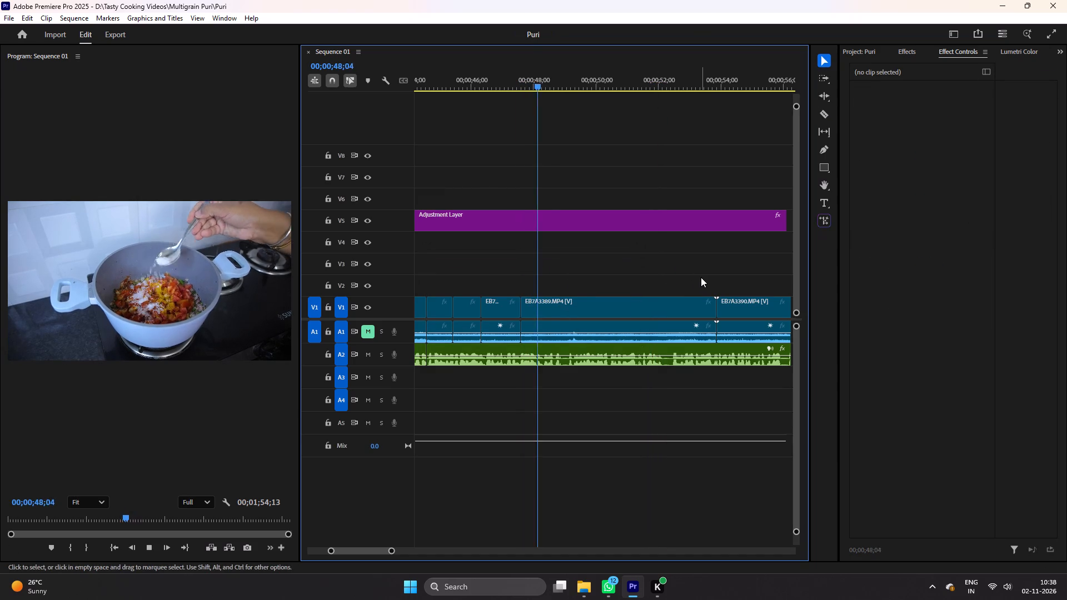
pyautogui.press('space')
pyautogui.click(646, 266)
pyautogui.write('==')
pyautogui.press('=')
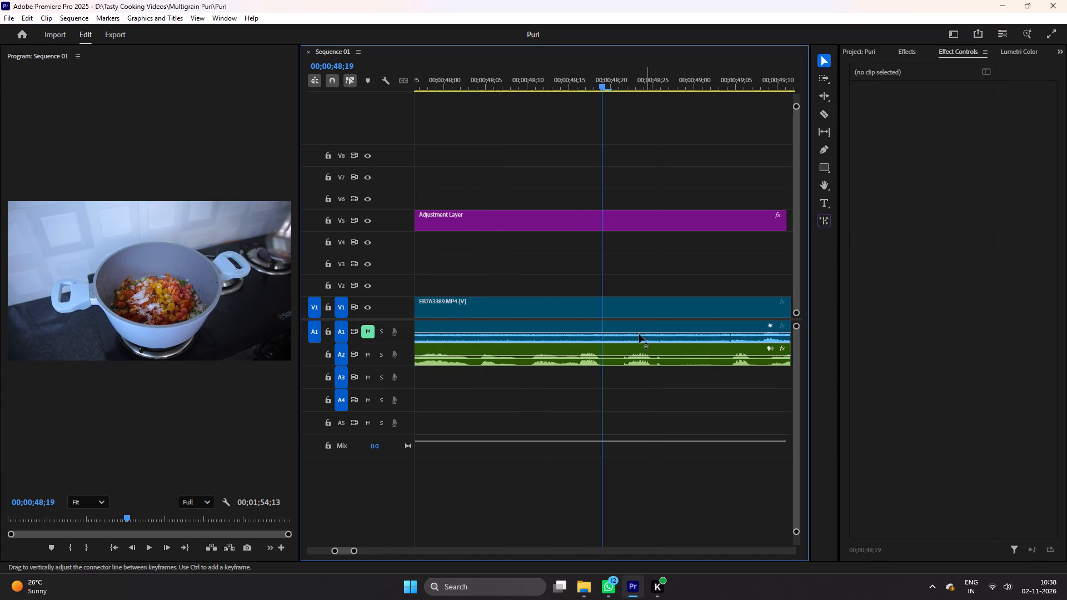
pyautogui.press('space')
pyautogui.press('space')
pyautogui.press('c')
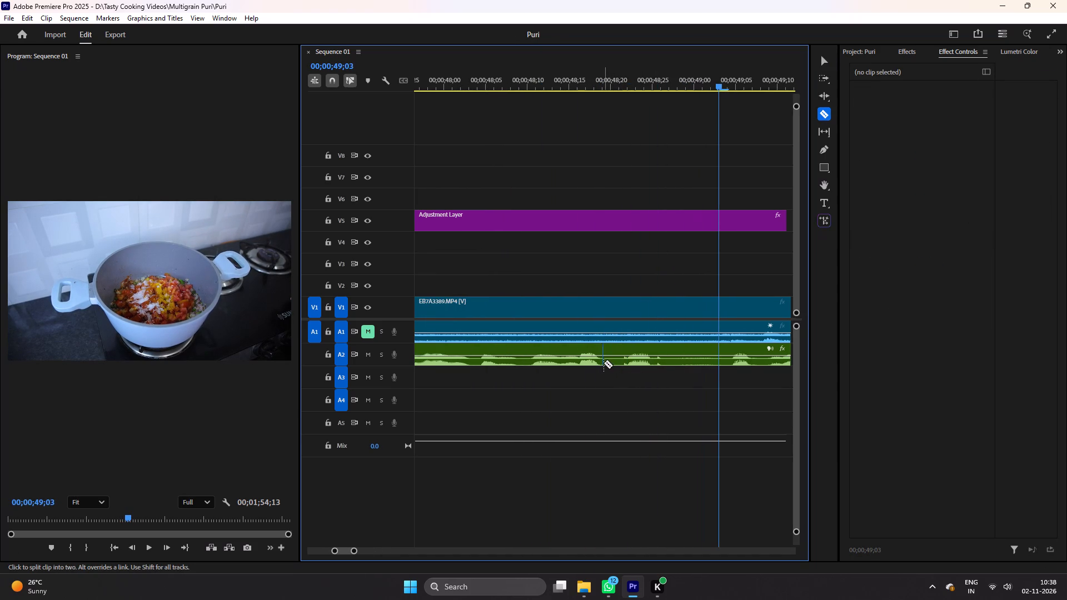
pyautogui.click(604, 363)
# Cut EB7A3389 at 00;00;48;19, in line with the narration cut.
pyautogui.press('space')
pyautogui.press('space')
pyautogui.press('-')
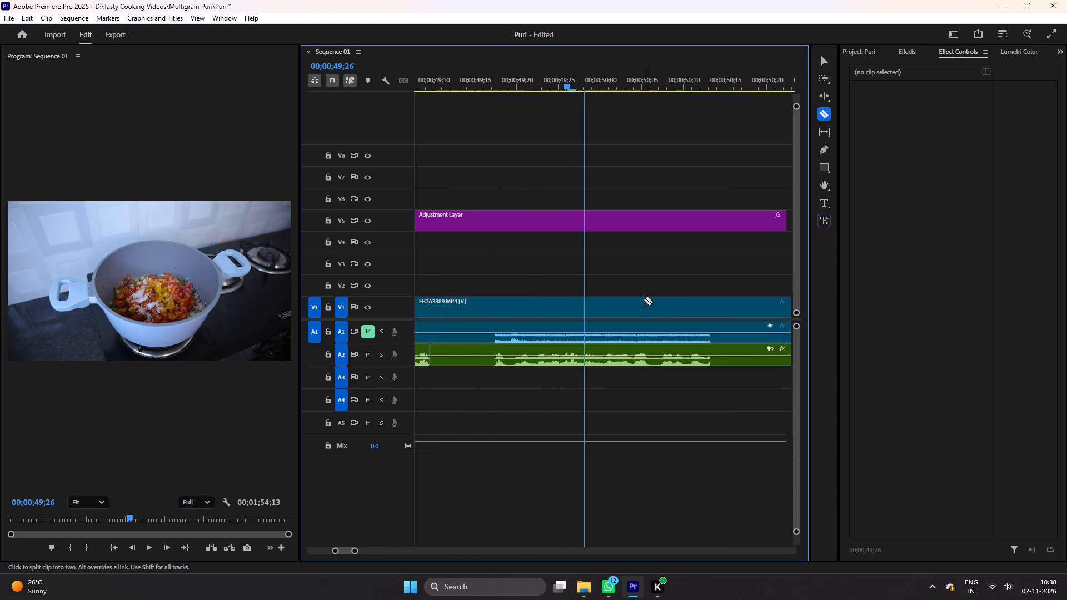
pyautogui.press('-')
pyautogui.click(487, 83)
pyautogui.press('=')
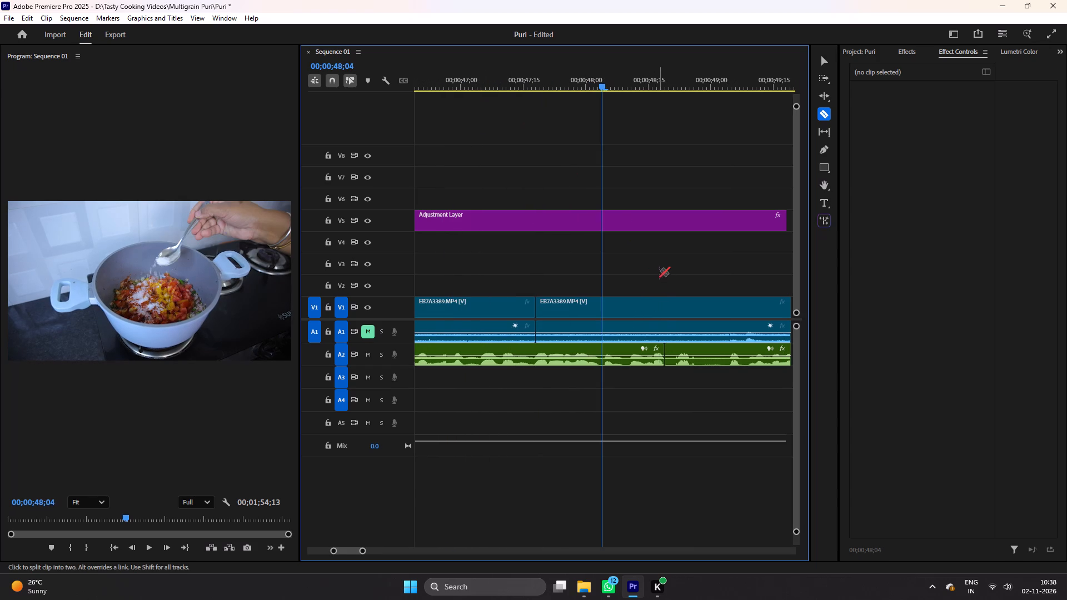
pyautogui.click(664, 317)
pyautogui.press('v')
# Cut the narration at about 00;00;48;27 and 00;00;49;04, delete the pause between the cuts, and close the gap.
pyautogui.press('space')
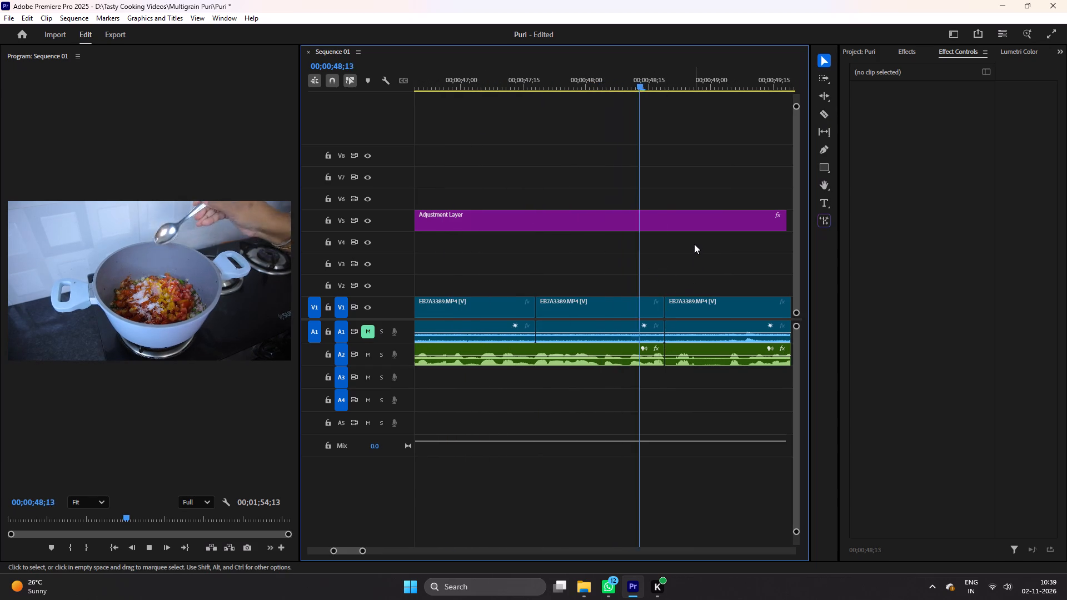
pyautogui.scroll(-4, 694, 244)
pyautogui.press('space')
pyautogui.press('c')
pyautogui.click(631, 363)
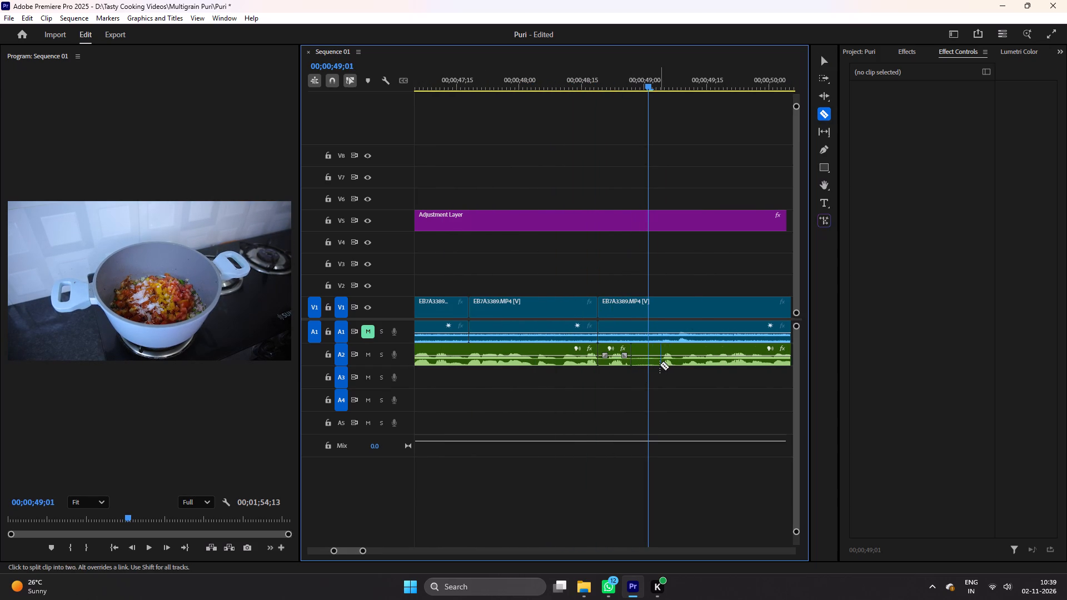
pyautogui.click(660, 364)
pyautogui.press('v')
pyautogui.click(650, 363)
pyautogui.press('Delete')
pyautogui.rightClick(646, 362)
pyautogui.click(661, 370)
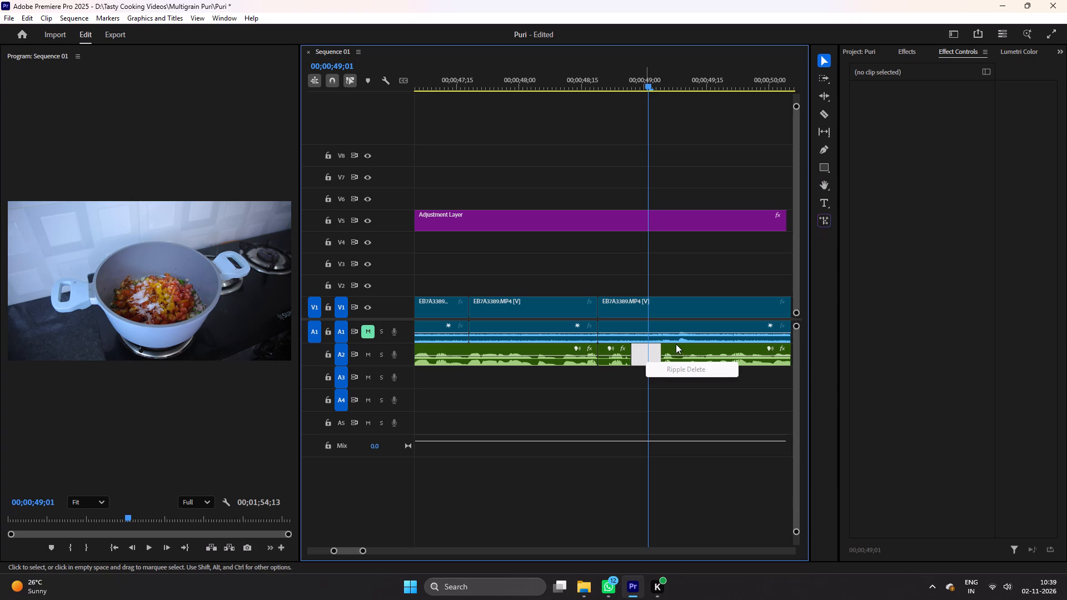
pyautogui.moveTo(677, 350); pyautogui.dragTo(650, 350)
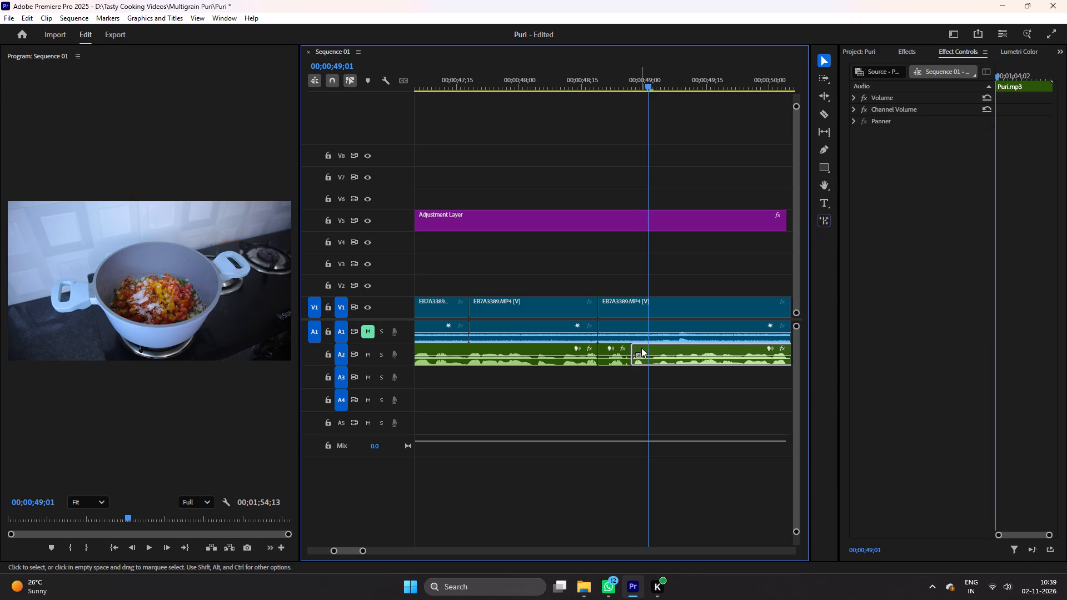
# Cut EB7A3389 at about 00;00;48;27, in line with the narration cut.
pyautogui.press('c')
pyautogui.click(632, 315)
pyautogui.press('v')
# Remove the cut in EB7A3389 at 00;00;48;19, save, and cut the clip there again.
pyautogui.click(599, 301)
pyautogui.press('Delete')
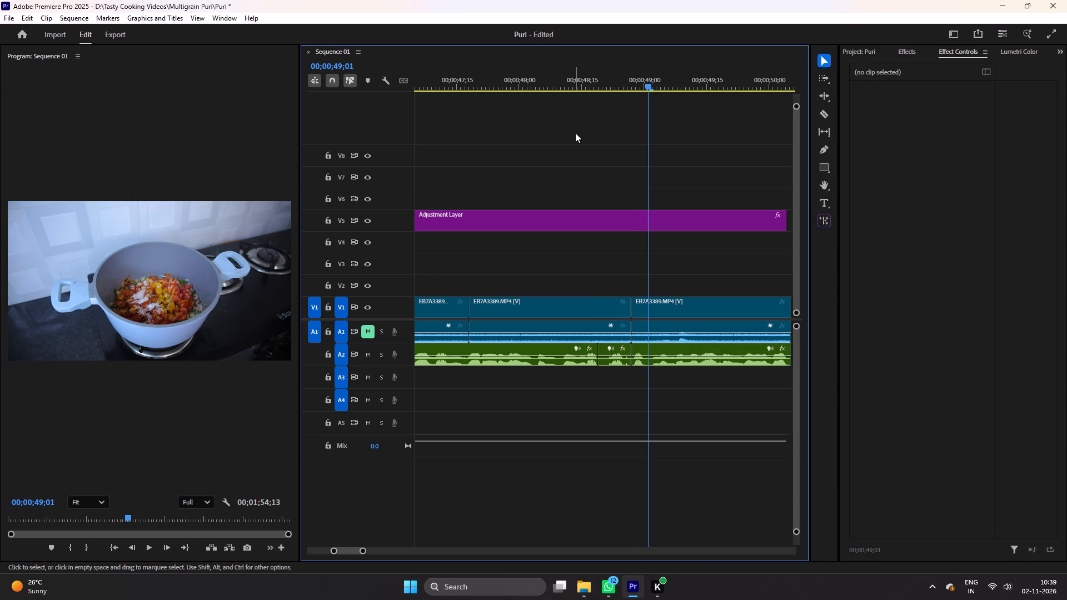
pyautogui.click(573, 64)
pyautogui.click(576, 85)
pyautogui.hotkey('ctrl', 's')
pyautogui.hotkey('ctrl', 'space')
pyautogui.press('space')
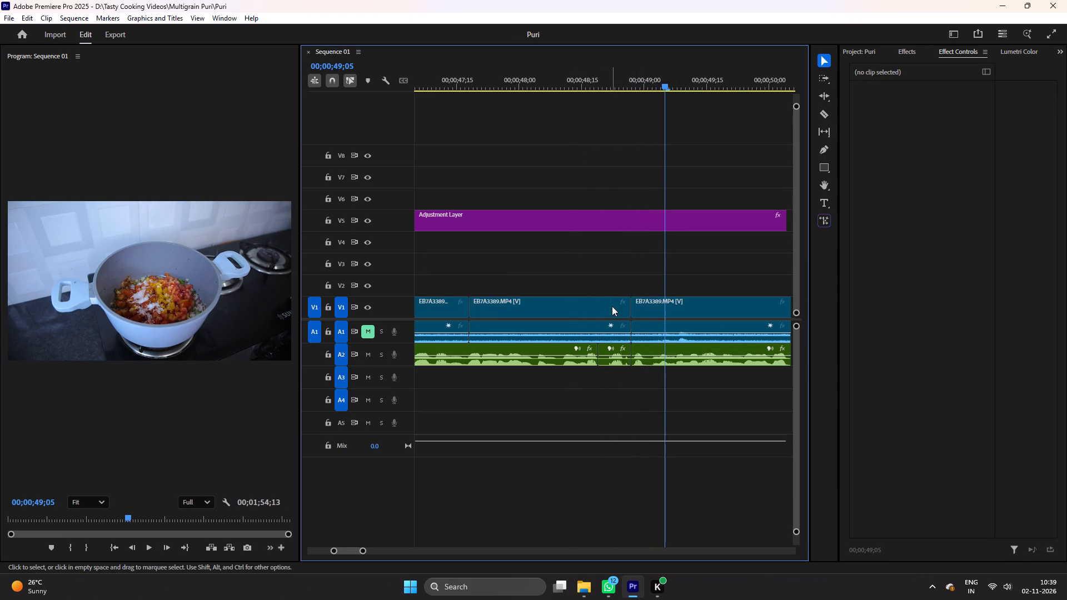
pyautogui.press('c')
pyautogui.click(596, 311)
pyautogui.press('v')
# Play on from about 00;00;49;05 to review the rest of EB7A3389 against the narration.
pyautogui.press('space')
pyautogui.scroll(-4, 657, 286)
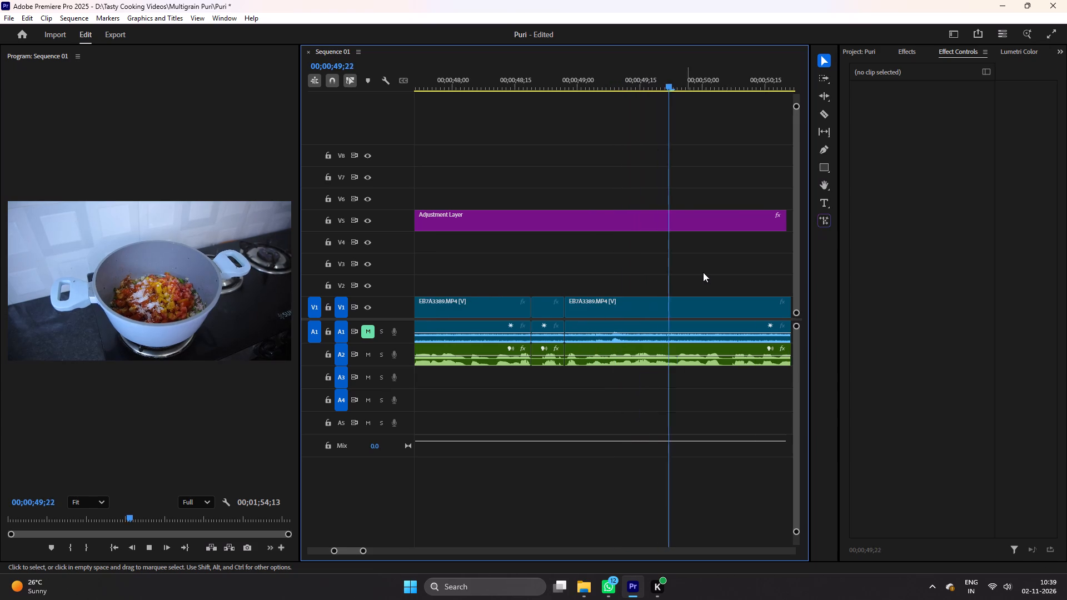
pyautogui.write('---')
pyautogui.press('=')
pyautogui.press('=')
pyautogui.press('-')
pyautogui.press('-')
pyautogui.press('space')
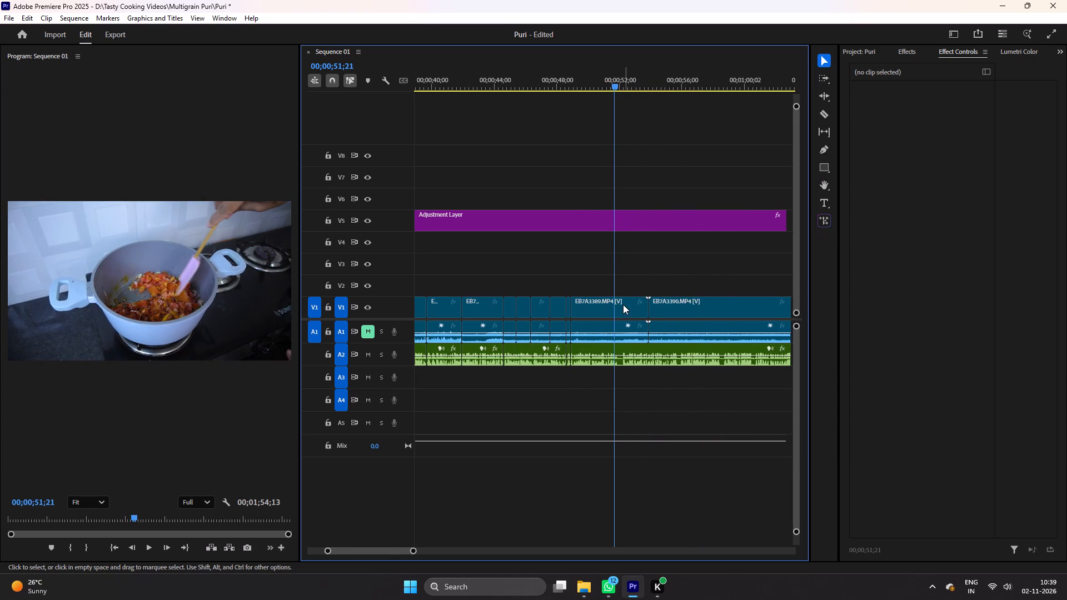
# Cut EB7A3389 at 00;00;51;21, delete its two pieces between about 00;00;48;19 and that cut, and save.
pyautogui.press('v')
pyautogui.click(616, 307)
pyautogui.press('b')
pyautogui.press('c')
pyautogui.click(615, 306)
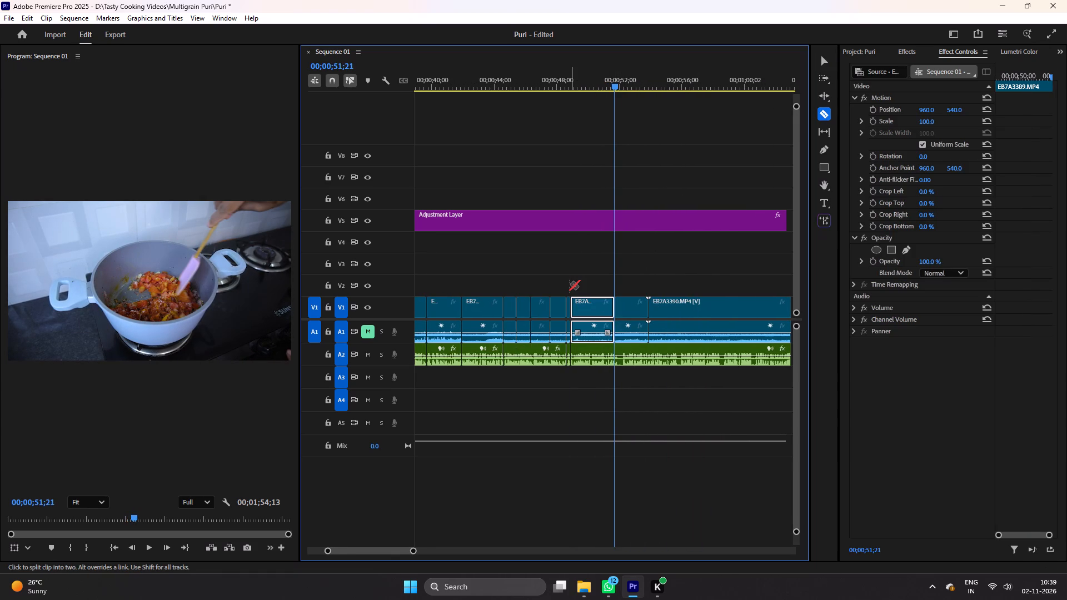
pyautogui.press('v')
pyautogui.moveTo(567, 280); pyautogui.dragTo(583, 308)
pyautogui.press('Delete')
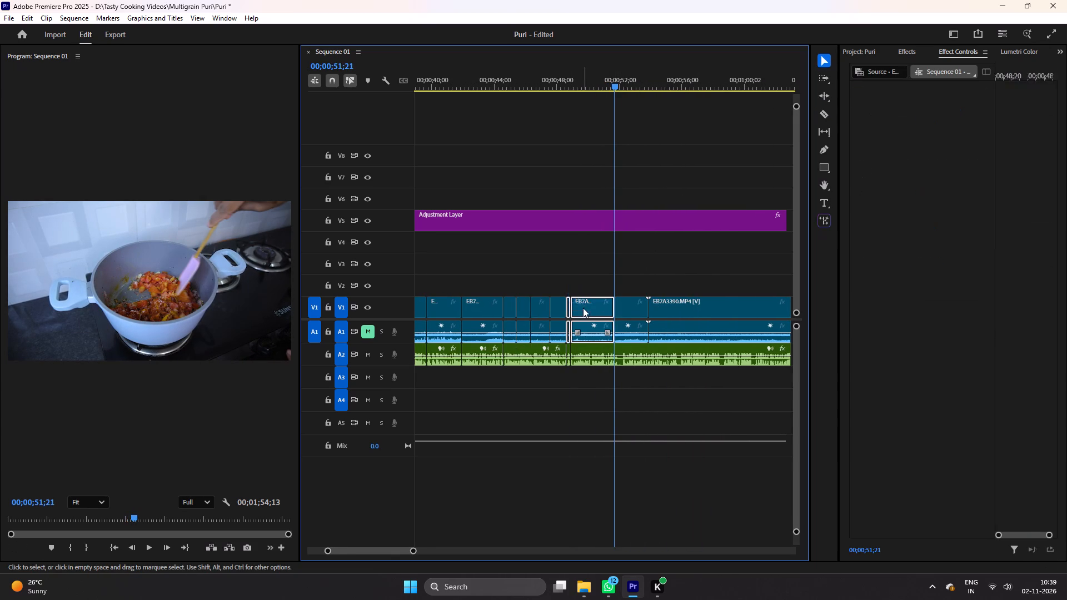
pyautogui.rightClick(583, 308)
pyautogui.click(591, 313)
pyautogui.hotkey('ctrl', 's')
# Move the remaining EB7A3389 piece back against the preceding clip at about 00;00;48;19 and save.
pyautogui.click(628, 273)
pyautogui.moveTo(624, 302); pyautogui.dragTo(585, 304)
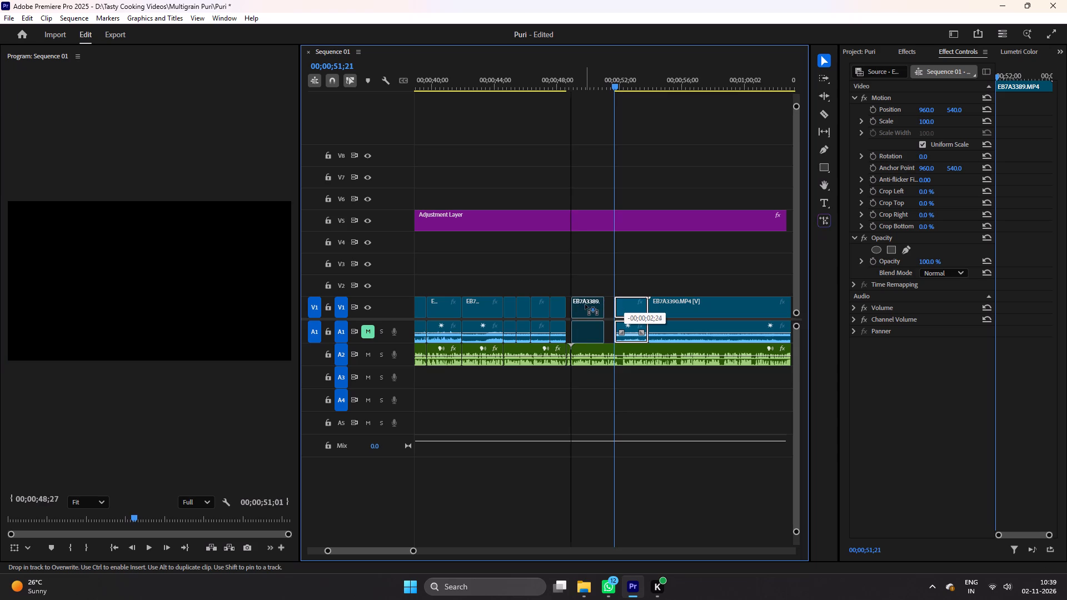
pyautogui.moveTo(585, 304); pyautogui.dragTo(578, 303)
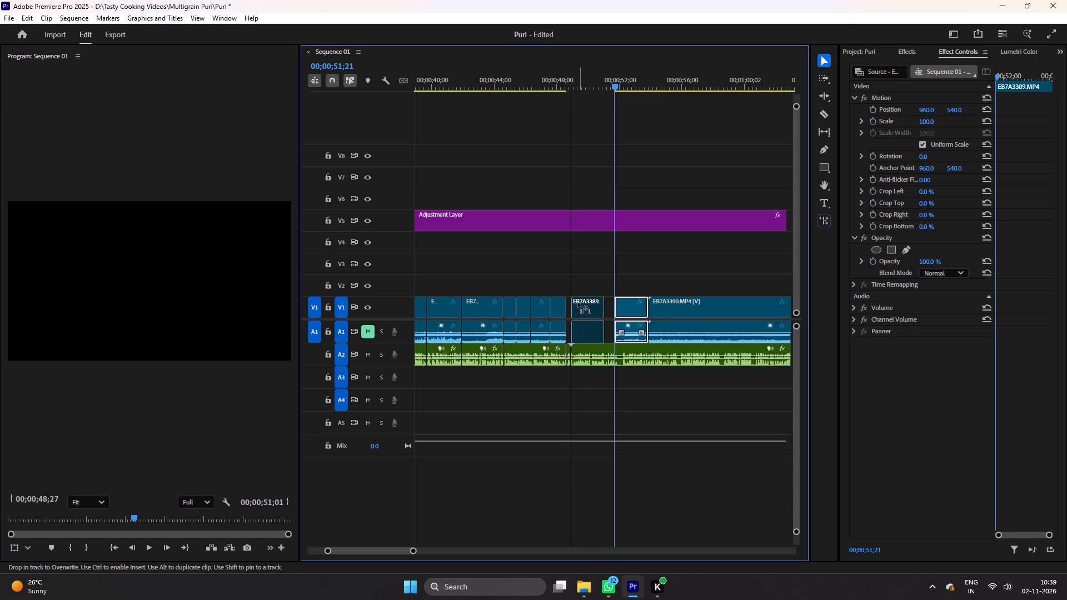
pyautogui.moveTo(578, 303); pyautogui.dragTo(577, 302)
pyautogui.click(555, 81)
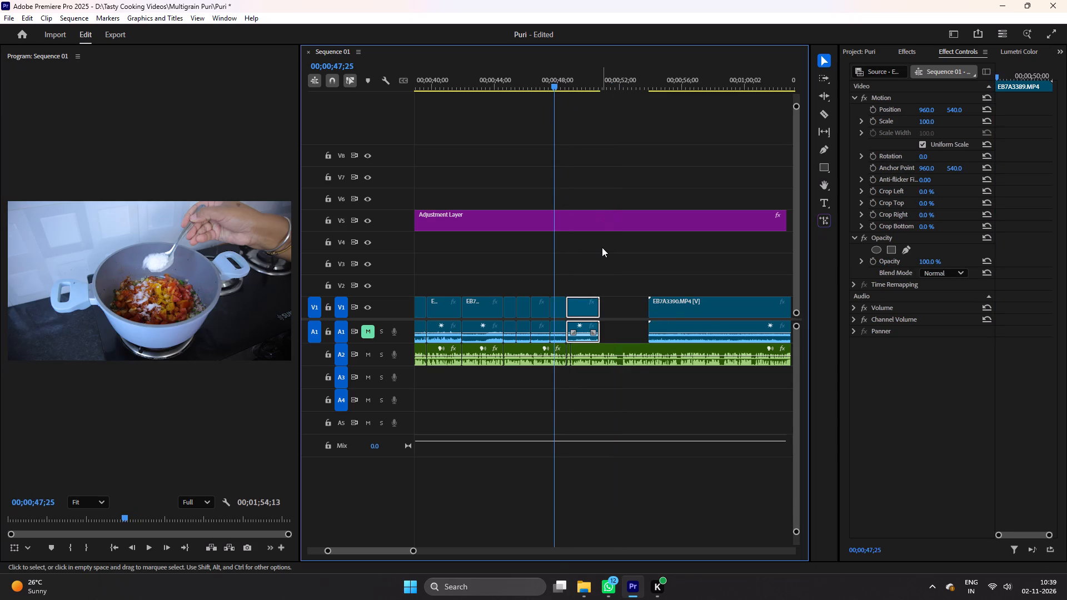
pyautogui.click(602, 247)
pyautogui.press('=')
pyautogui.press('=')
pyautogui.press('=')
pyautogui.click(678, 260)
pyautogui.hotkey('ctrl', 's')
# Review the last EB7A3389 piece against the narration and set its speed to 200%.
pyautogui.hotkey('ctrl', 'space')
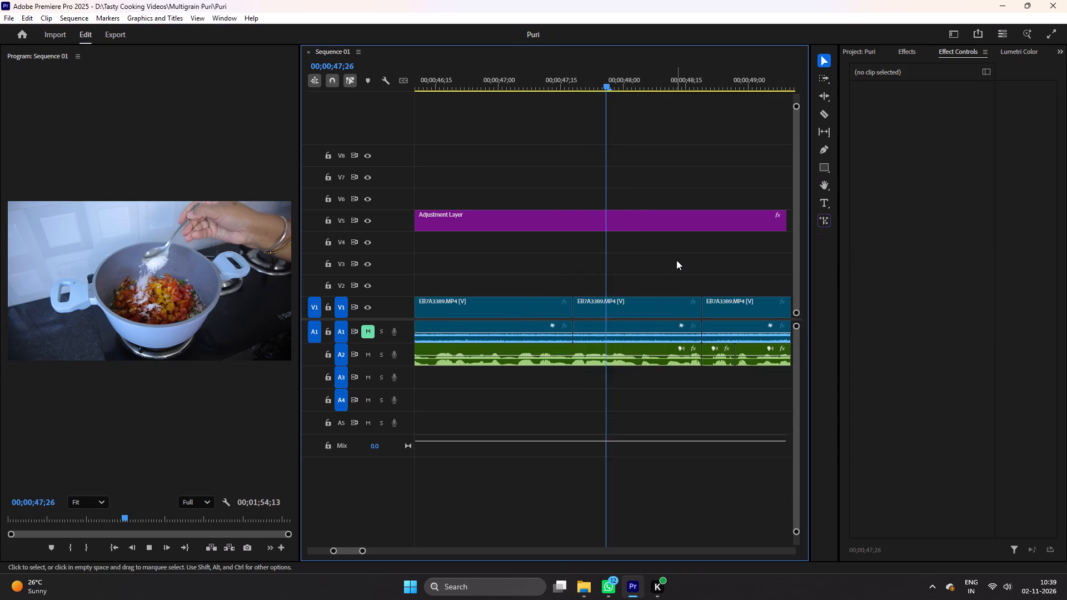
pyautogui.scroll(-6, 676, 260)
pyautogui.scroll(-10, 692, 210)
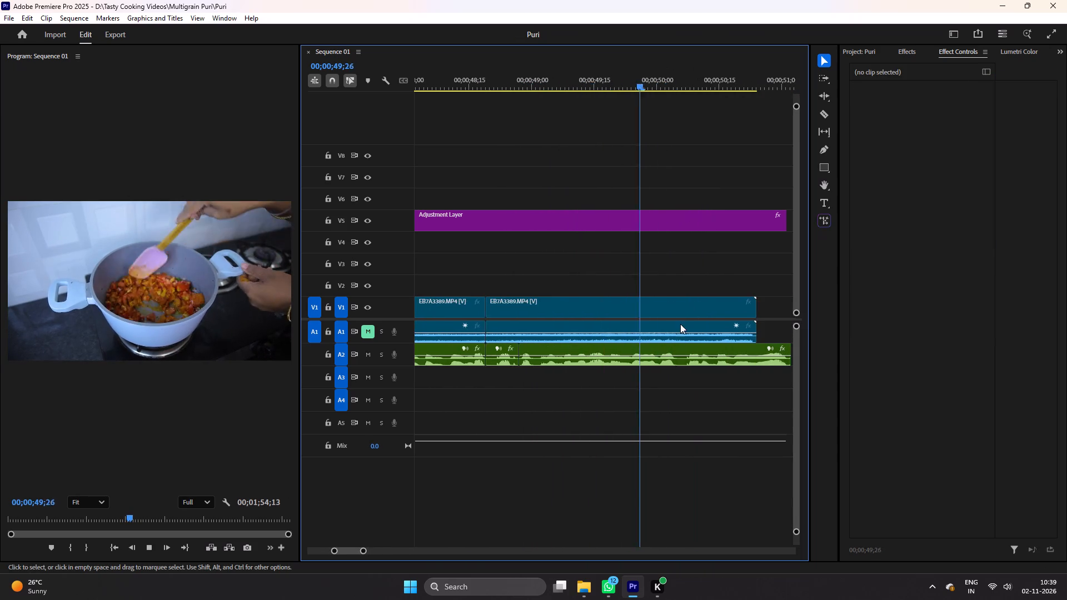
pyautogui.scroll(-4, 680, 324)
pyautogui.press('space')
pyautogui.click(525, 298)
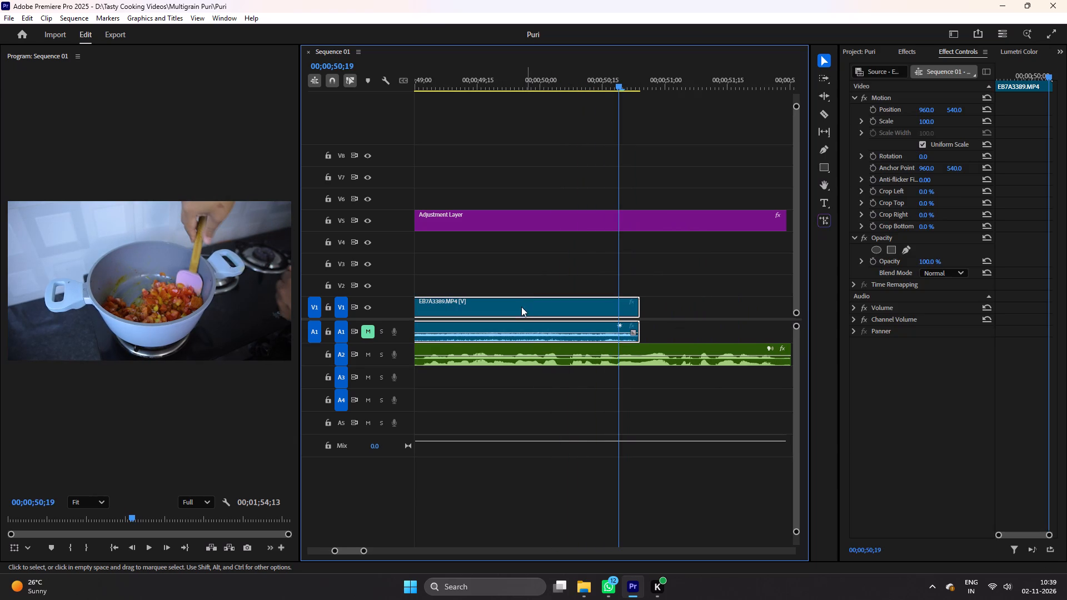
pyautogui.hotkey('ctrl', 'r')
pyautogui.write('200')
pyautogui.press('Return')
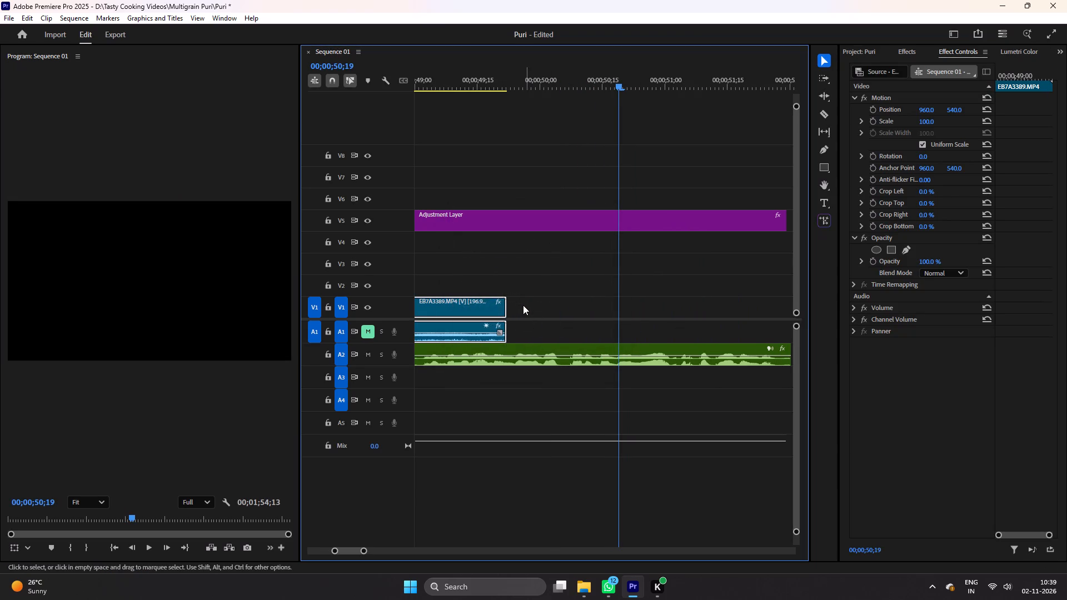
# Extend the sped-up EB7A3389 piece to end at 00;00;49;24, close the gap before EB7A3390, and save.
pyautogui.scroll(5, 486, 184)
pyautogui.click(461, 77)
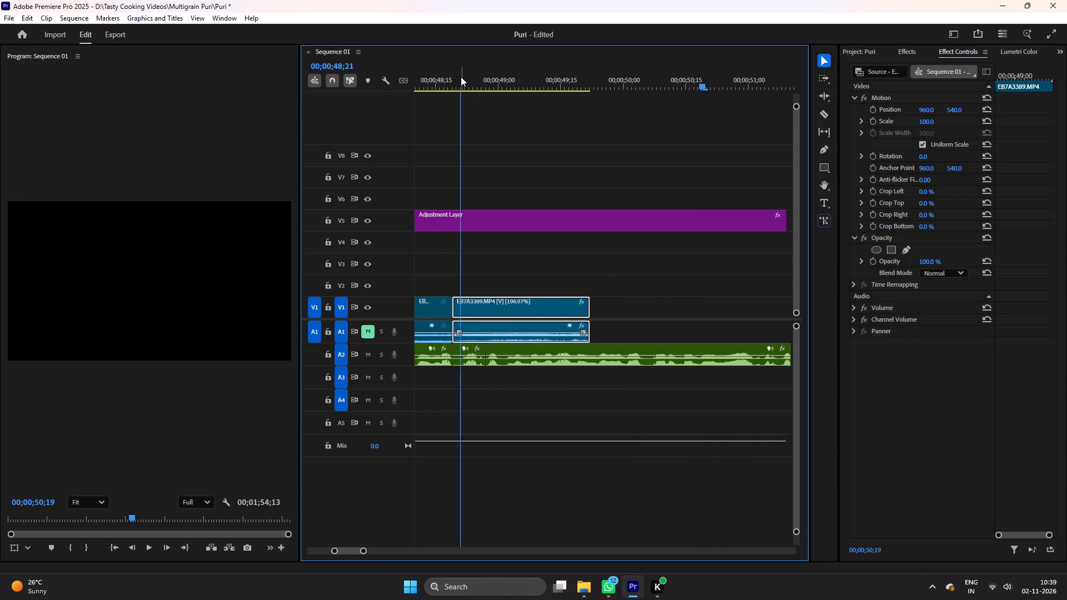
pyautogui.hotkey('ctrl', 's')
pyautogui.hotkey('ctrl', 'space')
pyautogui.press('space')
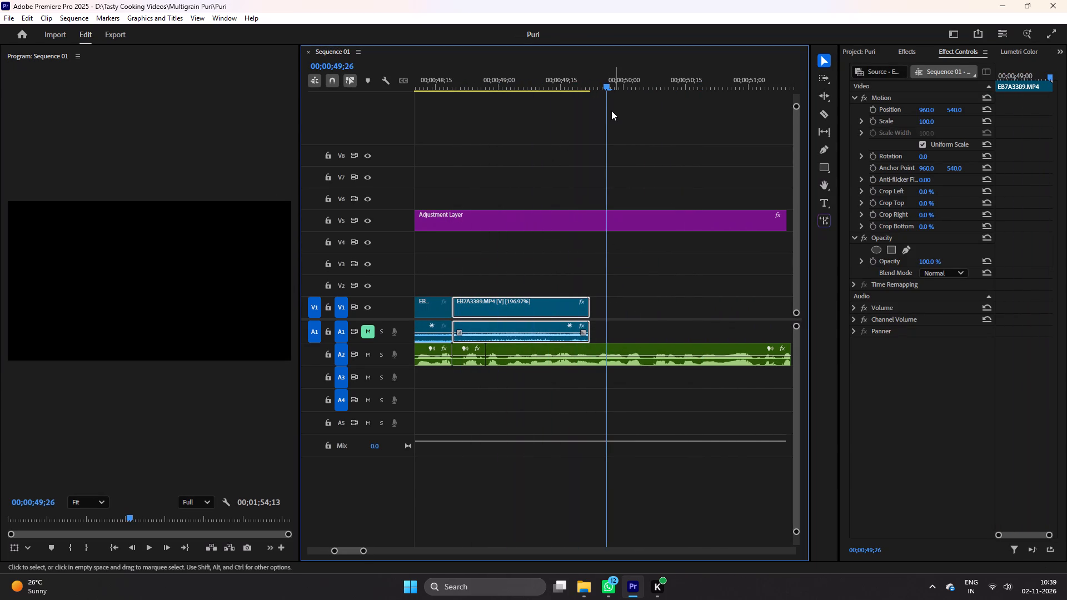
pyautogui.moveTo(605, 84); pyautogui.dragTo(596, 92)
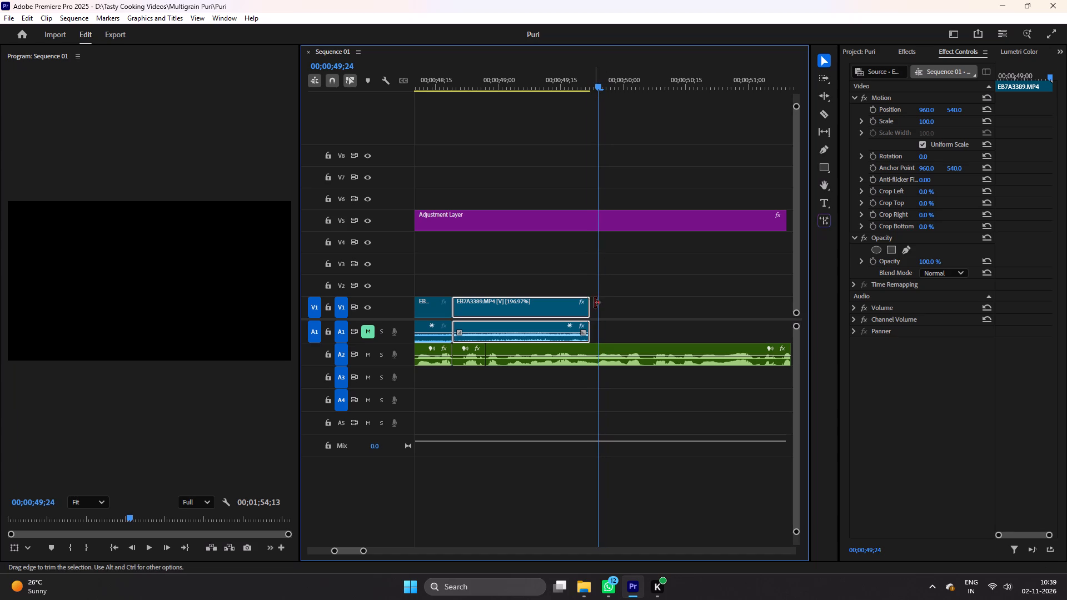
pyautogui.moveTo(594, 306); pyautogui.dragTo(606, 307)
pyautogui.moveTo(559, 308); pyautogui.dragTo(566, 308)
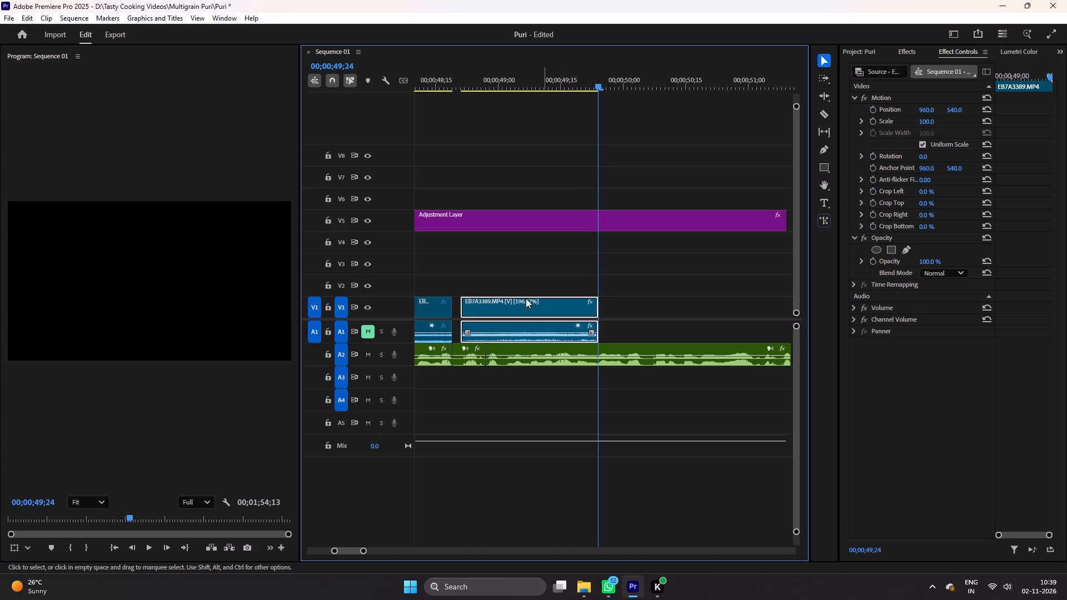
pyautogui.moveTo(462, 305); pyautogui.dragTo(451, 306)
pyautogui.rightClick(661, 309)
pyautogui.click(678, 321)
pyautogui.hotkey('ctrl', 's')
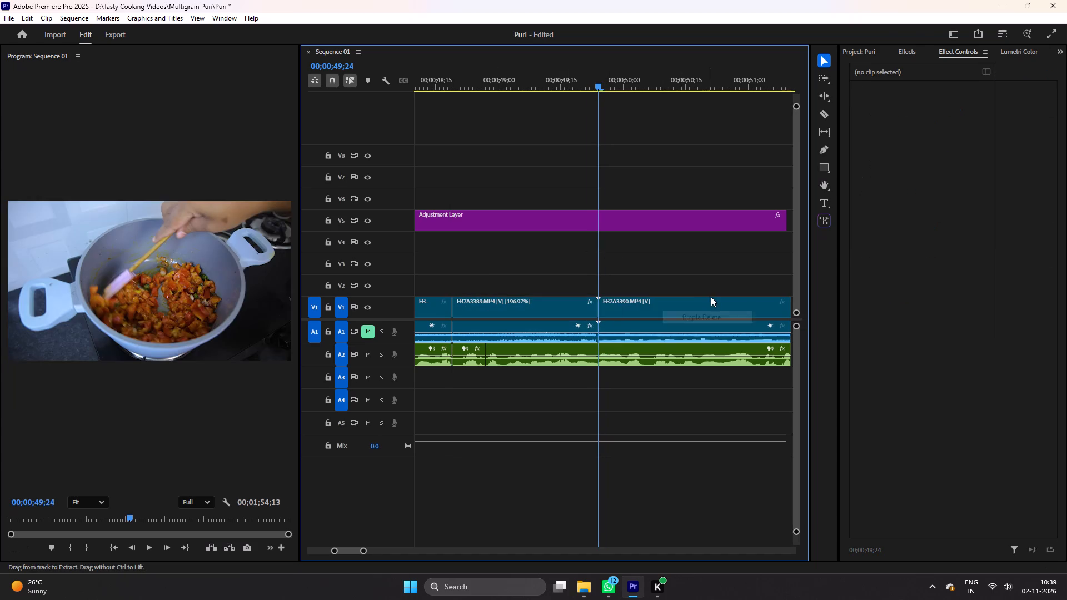
# Play through the join between the sped-up EB7A3389 piece and EB7A3390 to check it against the narration.
pyautogui.hotkey('ctrl', 'space')
pyautogui.scroll(-4, 706, 293)
pyautogui.press('space')
pyautogui.scroll(5, 635, 286)
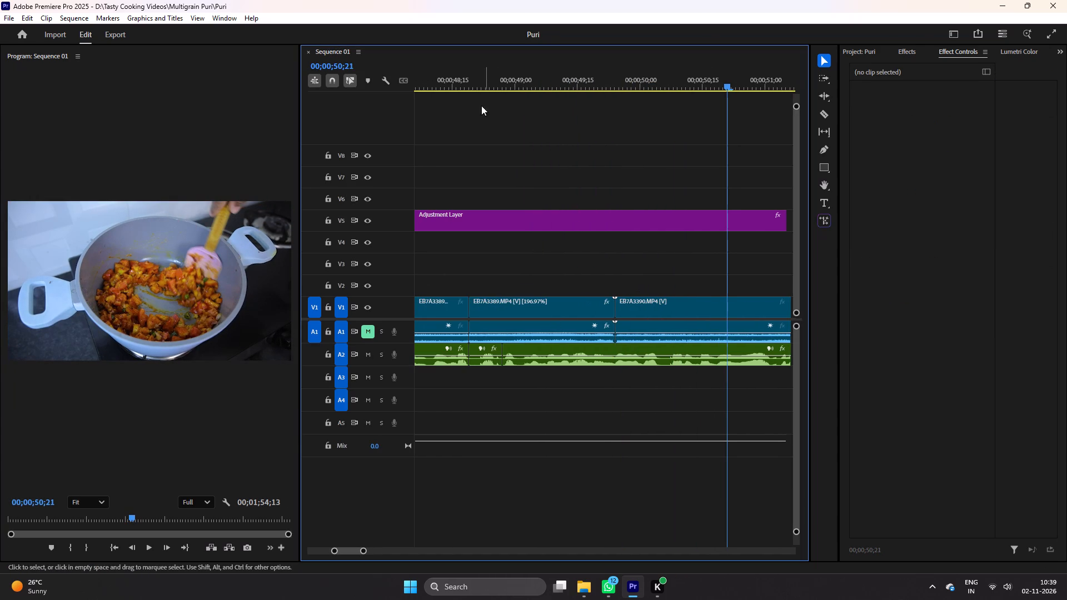
pyautogui.click(488, 80)
pyautogui.press('space')
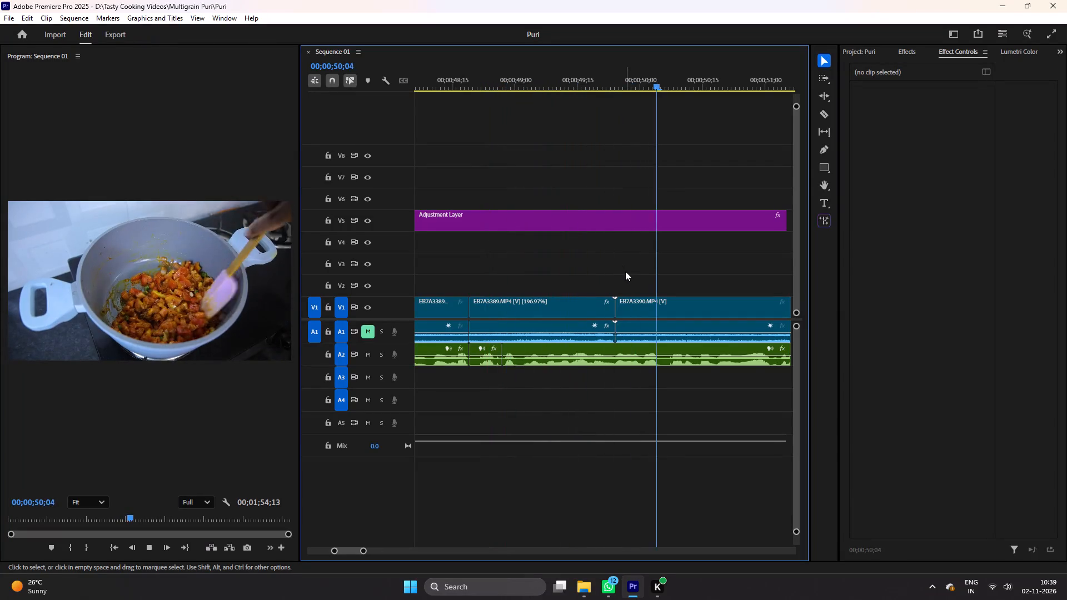
pyautogui.scroll(-12, 625, 271)
pyautogui.press('space')
pyautogui.scroll(6, 569, 273)
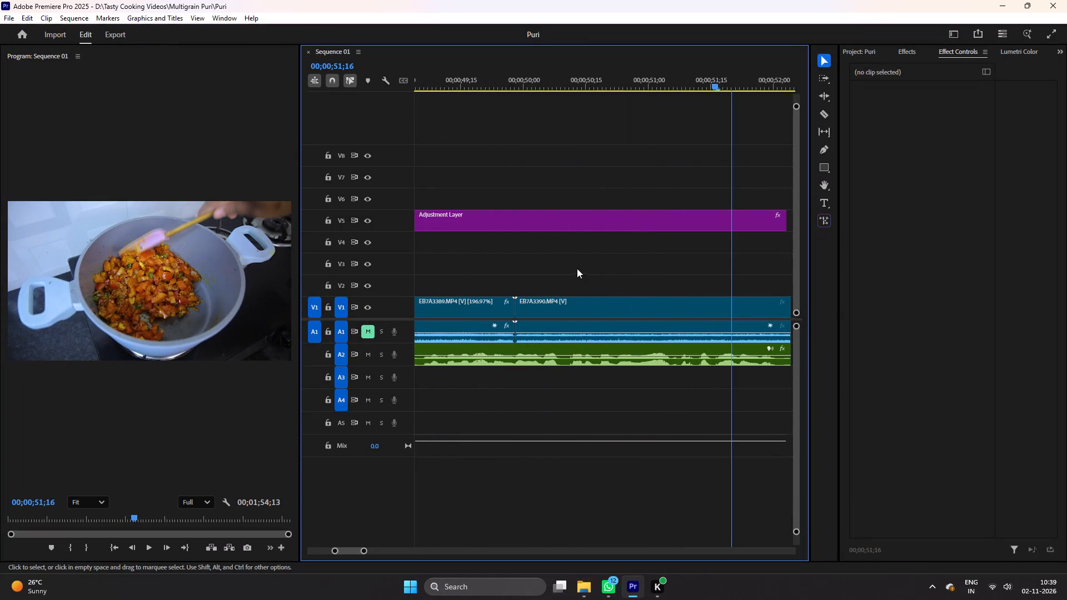
# Delete the sped-up EB7A3389 piece before EB7A3390.
pyautogui.click(451, 82)
pyautogui.click(450, 300)
pyautogui.press('Delete')
# Set the speed of EB7A3390 to 200%.
pyautogui.click(567, 311)
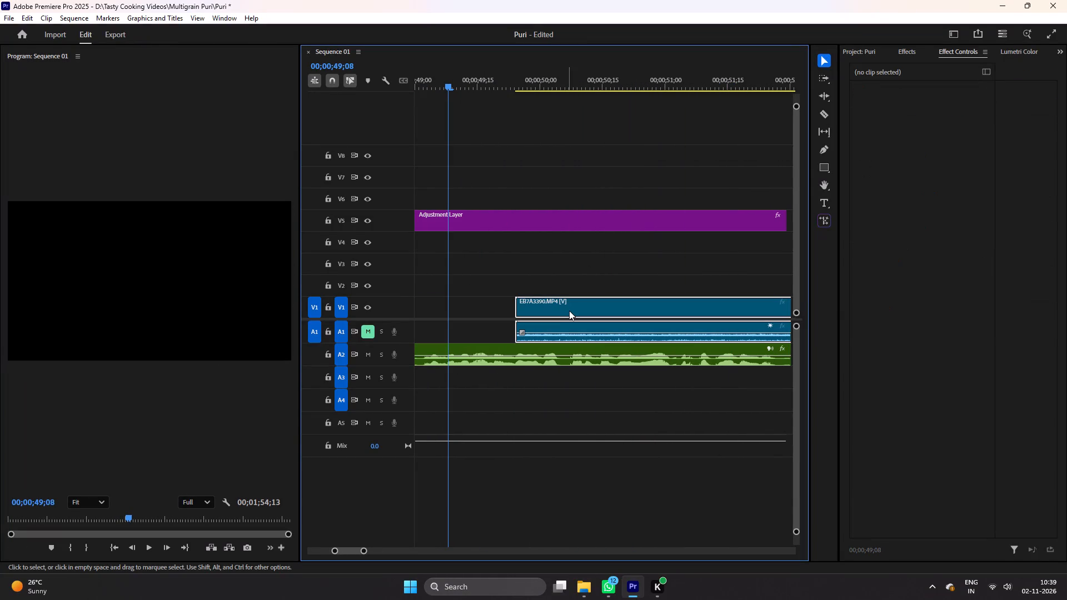
pyautogui.press('2')
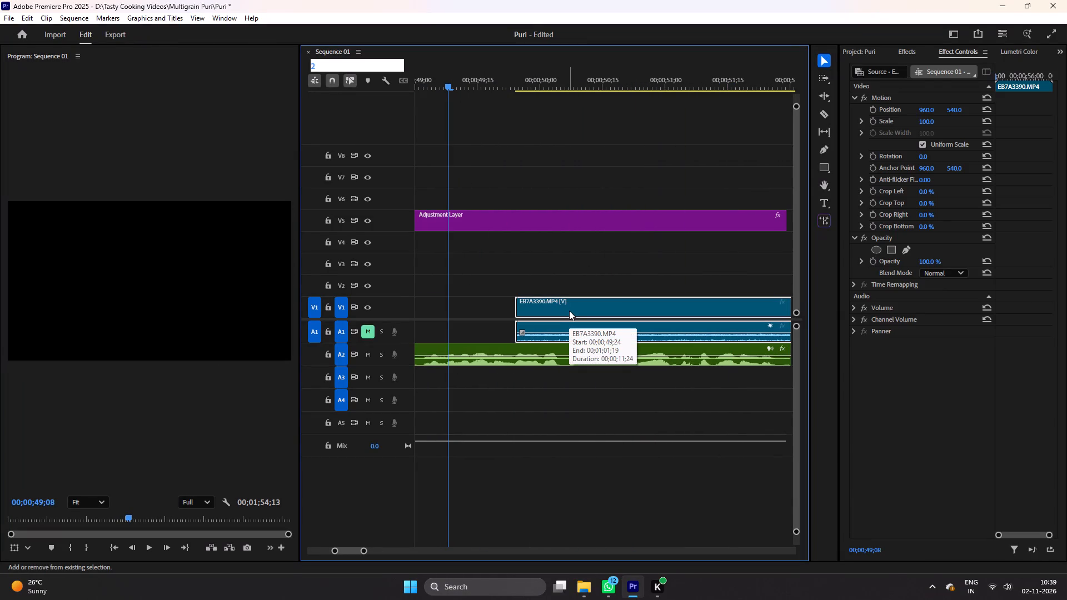
pyautogui.keyDown('shift'); pyautogui.click(569, 311); pyautogui.keyUp('shift')
pyautogui.hotkey('shift', 'r')
pyautogui.click(568, 278)
pyautogui.click(551, 305)
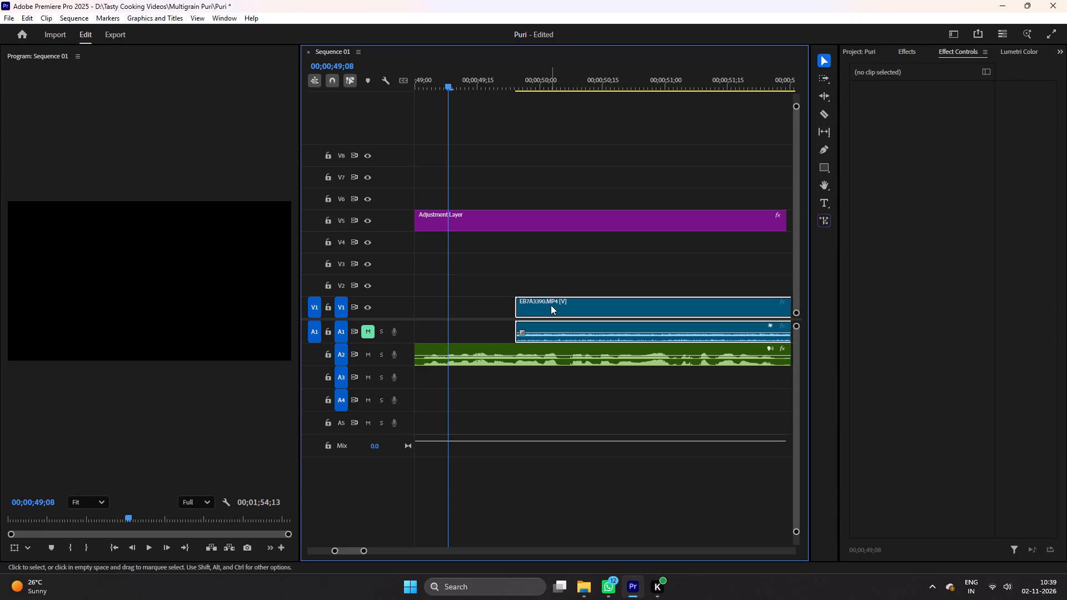
pyautogui.hotkey('shift', 'r')
pyautogui.hotkey('ctrl', 'r')
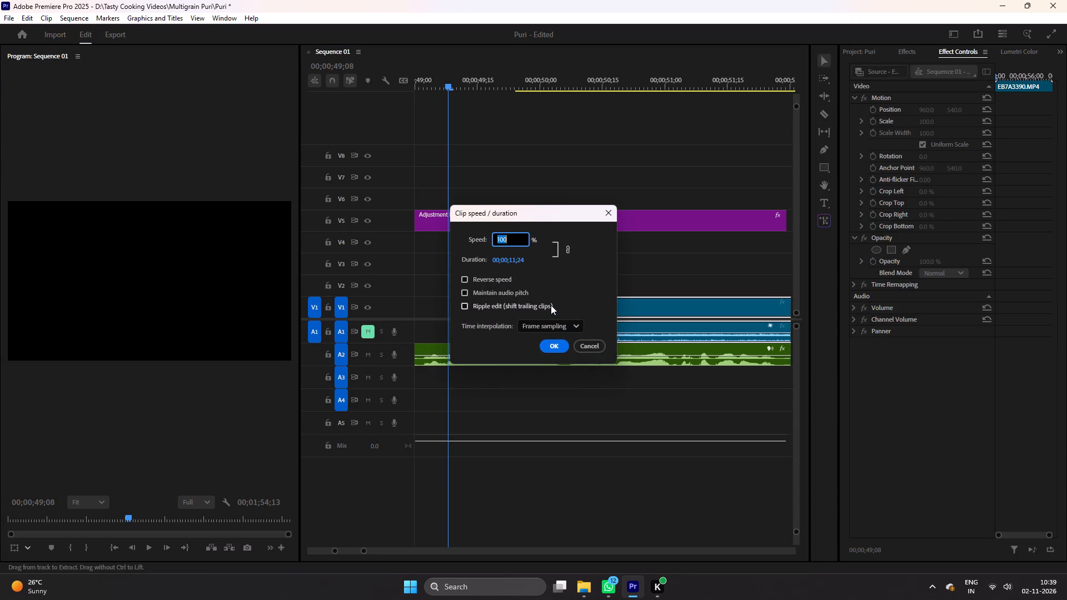
pyautogui.write('200')
pyautogui.press('Return')
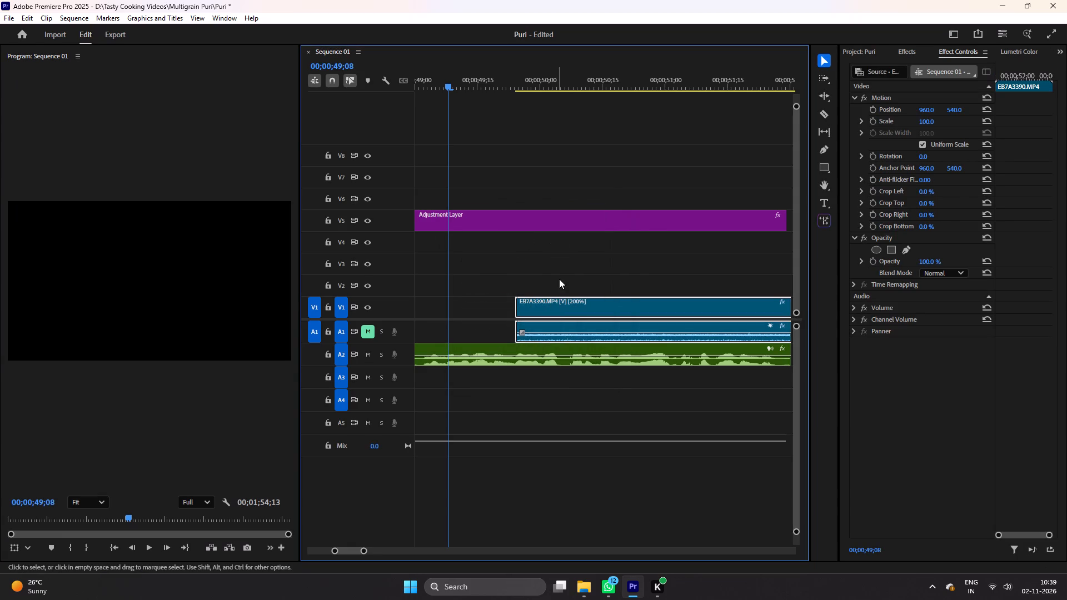
# Move EB7A3390 back against the end of EB7A3389 at about 00;00;48;19 and save.
pyautogui.click(559, 279)
pyautogui.press('-')
pyautogui.moveTo(595, 306); pyautogui.dragTo(523, 303)
pyautogui.click(456, 87)
pyautogui.press('=')
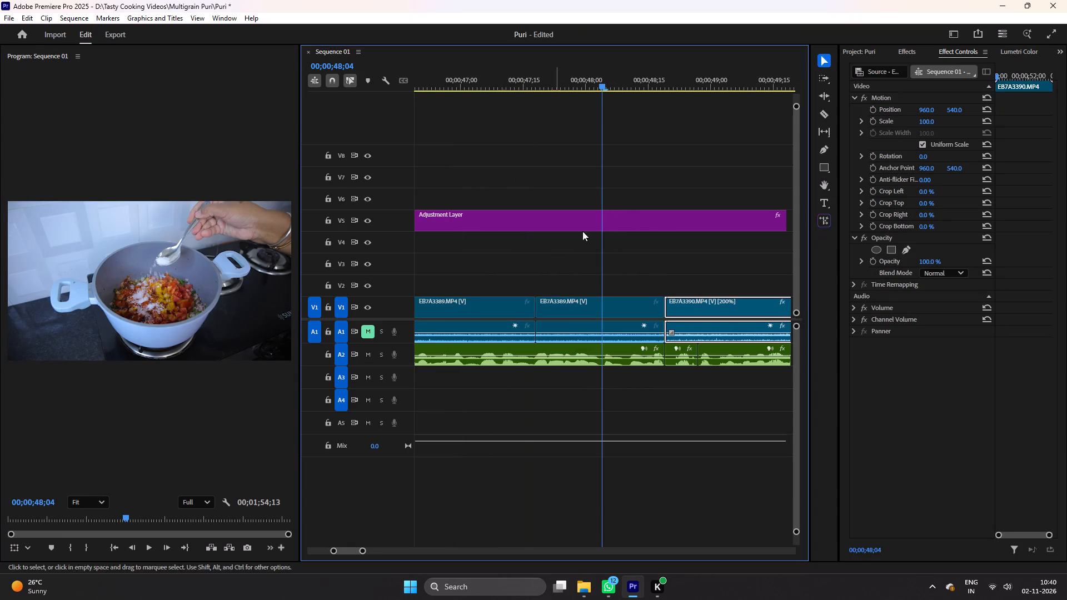
pyautogui.hotkey('ctrl', 's')
# Cut the narration at about 00;00;50;04 and 00;00;50;07, delete the pause between the cuts, and close the gap.
pyautogui.hotkey('ctrl', 'space')
pyautogui.scroll(-6, 682, 261)
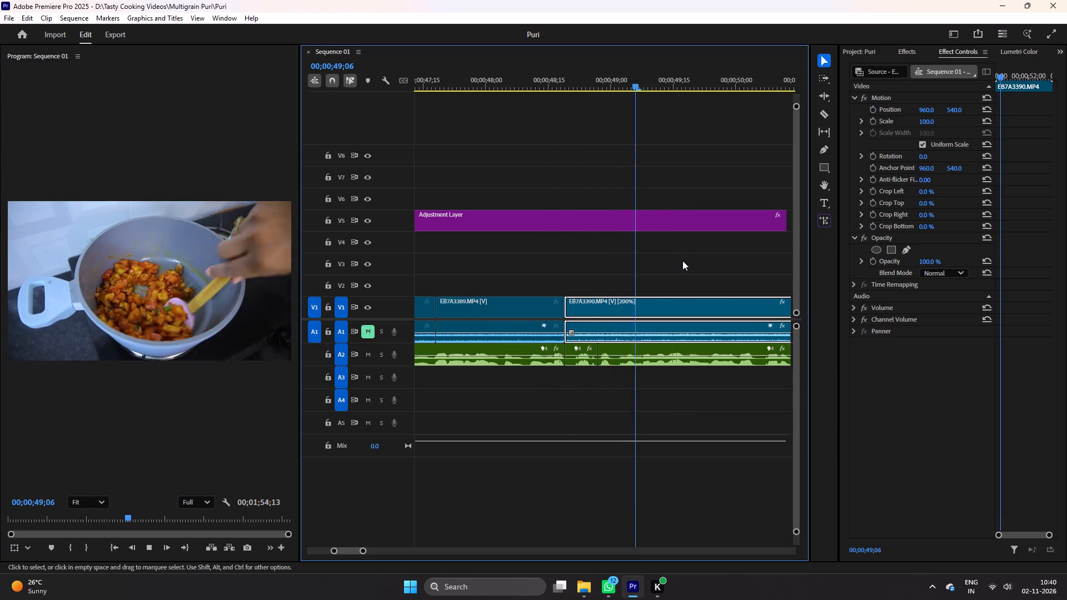
pyautogui.scroll(-6, 682, 261)
pyautogui.press('space')
pyautogui.click(584, 84)
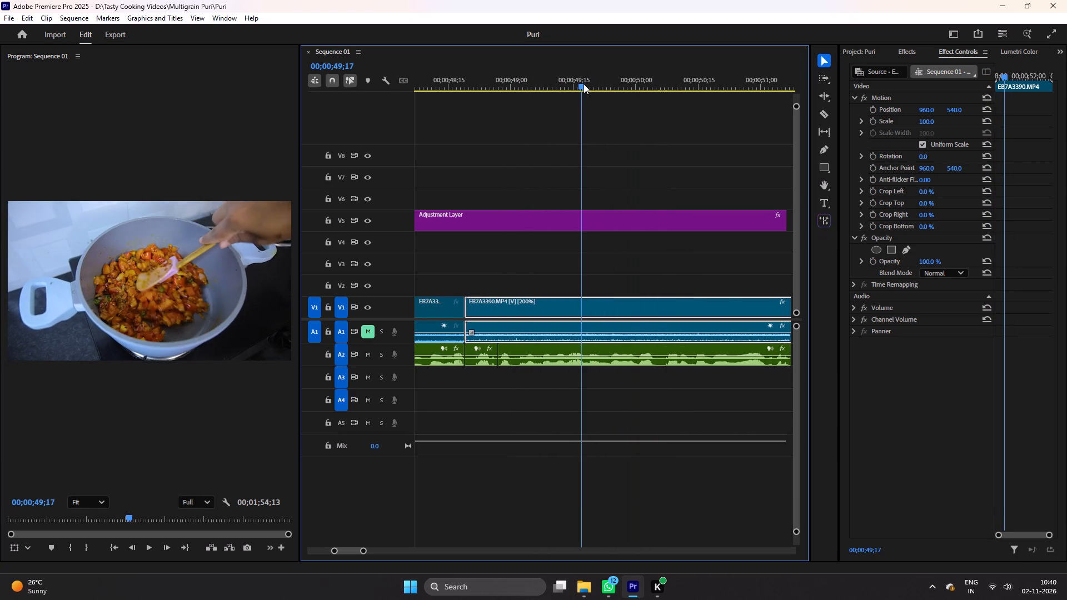
pyautogui.press('space')
pyautogui.press('space')
pyautogui.press('c')
pyautogui.press('=')
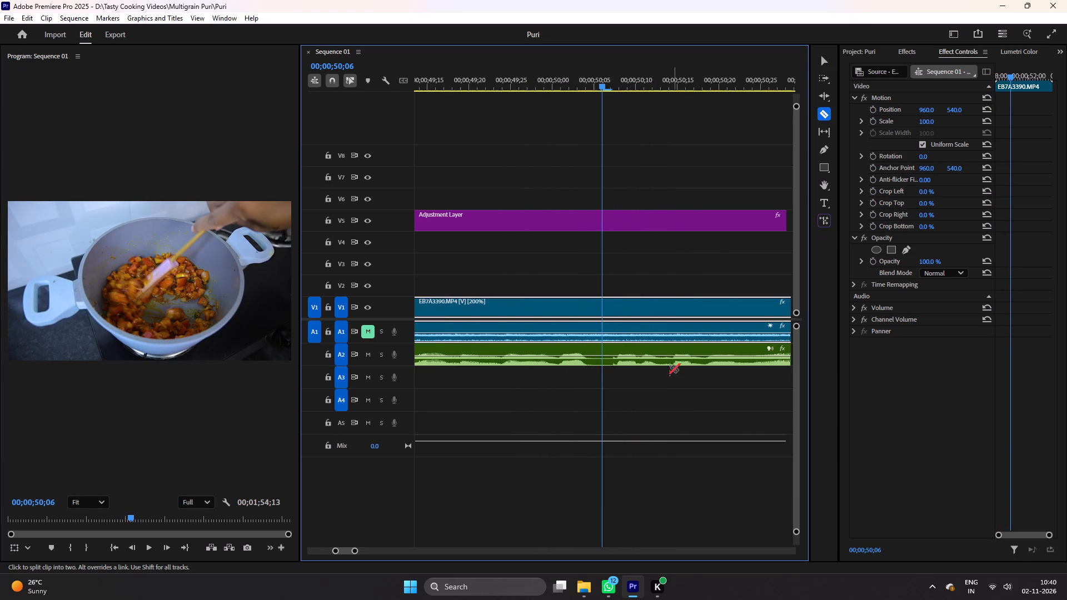
pyautogui.press('=')
pyautogui.click(571, 363)
pyautogui.click(621, 364)
pyautogui.press('v')
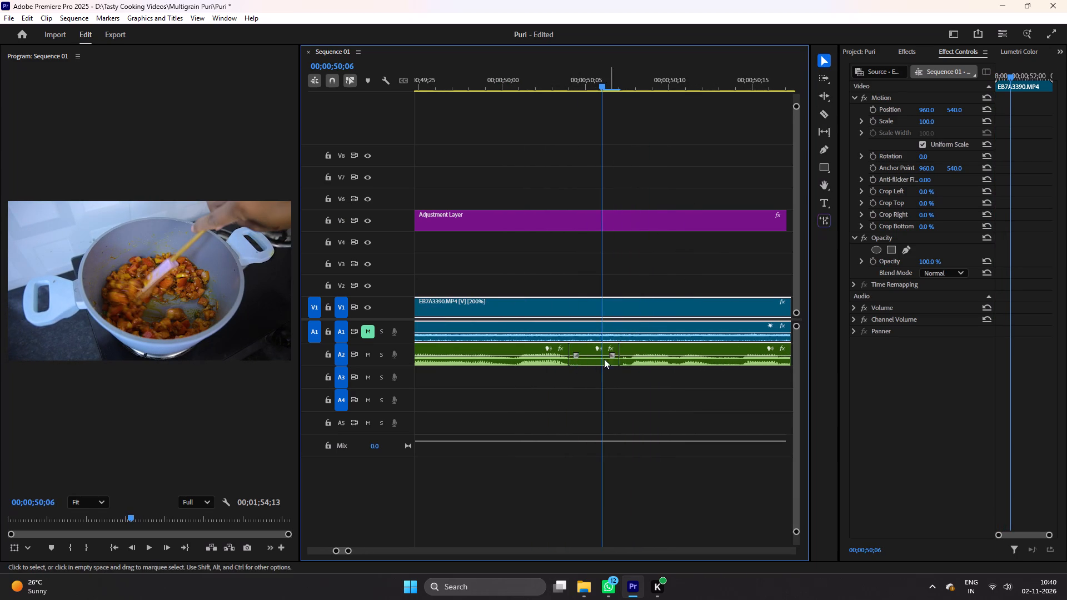
pyautogui.click(601, 358)
pyautogui.press('Delete')
pyautogui.moveTo(639, 351); pyautogui.dragTo(592, 352)
# Cut EB7A3390 at about 00;00;50;04, in line with the narration cut, and save.
pyautogui.press('c')
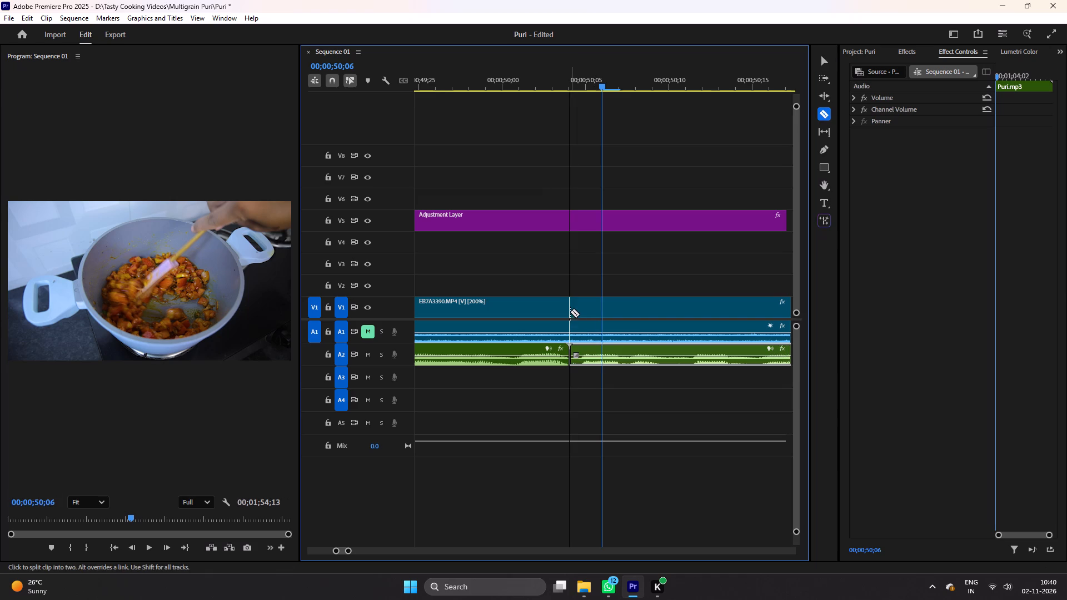
pyautogui.click(570, 312)
pyautogui.press('v')
pyautogui.hotkey('ctrl', 's')
# Review the rest of EB7A3390, delete it after the 00;00;50;04 cut, close the gap, and save.
pyautogui.hotkey('ctrl', 'd')
pyautogui.hotkey('ctrl', 'space')
pyautogui.scroll(-6, 647, 269)
pyautogui.write('---')
pyautogui.press('-')
pyautogui.press('=')
pyautogui.write('=-')
pyautogui.press('-')
pyautogui.click(620, 299)
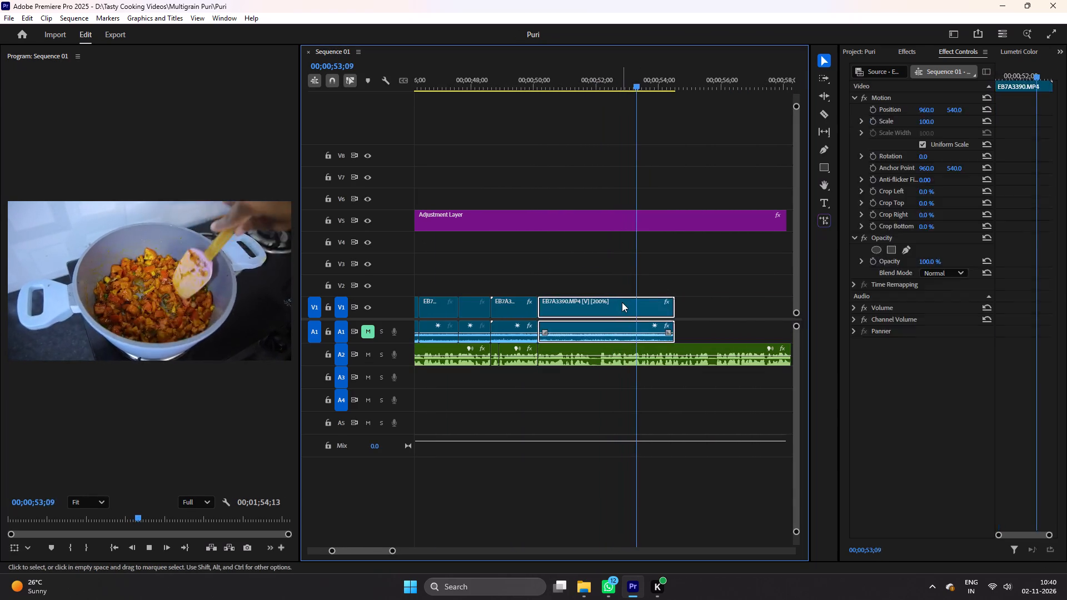
pyautogui.press('Delete')
pyautogui.rightClick(621, 303)
pyautogui.click(646, 307)
pyautogui.hotkey('ctrl', 's')
# Cut EB7A3391 at 00;00;51;23, delete the section before the cut, close the gap, and save.
pyautogui.hotkey('ctrl', 'space')
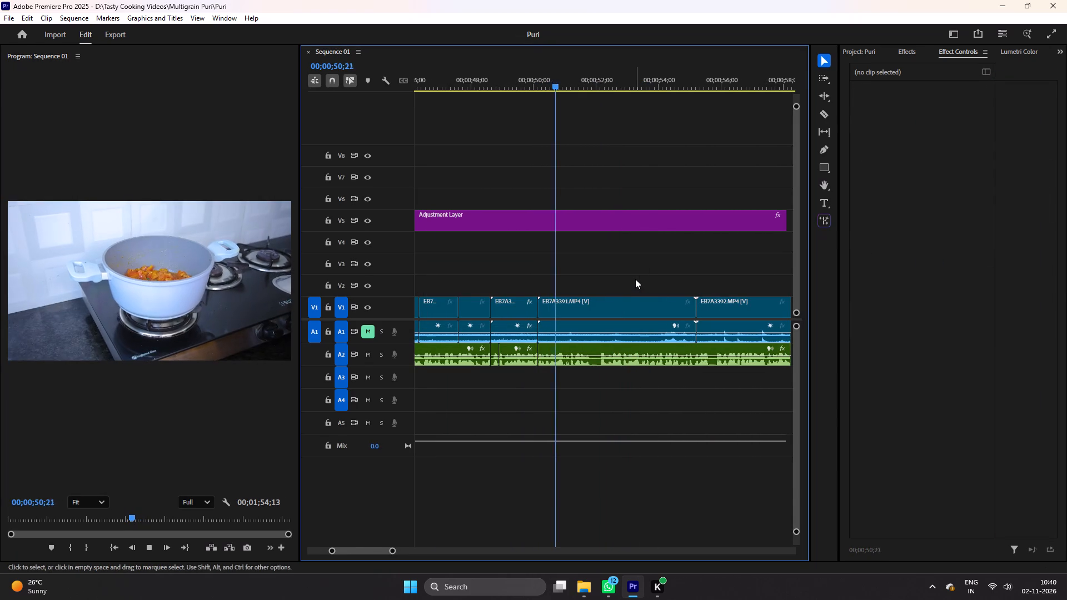
pyautogui.press('space')
pyautogui.press('c')
pyautogui.click(586, 306)
pyautogui.press('v')
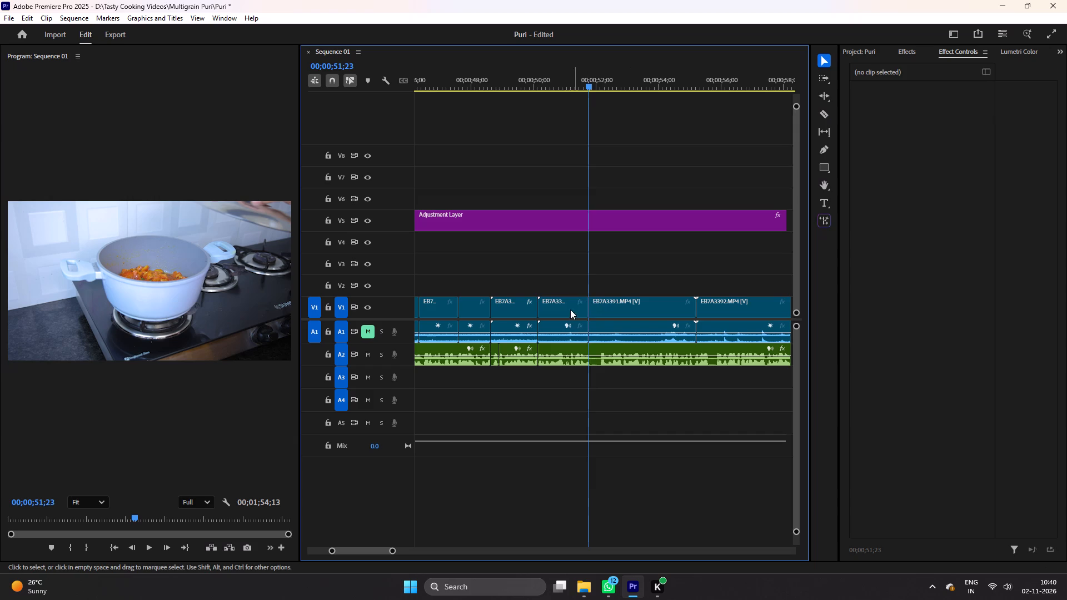
pyautogui.click(561, 309)
pyautogui.press('Delete')
pyautogui.rightClick(556, 306)
pyautogui.click(603, 314)
pyautogui.hotkey('ctrl', 's')
# Cut the narration at about 00;00;51;23 and 00;00;52;04, delete the pause between the cuts, and close the gap.
pyautogui.hotkey('ctrl', 'space')
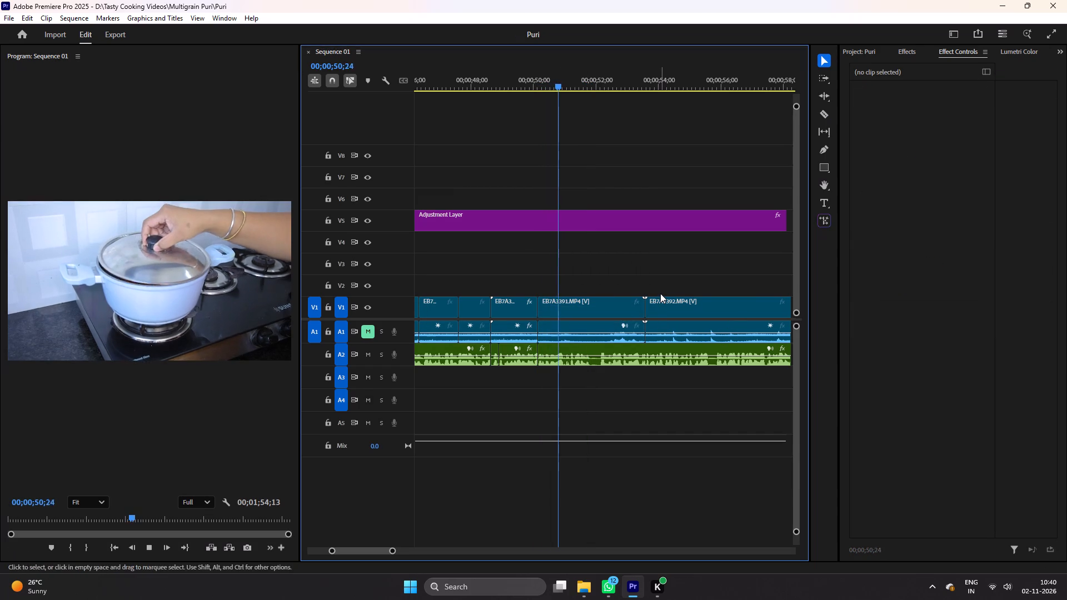
pyautogui.press('space')
pyautogui.click(636, 270)
pyautogui.write('===')
pyautogui.press('c')
pyautogui.click(606, 360)
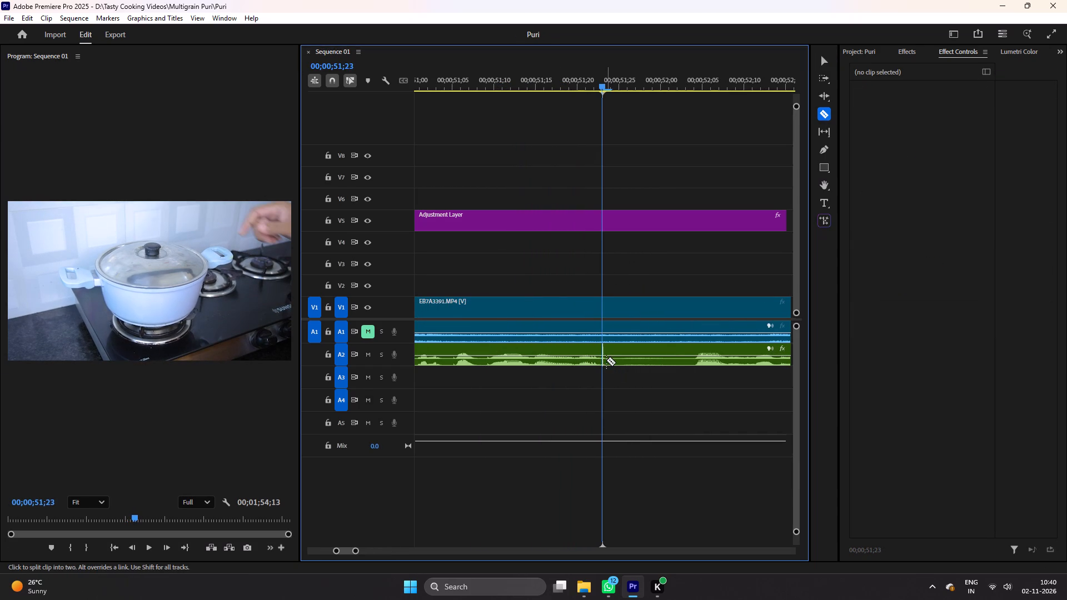
pyautogui.click(695, 363)
pyautogui.press('v')
pyautogui.click(625, 354)
pyautogui.press('Delete')
pyautogui.rightClick(625, 354)
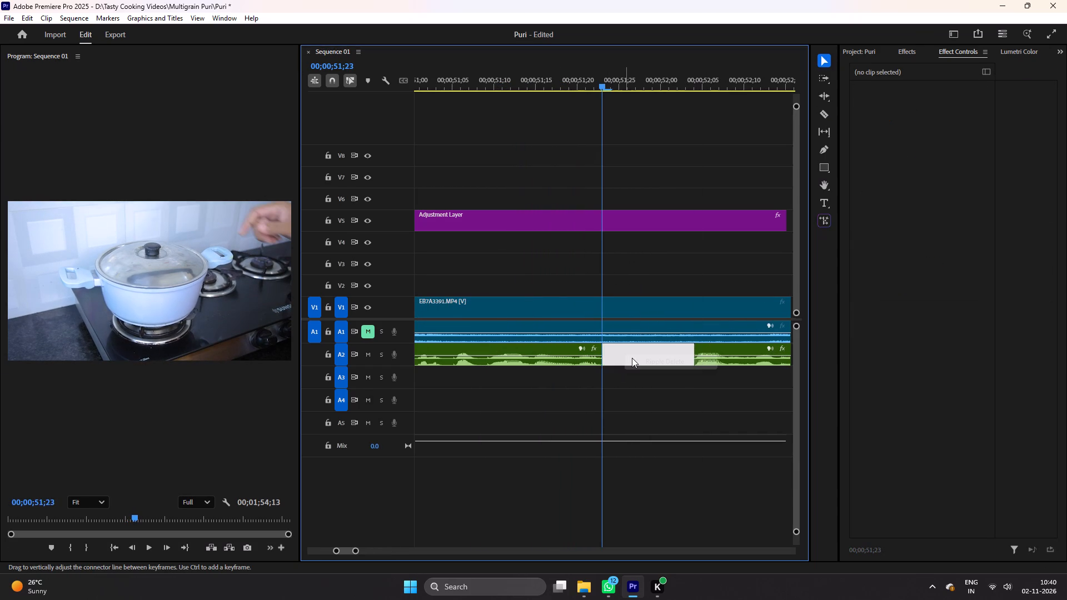
pyautogui.click(632, 358)
pyautogui.moveTo(709, 344); pyautogui.dragTo(613, 350)
# Cut EB7A3391 at about 00;00;51;23, in line with the narration cut, and save.
pyautogui.press('c')
pyautogui.click(605, 321)
pyautogui.press('v')
pyautogui.hotkey('ctrl', 's')
# Delete the rest of EB7A3391 after the 00;00;51;23 cut, close the gap, and save.
pyautogui.hotkey('ctrl', 'space')
pyautogui.scroll(-6, 662, 271)
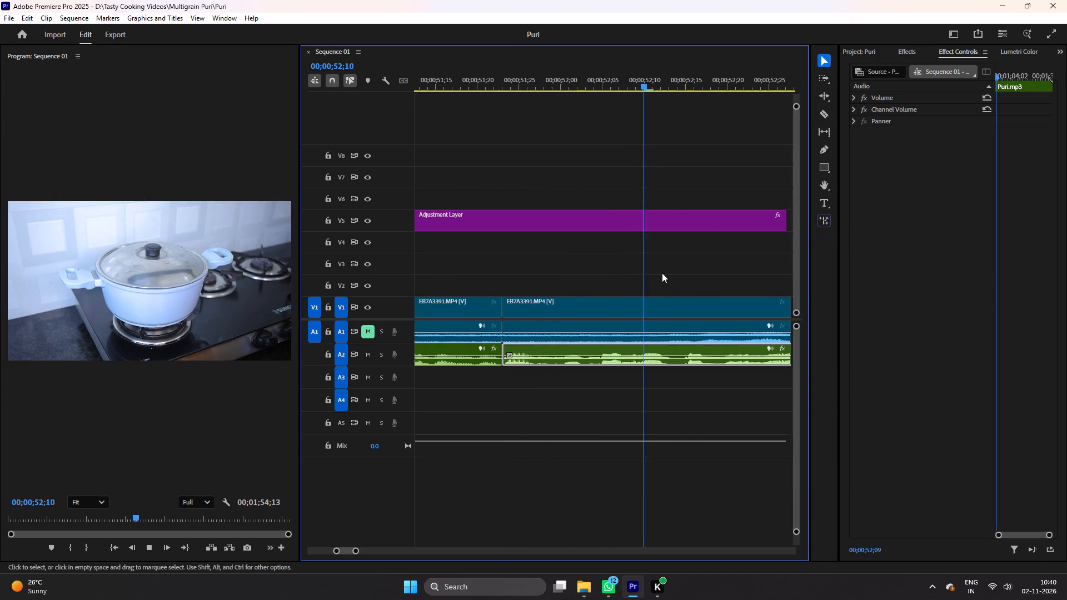
pyautogui.write('----==--')
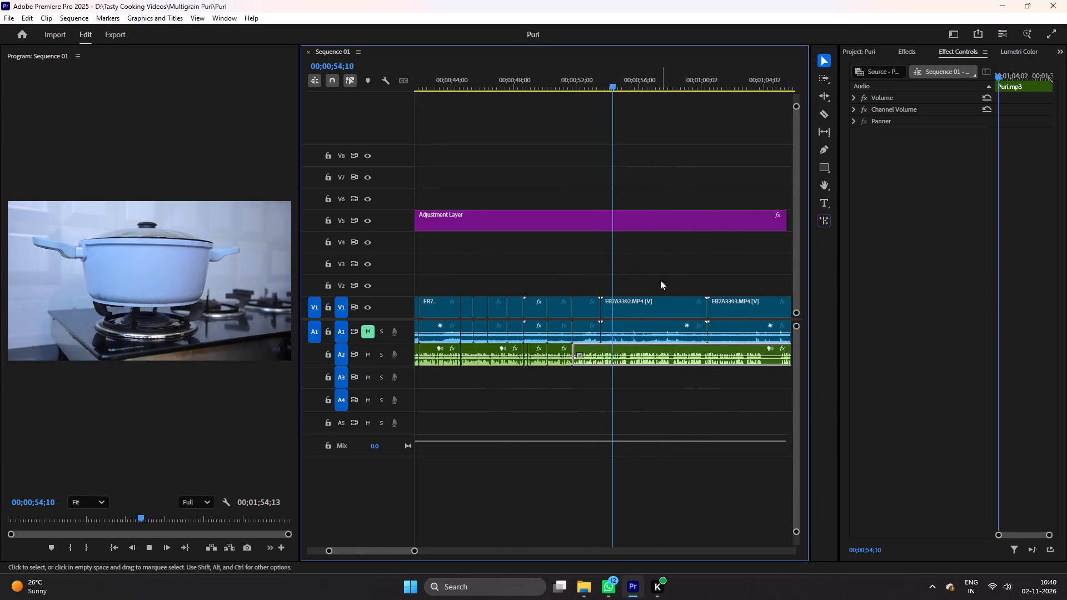
pyautogui.press('-')
pyautogui.write('==')
pyautogui.press('=')
pyautogui.press('-')
pyautogui.click(522, 310)
pyautogui.press('Delete')
pyautogui.rightClick(523, 311)
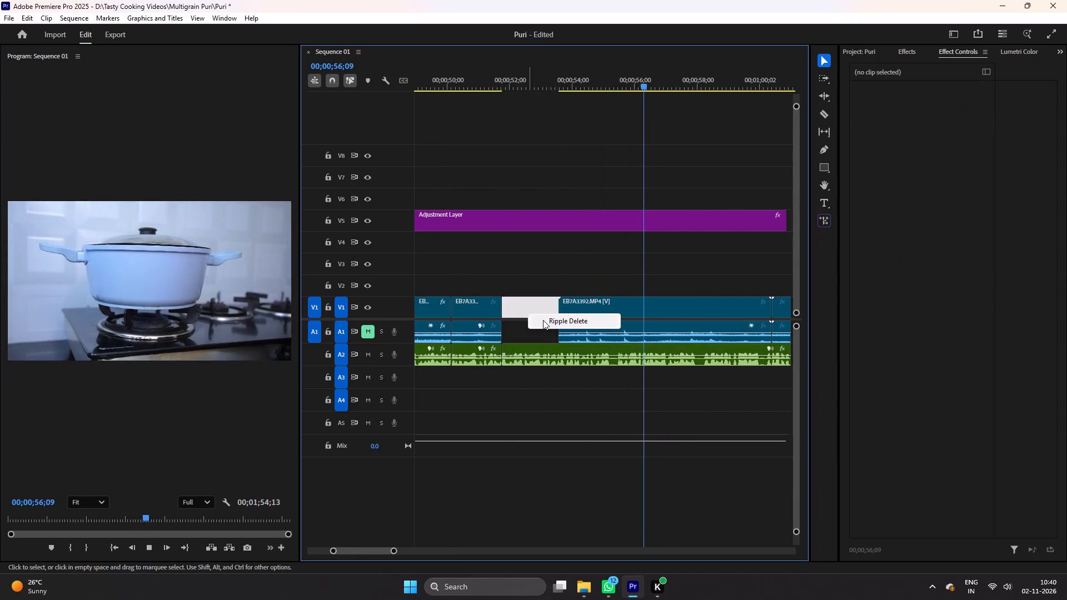
pyautogui.click(543, 320)
pyautogui.click(480, 83)
pyautogui.hotkey('ctrl', 's')
# Cut EB7A3392 at about 00;00;53;23 and save.
pyautogui.hotkey('ctrl', 'space')
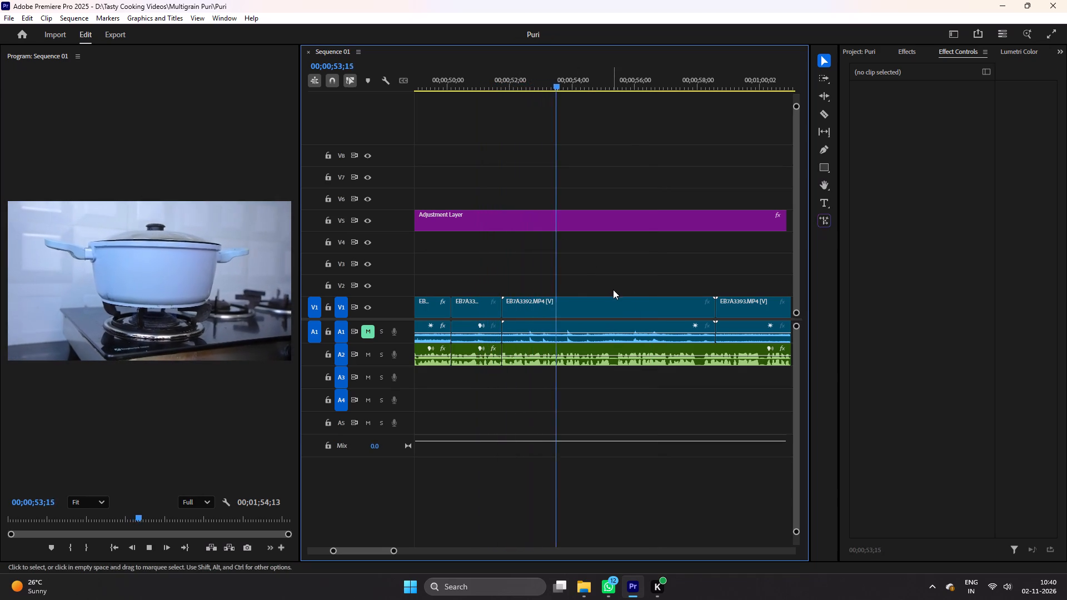
pyautogui.press('space')
pyautogui.press('c')
pyautogui.click(563, 311)
pyautogui.press('v')
pyautogui.hotkey('ctrl', 's')
# Review the footage after the 00;00;53;23 cut, delete the rest of EB7A3392 and EB7A3393, close the gap, and save.
pyautogui.hotkey('ctrl', 'space')
pyautogui.moveTo(569, 89); pyautogui.dragTo(615, 103)
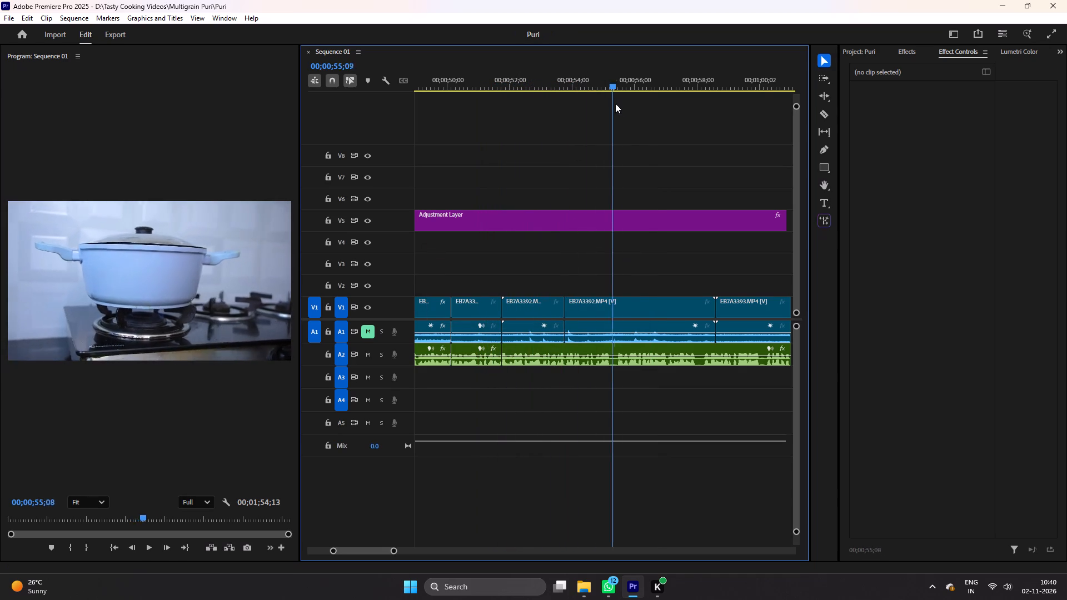
pyautogui.moveTo(615, 103); pyautogui.dragTo(767, 132)
pyautogui.scroll(-7, 705, 231)
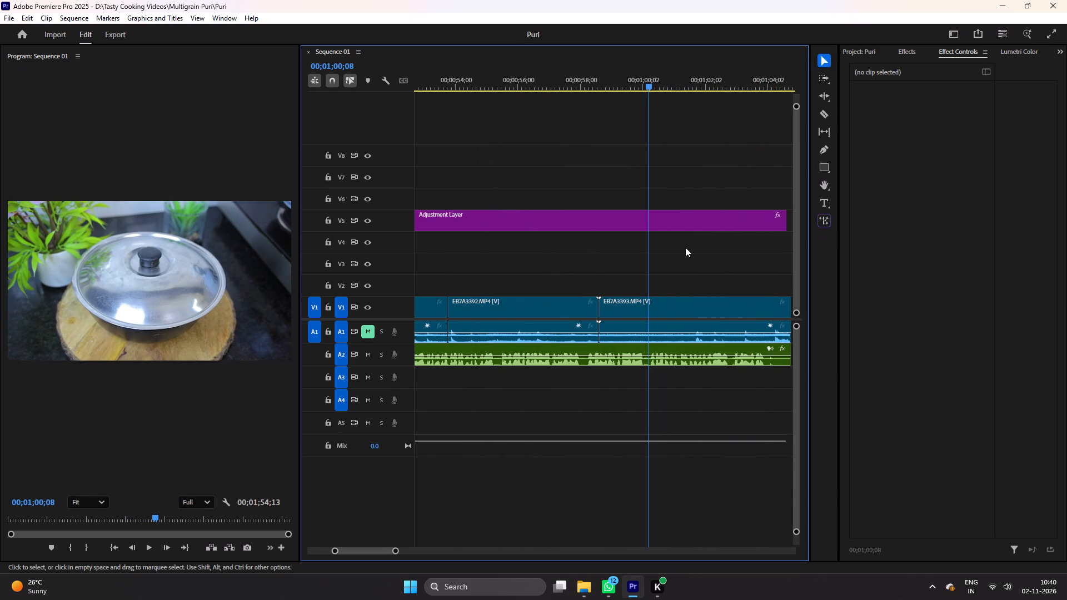
pyautogui.moveTo(657, 82); pyautogui.dragTo(755, 111)
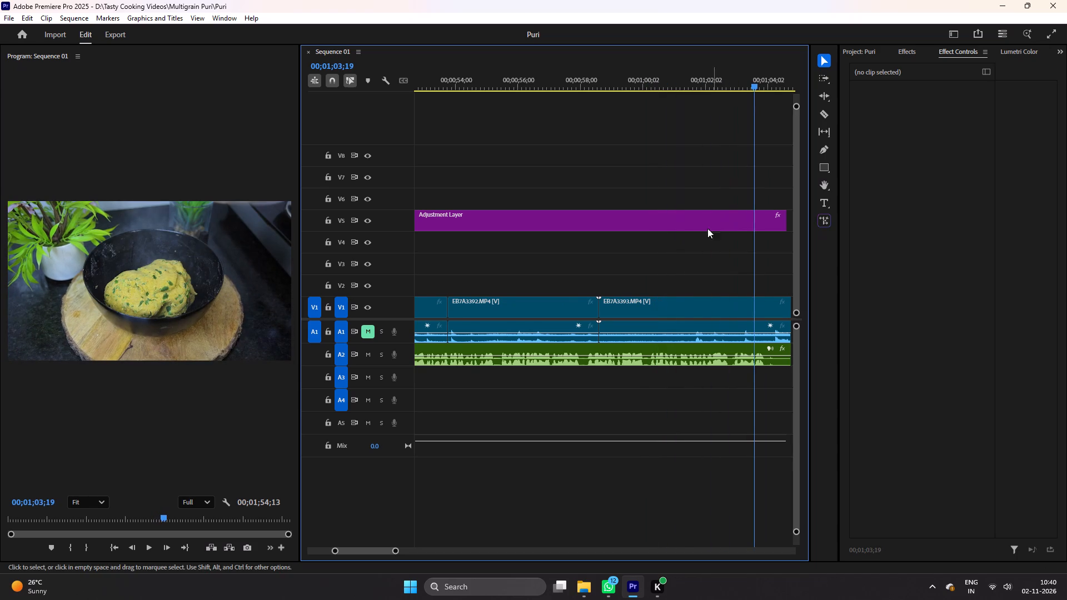
pyautogui.press('-')
pyautogui.press('-')
pyautogui.moveTo(588, 279); pyautogui.dragTo(651, 312)
pyautogui.press('Delete')
pyautogui.moveTo(693, 88); pyautogui.dragTo(696, 114)
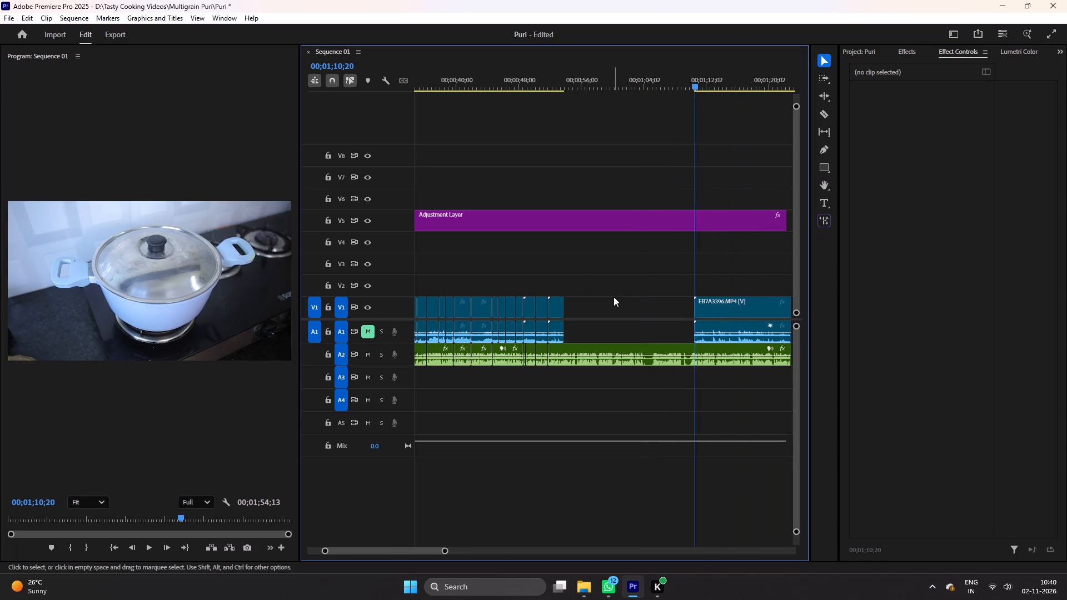
pyautogui.rightClick(604, 302)
pyautogui.click(625, 311)
pyautogui.hotkey('ctrl', 's')
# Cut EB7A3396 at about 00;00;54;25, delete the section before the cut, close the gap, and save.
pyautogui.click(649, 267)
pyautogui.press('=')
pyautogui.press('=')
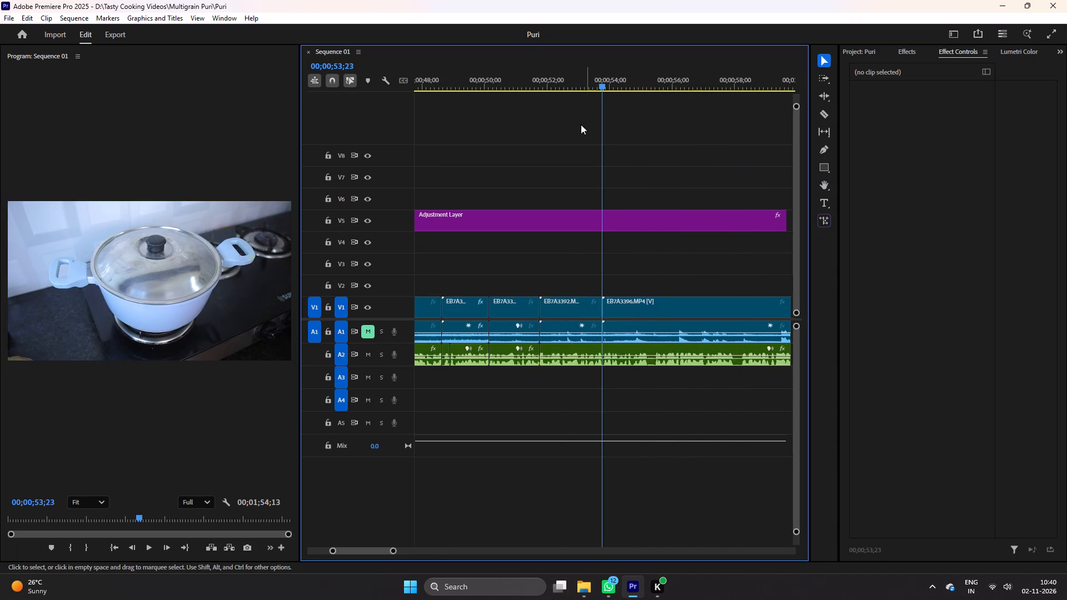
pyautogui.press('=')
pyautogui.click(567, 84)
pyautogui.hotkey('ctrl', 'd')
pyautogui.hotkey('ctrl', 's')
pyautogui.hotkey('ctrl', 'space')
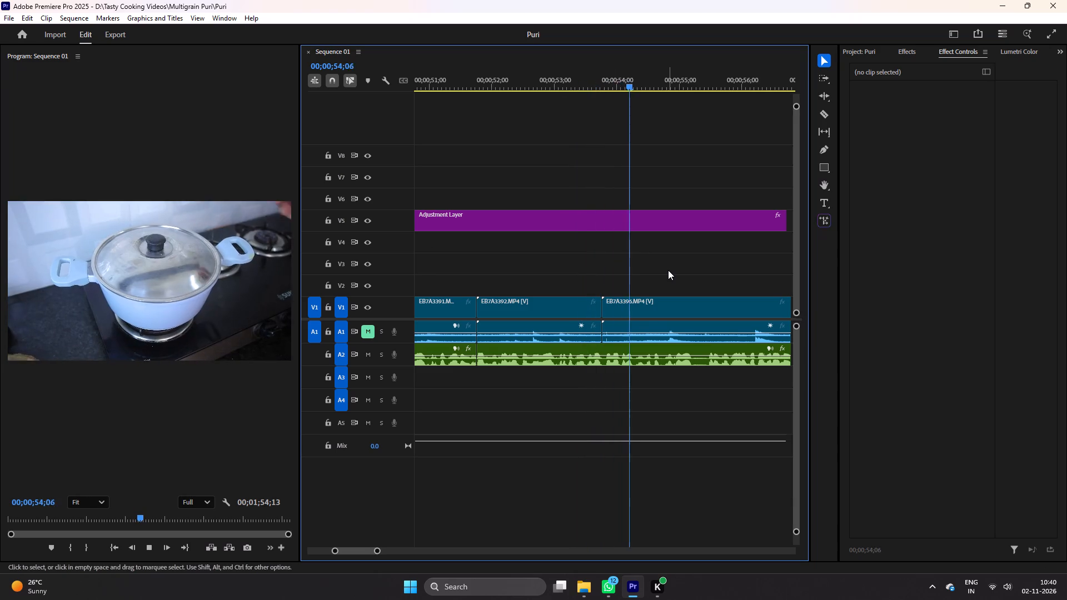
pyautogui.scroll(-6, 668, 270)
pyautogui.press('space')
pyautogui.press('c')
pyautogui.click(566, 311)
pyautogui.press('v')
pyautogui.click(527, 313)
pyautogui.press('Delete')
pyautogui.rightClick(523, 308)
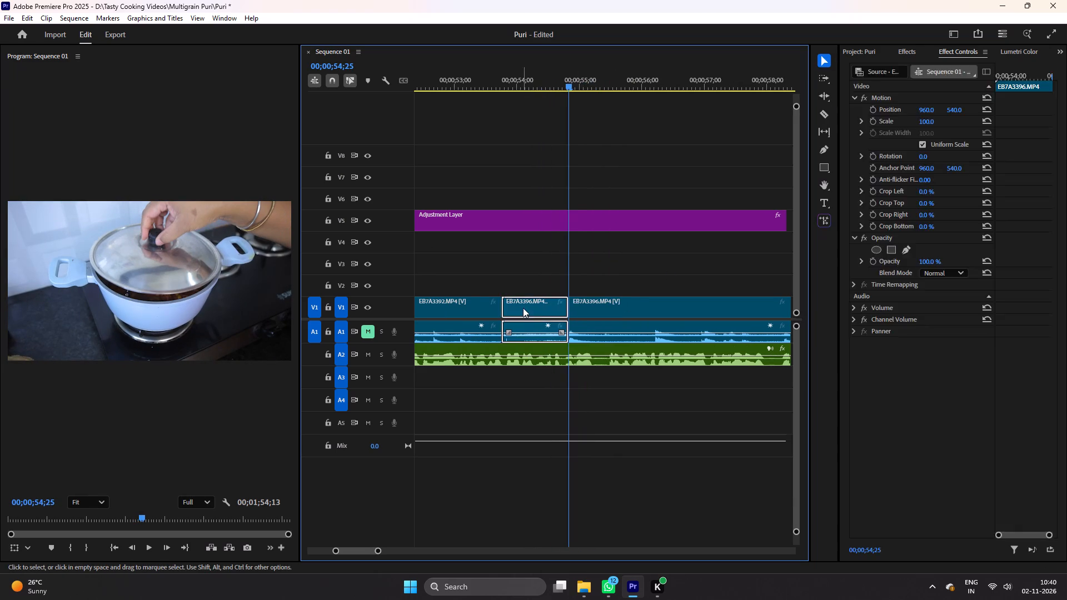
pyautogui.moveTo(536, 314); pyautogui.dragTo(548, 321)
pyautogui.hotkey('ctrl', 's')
# Cut the narration at about 00;00;55;06 and 00;00;55;14, delete the pause between the cuts, close the gap, and save.
pyautogui.hotkey('ctrl', 'space')
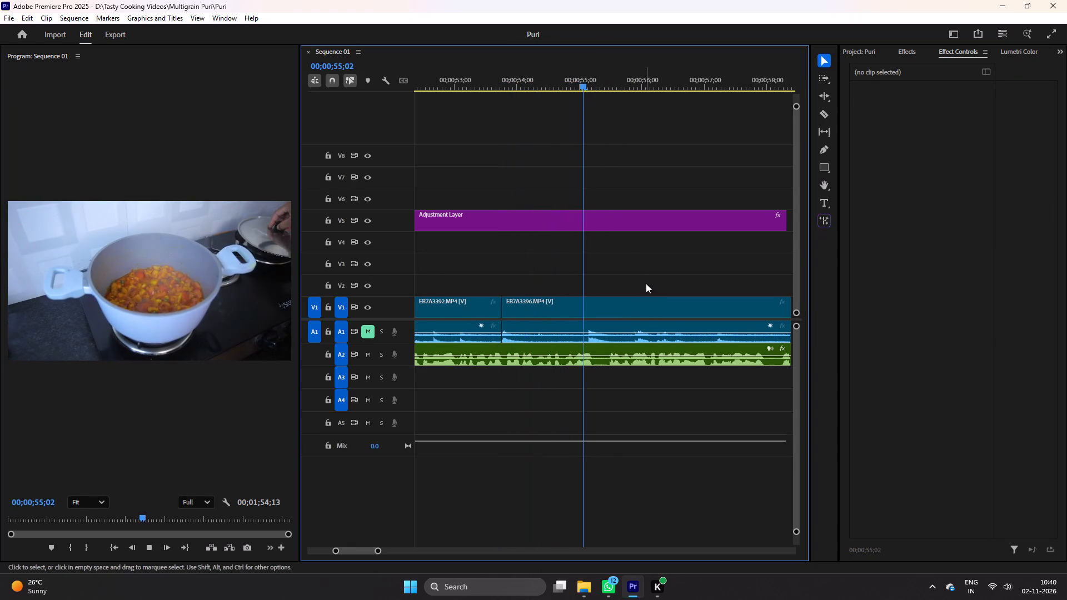
pyautogui.press('space')
pyautogui.click(645, 281)
pyautogui.press('=')
pyautogui.press('=')
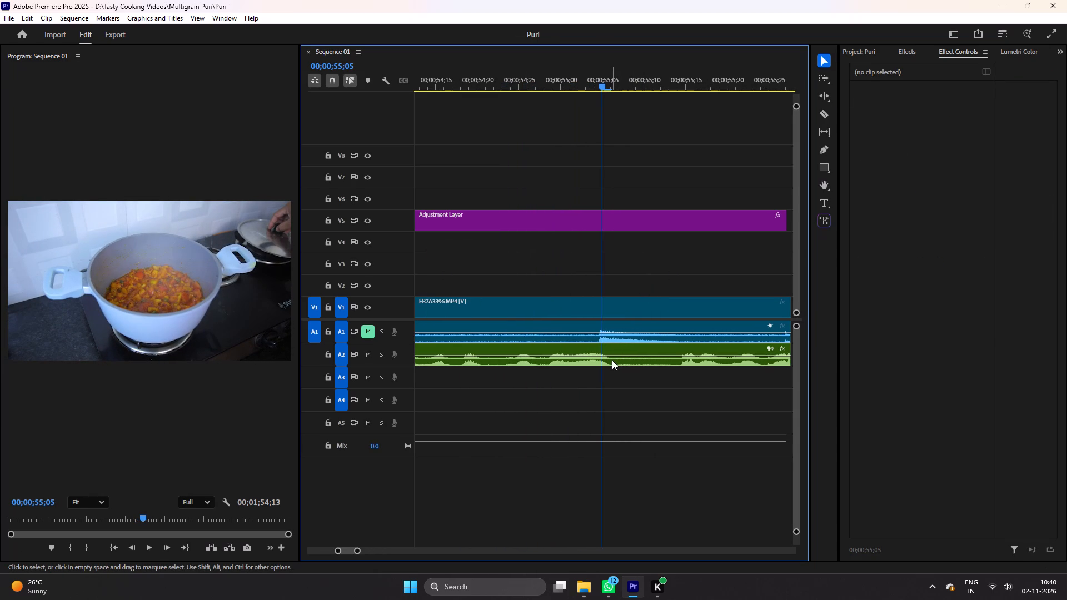
pyautogui.press('c')
pyautogui.click(611, 362)
pyautogui.click(678, 363)
pyautogui.press('v')
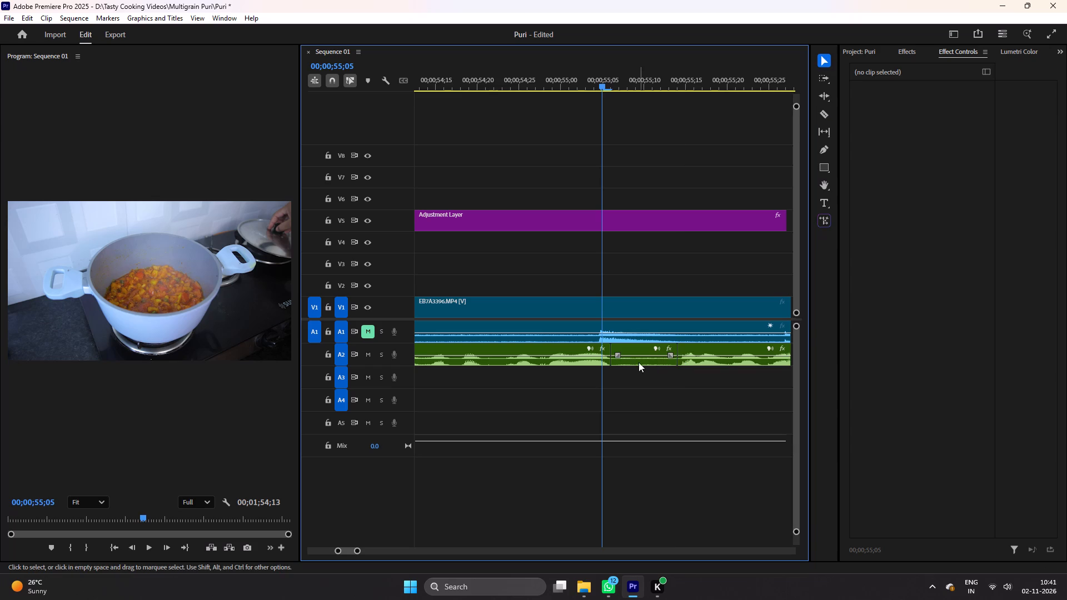
pyautogui.click(639, 362)
pyautogui.press('Delete')
pyautogui.rightClick(636, 358)
pyautogui.click(652, 367)
pyautogui.hotkey('ctrl', 's')
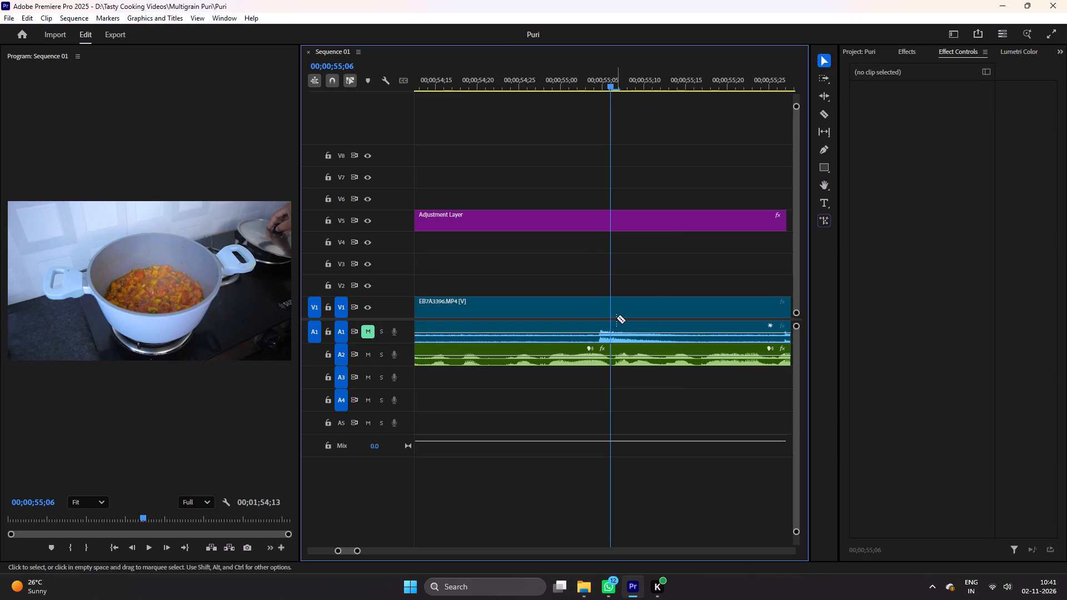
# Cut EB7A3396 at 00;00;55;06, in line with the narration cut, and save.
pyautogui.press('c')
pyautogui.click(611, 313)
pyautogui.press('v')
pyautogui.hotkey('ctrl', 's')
# Review the rest of EB7A3396, delete it after the 00;00;55;06 cut, and save.
pyautogui.hotkey('ctrl', 'space')
pyautogui.scroll(-7, 659, 272)
pyautogui.write('----')
pyautogui.scroll(-4, 671, 279)
pyautogui.press('=')
pyautogui.write('===-')
pyautogui.scroll(-6, 671, 279)
pyautogui.press('-')
pyautogui.press('-')
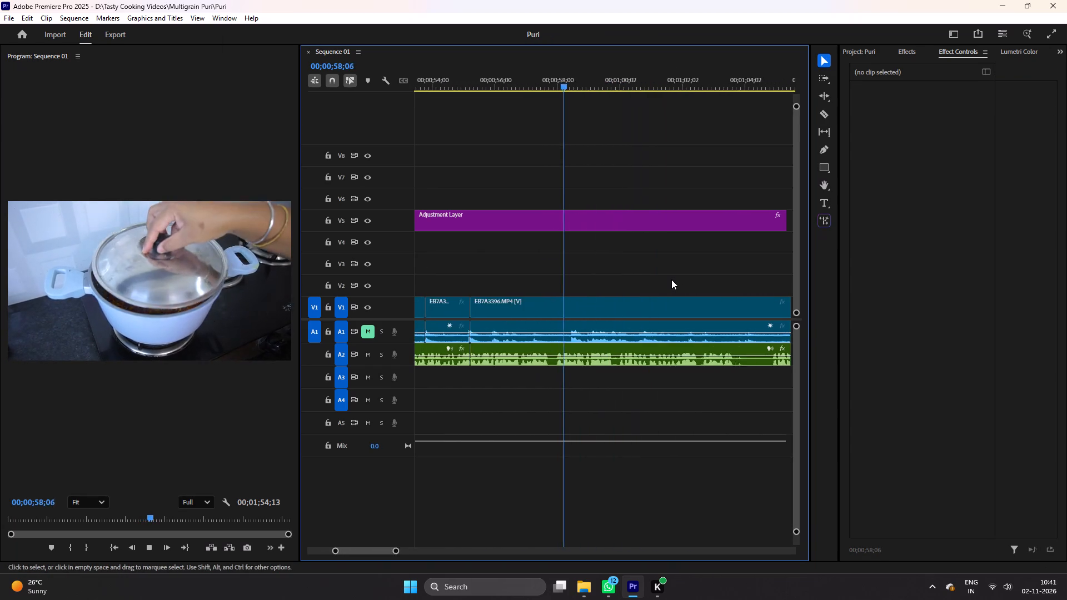
pyautogui.press('-')
pyautogui.press('space')
pyautogui.moveTo(597, 86); pyautogui.dragTo(650, 97)
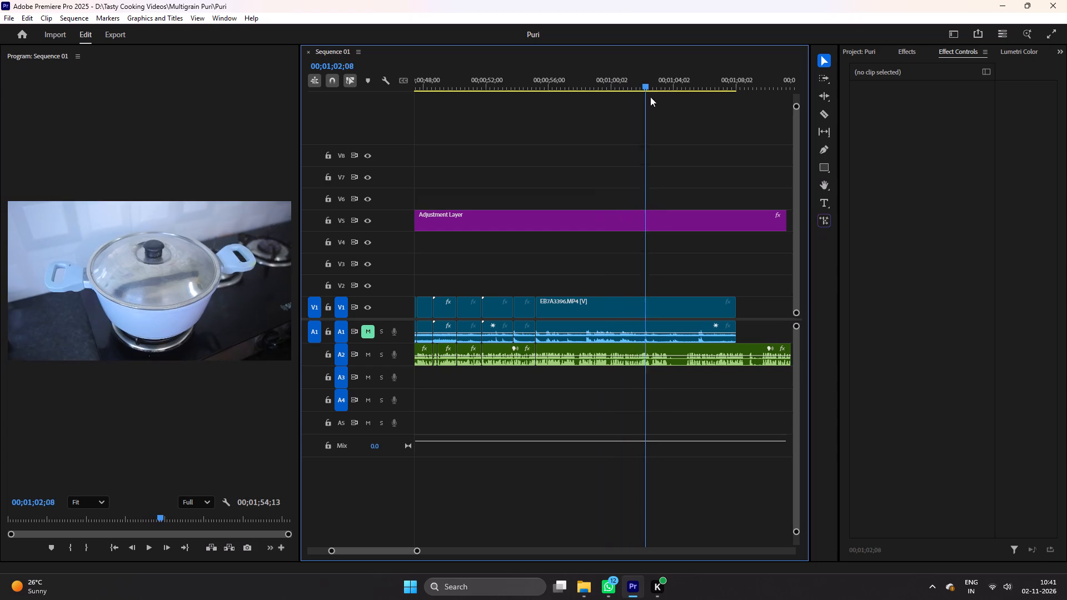
pyautogui.moveTo(650, 97); pyautogui.dragTo(728, 121)
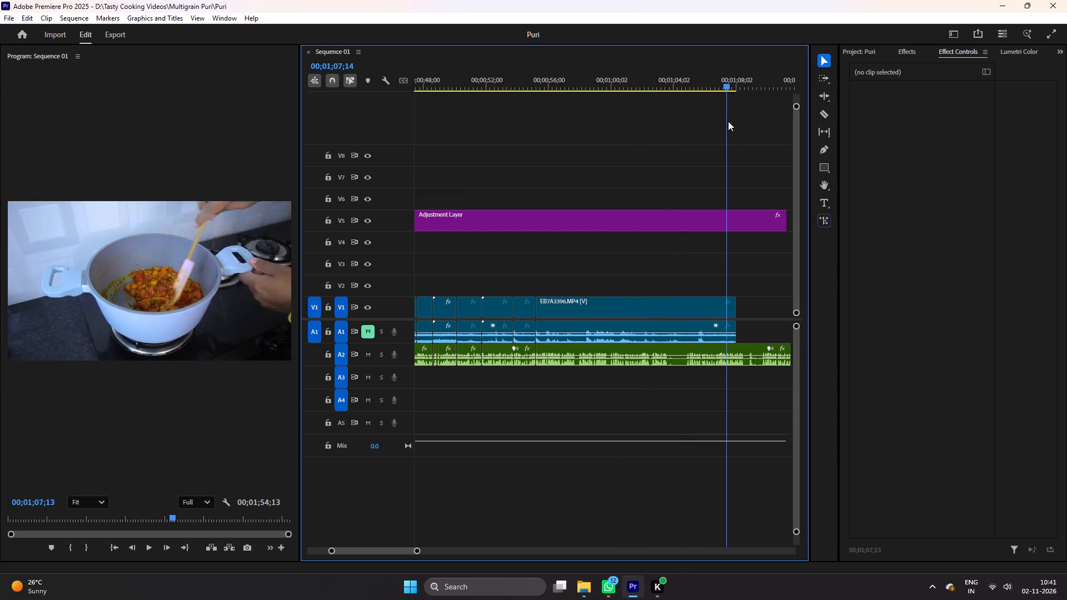
pyautogui.moveTo(728, 121); pyautogui.dragTo(732, 123)
pyautogui.click(594, 312)
pyautogui.press('Delete')
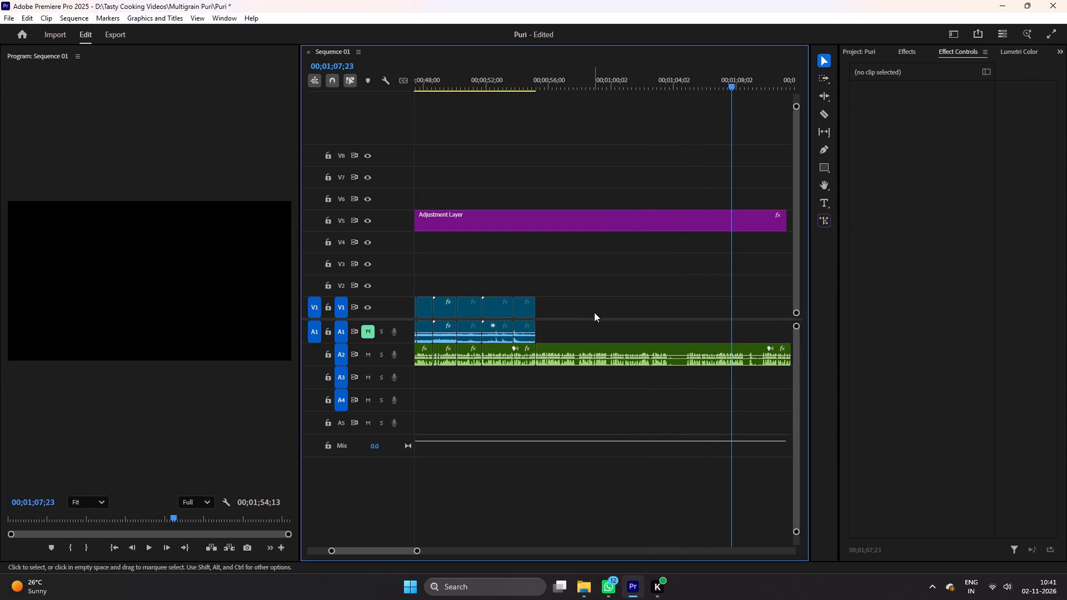
pyautogui.hotkey('ctrl', 's')
# Add EB7A3406 through EB7A3410 from the Multigrain Puri folder to track V1, close the gap before them, and save.
pyautogui.click(592, 583)
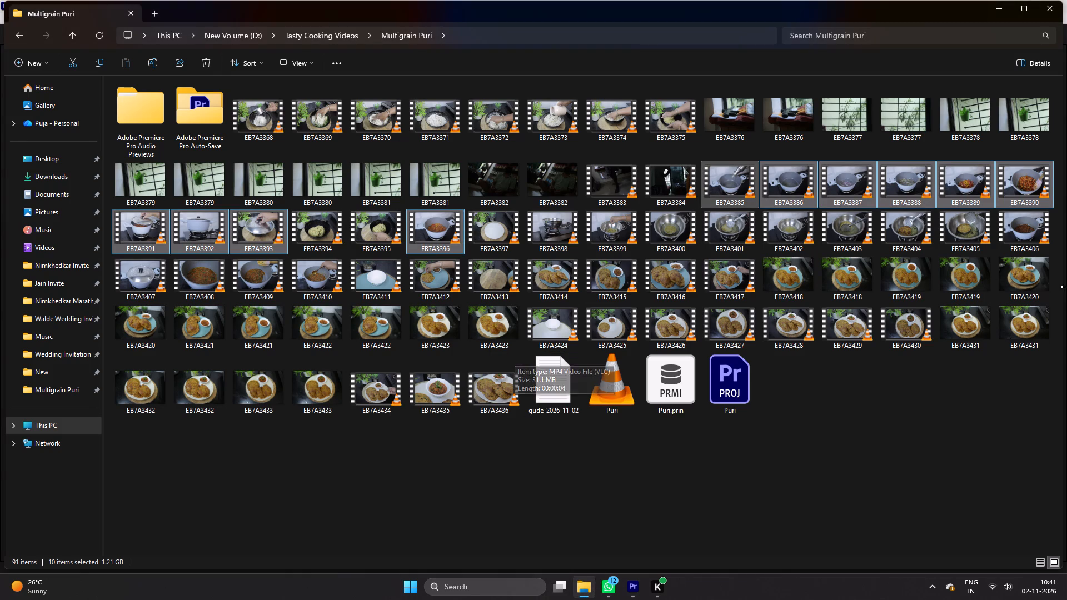
pyautogui.click(1016, 224)
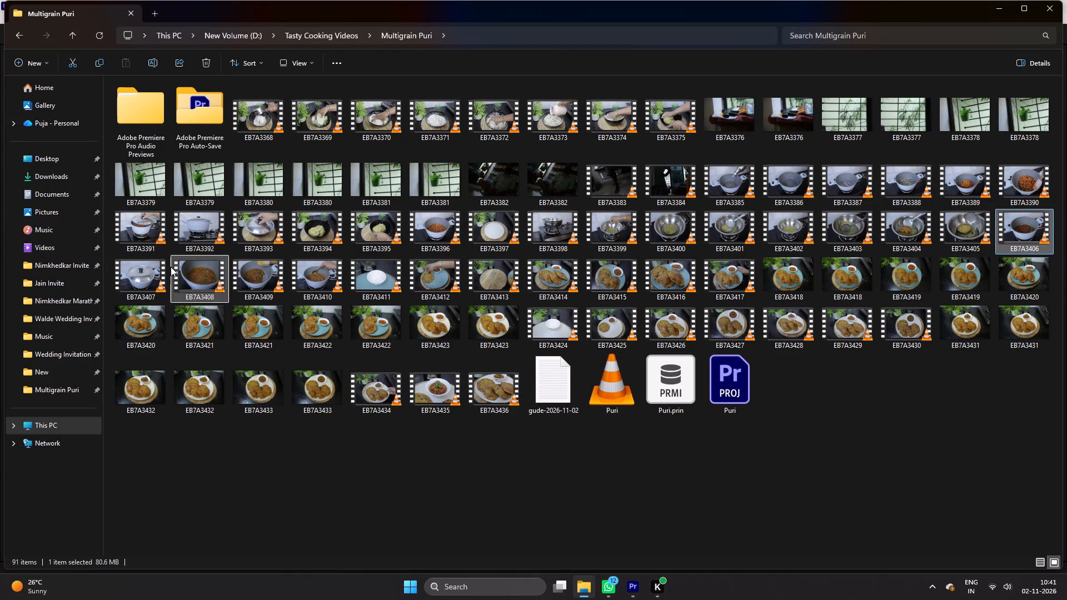
pyautogui.keyDown('ctrl'); pyautogui.click(171, 267); pyautogui.keyUp('ctrl')
pyautogui.keyDown('ctrl'); pyautogui.click(153, 278); pyautogui.keyUp('ctrl')
pyautogui.keyDown('ctrl'); pyautogui.click(245, 282); pyautogui.keyUp('ctrl')
pyautogui.keyDown('ctrl'); pyautogui.click(293, 285); pyautogui.keyUp('ctrl')
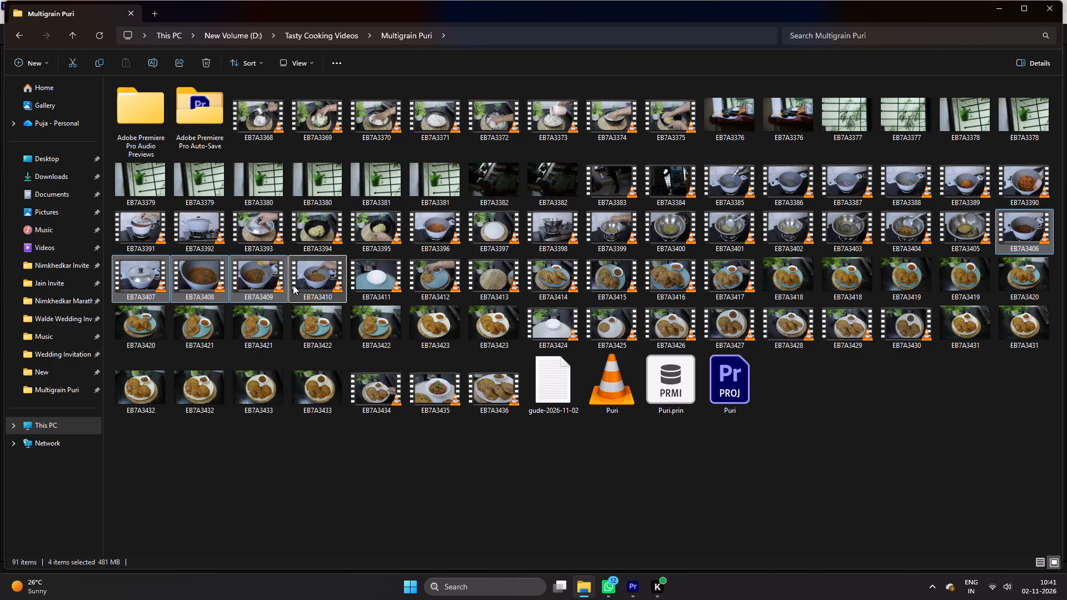
pyautogui.moveTo(1038, 229); pyautogui.dragTo(632, 585)
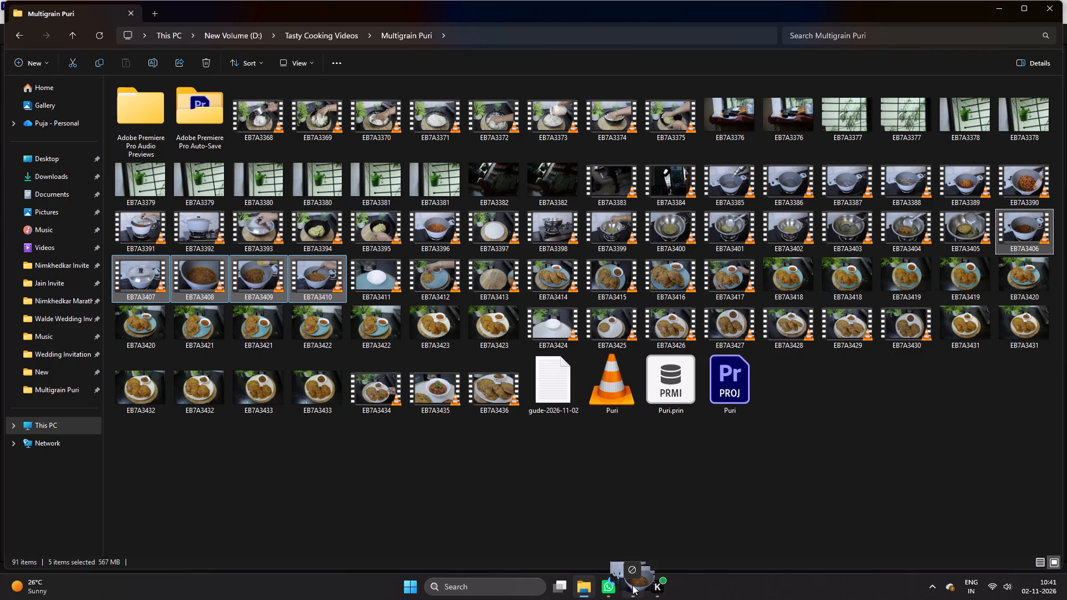
pyautogui.moveTo(632, 585); pyautogui.dragTo(657, 315)
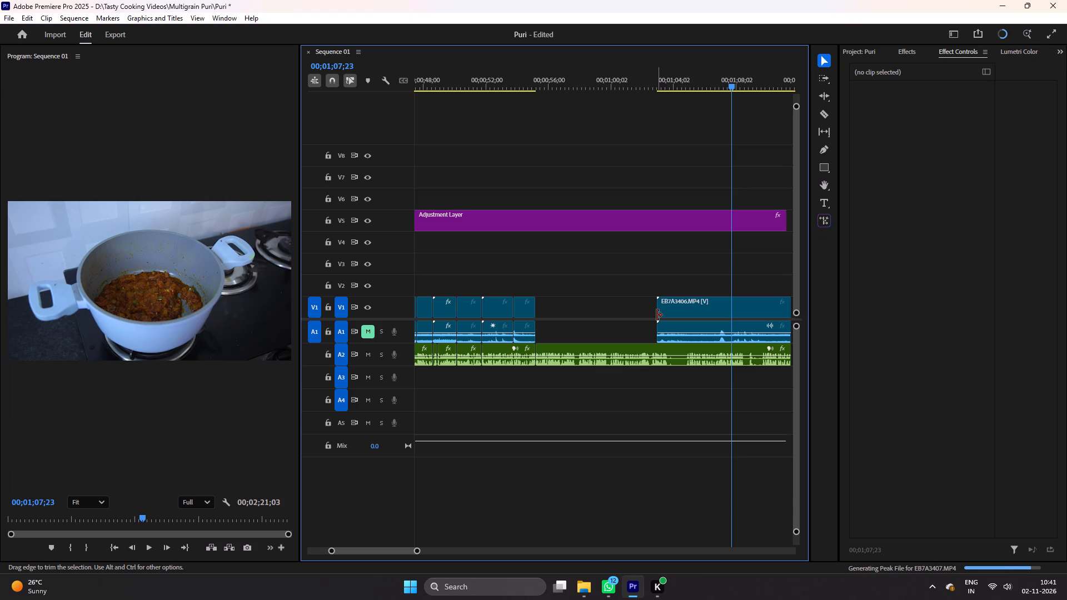
pyautogui.rightClick(604, 308)
pyautogui.click(627, 317)
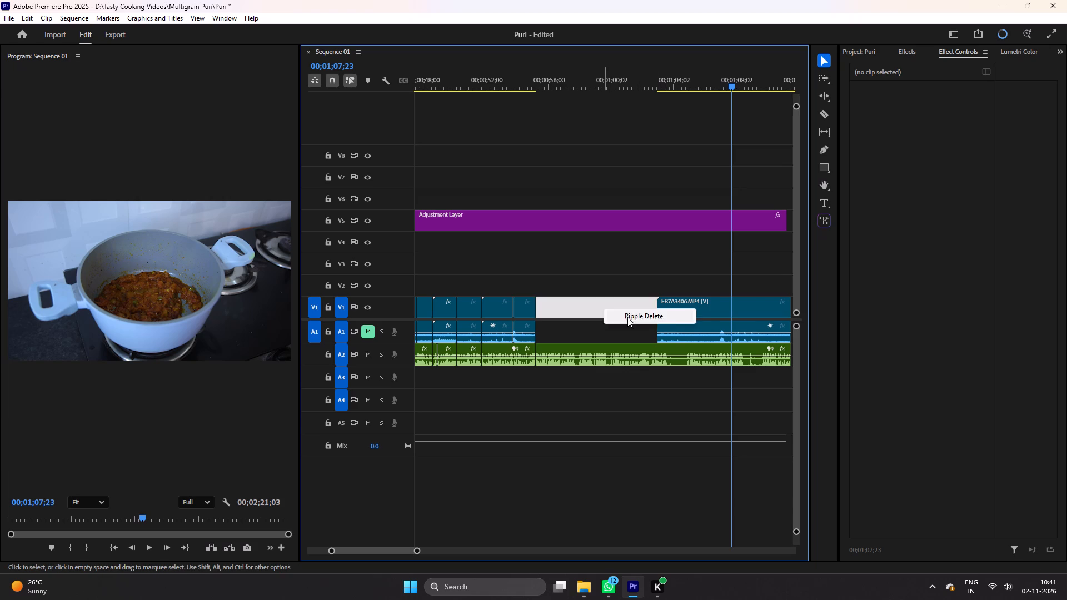
pyautogui.click(526, 84)
pyautogui.hotkey('ctrl', 's')
pyautogui.write('==')
pyautogui.hotkey('ctrl', 's')
# Cut EB7A3406 at 00;00;56;13 and delete its section before the cut together with the remaining EB7A3396 clip.
pyautogui.hotkey('ctrl', 'space')
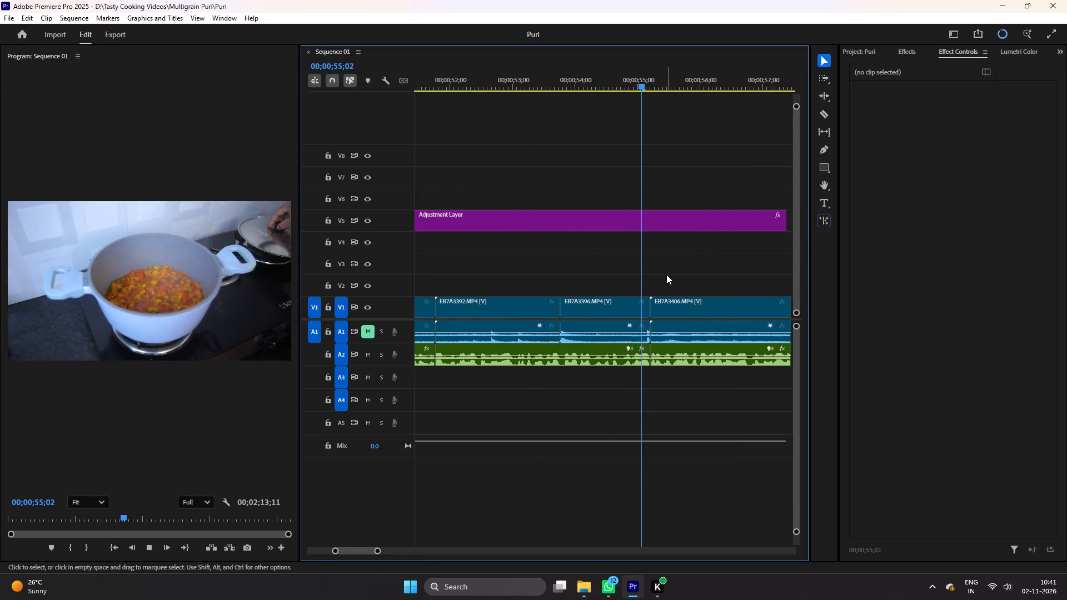
pyautogui.scroll(-5, 679, 276)
pyautogui.press('space')
pyautogui.press('c')
pyautogui.click(645, 304)
pyautogui.press('v')
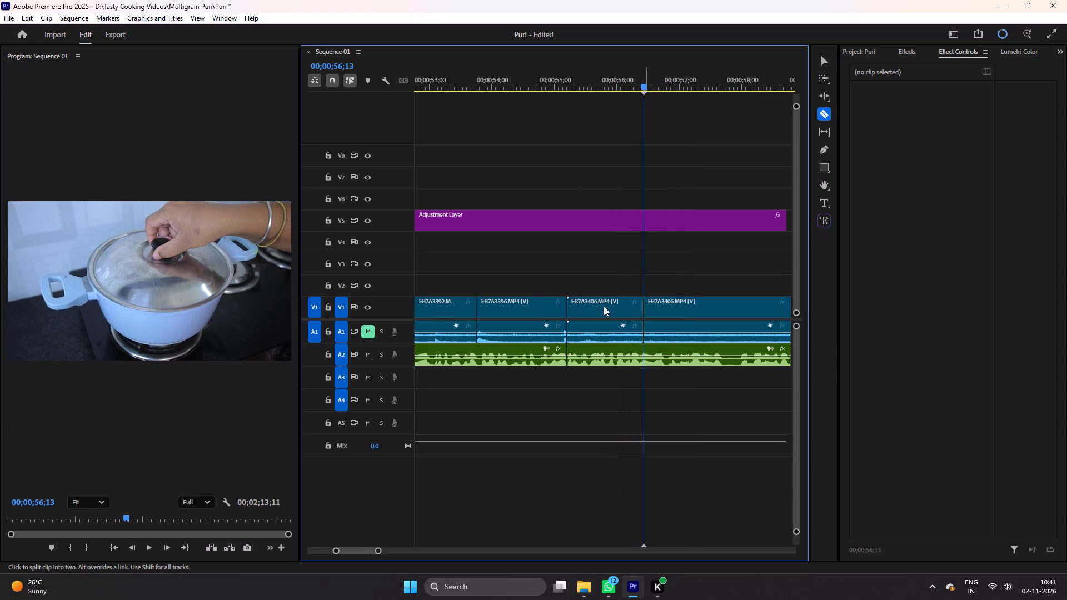
pyautogui.moveTo(532, 285); pyautogui.dragTo(601, 303)
pyautogui.press('Delete')
# Move the rest of EB7A3406 back against the end of EB7A3392 and save.
pyautogui.moveTo(676, 308); pyautogui.dragTo(515, 312)
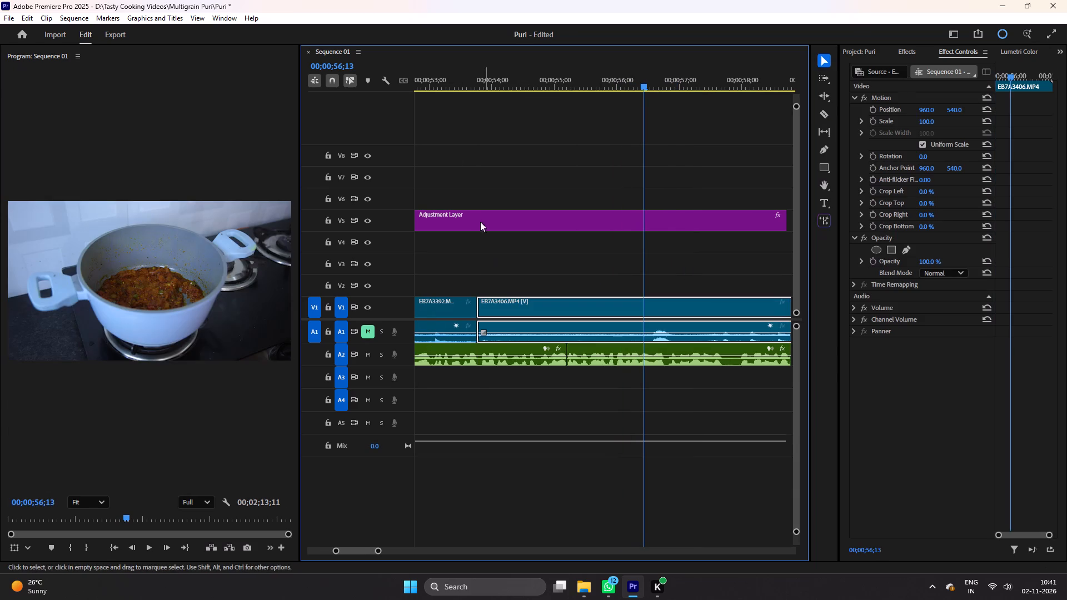
pyautogui.click(456, 78)
pyautogui.hotkey('ctrl', 's')
# Cut EB7A3406 at about 00;00;55;06, in line with the narration cut, and save.
pyautogui.hotkey('ctrl', 'space')
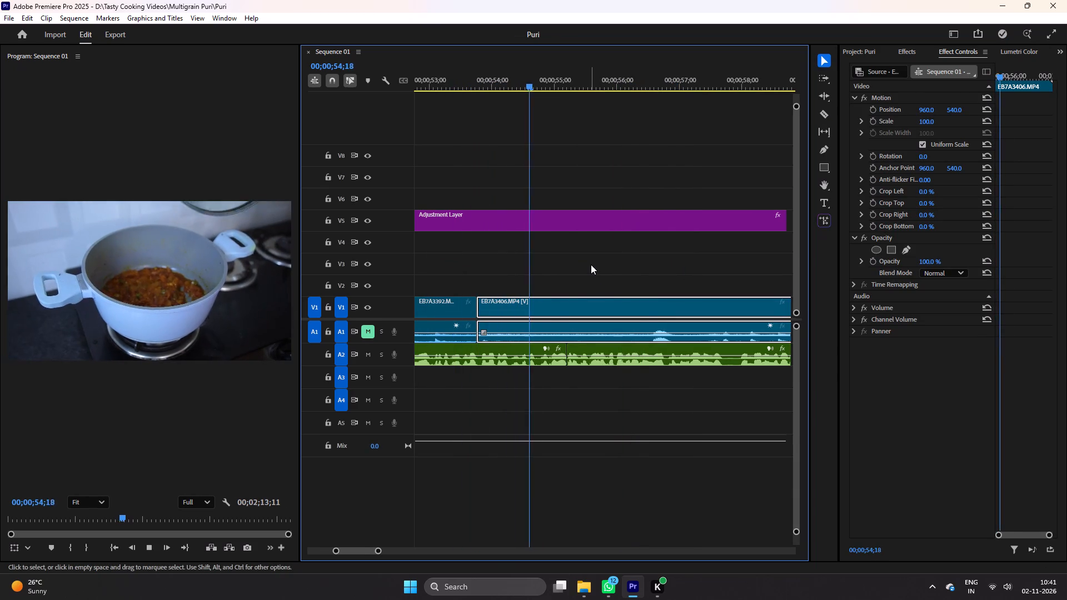
pyautogui.press('space')
pyautogui.press('c')
pyautogui.click(565, 304)
pyautogui.press('v')
pyautogui.hotkey('ctrl', 's')
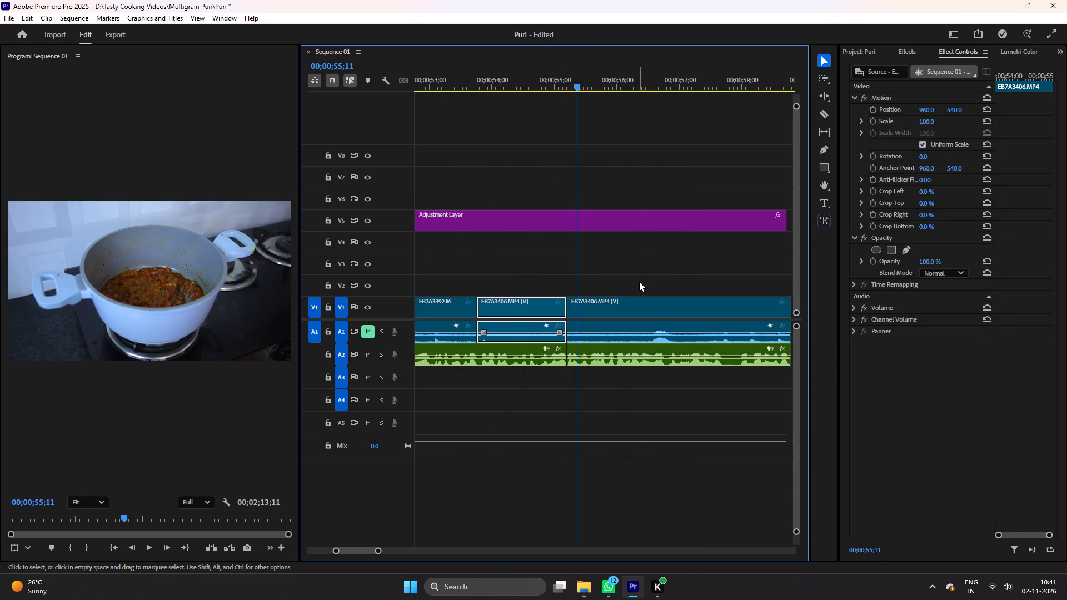
# Review the rest of EB7A3406, delete it after the 00;00;55;06 cut, and close the gap before EB7A3407.
pyautogui.hotkey('ctrl', 'space')
pyautogui.scroll(-8, 639, 282)
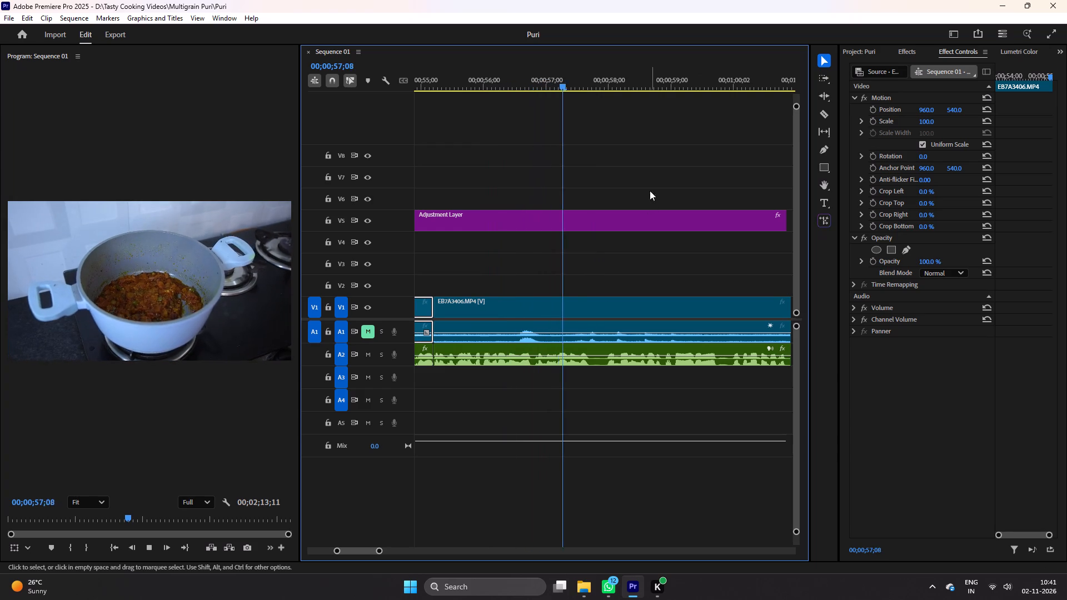
pyautogui.press('space')
pyautogui.moveTo(587, 84); pyautogui.dragTo(737, 124)
pyautogui.scroll(-4, 695, 231)
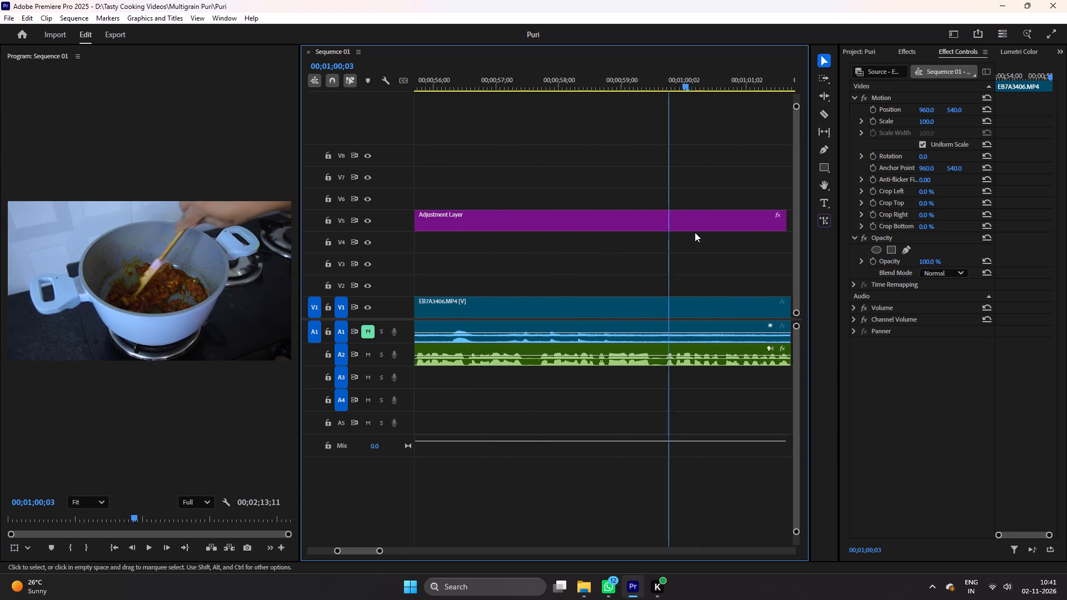
pyautogui.press('-')
pyautogui.moveTo(636, 81); pyautogui.dragTo(749, 125)
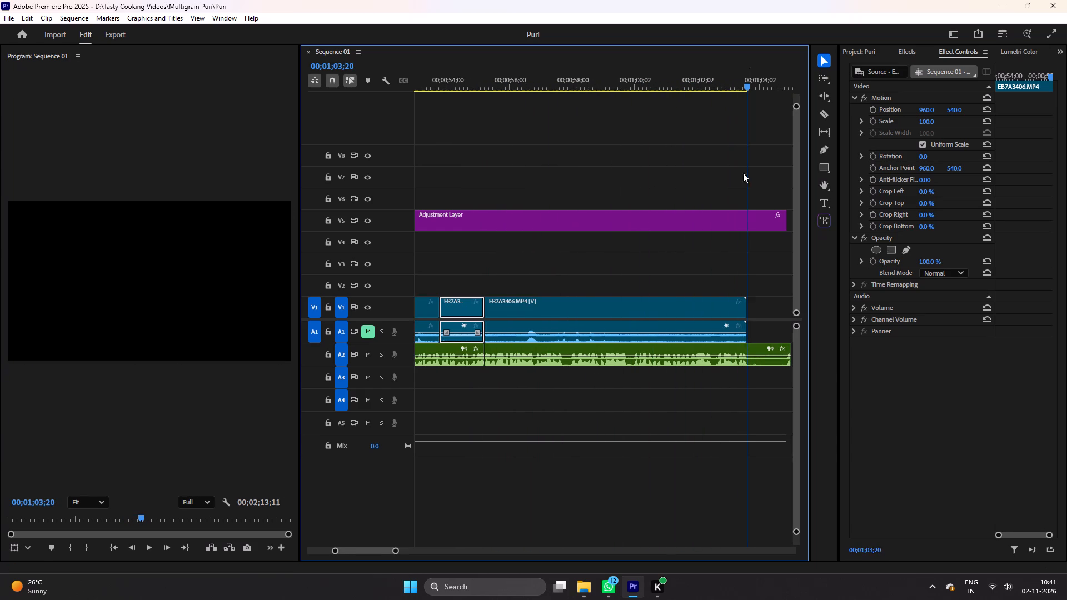
pyautogui.click(585, 298)
pyautogui.press('Delete')
pyautogui.moveTo(585, 298); pyautogui.dragTo(603, 315, button='right')
pyautogui.click(629, 318)
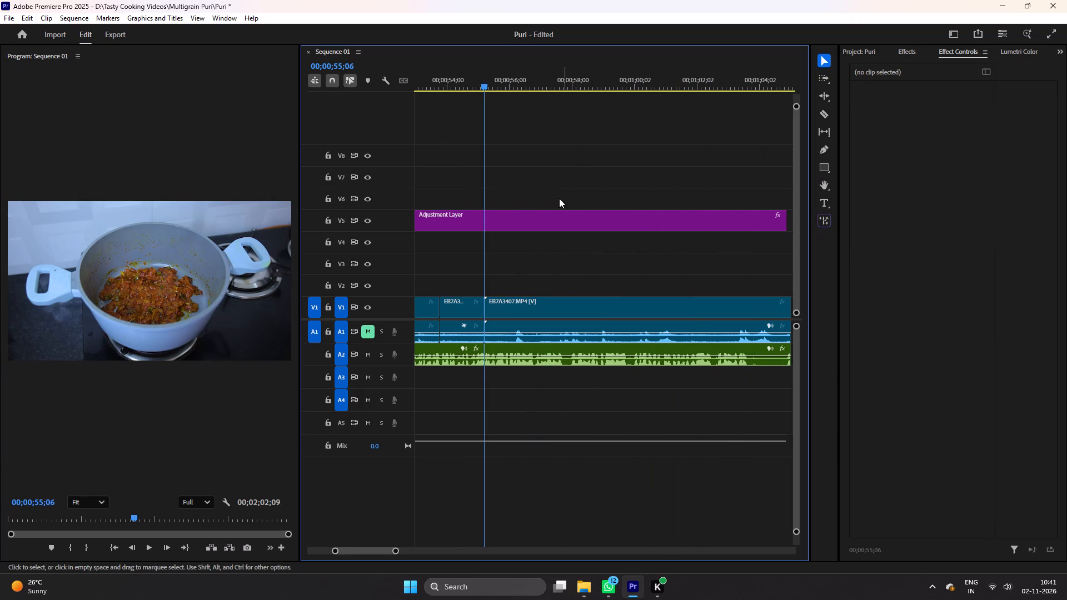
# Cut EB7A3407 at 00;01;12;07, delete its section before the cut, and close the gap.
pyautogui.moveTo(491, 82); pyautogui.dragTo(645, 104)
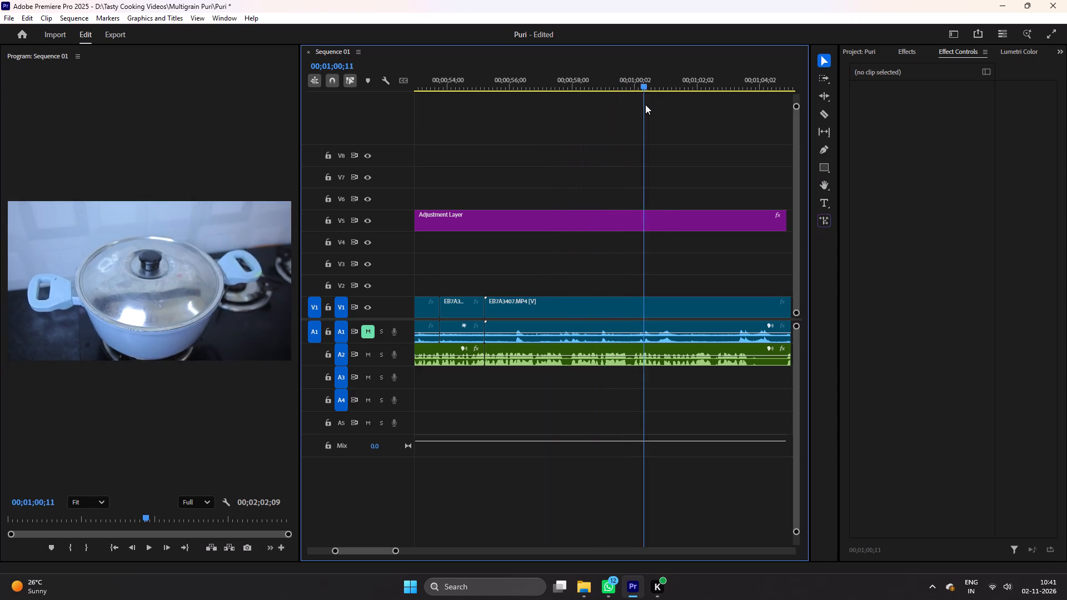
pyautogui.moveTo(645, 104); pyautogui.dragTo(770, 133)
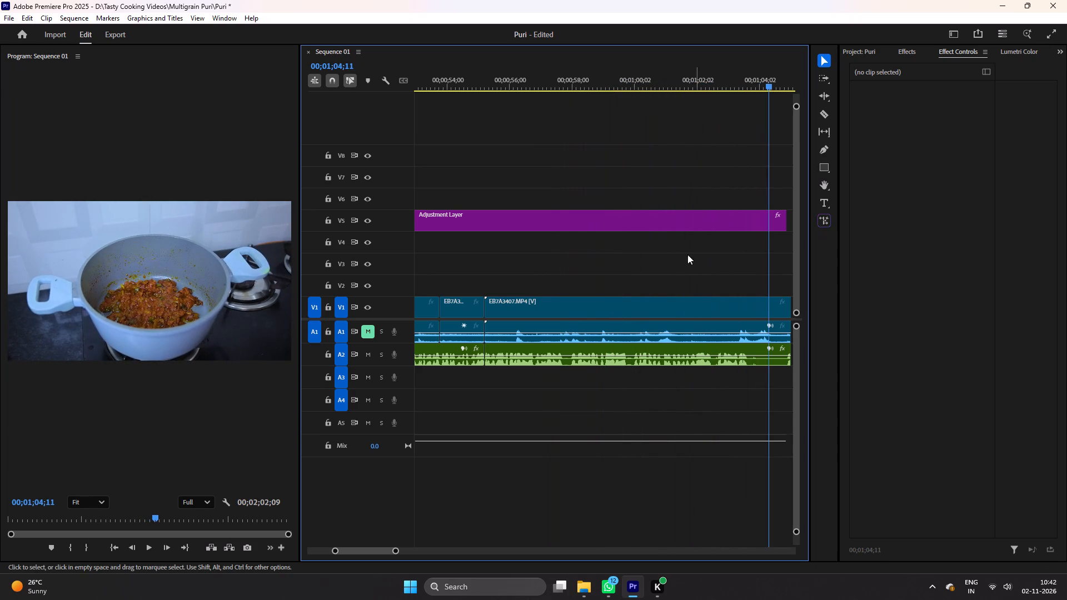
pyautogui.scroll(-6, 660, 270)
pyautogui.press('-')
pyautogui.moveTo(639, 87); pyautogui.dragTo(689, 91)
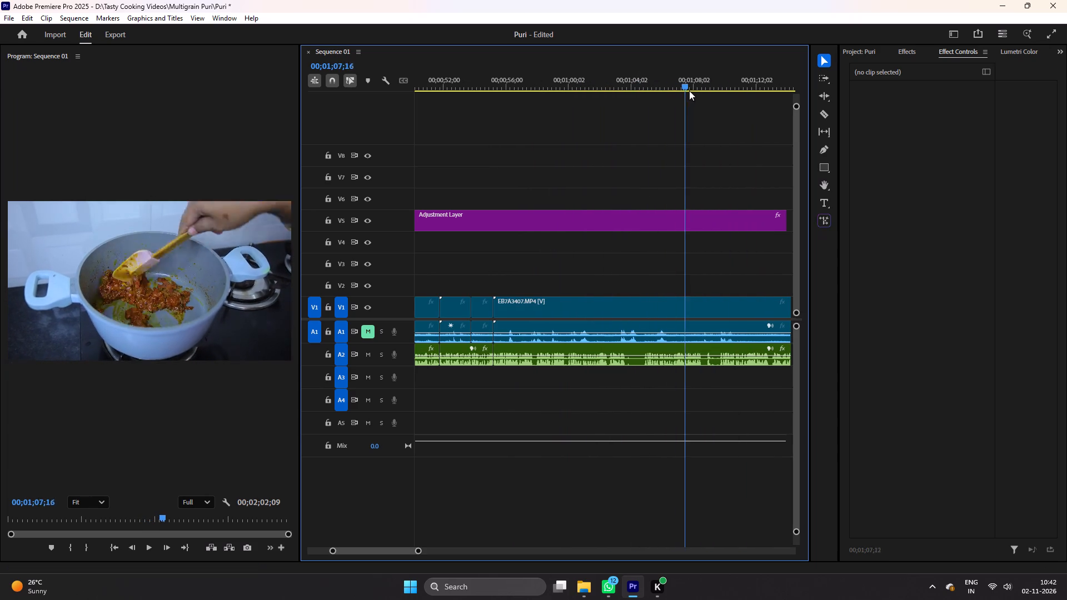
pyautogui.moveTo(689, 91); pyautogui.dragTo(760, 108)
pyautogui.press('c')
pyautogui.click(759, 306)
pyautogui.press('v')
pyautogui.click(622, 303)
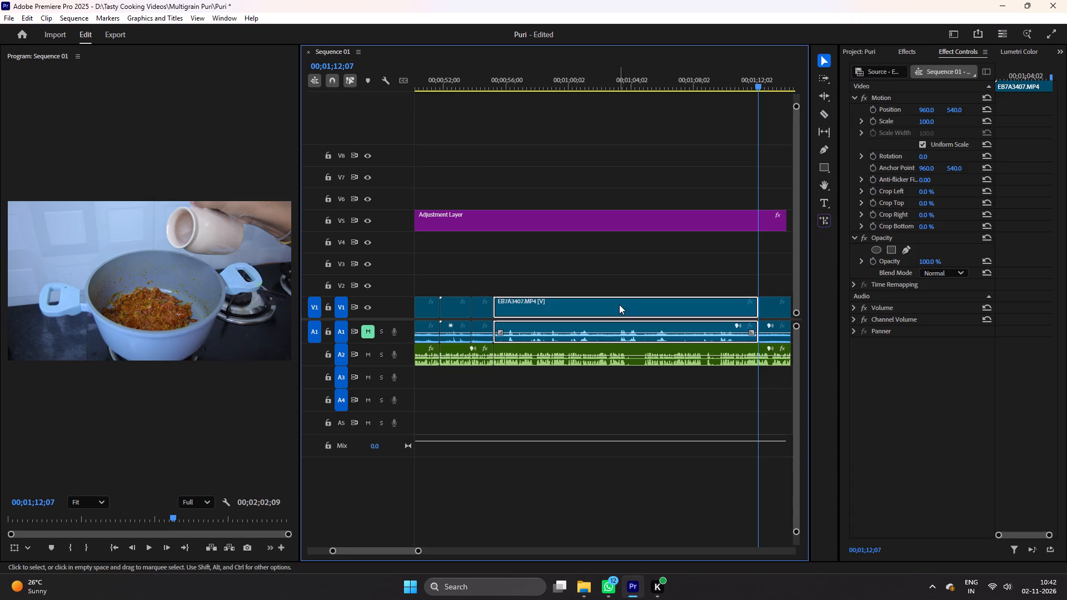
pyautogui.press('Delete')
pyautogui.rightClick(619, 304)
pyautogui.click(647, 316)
# Review the EB7A3406 clip, delete it, move EB7A3407 back against the end of EB7A3392, and save.
pyautogui.click(480, 86)
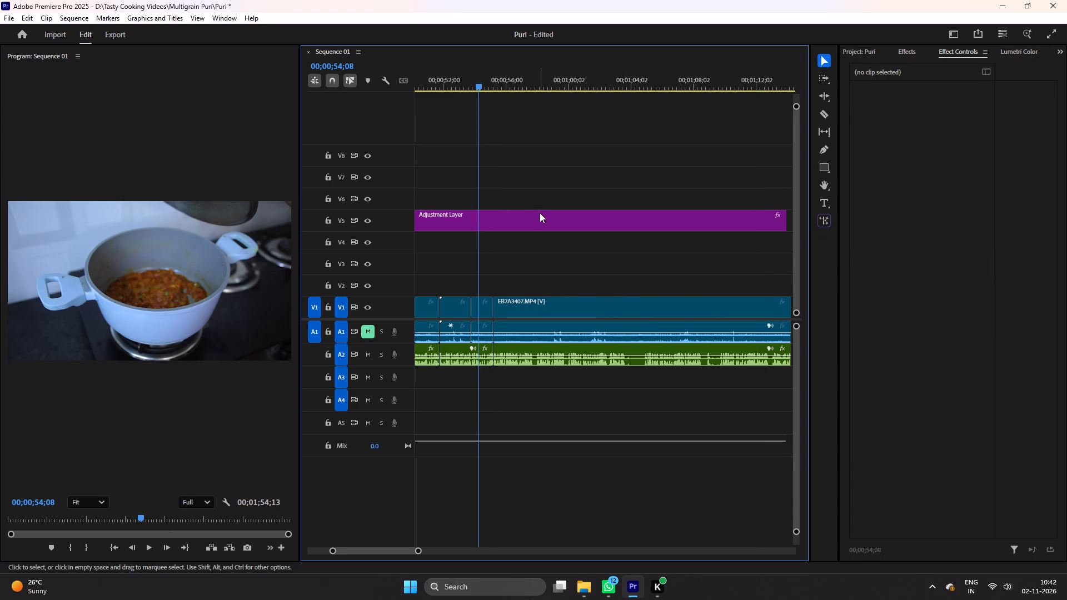
pyautogui.press('=')
pyautogui.press('=')
pyautogui.press('=')
pyautogui.click(576, 301)
pyautogui.press('space')
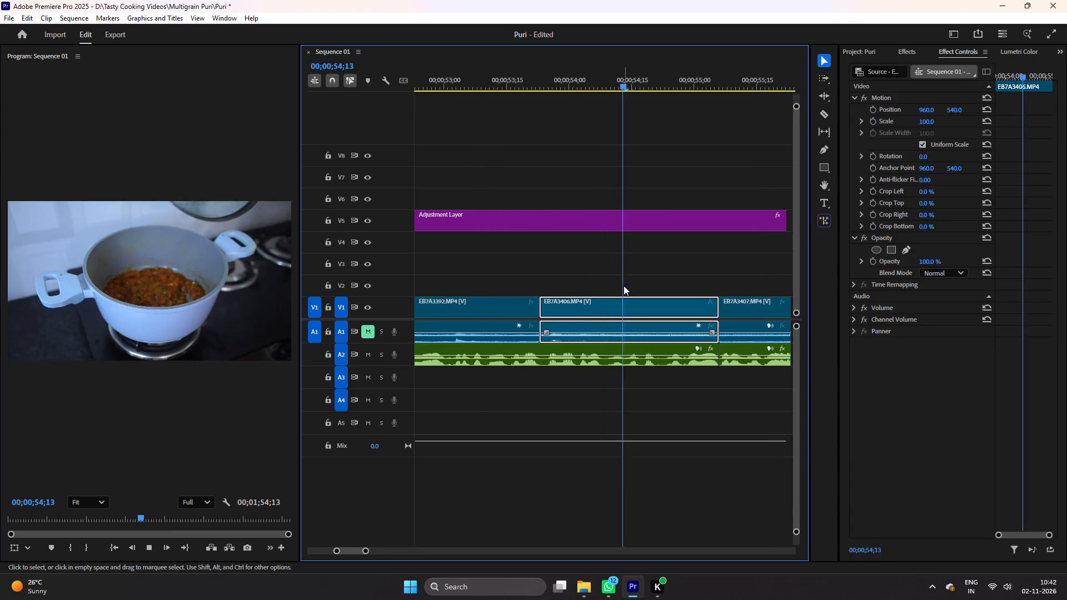
pyautogui.press('space')
pyautogui.scroll(-5, 622, 283)
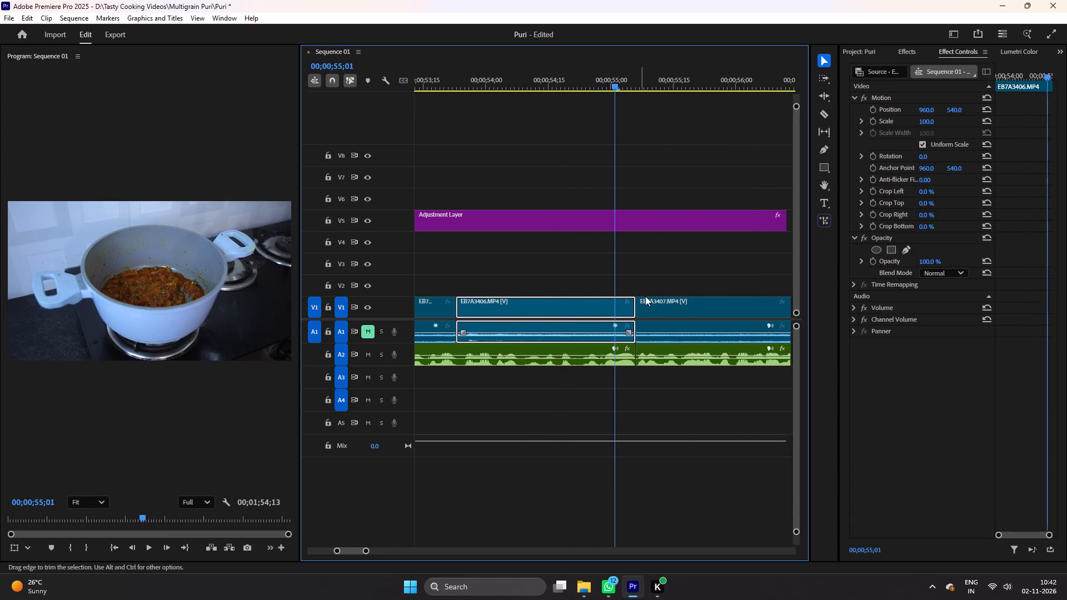
pyautogui.press('Delete')
pyautogui.moveTo(640, 303); pyautogui.dragTo(456, 301)
pyautogui.click(452, 75)
pyautogui.hotkey('ctrl', 's')
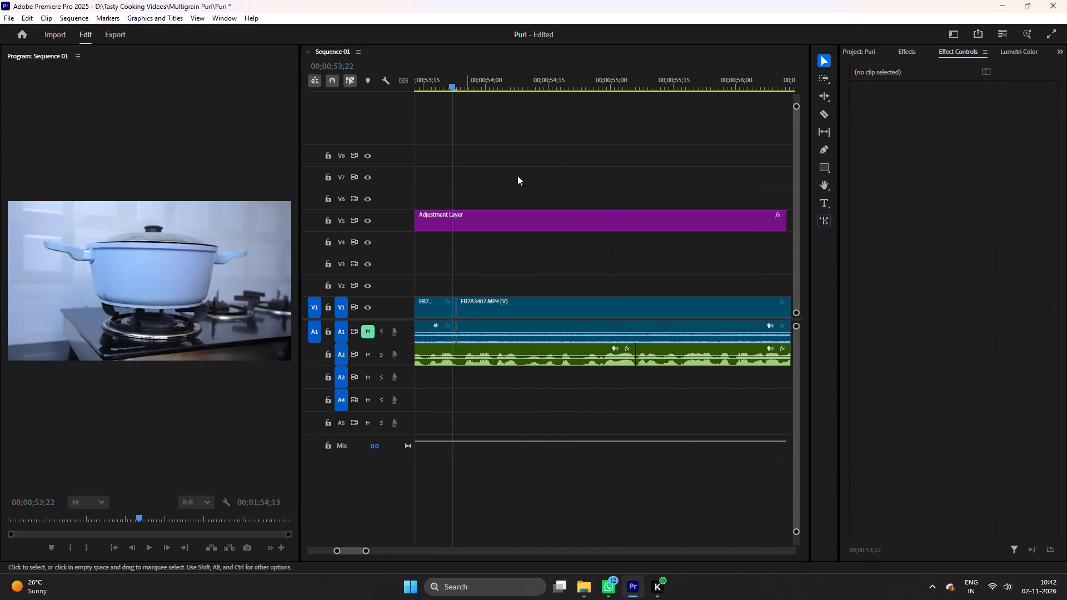
pyautogui.hotkey('ctrl', 'space')
pyautogui.press('space')
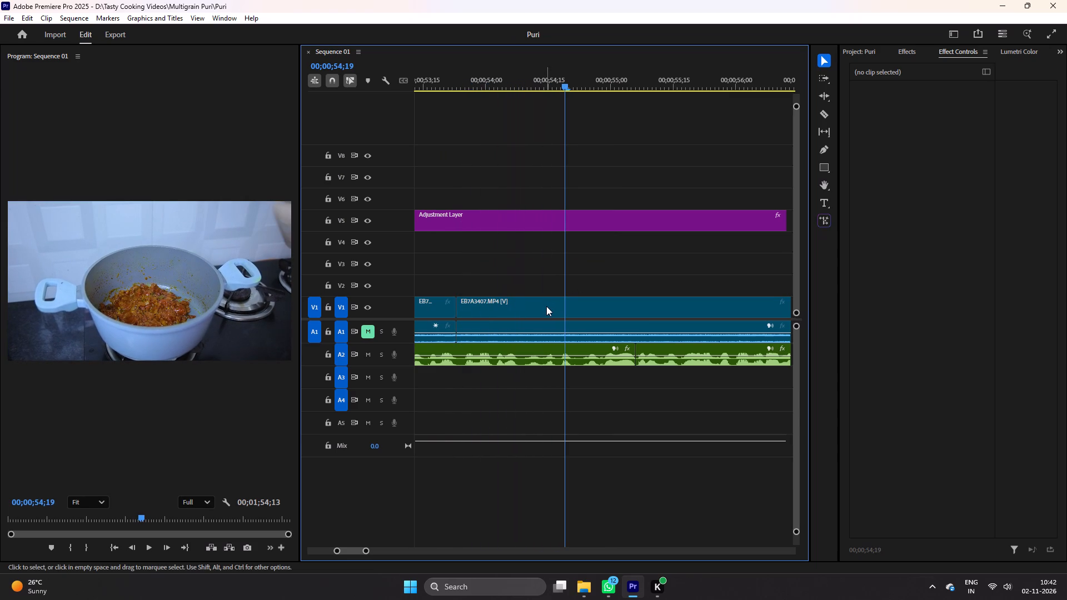
# Move all the V1 clips that follow EB7A3407 much later, so the last one ends at 00;03;10;13.
pyautogui.scroll(-5, 546, 306)
pyautogui.press('-')
pyautogui.press('-')
pyautogui.press('-')
pyautogui.press('-')
pyautogui.press('-')
pyautogui.press('-')
pyautogui.press('-')
pyautogui.press('=')
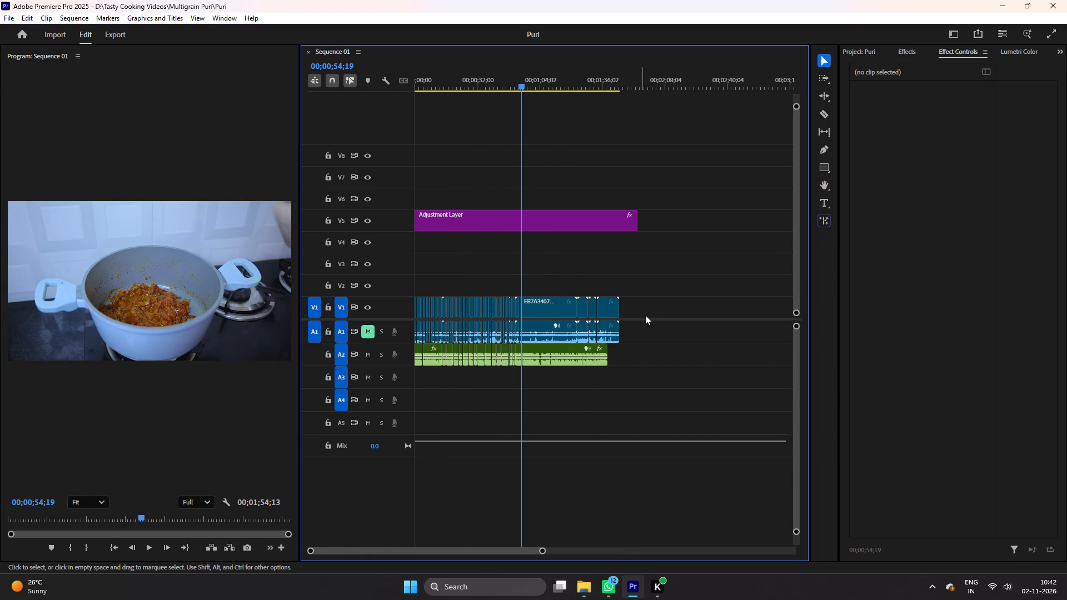
pyautogui.moveTo(687, 314); pyautogui.dragTo(587, 278)
pyautogui.moveTo(612, 305); pyautogui.dragTo(775, 312)
# Move EB7A3407 later, extend its start back by 00;00;07;27 to the end of EB7A3392, and save.
pyautogui.press('=')
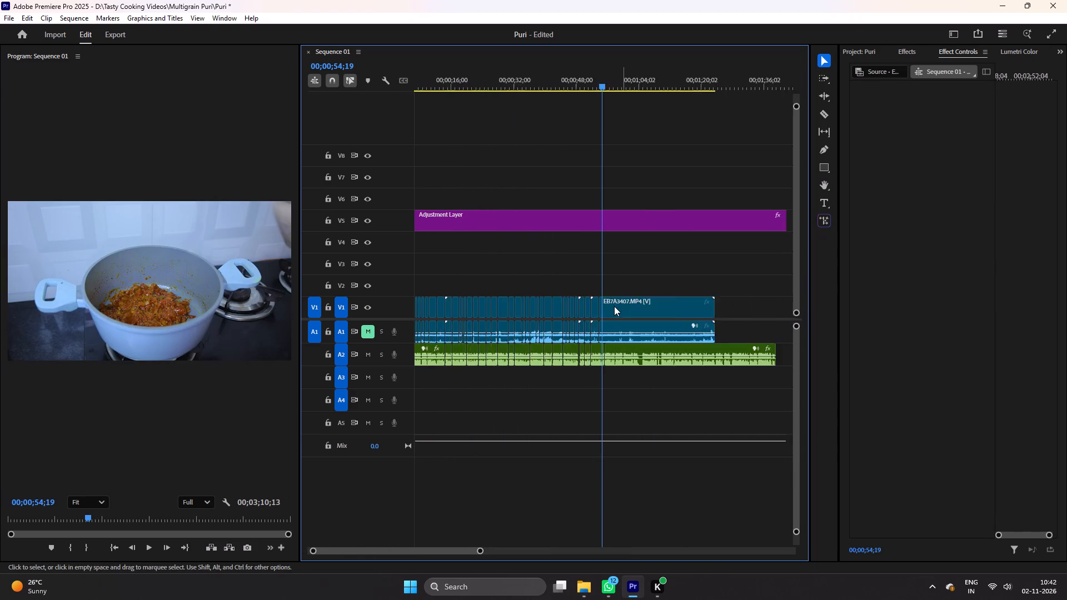
pyautogui.press('=')
pyautogui.press('=')
pyautogui.moveTo(661, 309); pyautogui.dragTo(776, 312)
pyautogui.moveTo(706, 309); pyautogui.dragTo(562, 314)
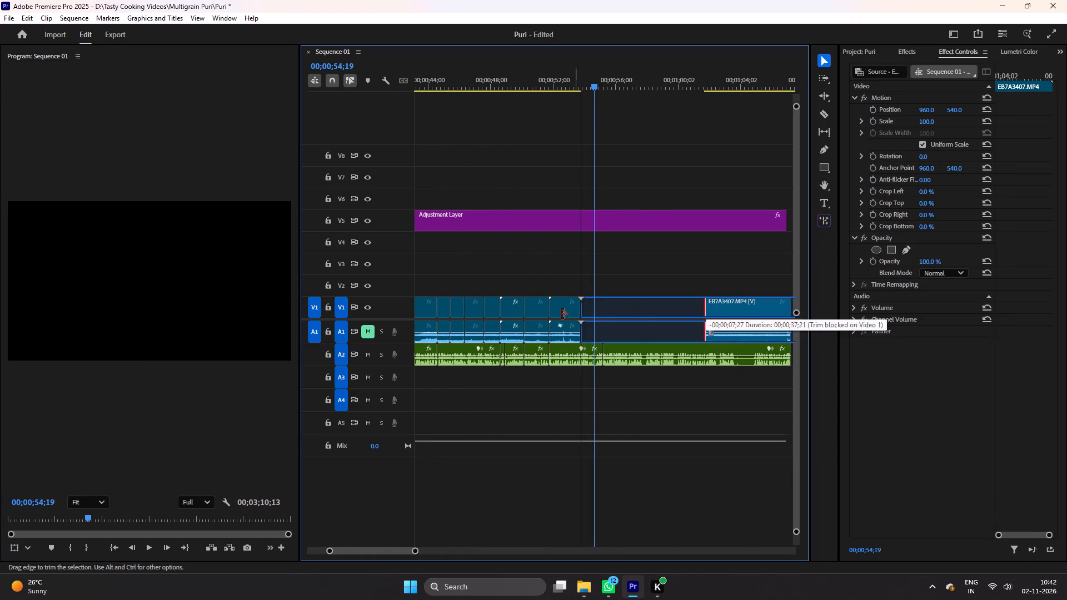
pyautogui.moveTo(562, 314); pyautogui.dragTo(559, 314)
pyautogui.click(554, 76)
pyautogui.hotkey('ctrl', 's')
pyautogui.press('space')
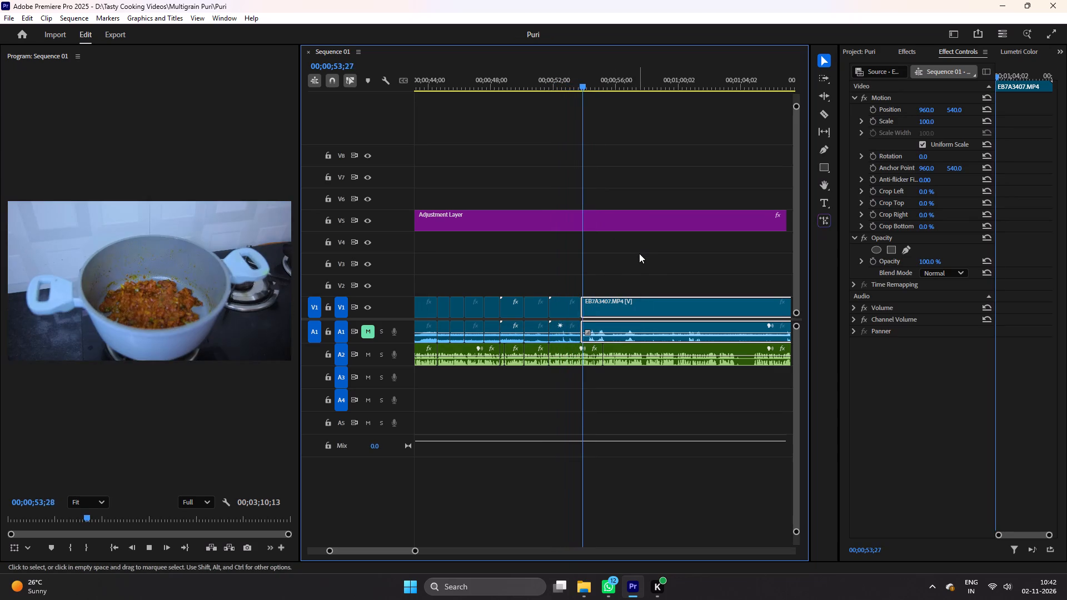
# Review the start of EB7A3407, move the clip later, and extend its start back by about 8 seconds more.
pyautogui.scroll(-3, 639, 253)
pyautogui.click(607, 270)
pyautogui.press('-')
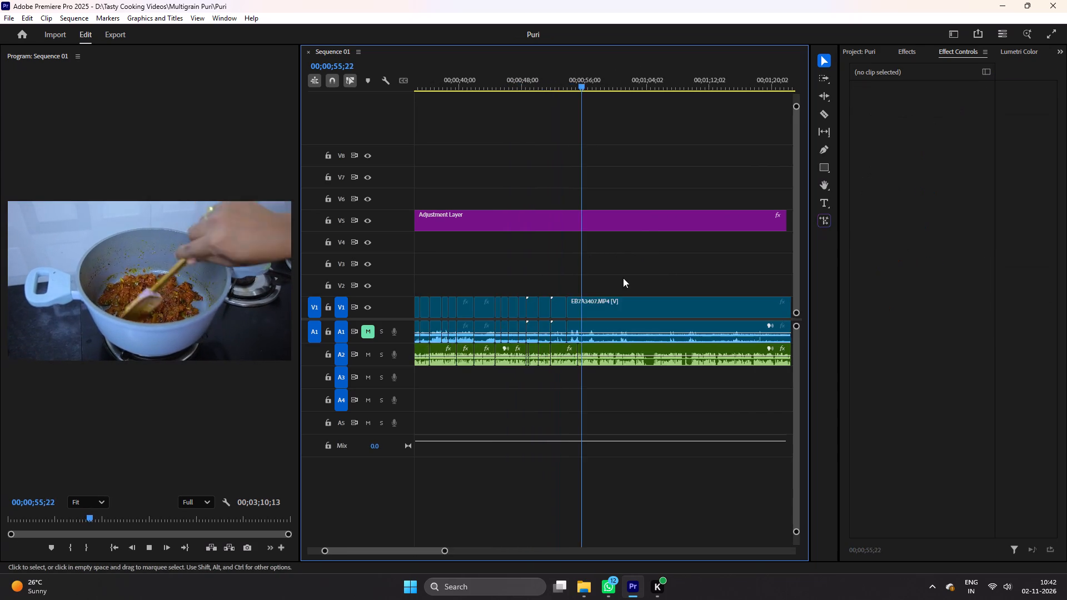
pyautogui.press('-')
pyautogui.press('-')
pyautogui.press('=')
pyautogui.press('=')
pyautogui.press('-')
pyautogui.press('-')
pyautogui.press('space')
pyautogui.moveTo(560, 307); pyautogui.dragTo(590, 307)
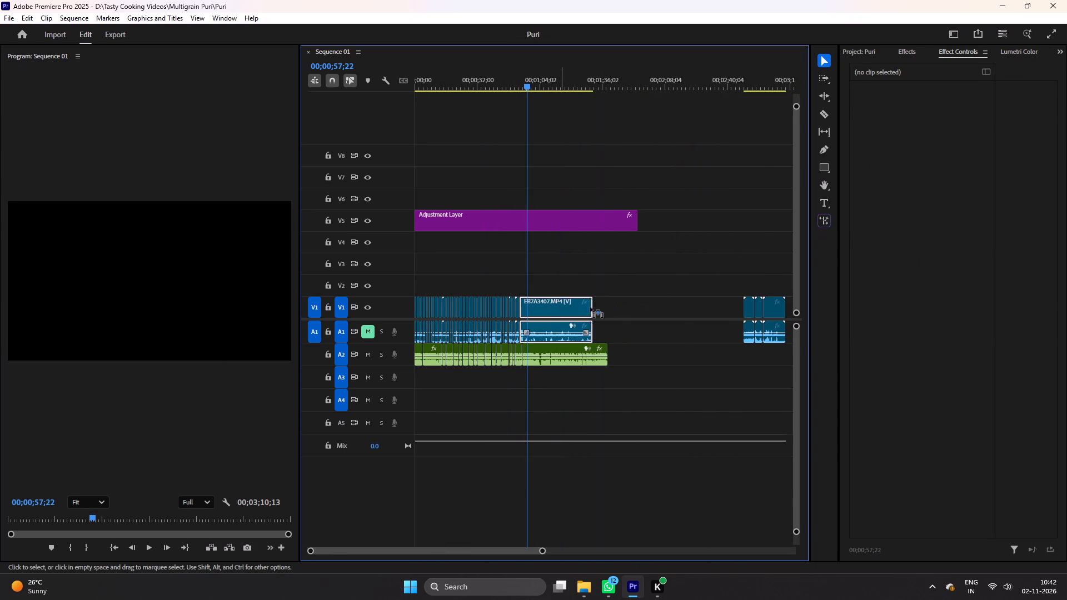
pyautogui.moveTo(590, 307); pyautogui.dragTo(651, 306)
pyautogui.moveTo(606, 301); pyautogui.dragTo(458, 302)
# Move the extended EB7A3407 back against the end of EB7A3392 and save.
pyautogui.moveTo(548, 299); pyautogui.dragTo(546, 305, button='right')
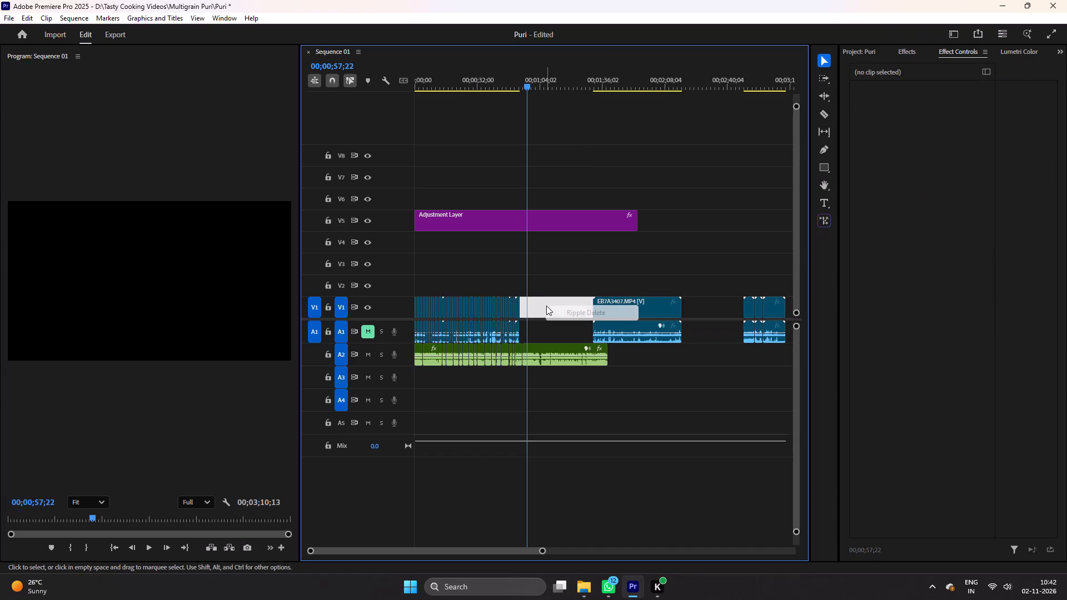
pyautogui.click(549, 307)
pyautogui.click(589, 288)
pyautogui.moveTo(606, 304); pyautogui.dragTo(549, 304)
pyautogui.press('=')
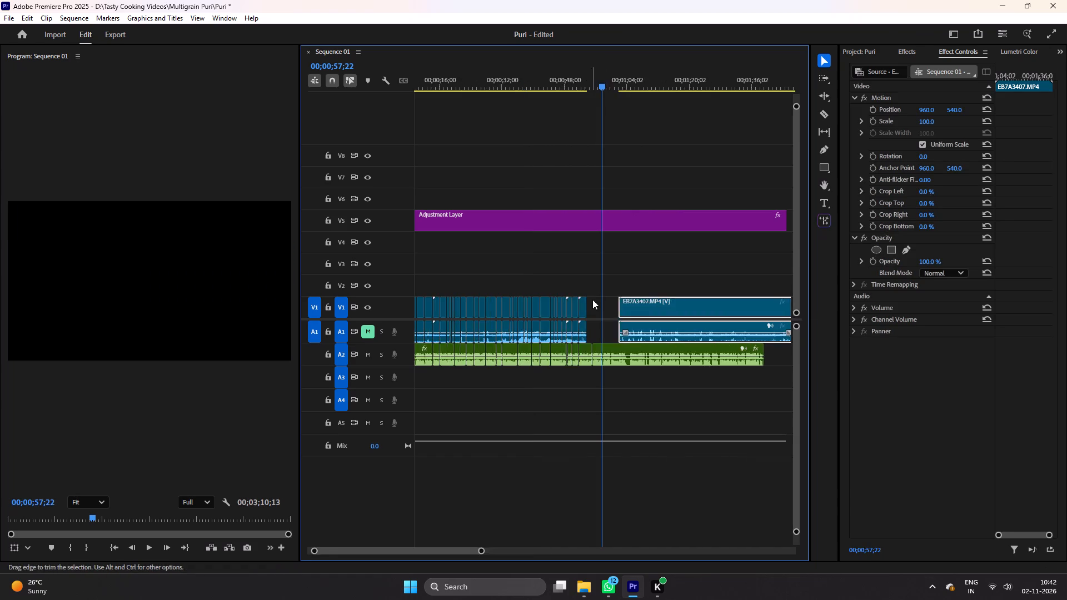
pyautogui.press('=')
pyautogui.press('=')
pyautogui.moveTo(687, 308); pyautogui.dragTo(555, 311)
pyautogui.click(519, 82)
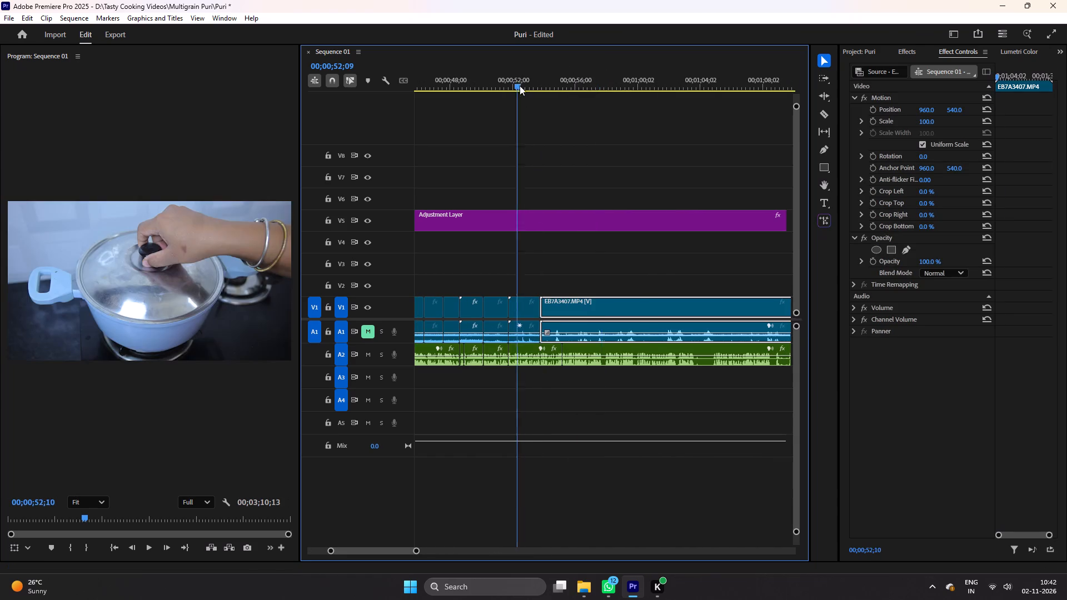
pyautogui.press('=')
pyautogui.hotkey('ctrl', 's')
# Cut EB7A3407 at about 00;00;57;12, move the part after the cut over the opening to EB7A3392's end, and save.
pyautogui.hotkey('ctrl', 'space')
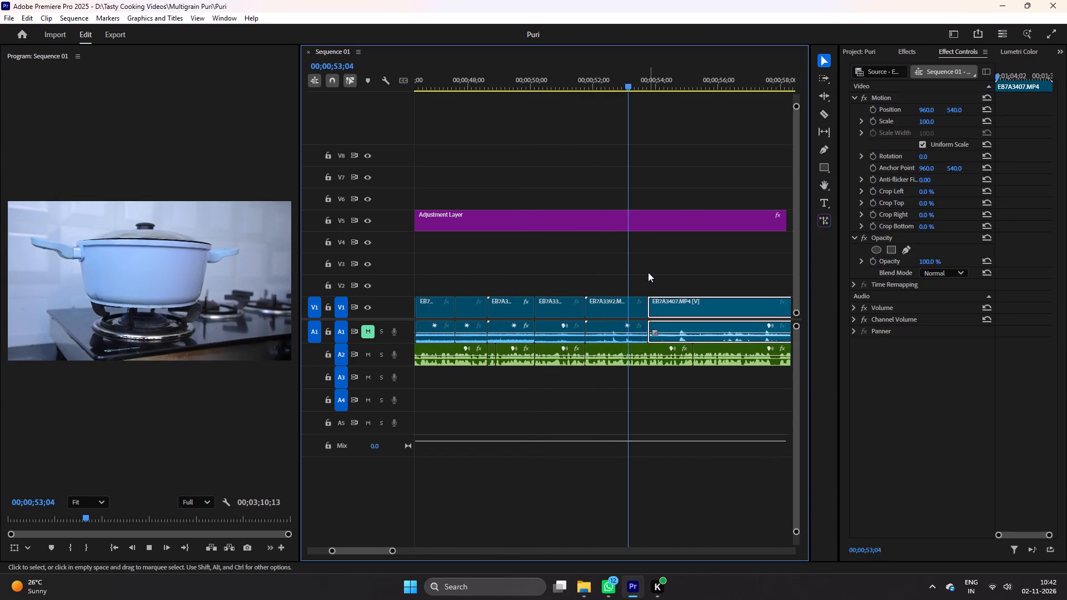
pyautogui.scroll(-6, 647, 272)
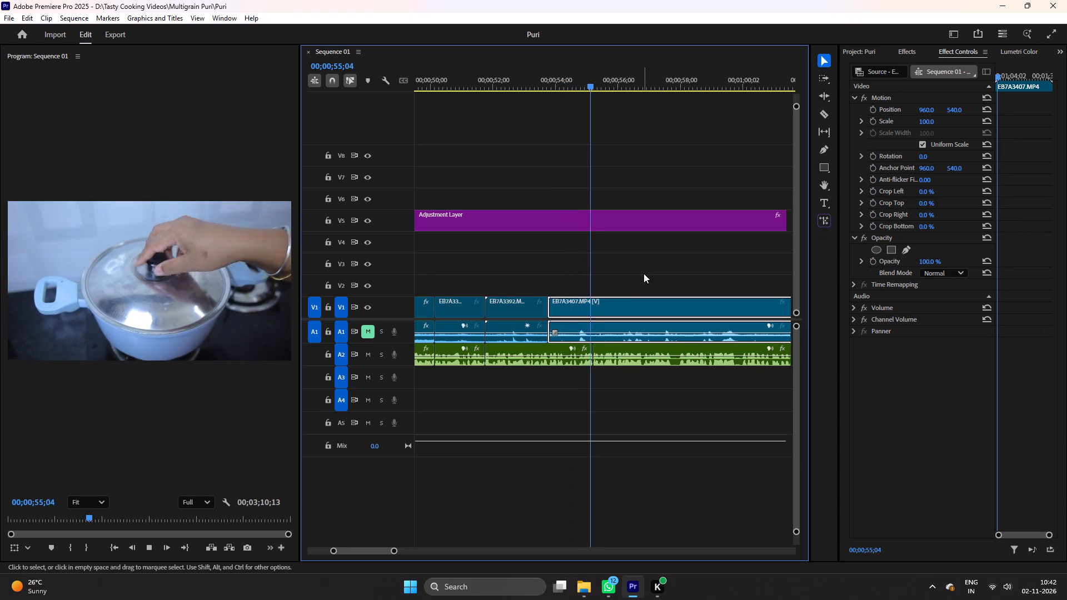
pyautogui.press('space')
pyautogui.press('c')
pyautogui.click(662, 304)
pyautogui.press('v')
pyautogui.moveTo(697, 304); pyautogui.dragTo(576, 311)
pyautogui.click(541, 79)
pyautogui.hotkey('ctrl', 's')
# Cut EB7A3407 at 00;00;56;09, move the part after the cut over the lidded-pot opening to EB7A3392's end, and save.
pyautogui.hotkey('ctrl', 'space')
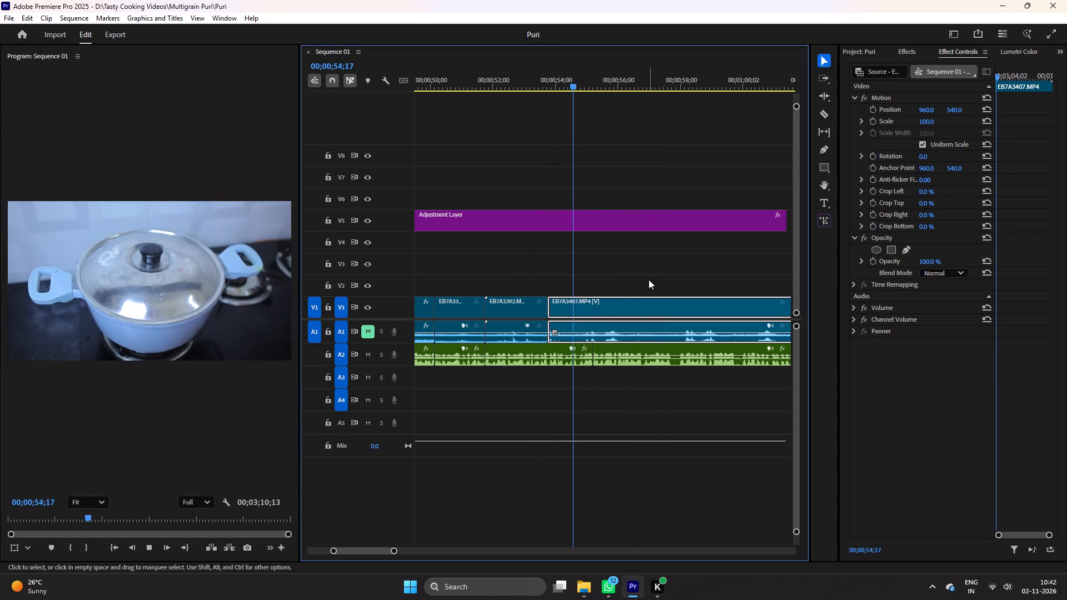
pyautogui.press('space')
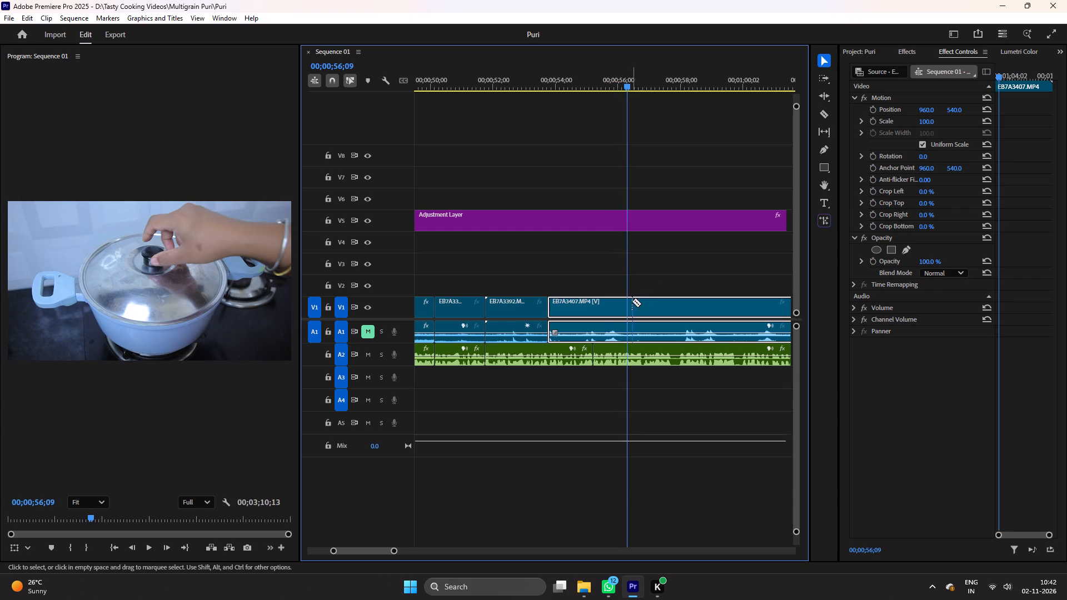
pyautogui.press('c')
pyautogui.click(627, 303)
pyautogui.press('v')
pyautogui.moveTo(657, 306); pyautogui.dragTo(575, 313)
pyautogui.click(542, 84)
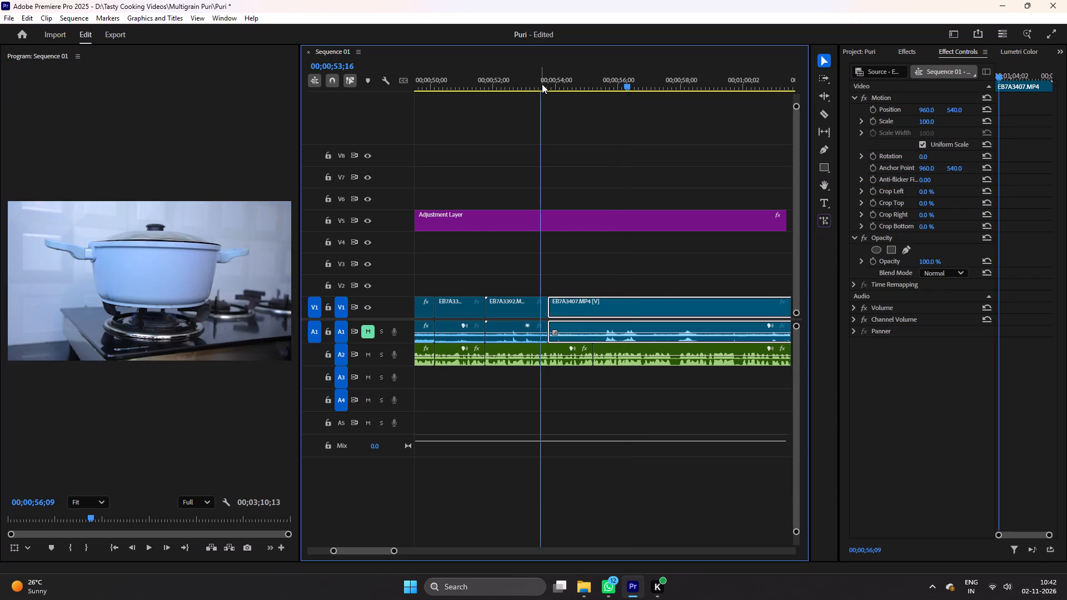
pyautogui.hotkey('ctrl', 's')
# Cut EB7A3407 at about 00;00;55;27 and save.
pyautogui.hotkey('ctrl', 'space')
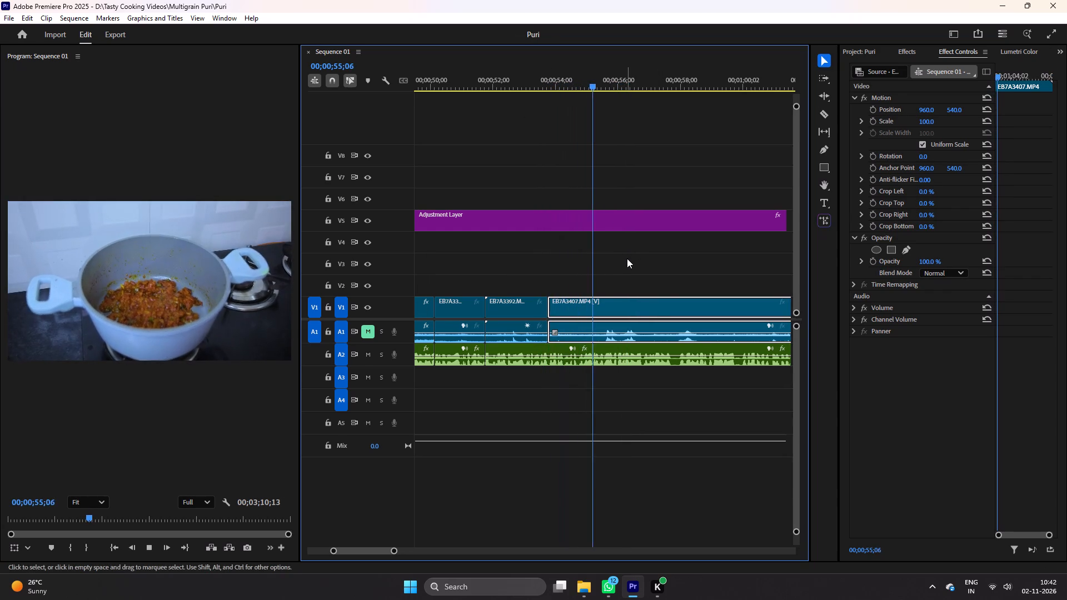
pyautogui.press('space')
pyautogui.press('c')
pyautogui.click(618, 304)
pyautogui.press('v')
pyautogui.hotkey('ctrl', 's')
# Cut EB7A3407 at 00;01;04;15 as the water jar tips, delete the section before it back to the previous cut, close the gap, and save.
pyautogui.hotkey('ctrl', 'space')
pyautogui.scroll(-7, 682, 264)
pyautogui.press('space')
pyautogui.moveTo(528, 85); pyautogui.dragTo(759, 98)
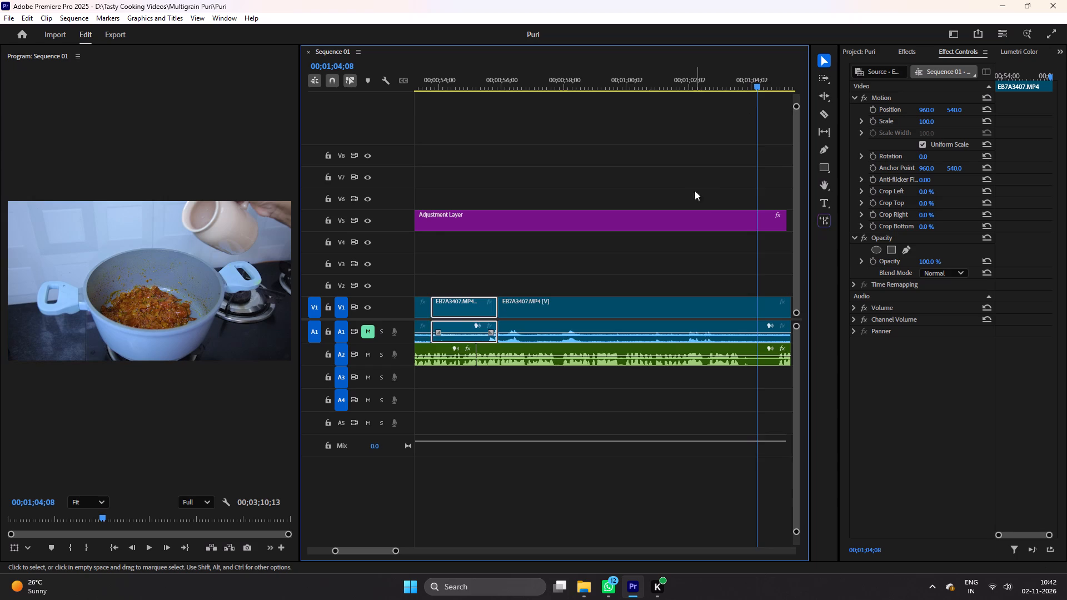
pyautogui.scroll(-3, 689, 199)
pyautogui.press('-')
pyautogui.moveTo(650, 81); pyautogui.dragTo(653, 103)
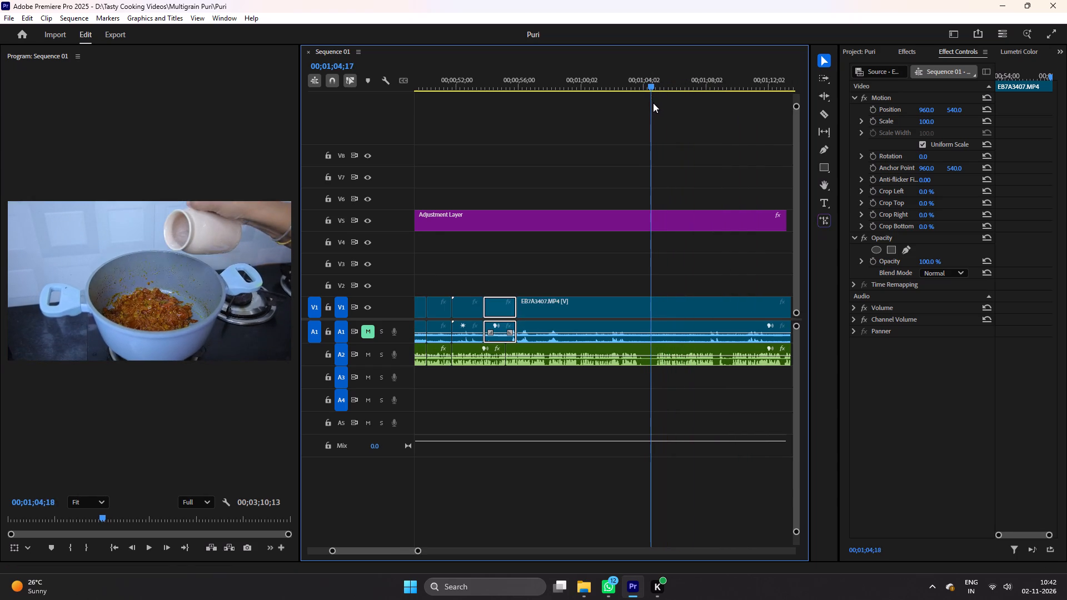
pyautogui.moveTo(653, 103); pyautogui.dragTo(652, 103)
pyautogui.press('c')
pyautogui.click(650, 304)
pyautogui.press('v')
pyautogui.click(585, 304)
pyautogui.press('Delete')
pyautogui.rightClick(585, 304)
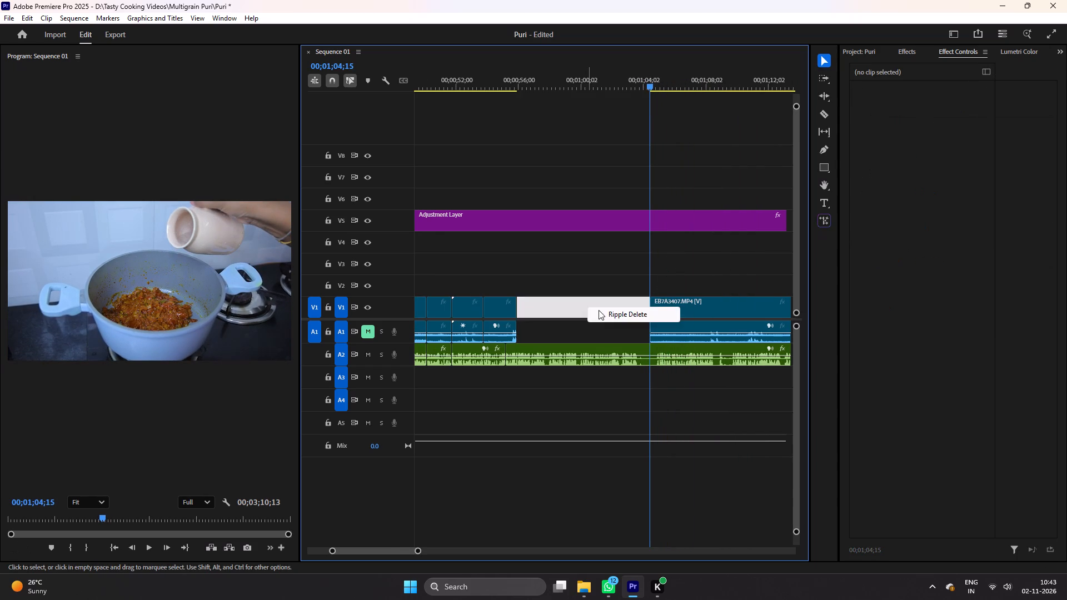
pyautogui.click(599, 310)
pyautogui.hotkey('ctrl', 's')
# Cut the silent pause out of the A2 narration between about 00;00;57;22 and 00;00;57;29 and close the gap.
pyautogui.hotkey('ctrl', 'space')
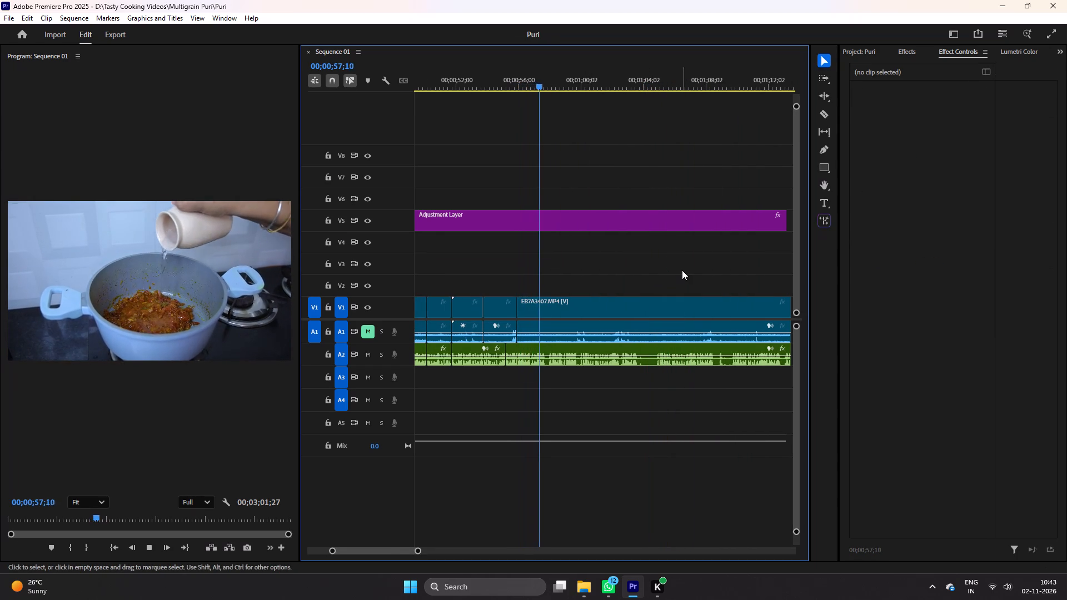
pyautogui.press('space')
pyautogui.press('=')
pyautogui.press('=')
pyautogui.press('=')
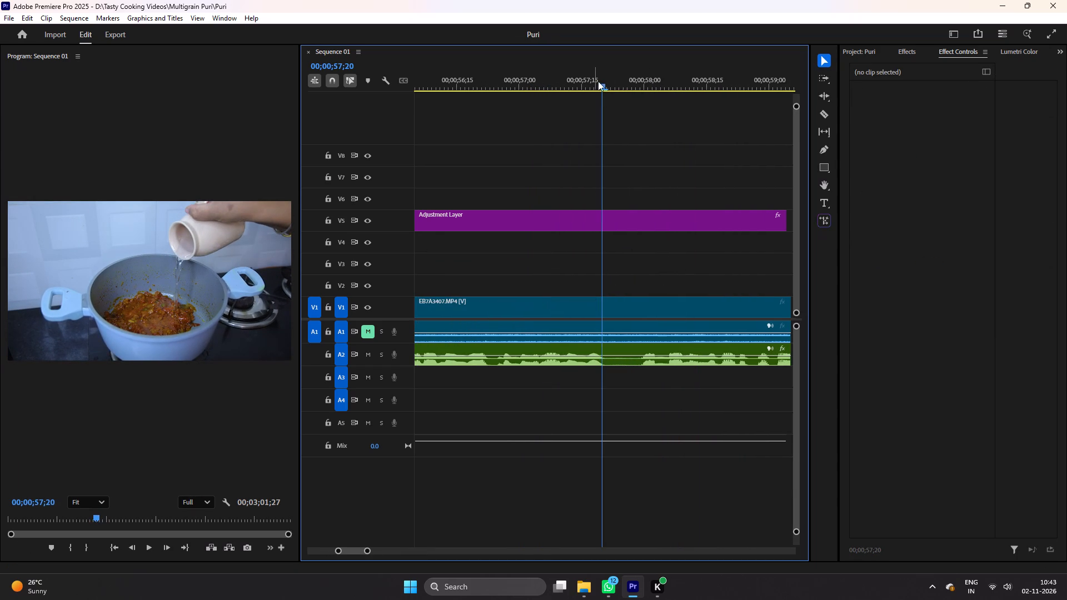
pyautogui.press('c')
pyautogui.click(610, 362)
pyautogui.click(640, 361)
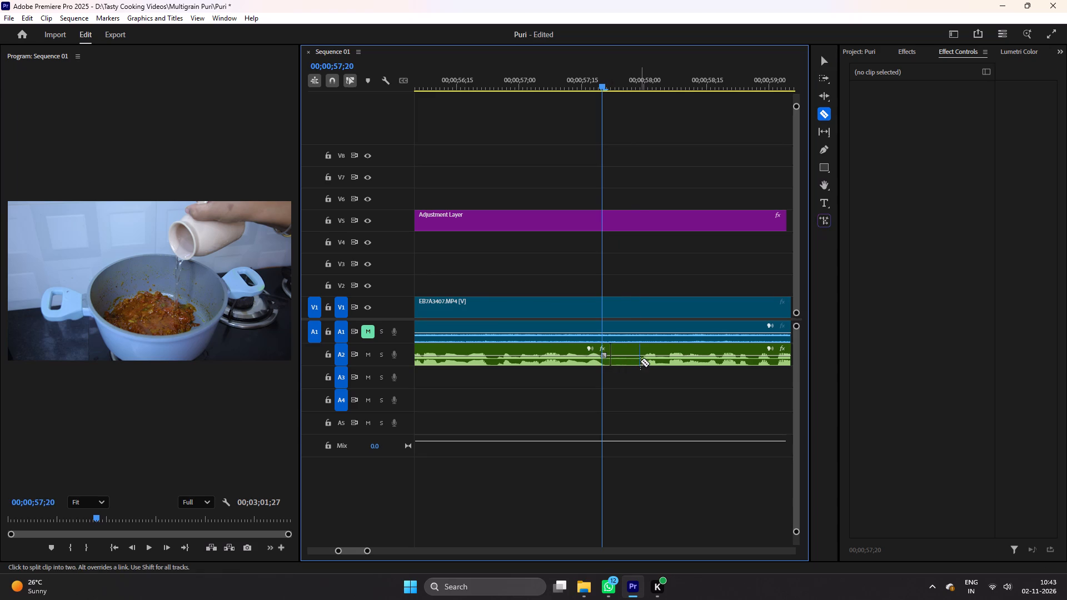
pyautogui.press('v')
pyautogui.click(622, 363)
pyautogui.press('Delete')
pyautogui.rightClick(622, 361)
pyautogui.click(634, 368)
# Cut EB7A3407 at 00;00;58;18, rate-stretch the water-pouring section before it to end at about 00;00;56;19, and save.
pyautogui.scroll(-5, 631, 289)
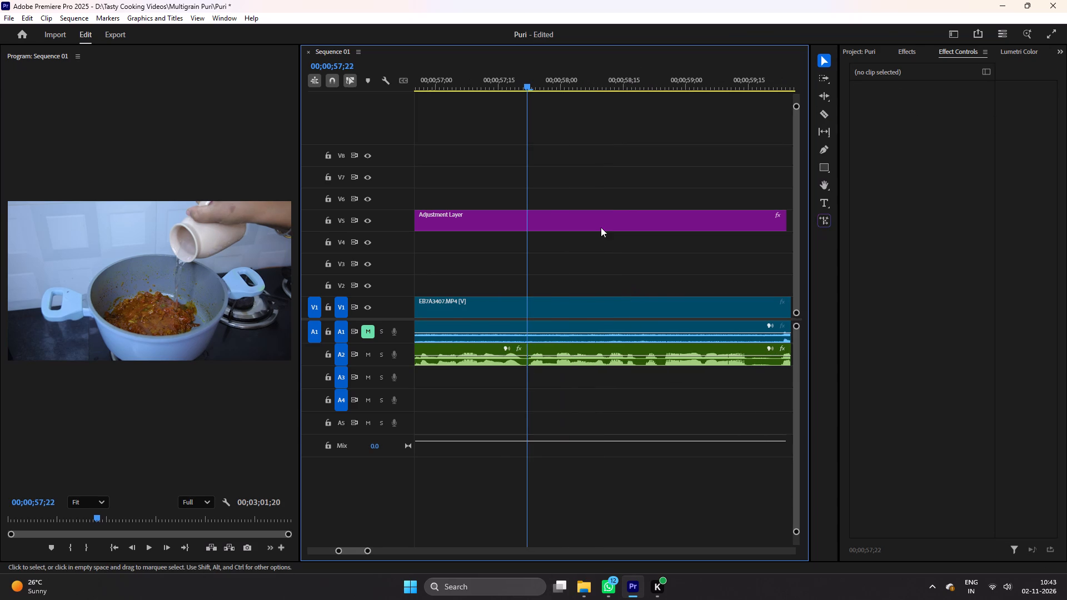
pyautogui.moveTo(538, 88); pyautogui.dragTo(638, 95)
pyautogui.press('c')
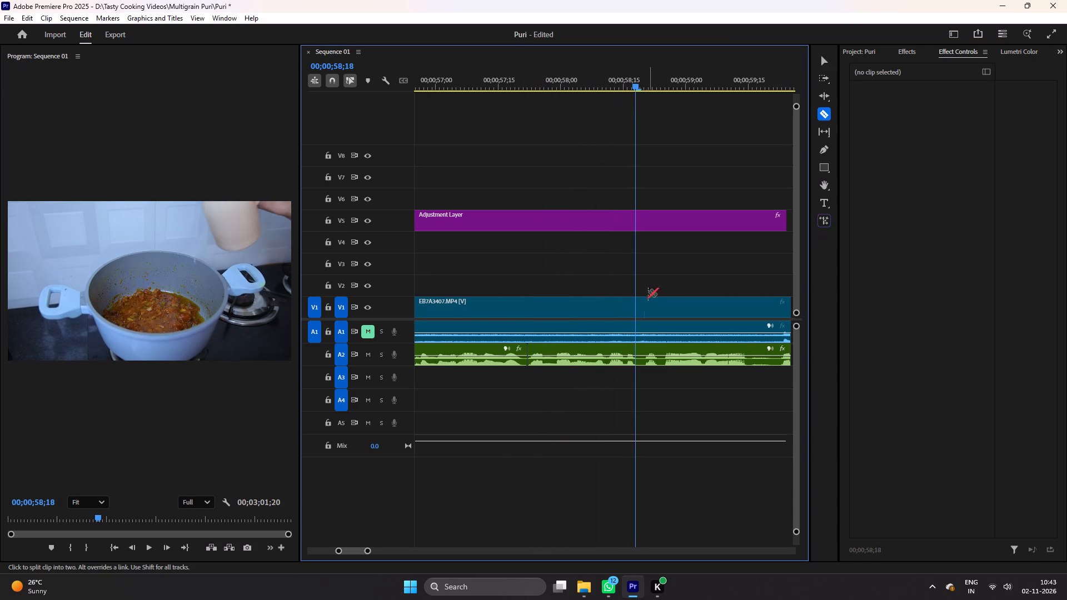
pyautogui.click(636, 308)
pyautogui.press('v')
pyautogui.scroll(5, 628, 287)
pyautogui.press('r')
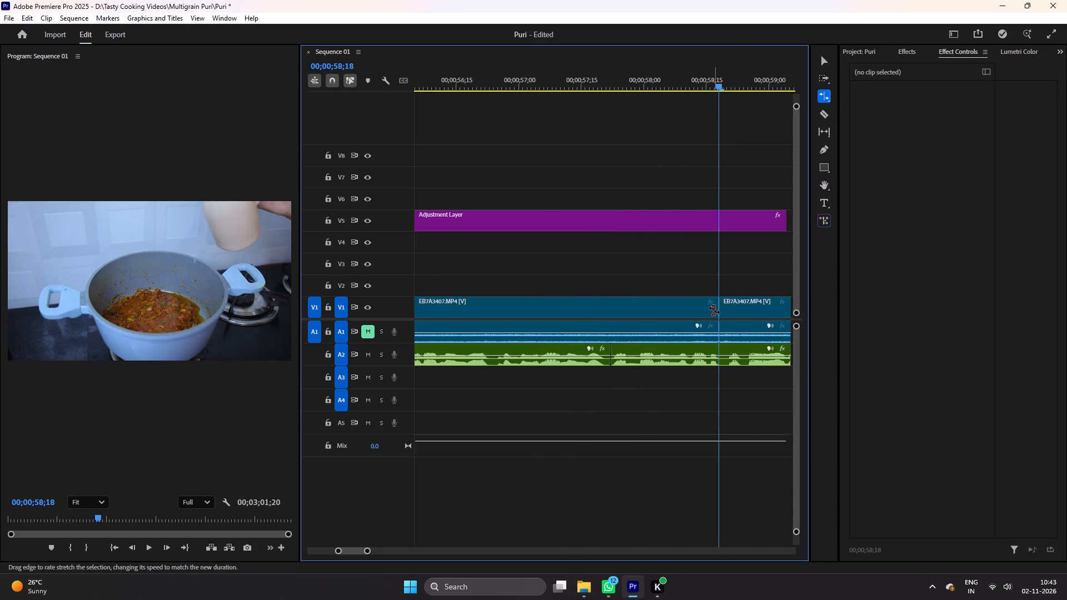
pyautogui.moveTo(714, 310); pyautogui.dragTo(469, 320)
pyautogui.scroll(7, 526, 275)
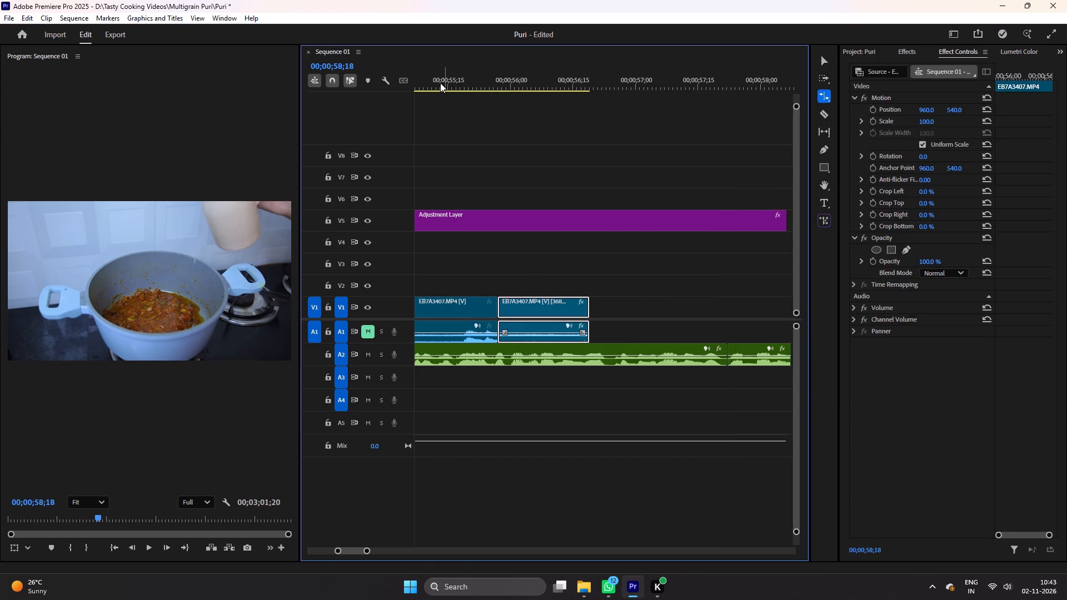
pyautogui.click(439, 83)
pyautogui.hotkey('ctrl', 's')
pyautogui.hotkey('ctrl', 'space')
pyautogui.press('space')
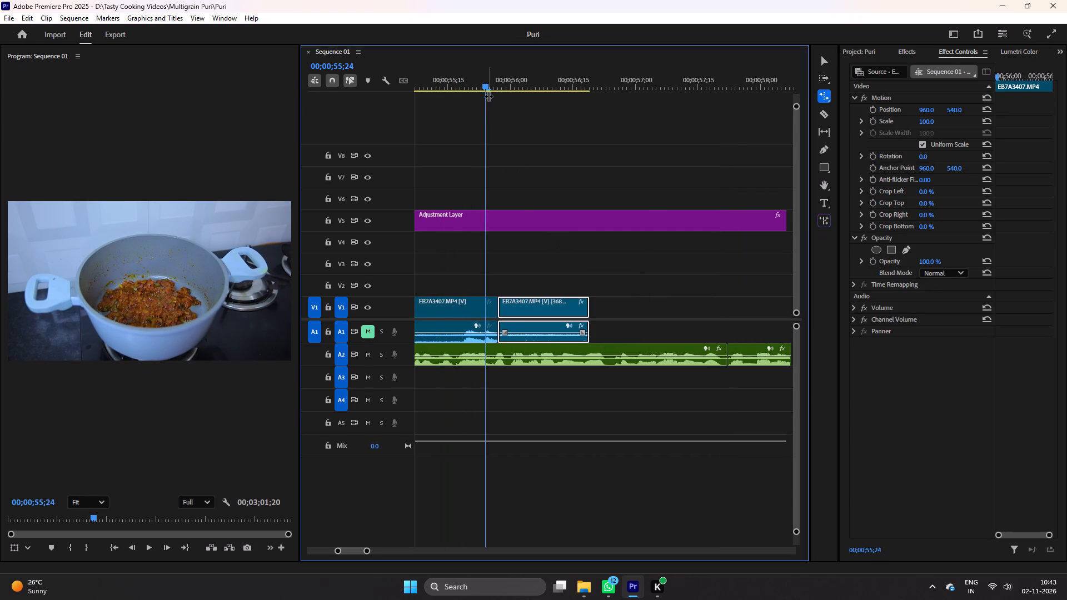
# Move the rate-stretched water-pouring section of EB7A3407 earlier to start at about 00;00;55;17, overwriting the previous section's end, and save.
pyautogui.moveTo(480, 79); pyautogui.dragTo(460, 95)
pyautogui.press('v')
pyautogui.moveTo(536, 306); pyautogui.dragTo(498, 307)
pyautogui.hotkey('ctrl', 's')
pyautogui.hotkey('ctrl', 'space')
pyautogui.press('space')
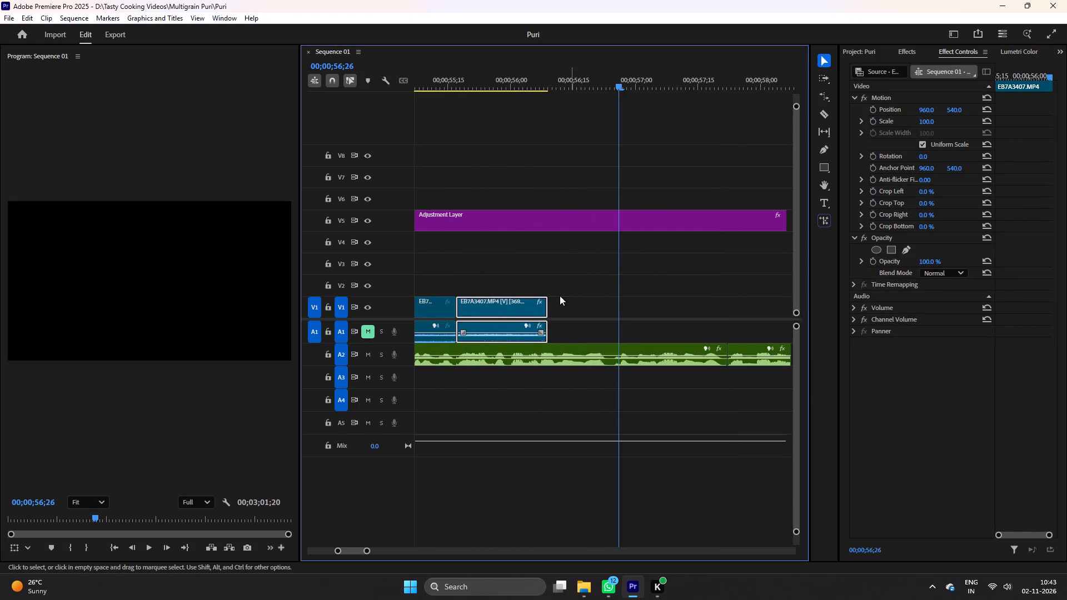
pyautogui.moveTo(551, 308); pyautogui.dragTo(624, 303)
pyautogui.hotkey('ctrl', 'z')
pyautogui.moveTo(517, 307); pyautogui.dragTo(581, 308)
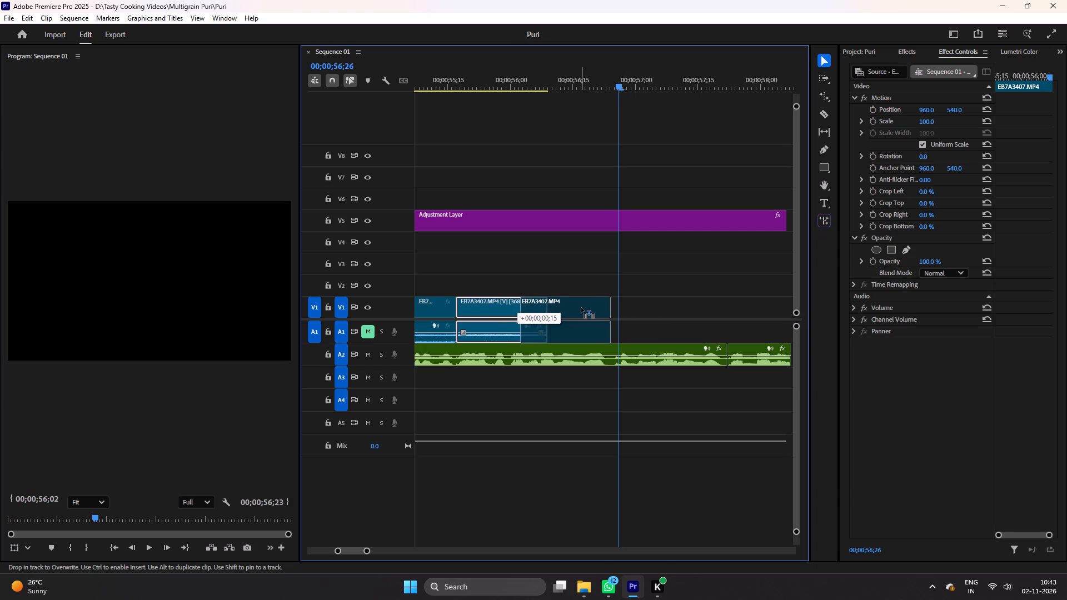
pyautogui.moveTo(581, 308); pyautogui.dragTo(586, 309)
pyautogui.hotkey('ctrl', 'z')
# Rate-stretch the water-pouring section of EB7A3407 to end at 00;00;56;26, save, and play it back.
pyautogui.press('r')
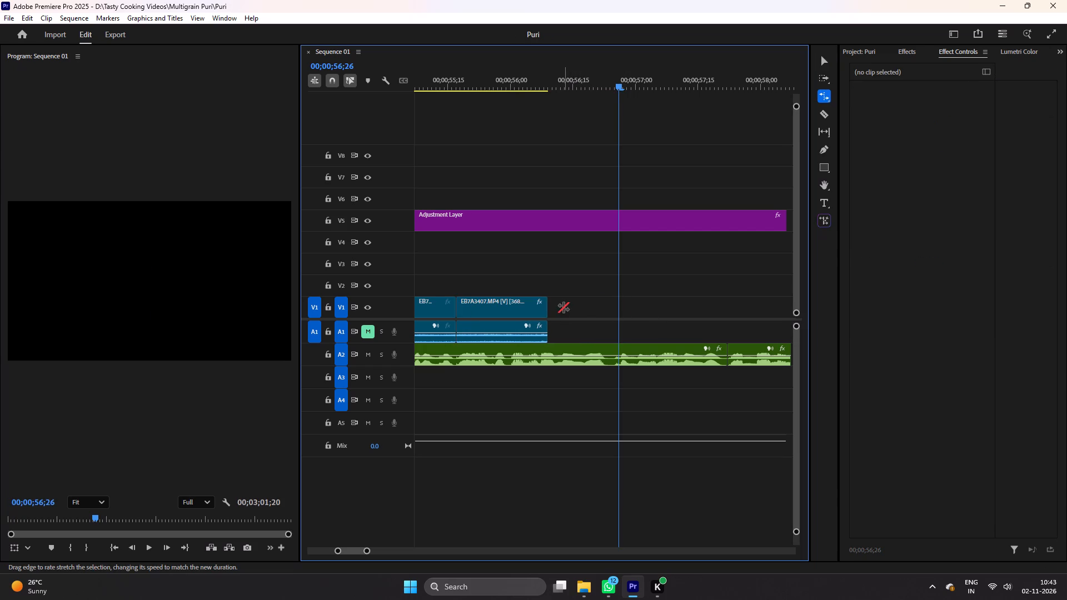
pyautogui.moveTo(540, 308); pyautogui.dragTo(648, 302)
pyautogui.moveTo(648, 304); pyautogui.dragTo(612, 307)
pyautogui.press('b')
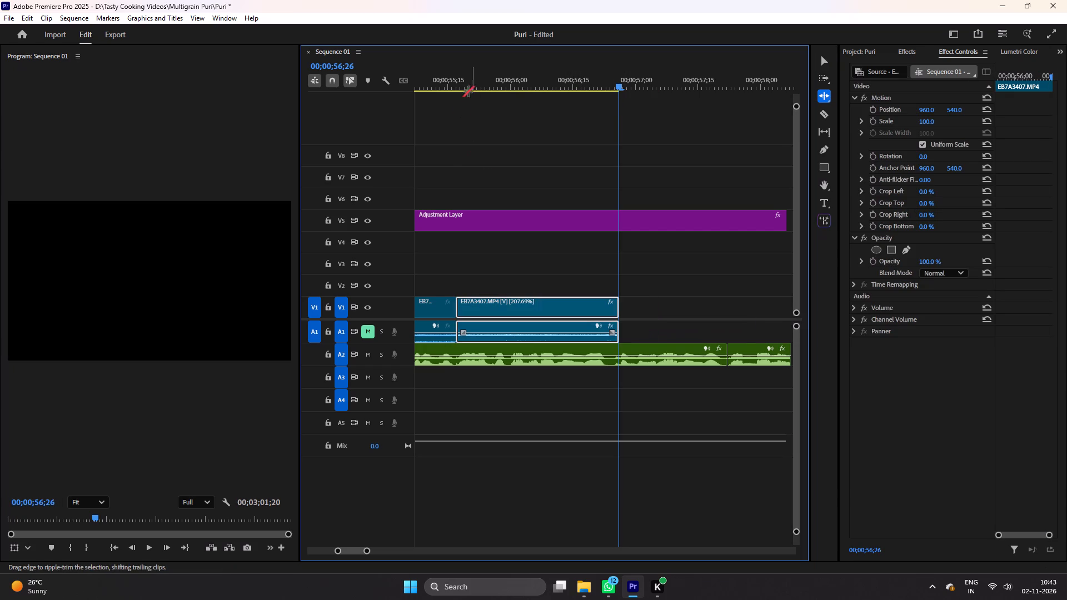
pyautogui.click(451, 80)
pyautogui.hotkey('ctrl', 's')
pyautogui.hotkey('ctrl', 'space')
pyautogui.press('space')
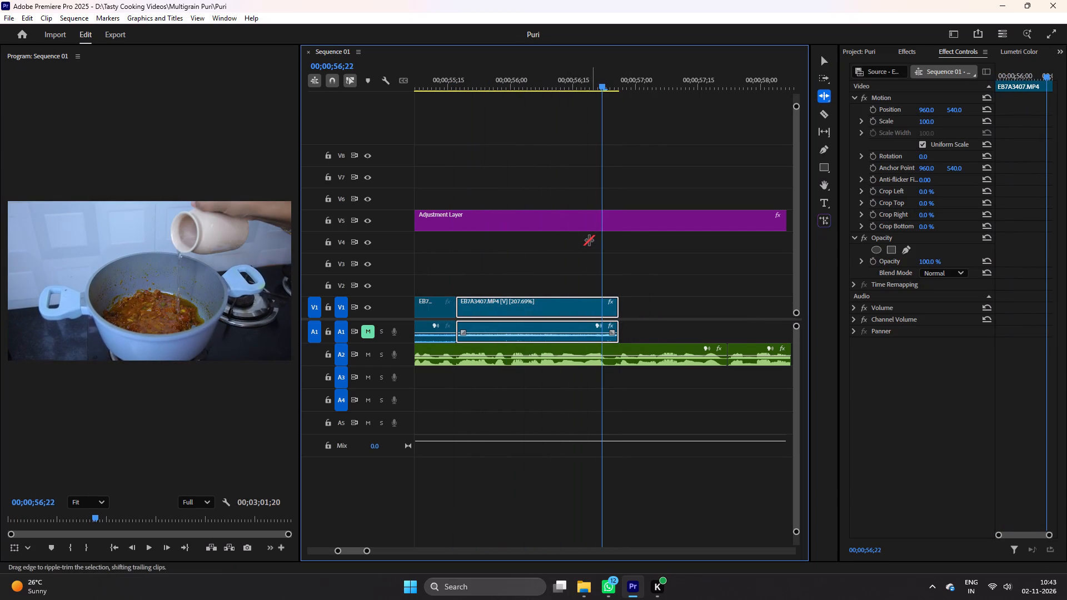
pyautogui.scroll(-2, 659, 296)
pyautogui.press('space')
pyautogui.press('space')
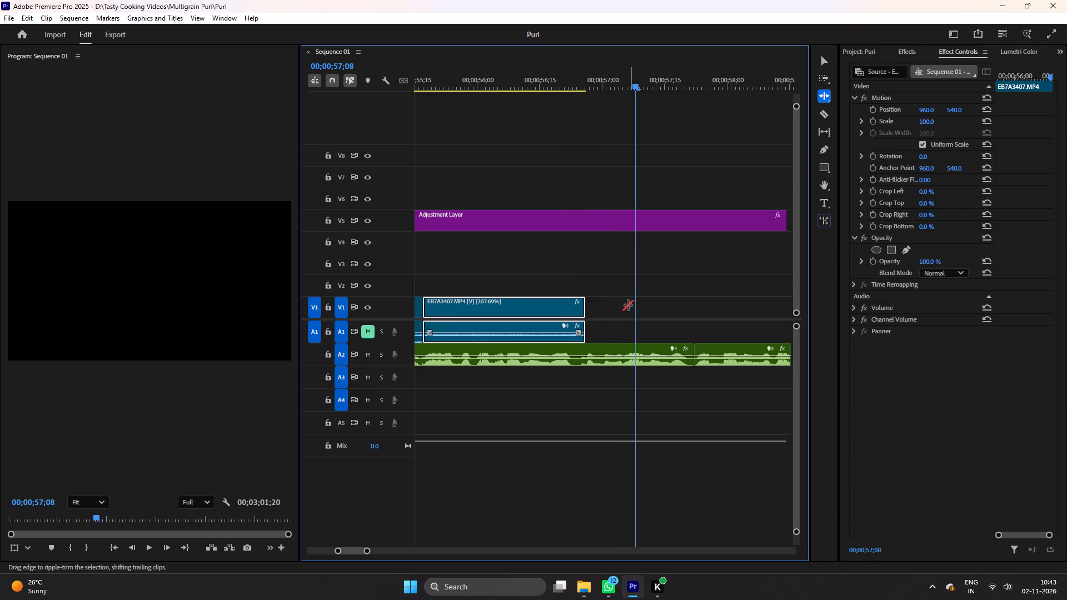
# Cut EB7A3407 at 00;01;03;02 as the coriander comes in, delete the section before it back to the gap, and save.
pyautogui.press('v')
pyautogui.rightClick(630, 306)
pyautogui.click(666, 292)
pyautogui.click(694, 285)
pyautogui.press('-')
pyautogui.press('-')
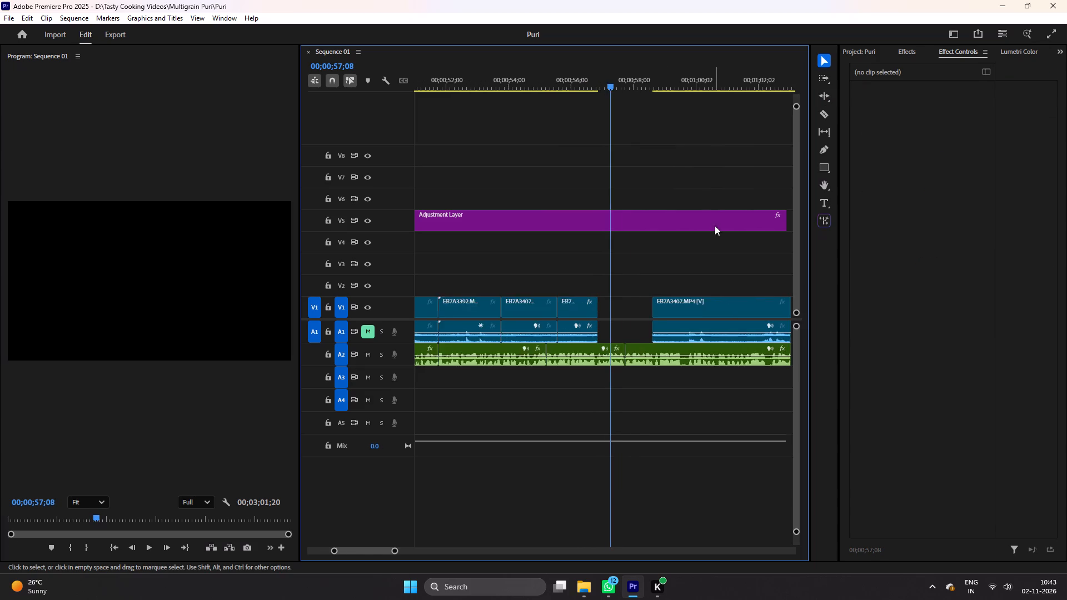
pyautogui.press('-')
pyautogui.press('-')
pyautogui.moveTo(649, 87); pyautogui.dragTo(706, 101)
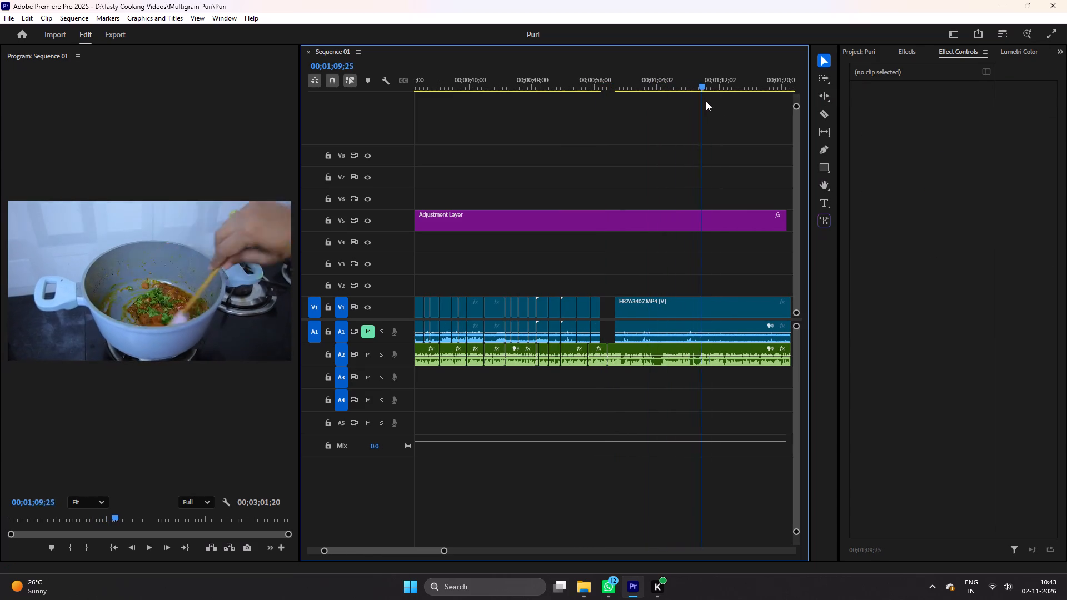
pyautogui.moveTo(706, 101); pyautogui.dragTo(617, 120)
pyautogui.press('=')
pyautogui.press('=')
pyautogui.press('=')
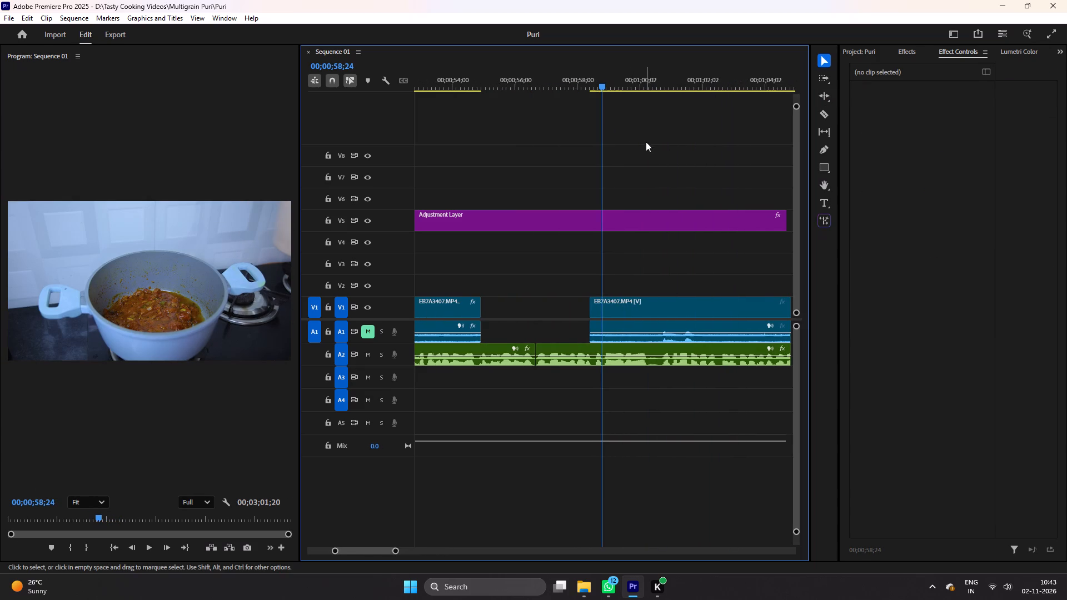
pyautogui.press('space')
pyautogui.scroll(-6, 632, 294)
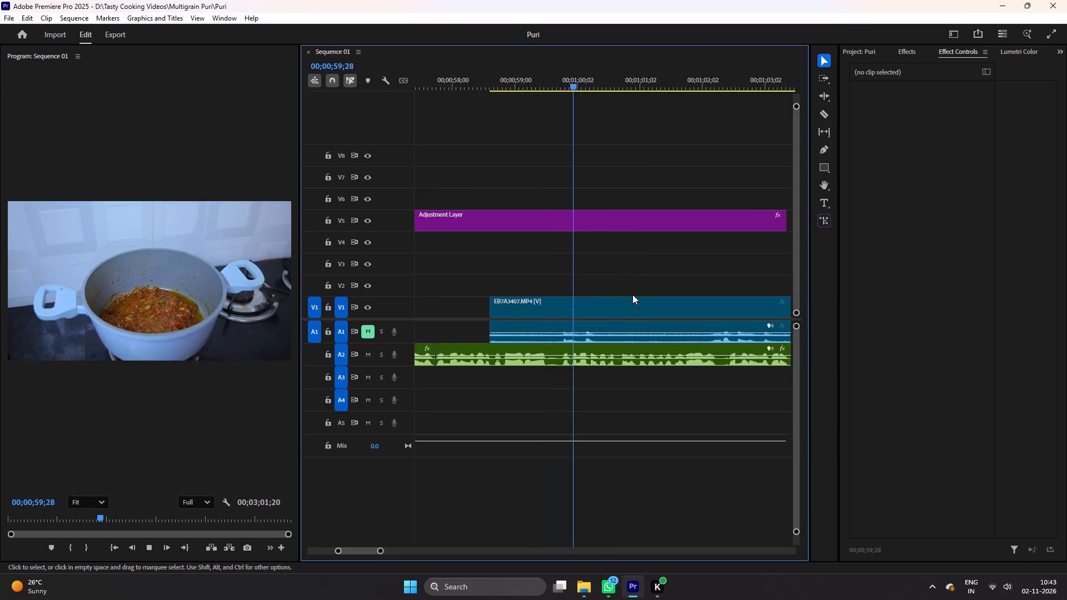
pyautogui.press('-')
pyautogui.scroll(-5, 632, 294)
pyautogui.press('-')
pyautogui.moveTo(581, 83); pyautogui.dragTo(595, 85)
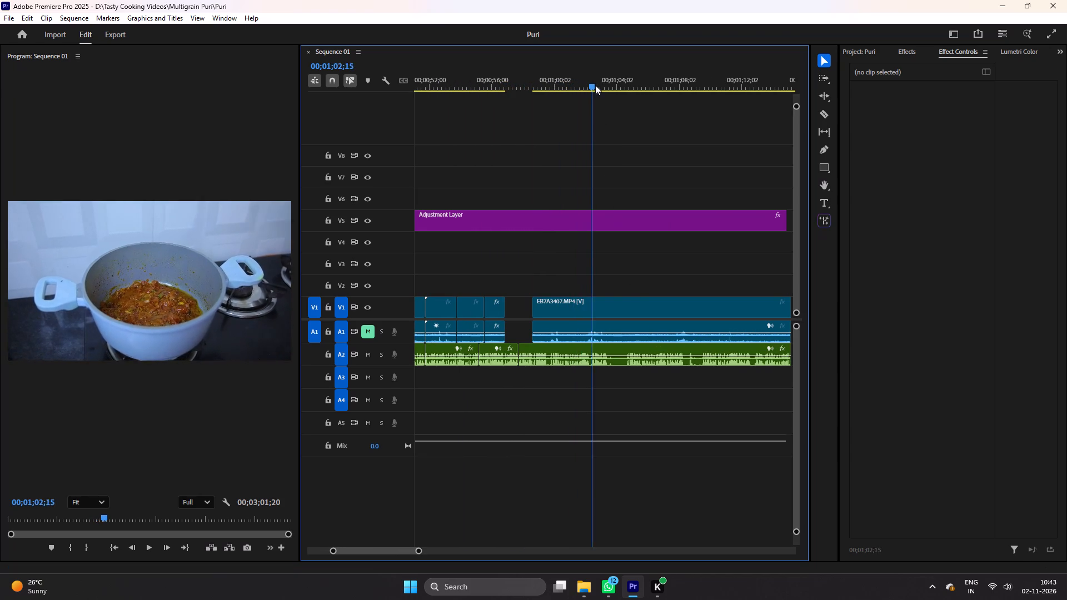
pyautogui.moveTo(595, 85); pyautogui.dragTo(601, 117)
pyautogui.press('c')
pyautogui.click(597, 308)
pyautogui.press('v')
pyautogui.click(562, 304)
pyautogui.press('Delete')
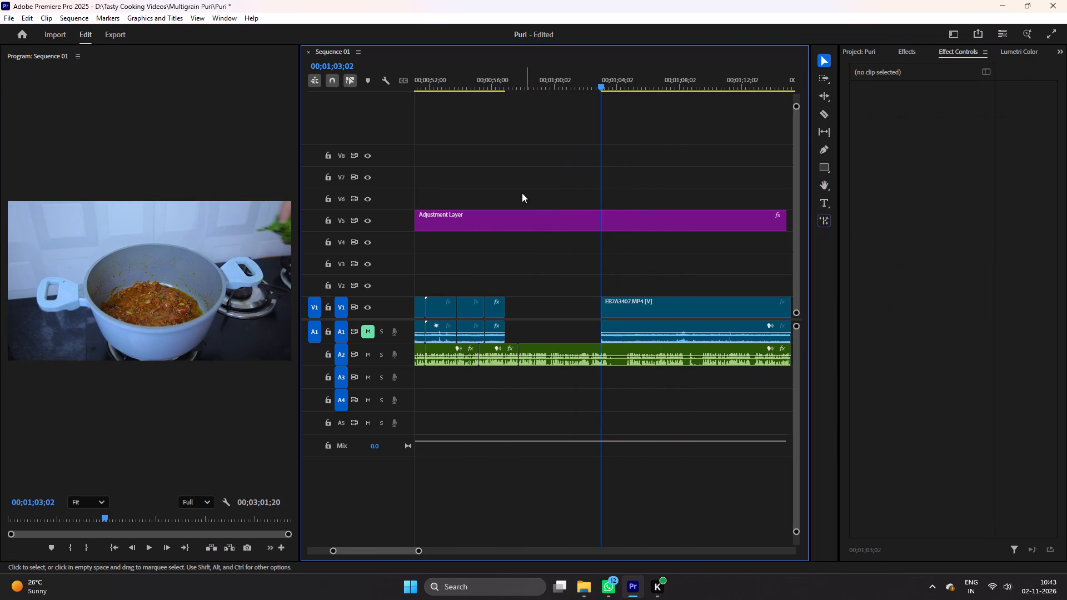
pyautogui.click(486, 79)
pyautogui.click(624, 266)
pyautogui.press('=')
pyautogui.press('=')
pyautogui.press('=')
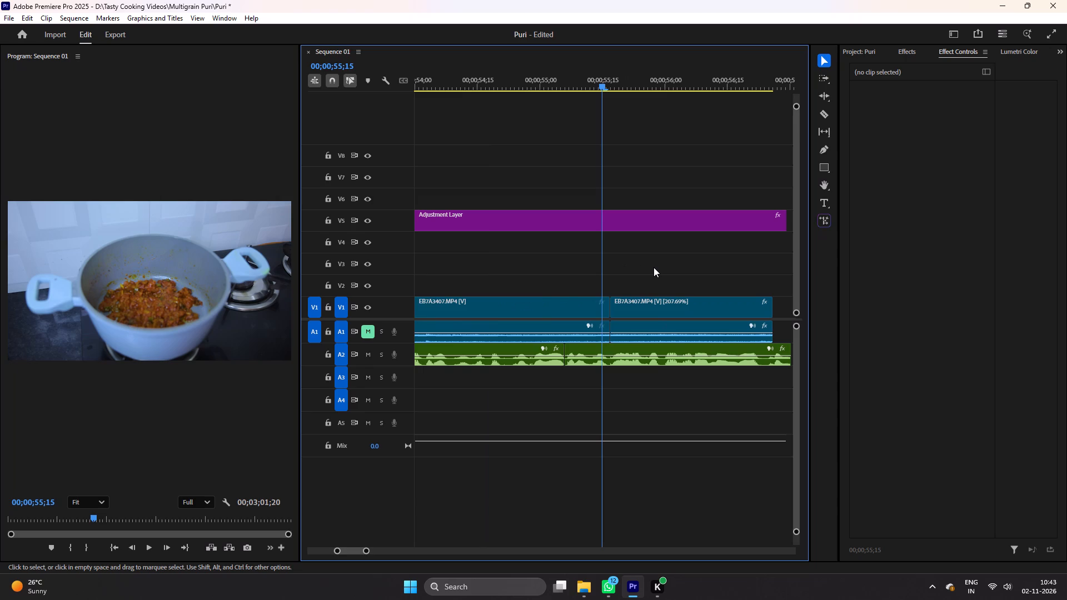
pyautogui.hotkey('ctrl', 's')
# Extend the end of the water-pouring section of EB7A3407 to the narration cut at about 00;00;57;22 and save.
pyautogui.hotkey('ctrl', 'space')
pyautogui.scroll(-12, 654, 267)
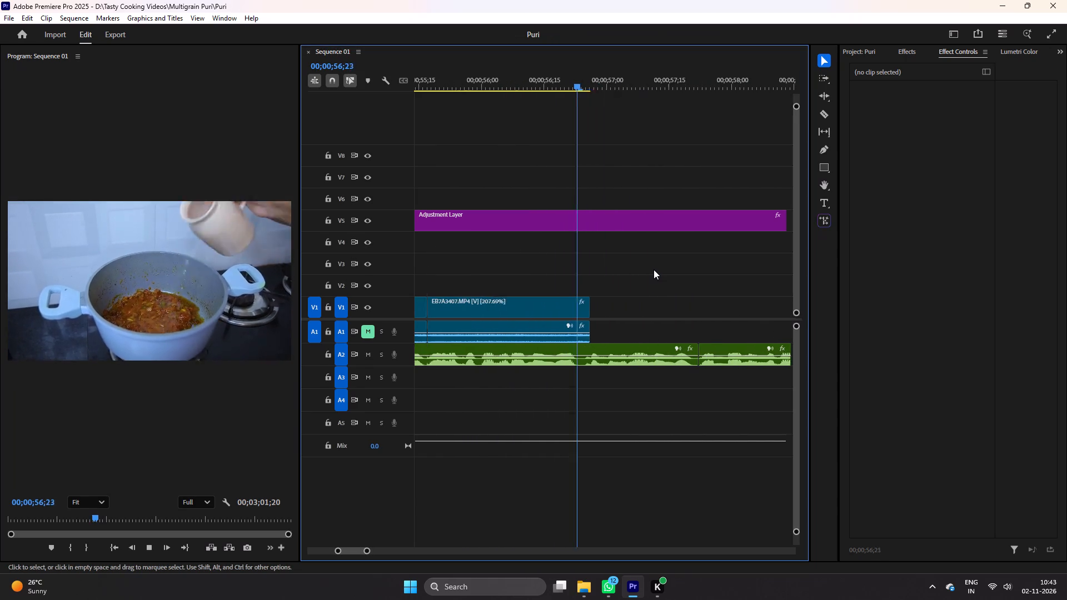
pyautogui.press('space')
pyautogui.moveTo(575, 309); pyautogui.dragTo(680, 315)
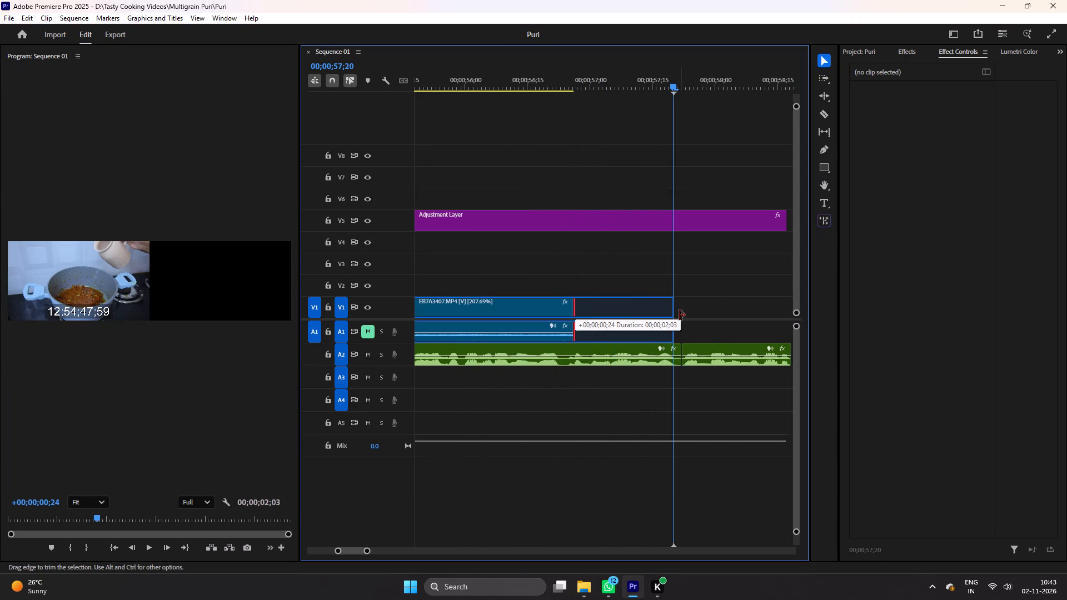
pyautogui.moveTo(680, 315); pyautogui.dragTo(685, 316)
pyautogui.press('space')
pyautogui.press('space')
pyautogui.click(492, 83)
pyautogui.hotkey('ctrl', 's')
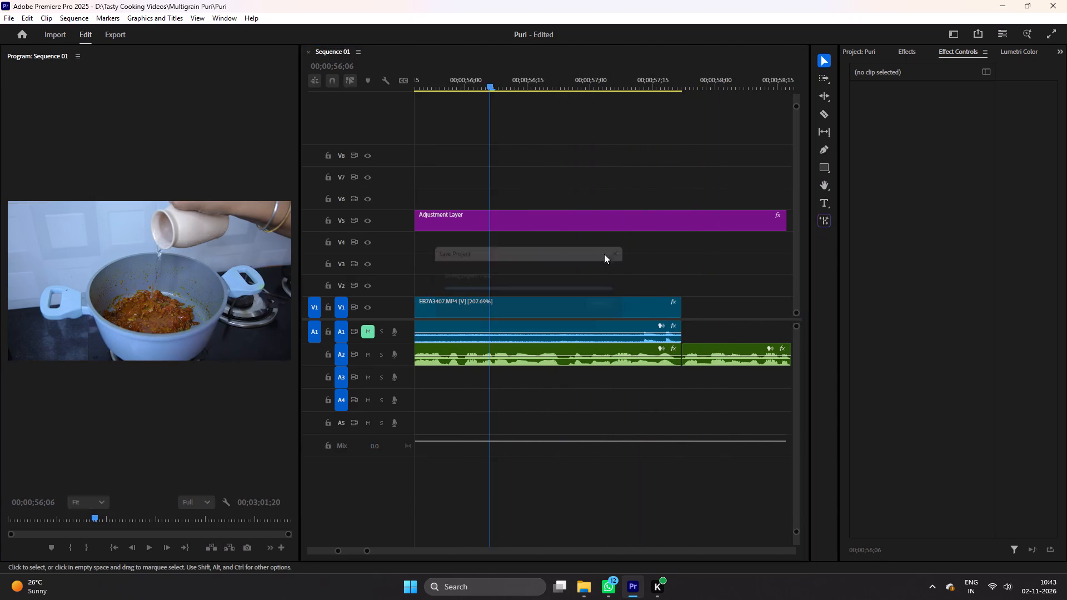
# Close the V1 gap between the water-pouring and coriander sections of EB7A3407 and save.
pyautogui.hotkey('ctrl', 'space')
pyautogui.scroll(-6, 664, 289)
pyautogui.press('space')
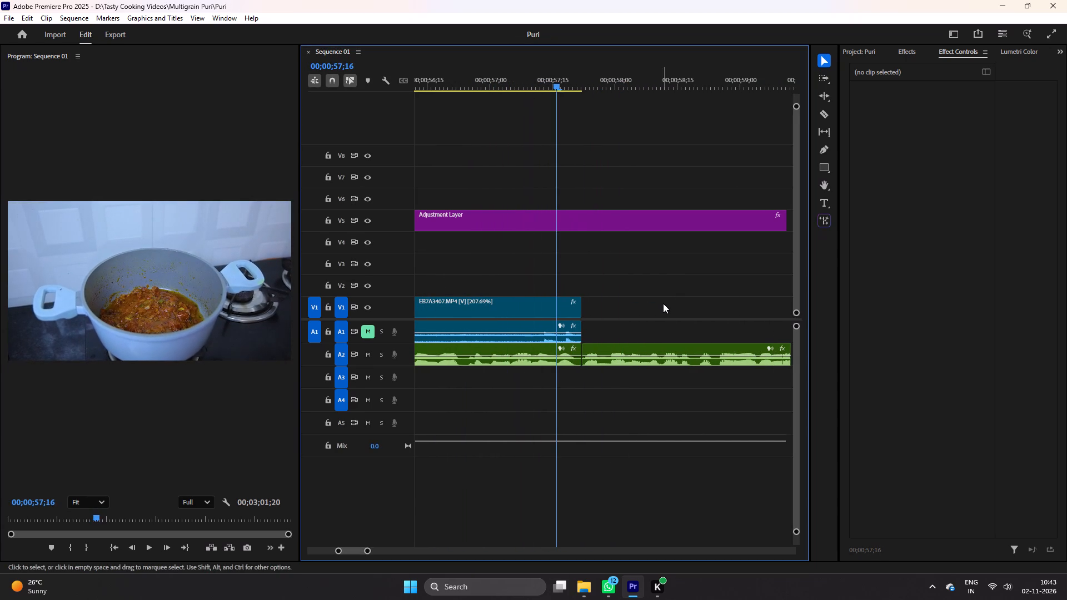
pyautogui.press('space')
pyautogui.rightClick(631, 310)
pyautogui.click(654, 314)
pyautogui.hotkey('ctrl', 's')
# Cut the silent pause out of the A2 narration between about 00;00;59;15 and 00;00;59;23 and close the gap.
pyautogui.hotkey('ctrl', 'space')
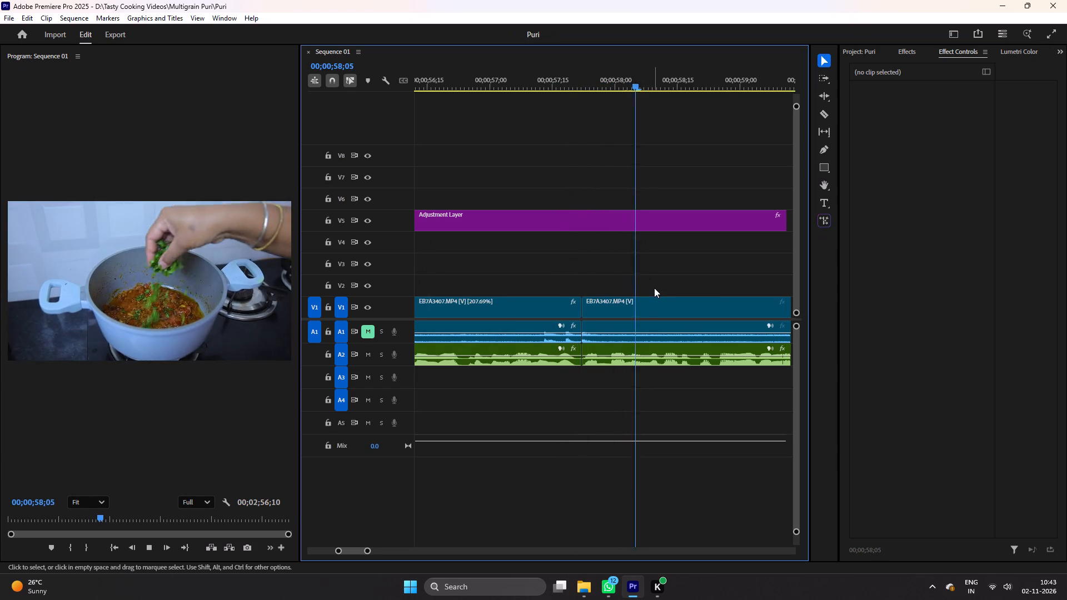
pyautogui.scroll(-14, 654, 288)
pyautogui.press('space')
pyautogui.press('c')
pyautogui.click(573, 358)
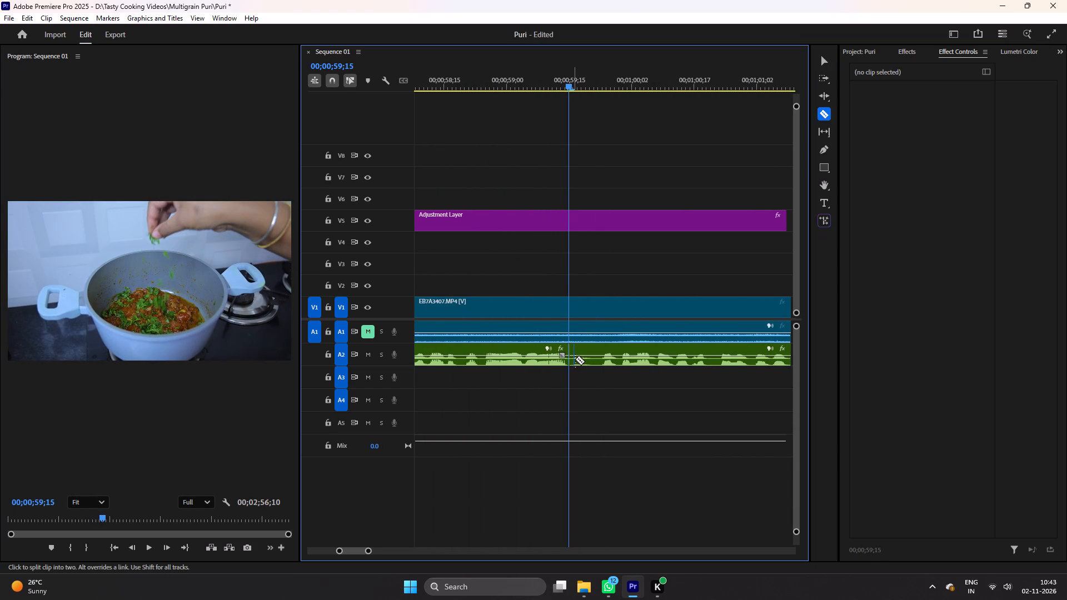
pyautogui.click(601, 360)
pyautogui.press('v')
pyautogui.click(581, 361)
pyautogui.press('Delete')
pyautogui.rightClick(581, 358)
pyautogui.moveTo(583, 361); pyautogui.dragTo(587, 366)
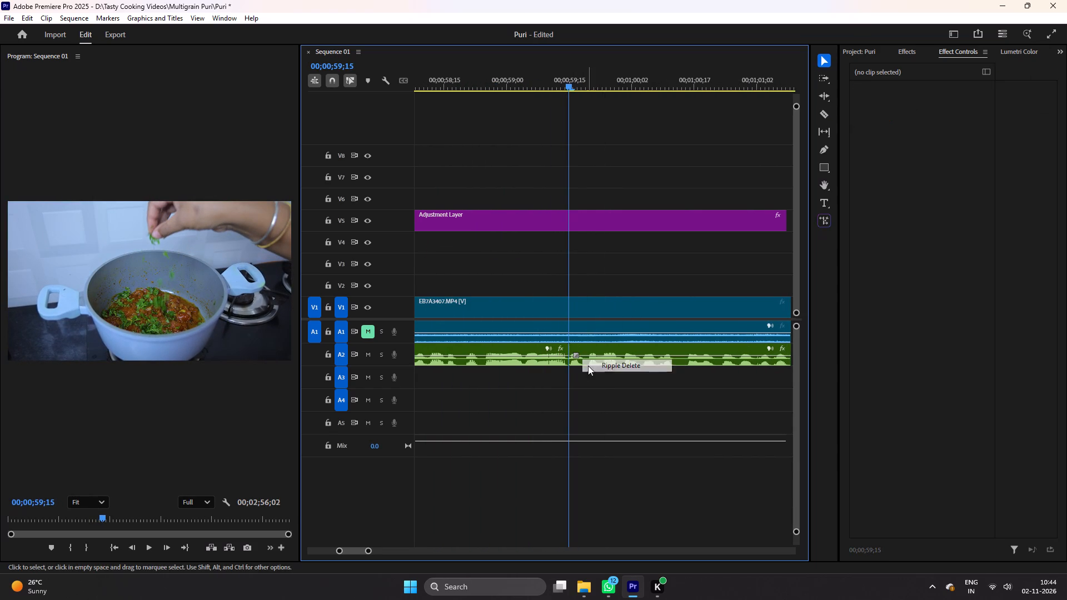
# Cut EB7A3407 at 00;00;59;15 to match the narration cut and save.
pyautogui.press('c')
pyautogui.click(566, 317)
pyautogui.press('v')
pyautogui.hotkey('ctrl', 's')
# Cut the silent pause out of the A2 narration between about 00;01;03;05 and 00;01;04;13, close the gap, and save.
pyautogui.hotkey('ctrl', 'space')
pyautogui.scroll(-7, 656, 276)
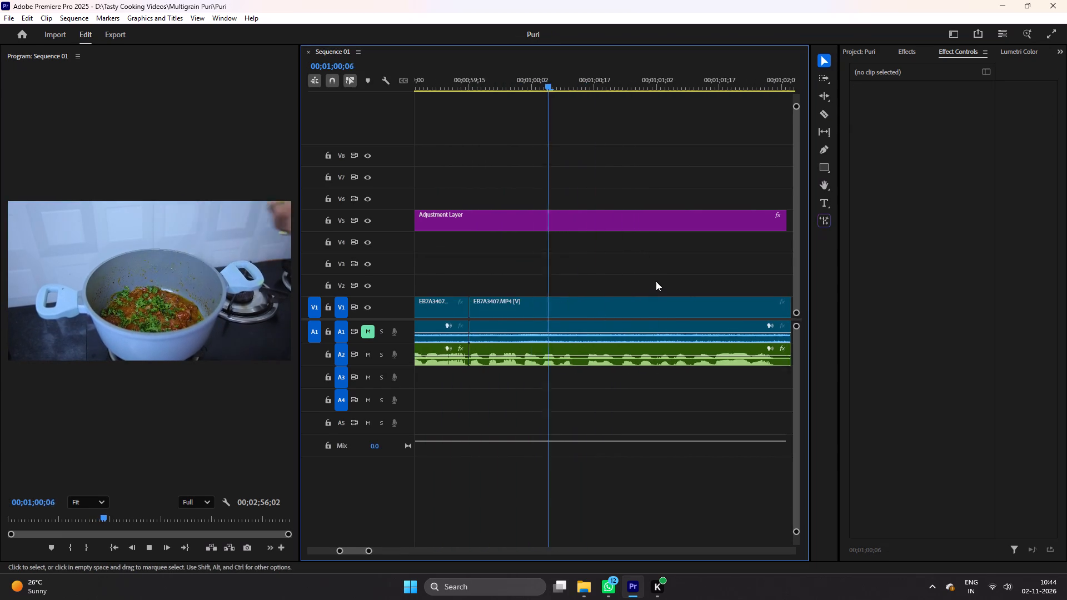
pyautogui.write('--')
pyautogui.scroll(-7, 656, 281)
pyautogui.press('-')
pyautogui.press('=')
pyautogui.press('=')
pyautogui.press('=')
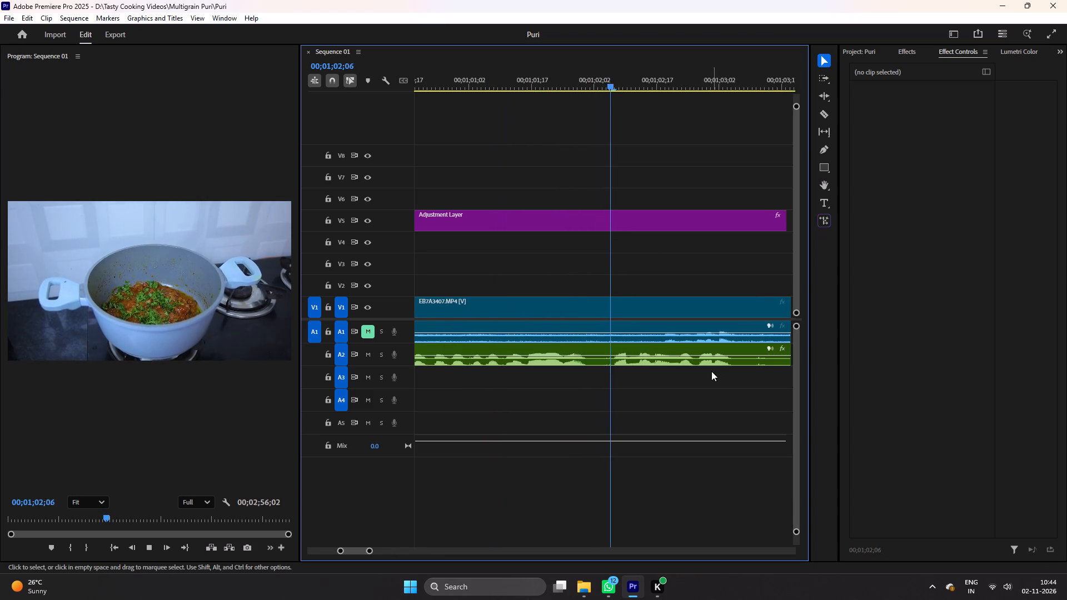
pyautogui.scroll(-6, 707, 372)
pyautogui.press('space')
pyautogui.press('c')
pyautogui.click(631, 358)
pyautogui.scroll(-5, 716, 357)
pyautogui.press('c')
pyautogui.click(705, 364)
pyautogui.press('v')
pyautogui.click(619, 356)
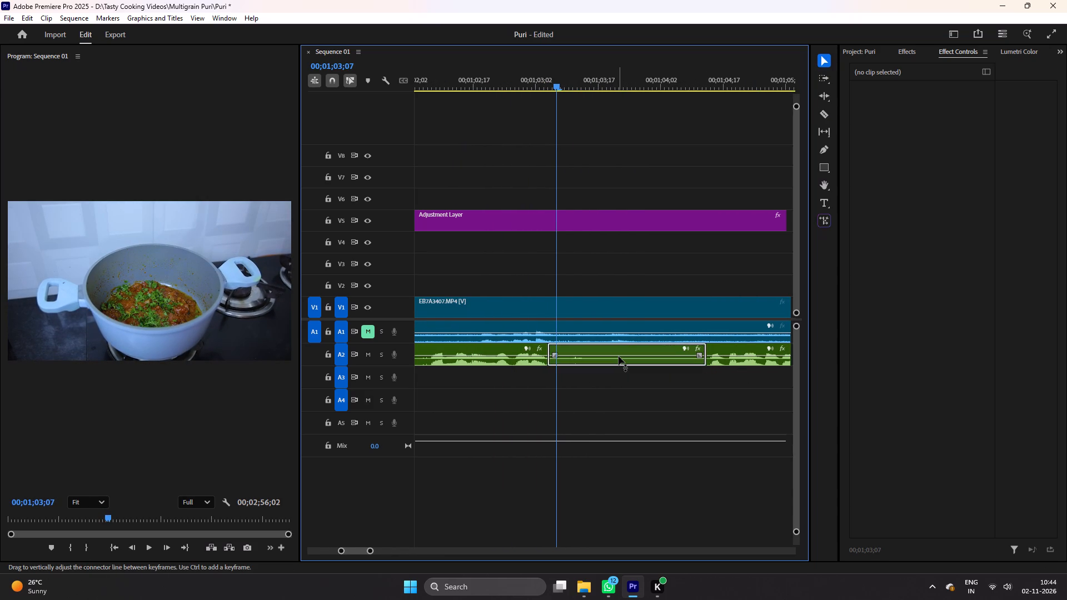
pyautogui.press('Delete')
pyautogui.rightClick(619, 356)
pyautogui.click(632, 359)
pyautogui.hotkey('ctrl', 's')
# Cut EB7A3407 at about 00;01;11;00, delete the section back to 00;00;59;15, move the stirring footage into the gap, and save.
pyautogui.scroll(-5, 626, 266)
pyautogui.write('--')
pyautogui.press('-')
pyautogui.press('-')
pyautogui.press('-')
pyautogui.press('=')
pyautogui.moveTo(604, 84); pyautogui.dragTo(669, 88)
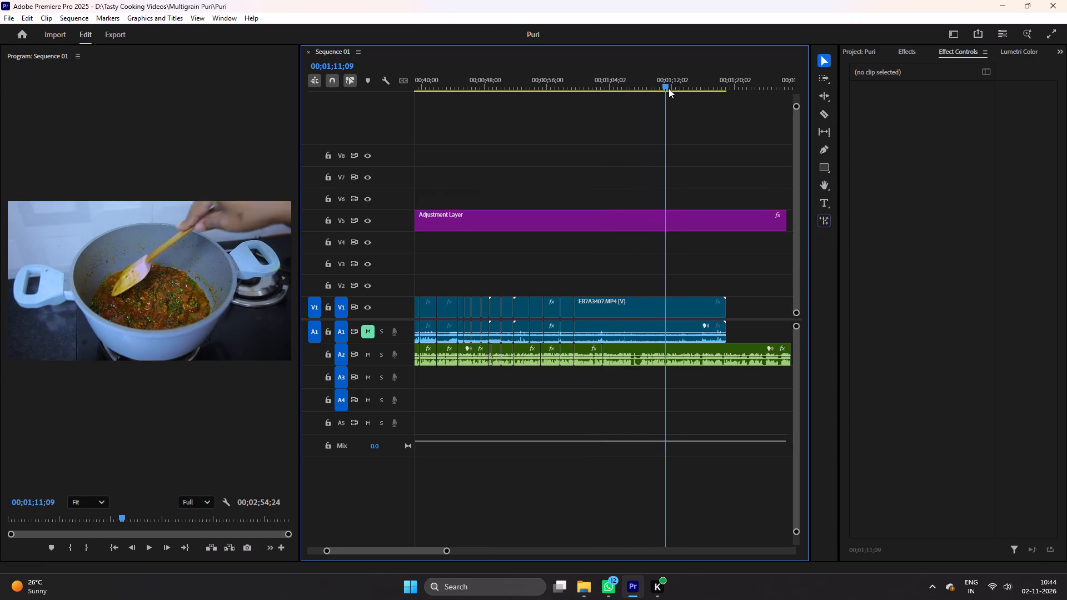
pyautogui.moveTo(669, 88); pyautogui.dragTo(661, 94)
pyautogui.press('c')
pyautogui.click(664, 311)
pyautogui.press('v')
pyautogui.click(579, 302)
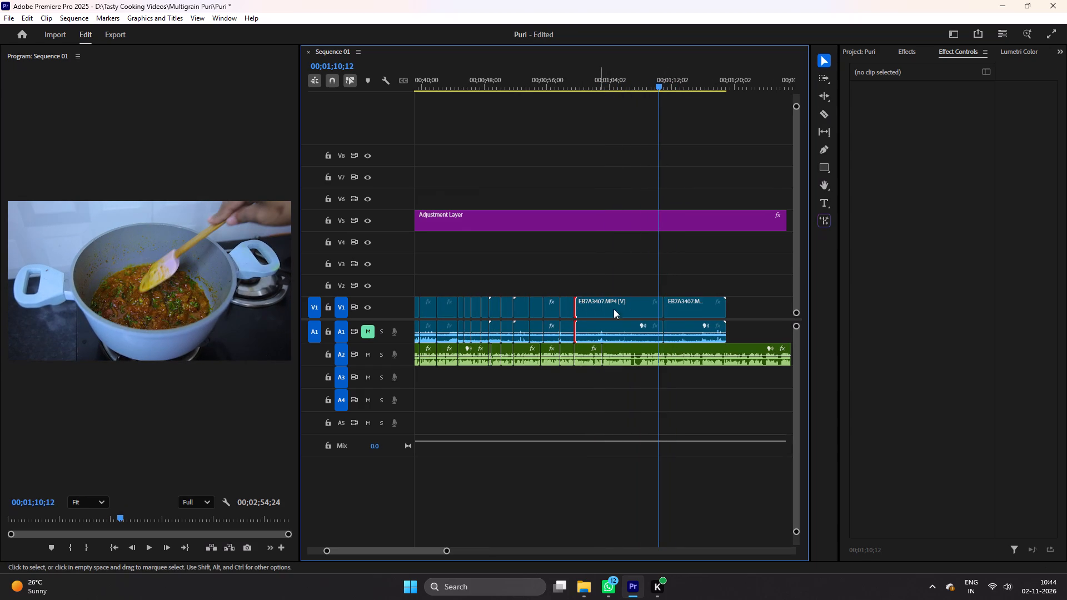
pyautogui.click(631, 309)
pyautogui.press('Delete')
pyautogui.rightClick(602, 309)
pyautogui.click(632, 316)
pyautogui.moveTo(690, 301); pyautogui.dragTo(599, 302)
pyautogui.click(556, 81)
pyautogui.press('=')
pyautogui.press('=')
pyautogui.press('=')
pyautogui.click(671, 261)
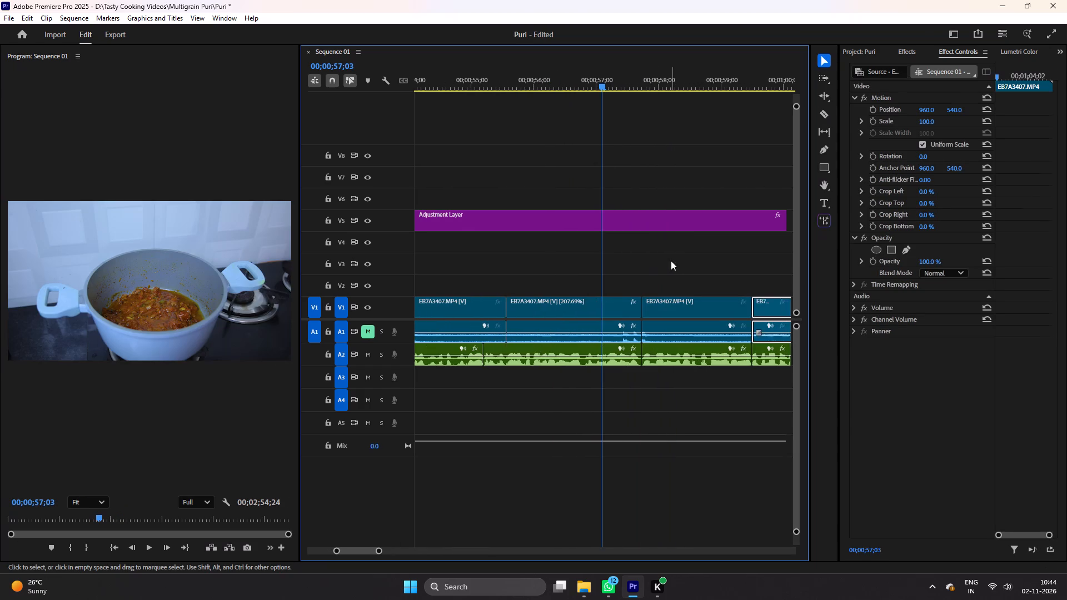
pyautogui.hotkey('ctrl', 's')
# Cut the stirring section of EB7A3407 at the narration cut at about 00;01;03;05 and delete the section after it.
pyautogui.hotkey('ctrl', 'space')
pyautogui.scroll(-7, 690, 273)
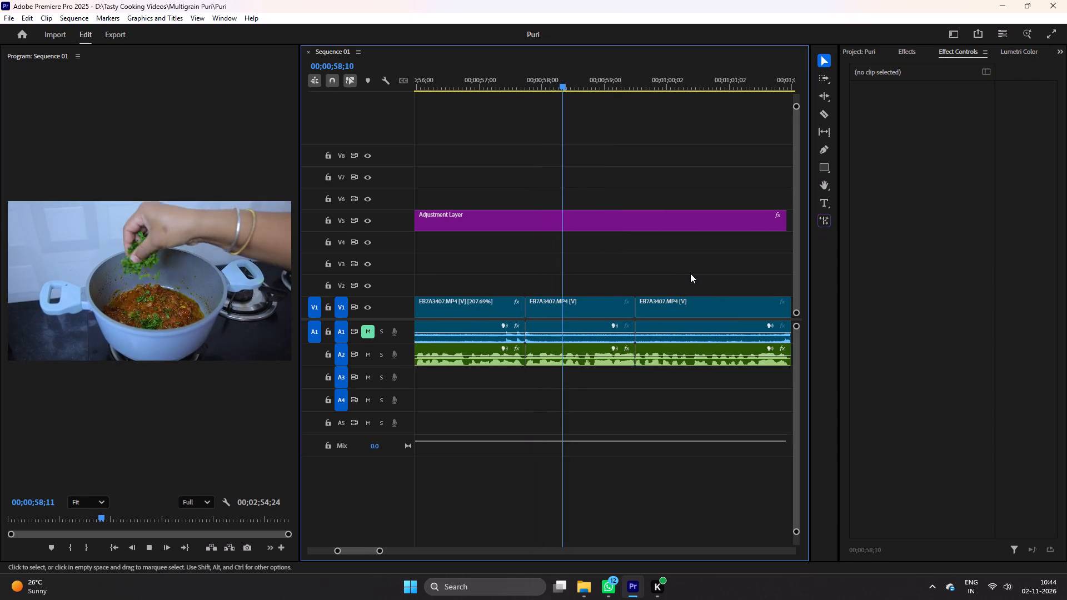
pyautogui.scroll(-12, 690, 273)
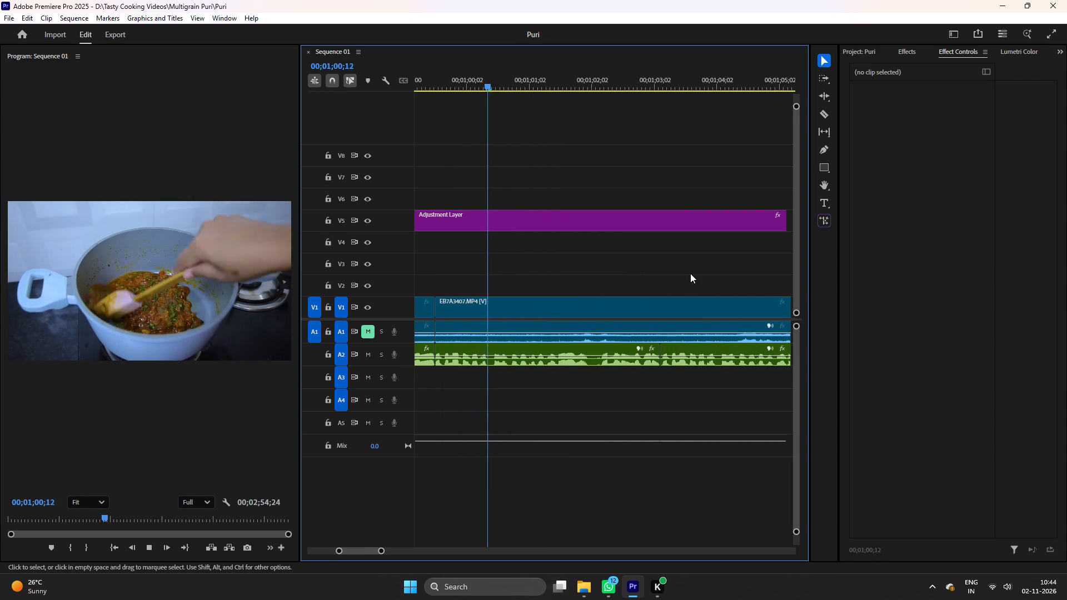
pyautogui.press('space')
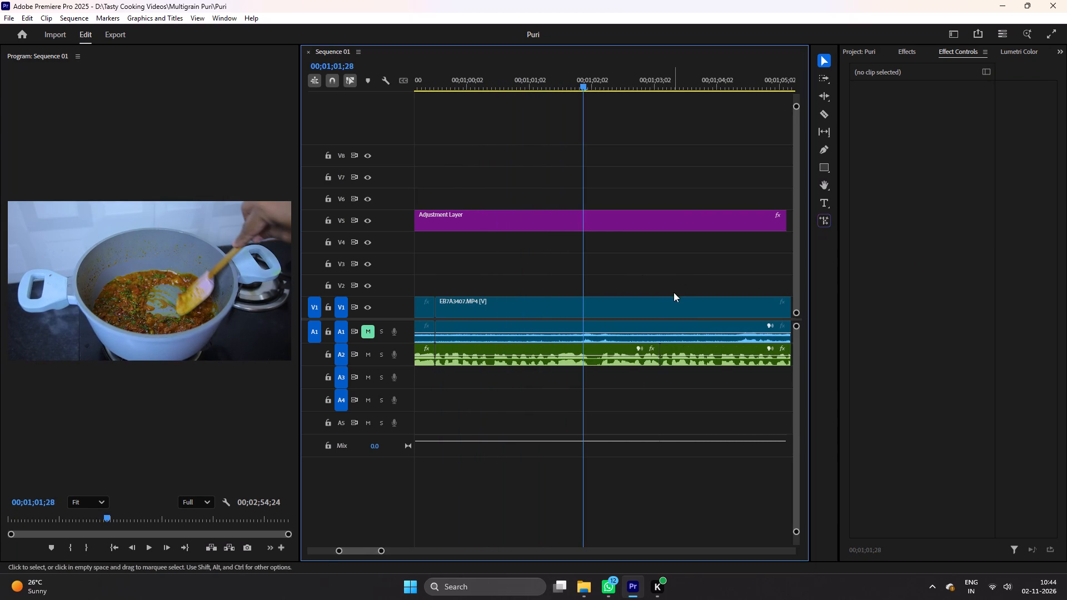
pyautogui.press('space')
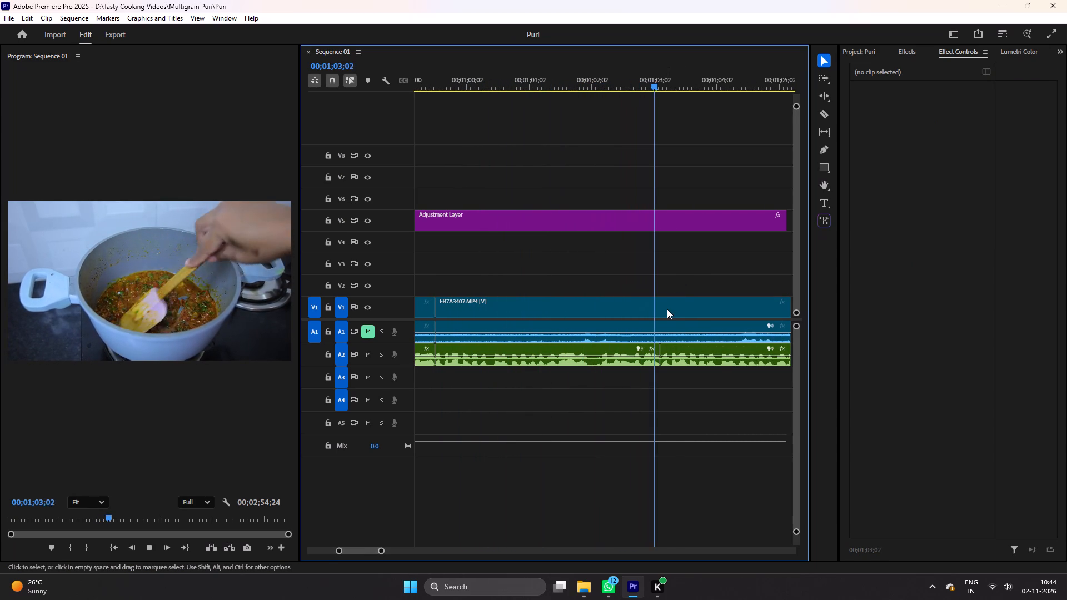
pyautogui.press('space')
pyautogui.press('c')
pyautogui.click(663, 316)
pyautogui.press('v')
pyautogui.click(689, 309)
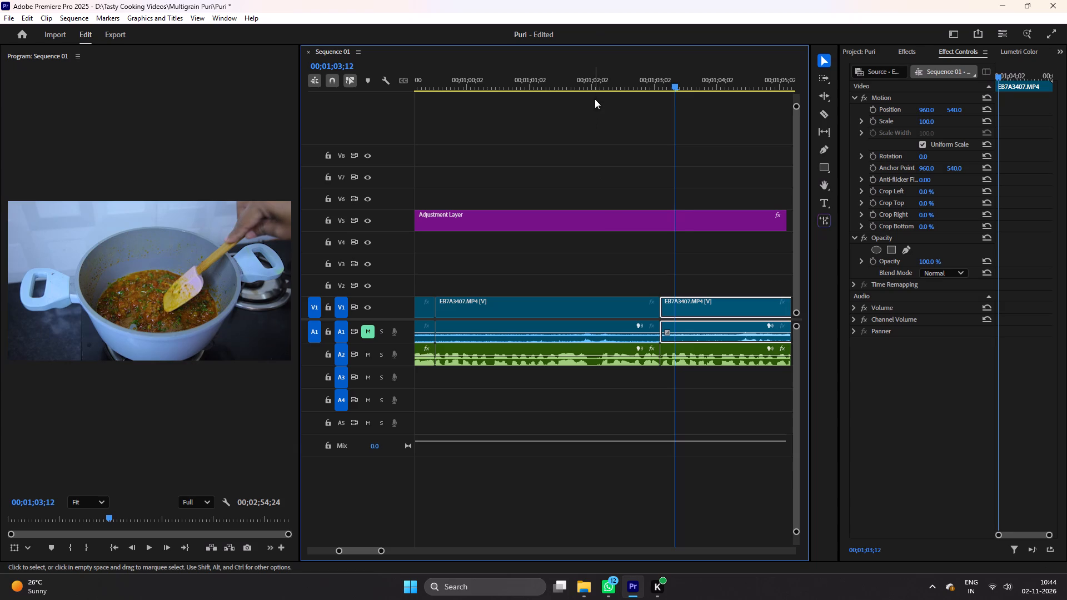
pyautogui.press('Delete')
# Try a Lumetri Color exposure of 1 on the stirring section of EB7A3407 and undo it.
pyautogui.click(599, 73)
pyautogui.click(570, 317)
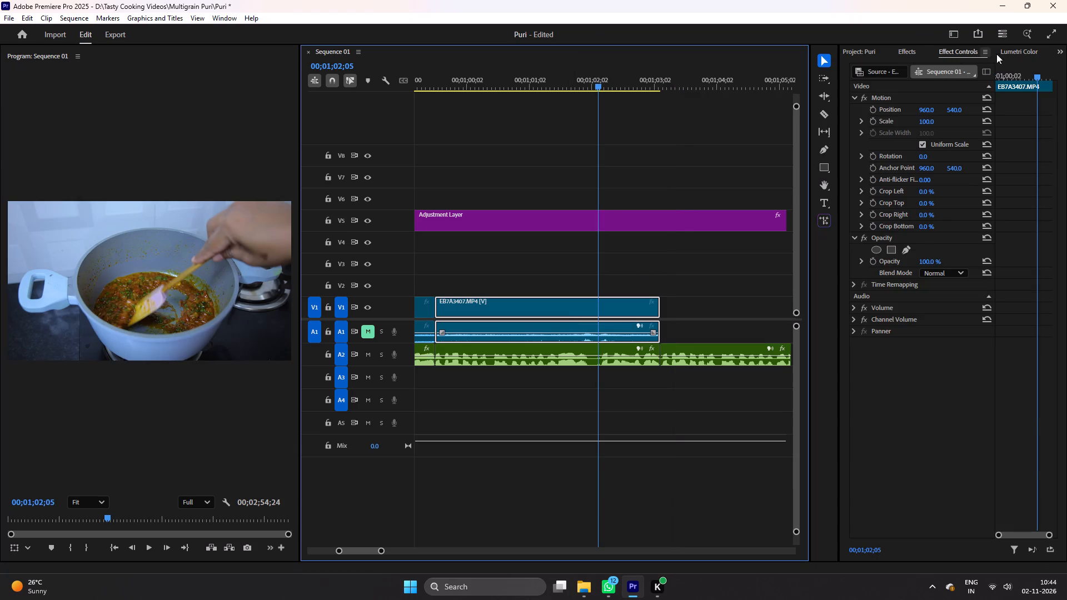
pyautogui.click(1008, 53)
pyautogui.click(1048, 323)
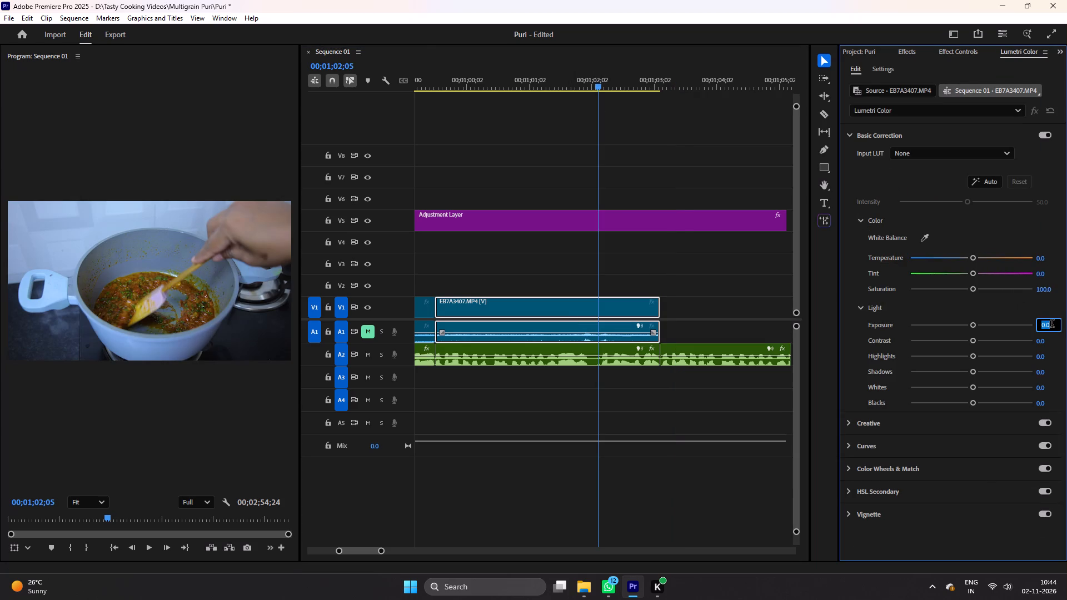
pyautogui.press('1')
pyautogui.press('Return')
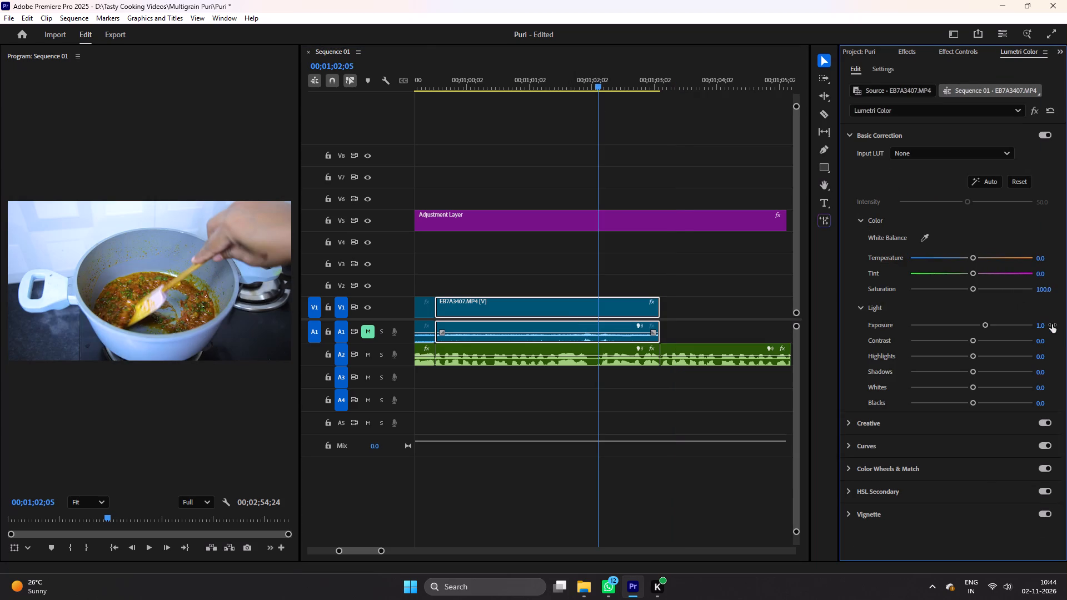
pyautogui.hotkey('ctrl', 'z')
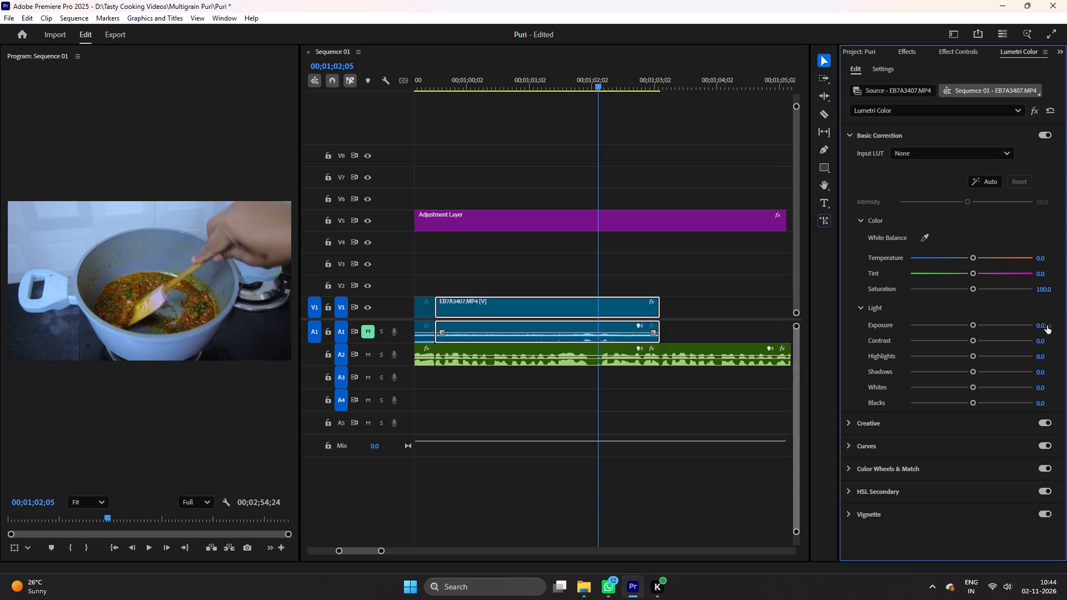
# Set the Lumetri Color exposure of the EB7A3407 stirring section to 0.5 and save.
pyautogui.click(1044, 324)
pyautogui.press('0')
pyautogui.press('Return')
pyautogui.press('5')
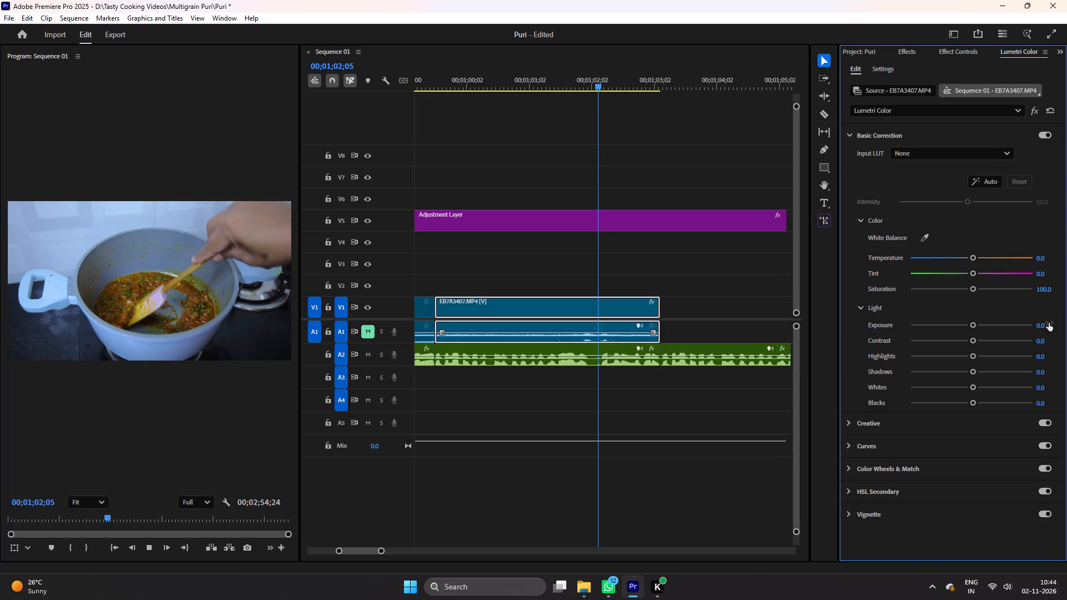
pyautogui.press('space')
pyautogui.press('space')
pyautogui.click(1048, 324)
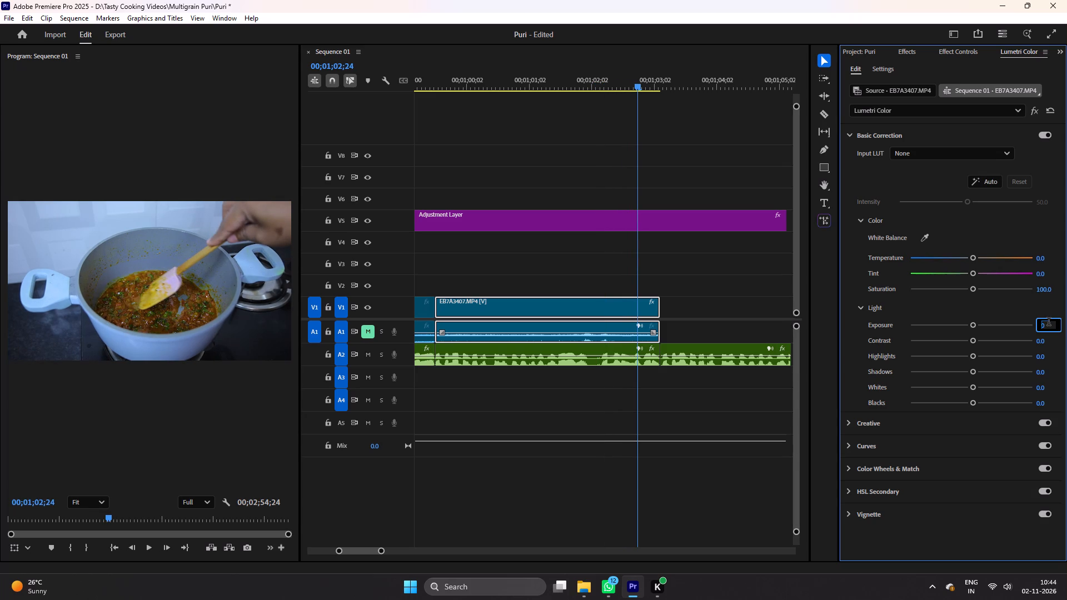
pyautogui.write('05')
pyautogui.press('BackSpace')
pyautogui.write('.5')
pyautogui.press('Return')
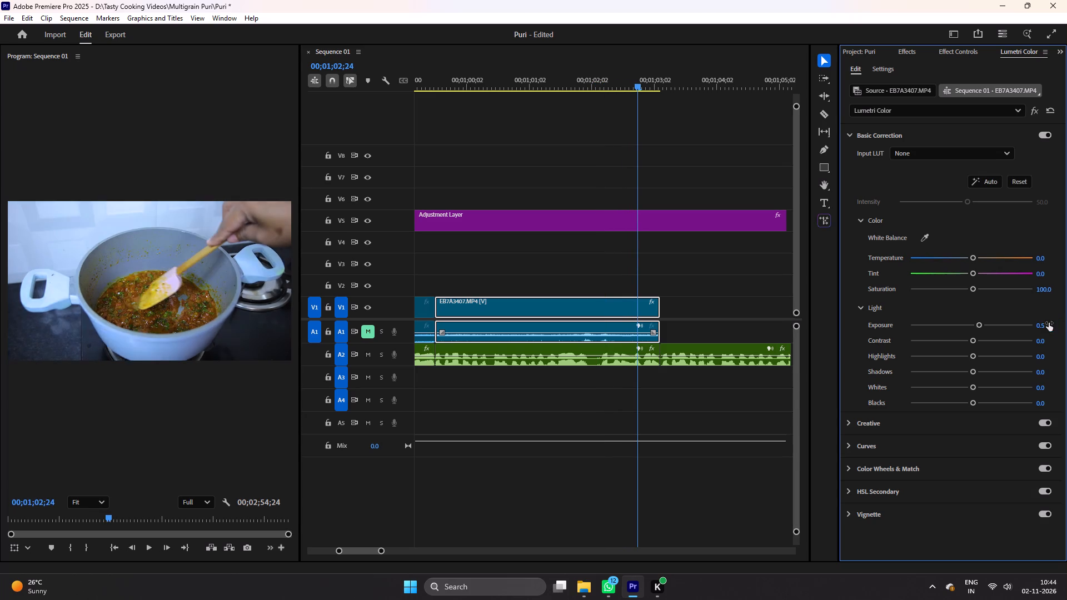
pyautogui.press('Return')
pyautogui.hotkey('ctrl', 's')
# Ripple delete the V1 gap after the stirring section at about 00;01;03;05 and save.
pyautogui.hotkey('ctrl', 'space')
pyautogui.rightClick(729, 301)
pyautogui.click(734, 305)
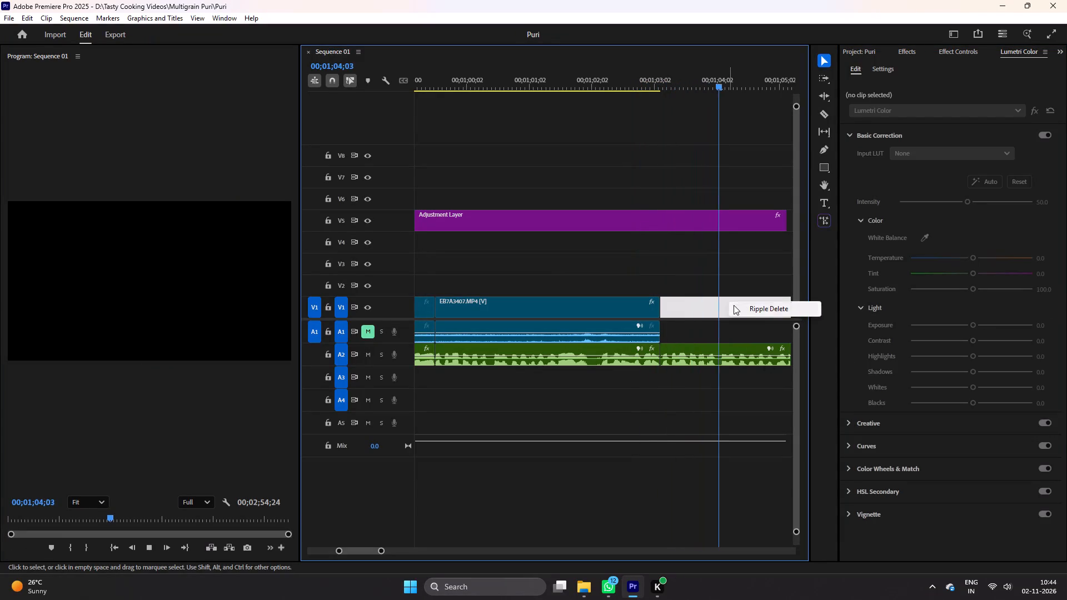
pyautogui.hotkey('ctrl', 's')
# Cut the A2 narration at about 00;01;08;00 and delete the section back to about 00;01;03;05.
pyautogui.hotkey('ctrl', 'space')
pyautogui.scroll(-7, 736, 304)
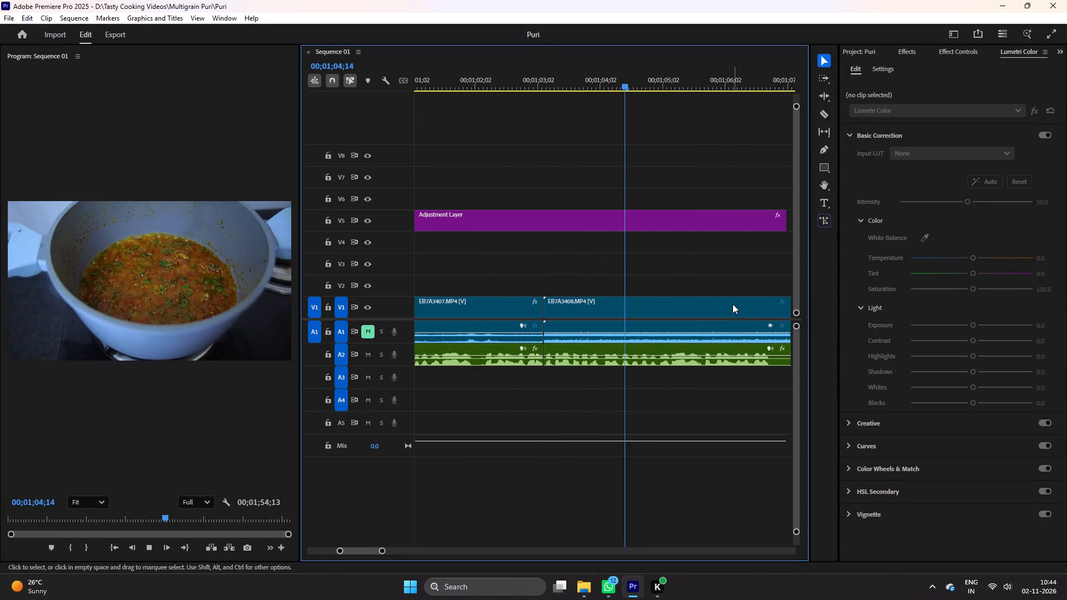
pyautogui.scroll(-5, 722, 294)
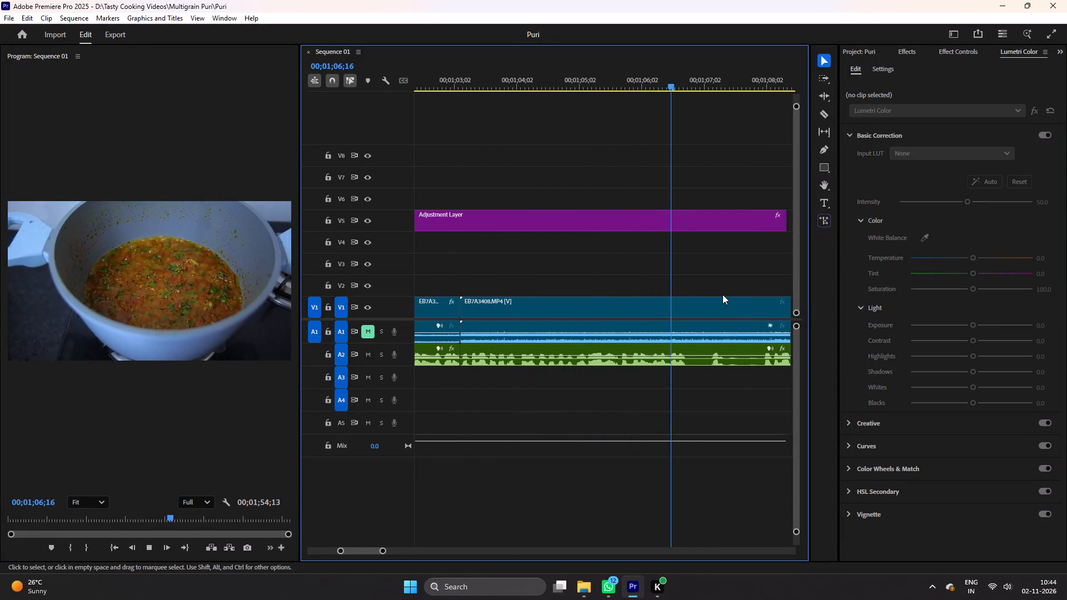
pyautogui.scroll(-3, 722, 294)
pyautogui.scroll(-5, 720, 364)
pyautogui.press('space')
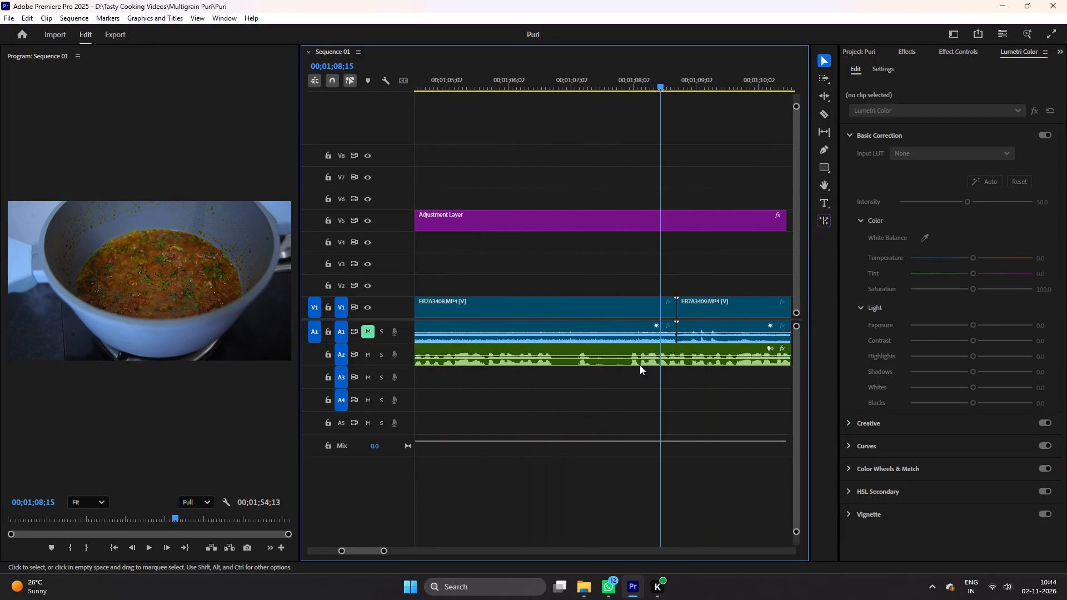
pyautogui.write('cv')
pyautogui.click(630, 363)
pyautogui.press('c')
pyautogui.click(630, 361)
pyautogui.press('v')
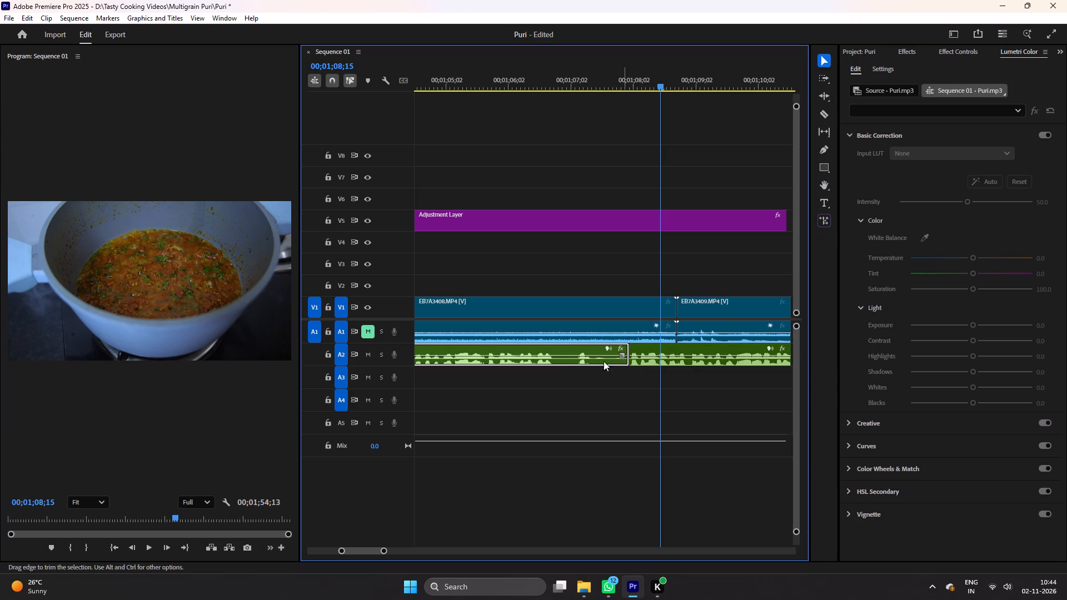
pyautogui.click(565, 356)
pyautogui.press('Delete')
# Move the remaining A2 narration back to about 00;01;03;05 to close the gap, and save.
pyautogui.click(565, 362)
pyautogui.press('-')
pyautogui.press('-')
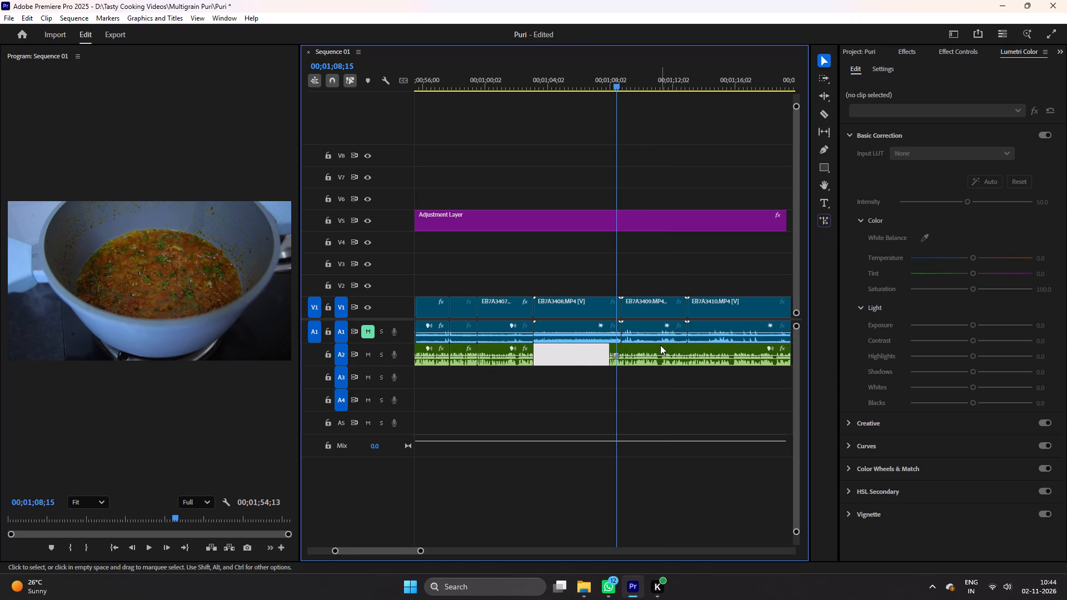
pyautogui.moveTo(659, 346); pyautogui.dragTo(588, 347)
pyautogui.click(478, 78)
pyautogui.press('=')
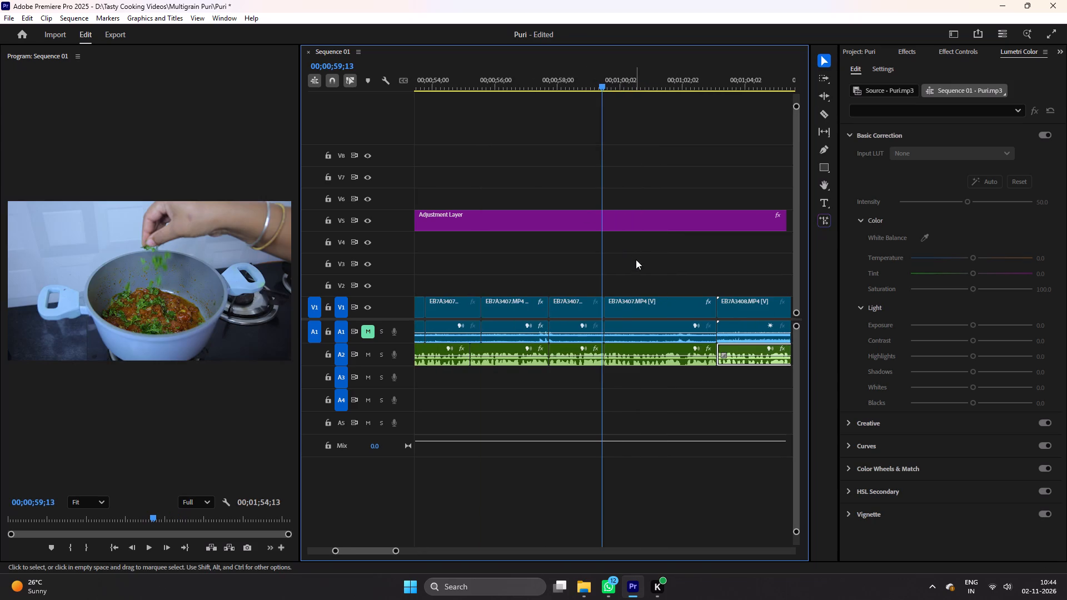
pyautogui.click(636, 259)
pyautogui.hotkey('ctrl', 's')
# Play the narration from 00;00;59;13, move EB7A3408 over the stirring section to start at about 00;01;00;23, and save.
pyautogui.hotkey('ctrl', 'space')
pyautogui.press('space')
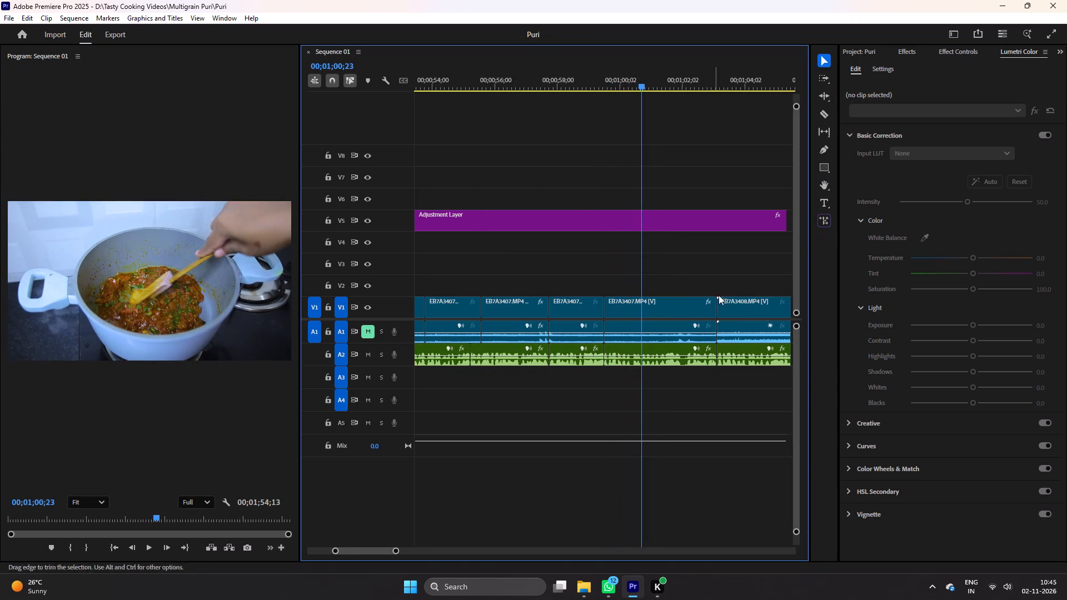
pyautogui.moveTo(750, 309); pyautogui.dragTo(677, 309)
pyautogui.hotkey('ctrl', 's')
# Cut EB7A3408 at about 00;01;02;02 and move its remainder back over the first part to about 00;01;00;23.
pyautogui.press('space')
pyautogui.scroll(-2, 705, 277)
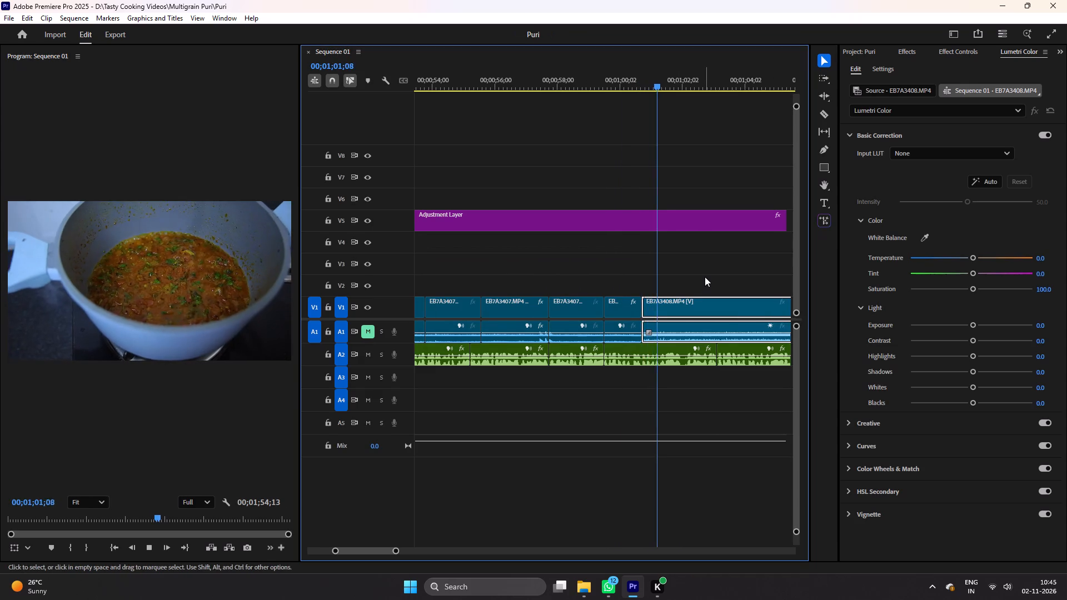
pyautogui.scroll(-3, 705, 277)
pyautogui.press('space')
pyautogui.press('c')
pyautogui.click(599, 308)
pyautogui.press('v')
pyautogui.moveTo(635, 302); pyautogui.dragTo(601, 303)
# Delete the A2 narration section from about 00;00;59;15 to 00;01;03;05, move the following narration into the gap, and save.
pyautogui.press('space')
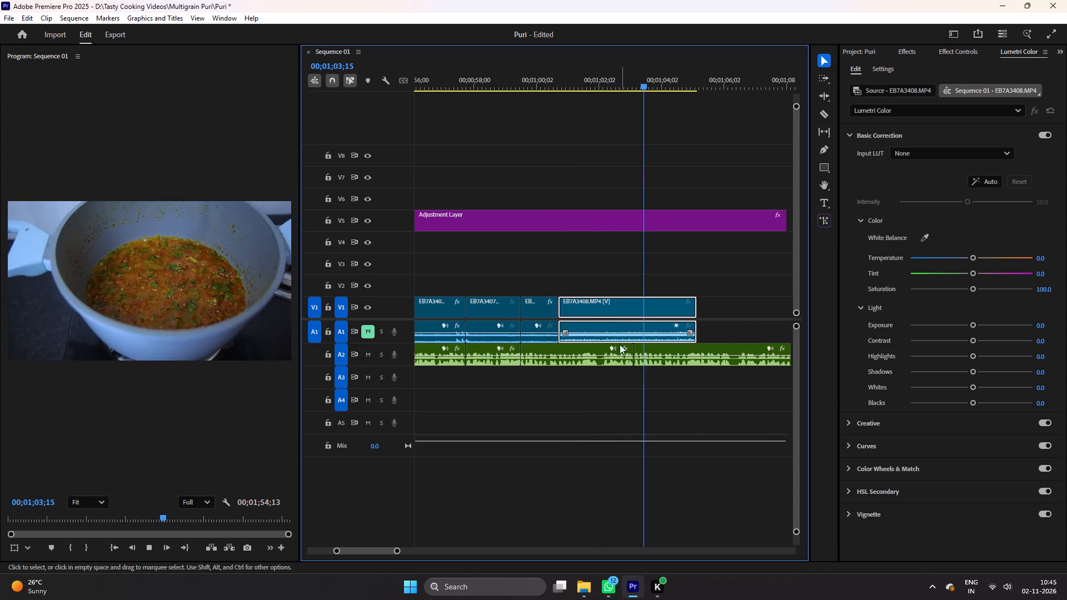
pyautogui.scroll(-5, 635, 367)
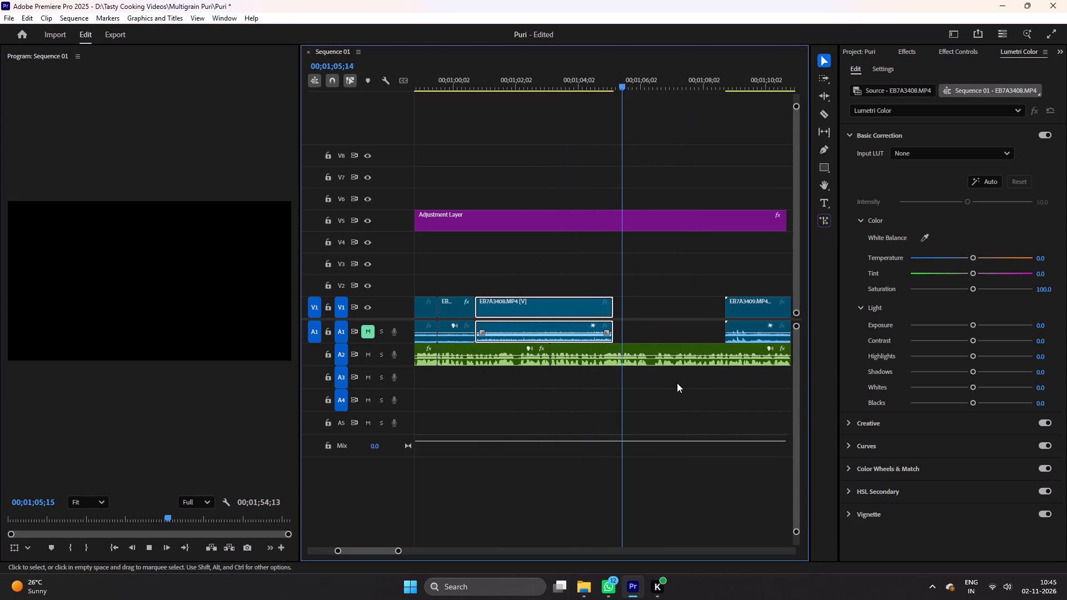
pyautogui.press('space')
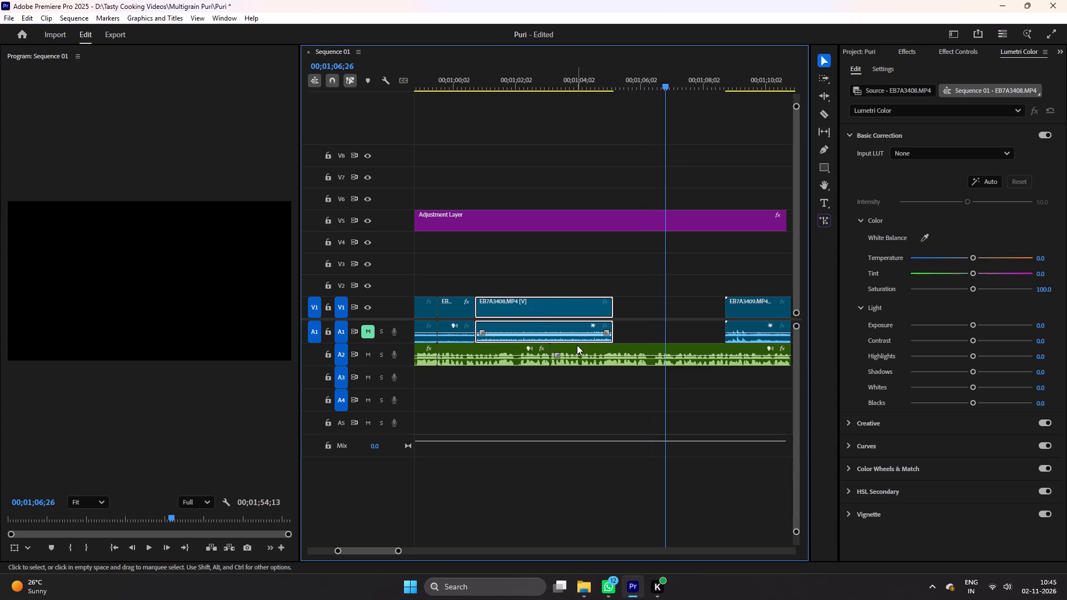
pyautogui.scroll(4, 577, 345)
pyautogui.click(495, 81)
pyautogui.press('space')
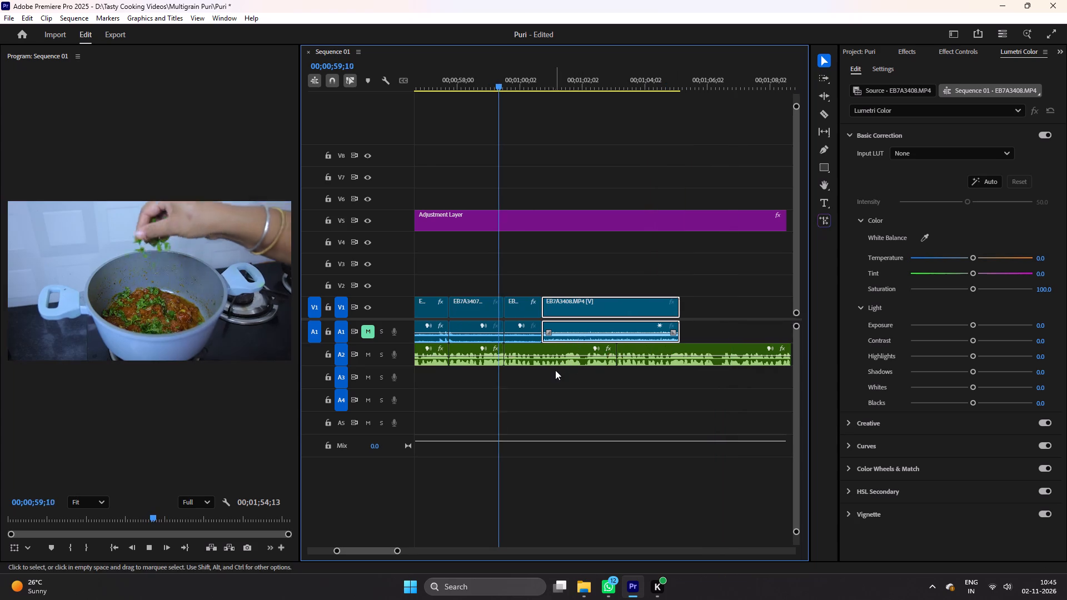
pyautogui.press('space')
pyautogui.click(545, 348)
pyautogui.press('Delete')
pyautogui.moveTo(646, 351); pyautogui.dragTo(634, 351)
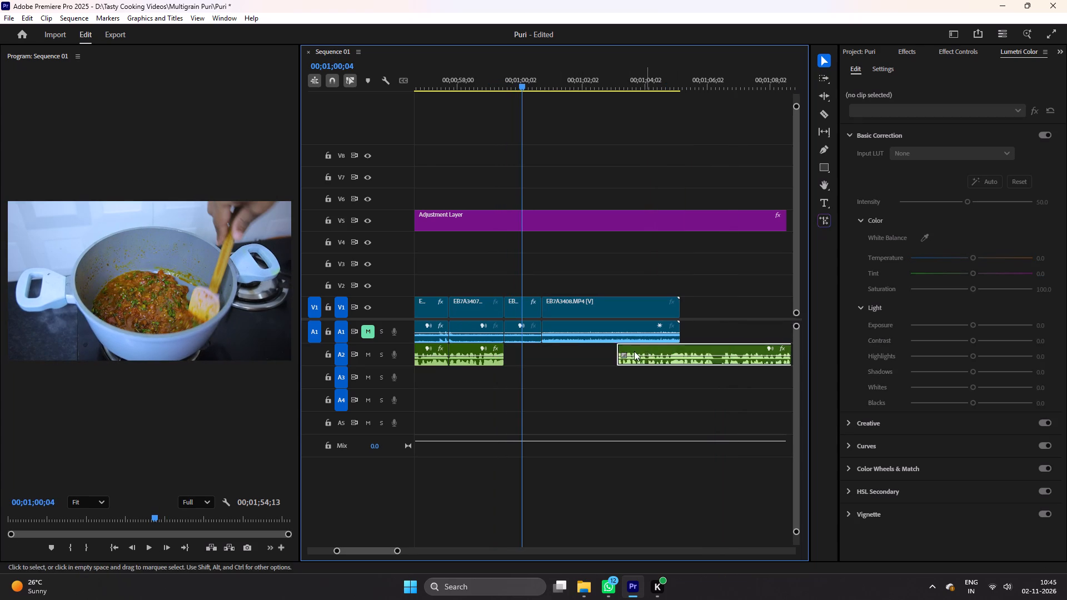
pyautogui.moveTo(634, 351); pyautogui.dragTo(527, 352)
pyautogui.click(492, 81)
pyautogui.hotkey('ctrl', 's')
# Cut EB7A3408 at about 00;01;02;00, delete the part after the cut, ripple delete the gap, and save.
pyautogui.hotkey('ctrl', 'space')
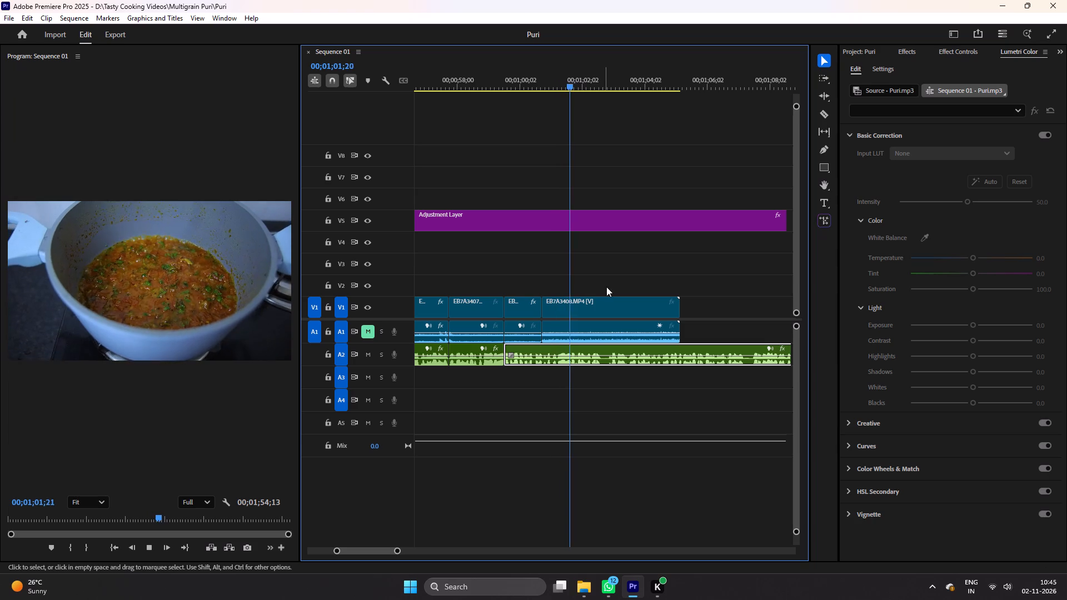
pyautogui.press('space')
pyautogui.press('c')
pyautogui.click(580, 303)
pyautogui.press('v')
pyautogui.hotkey('ctrl', 's')
pyautogui.click(623, 302)
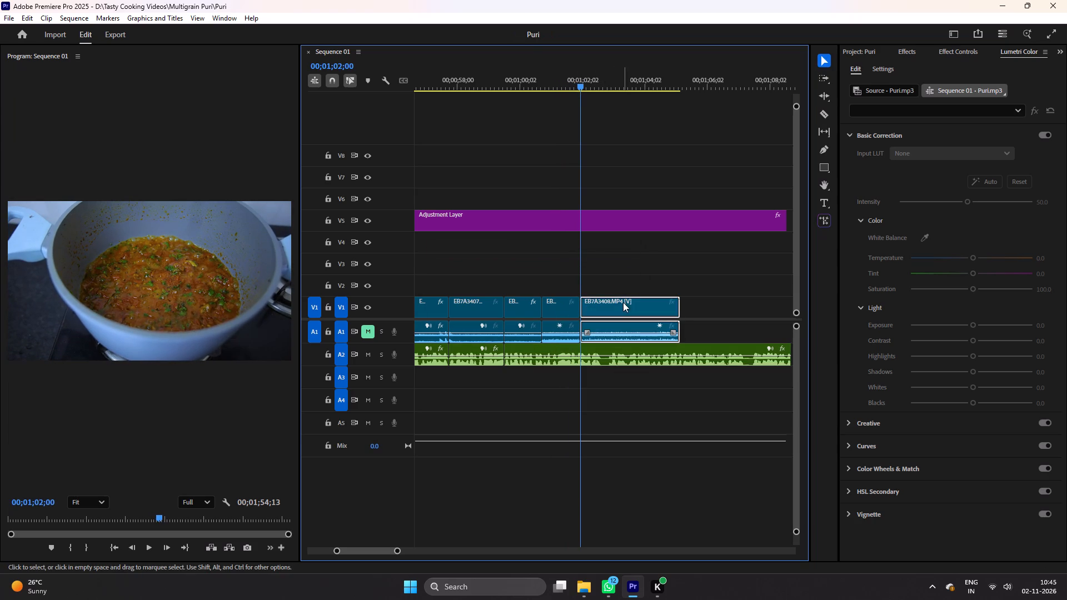
pyautogui.press('Delete')
pyautogui.rightClick(687, 304)
pyautogui.click(702, 309)
pyautogui.hotkey('ctrl', 's')
pyautogui.hotkey('ctrl', 'space')
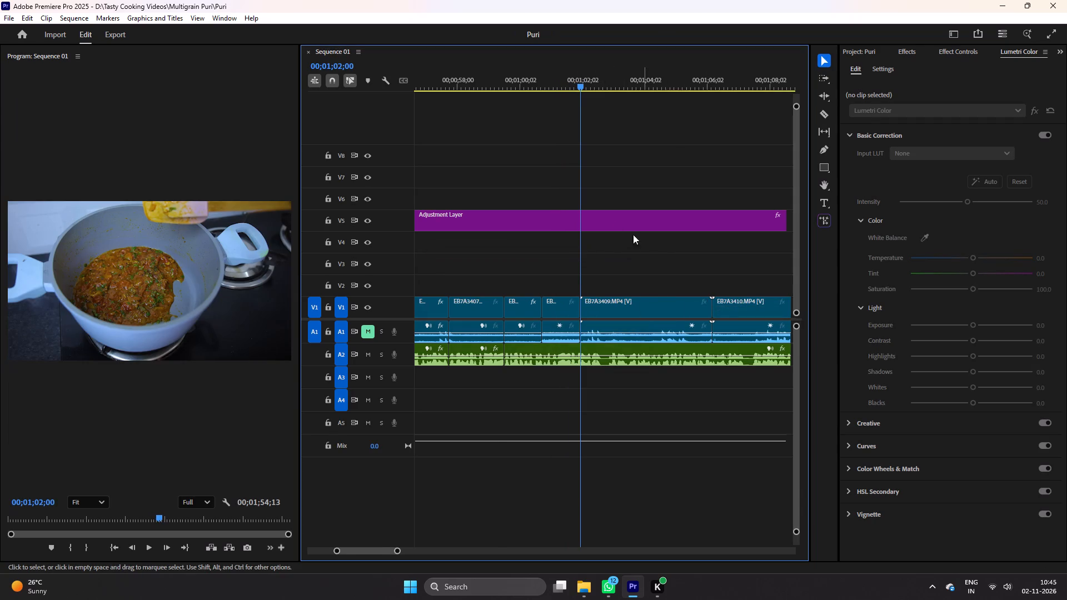
# Skim the following footage, cut EB7A3410 at 00;01;14;27, and delete its part before the cut along with EB7A3409.
pyautogui.scroll(-5, 582, 201)
pyautogui.press('space')
pyautogui.moveTo(512, 79); pyautogui.dragTo(580, 98)
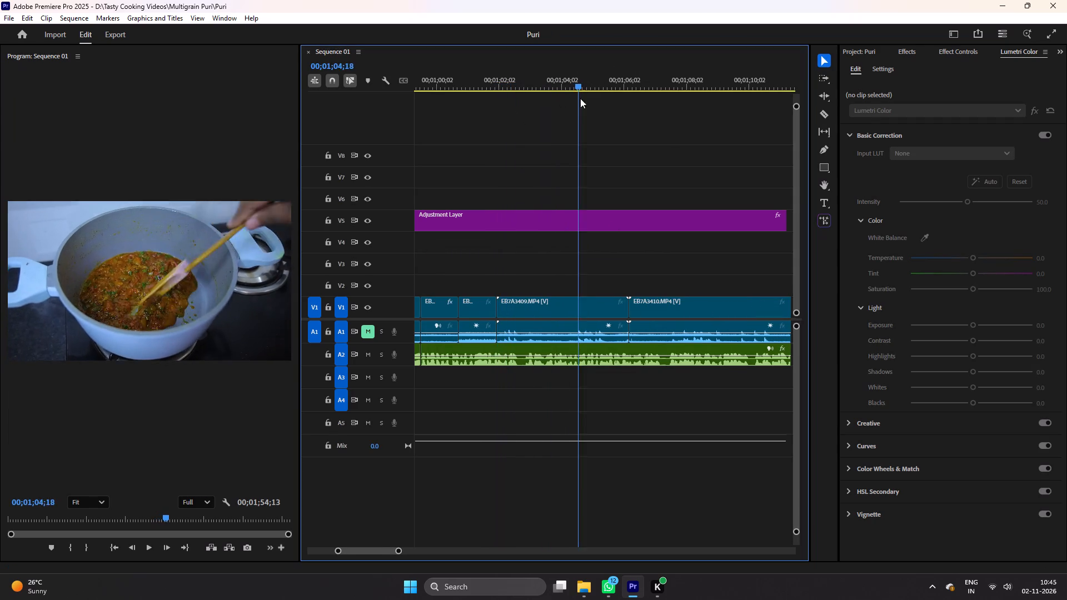
pyautogui.moveTo(580, 98); pyautogui.dragTo(753, 123)
pyautogui.scroll(-4, 719, 202)
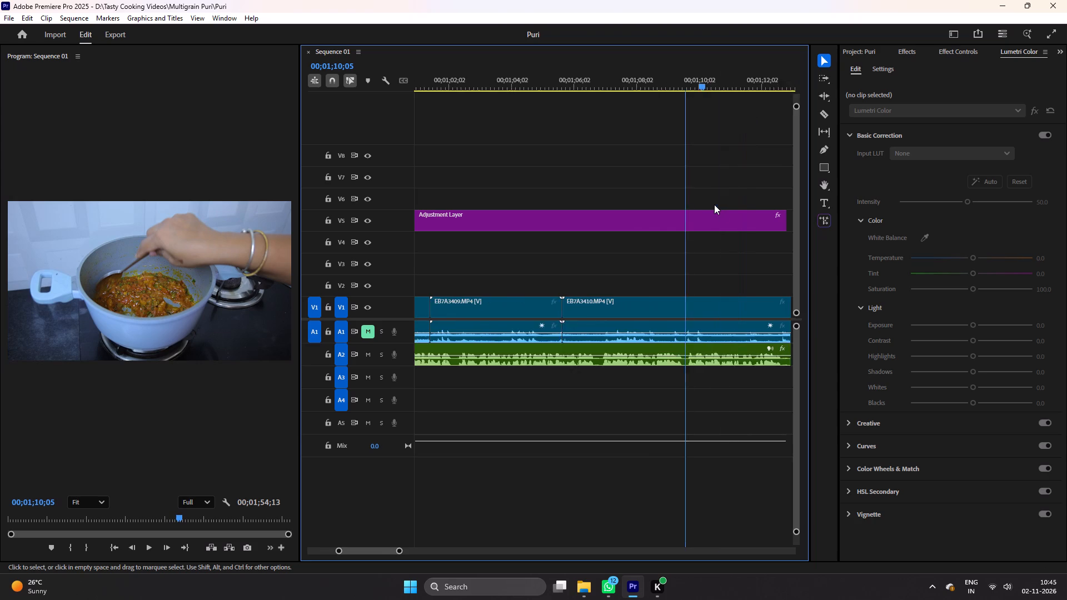
pyautogui.press('-')
pyautogui.press('=')
pyautogui.moveTo(602, 82); pyautogui.dragTo(732, 96)
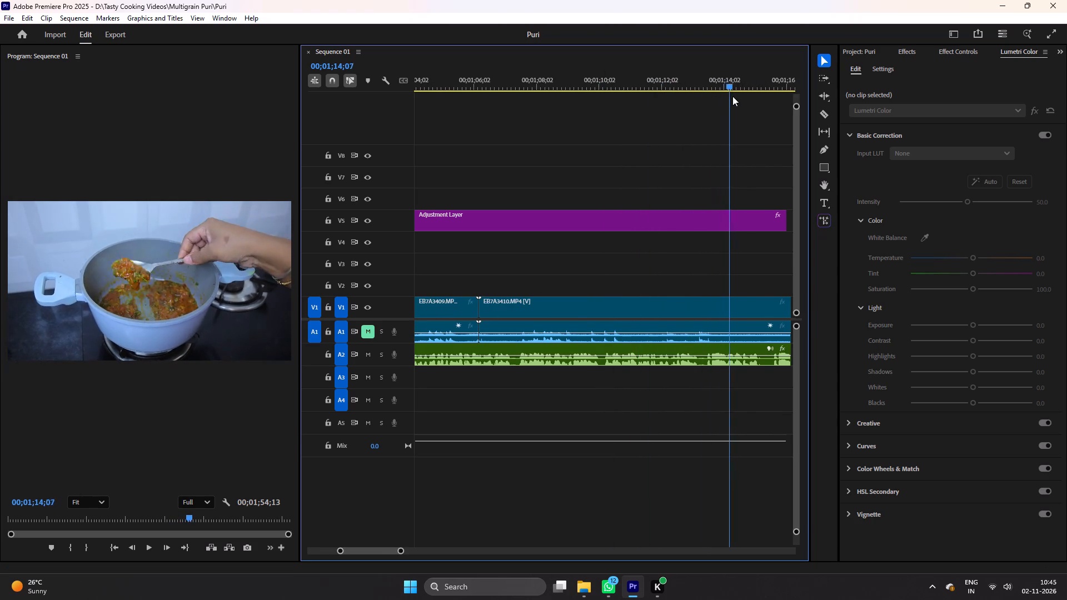
pyautogui.moveTo(732, 96); pyautogui.dragTo(725, 124)
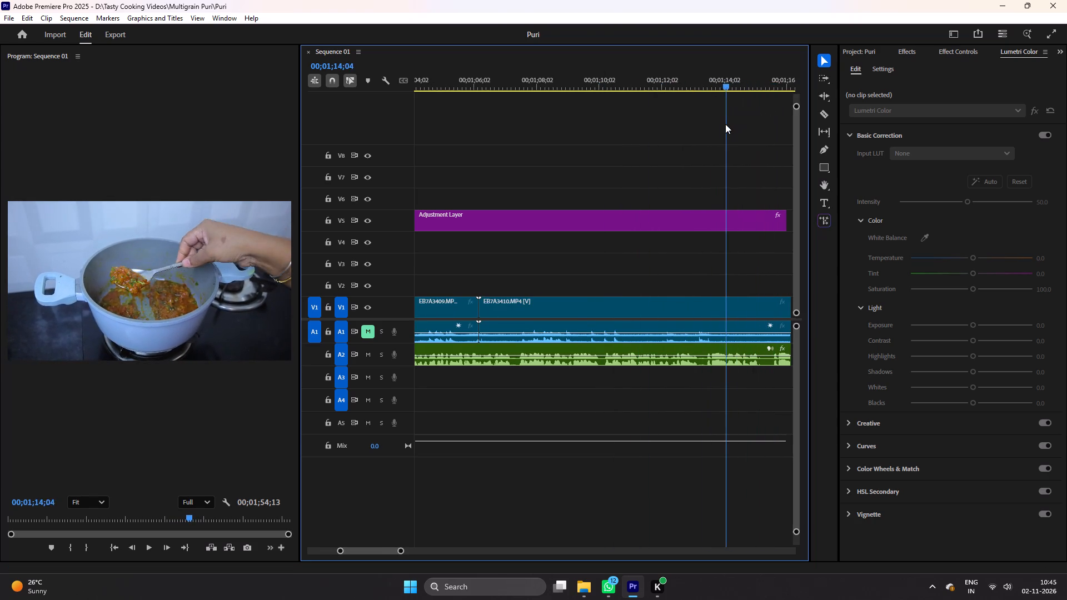
pyautogui.moveTo(725, 124); pyautogui.dragTo(751, 130)
pyautogui.press('c')
pyautogui.click(751, 306)
pyautogui.press('v')
pyautogui.click(635, 303)
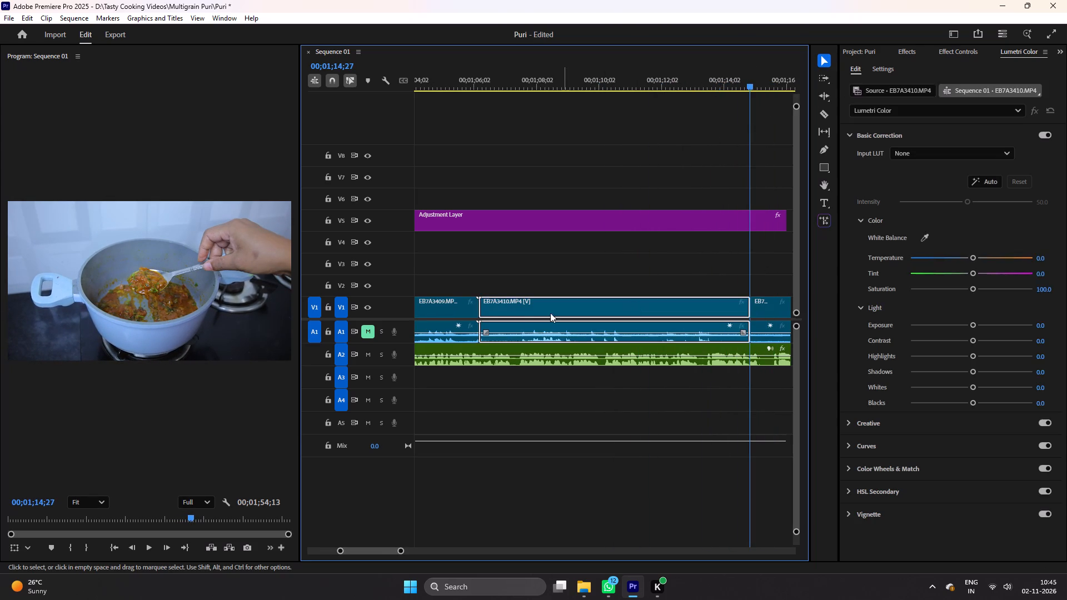
pyautogui.press('Delete')
pyautogui.click(422, 309)
pyautogui.press('Delete')
# Ripple delete the V1 gap before the remaining EB7A3410 footage and save.
pyautogui.rightClick(480, 305)
pyautogui.moveTo(494, 317); pyautogui.dragTo(507, 321)
pyautogui.rightClick(530, 312)
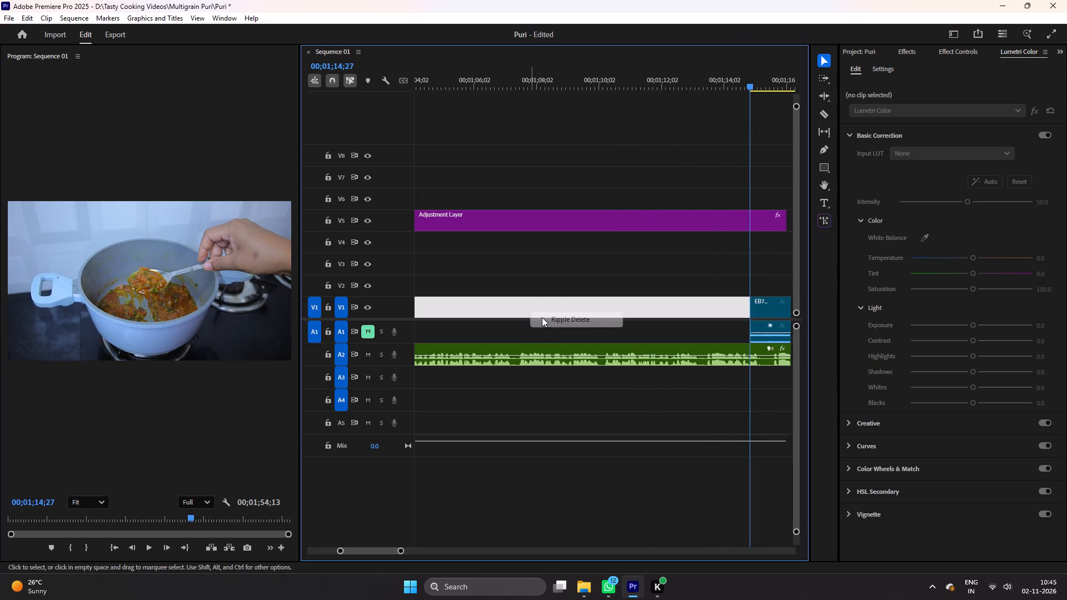
pyautogui.click(555, 318)
pyautogui.click(521, 84)
pyautogui.hotkey('ctrl', 's')
# Move EB7A3410 earlier over the end of EB7A3408 to start at about 00;01;01;16.
pyautogui.hotkey('ctrl', 'space')
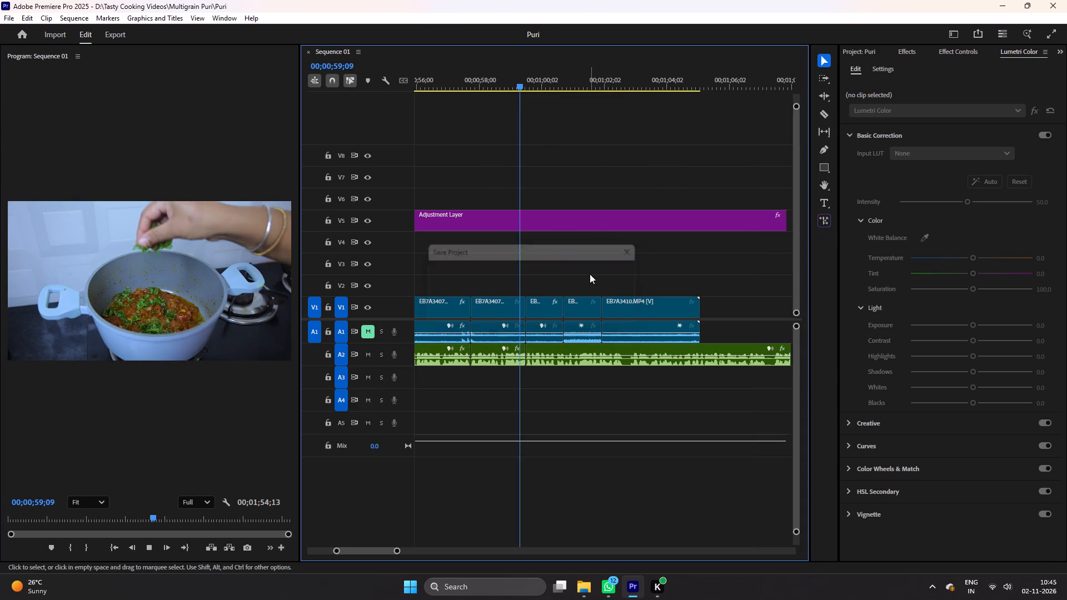
pyautogui.press('=')
pyautogui.scroll(-7, 591, 260)
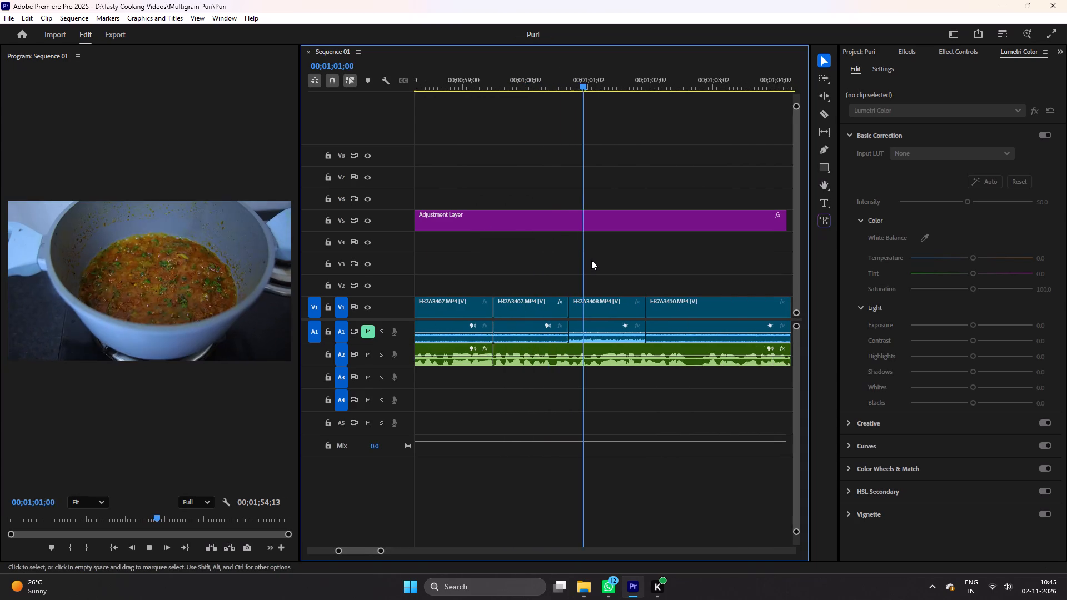
pyautogui.scroll(-1, 591, 260)
pyautogui.press('space')
pyautogui.moveTo(642, 305); pyautogui.dragTo(616, 311)
# Cut the silent pause out of the A2 narration from 00;01;02;19 to about 00;01;02;27 and close the gap.
pyautogui.press('space')
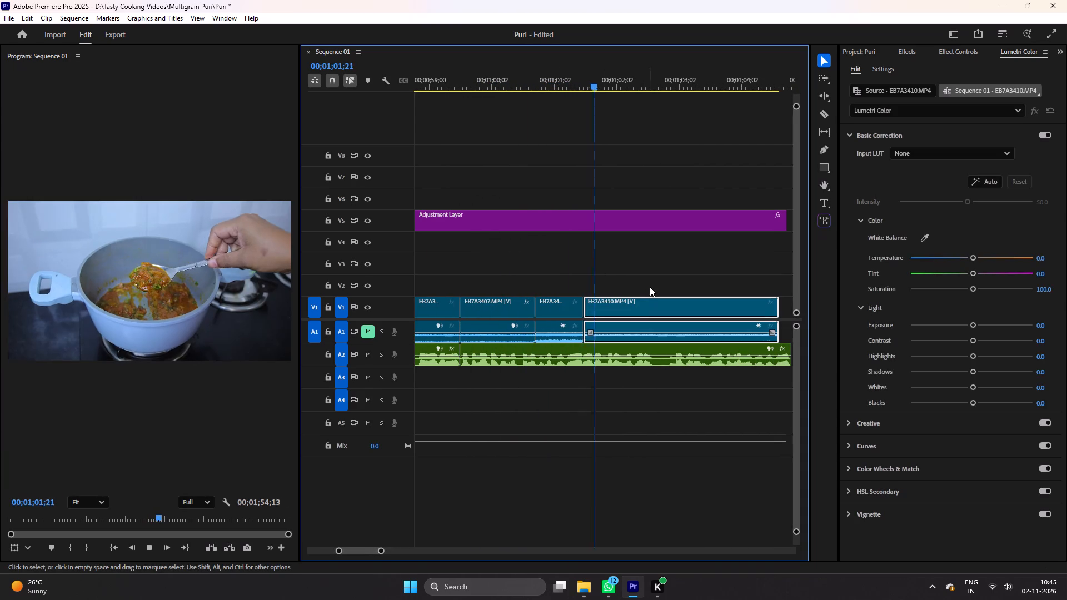
pyautogui.scroll(-4, 646, 281)
pyautogui.press('space')
pyautogui.click(645, 268)
pyautogui.write('==')
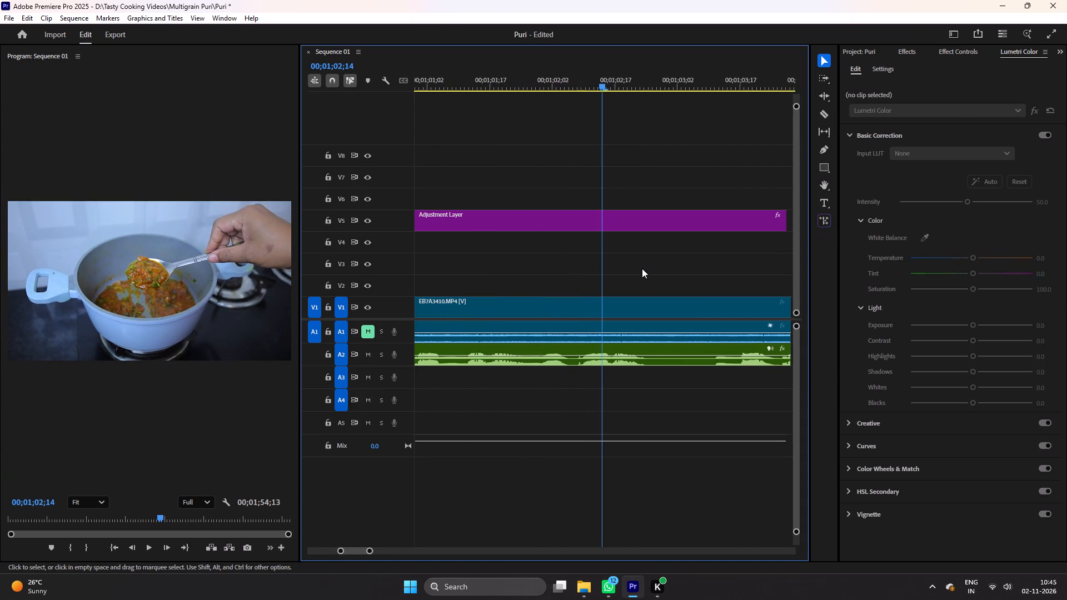
pyautogui.press('c')
pyautogui.click(647, 365)
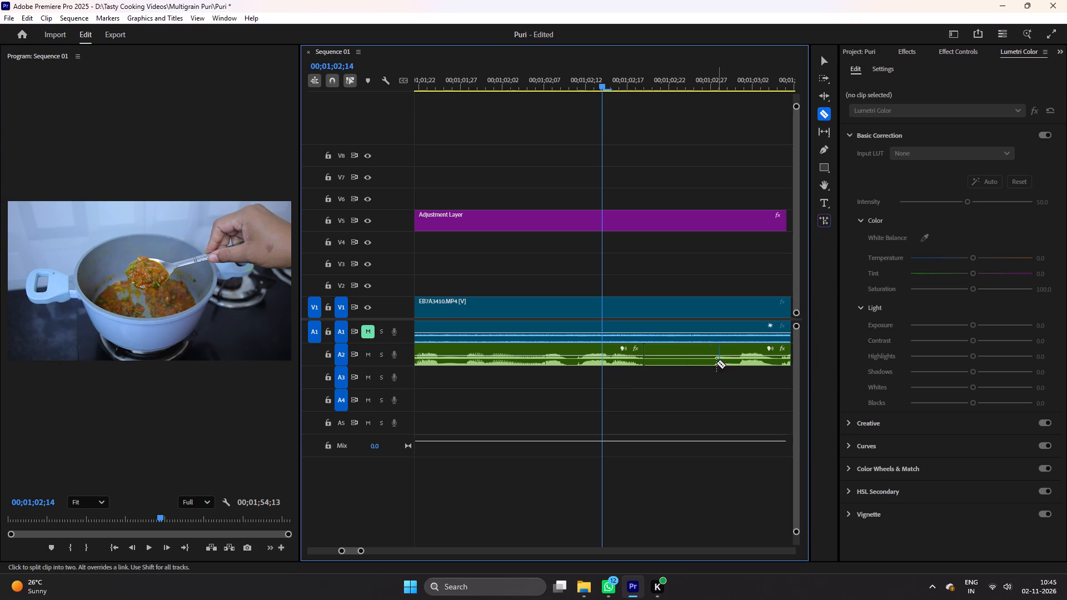
pyautogui.click(711, 363)
pyautogui.press('v')
pyautogui.click(666, 359)
pyautogui.press('Delete')
pyautogui.rightClick(666, 358)
pyautogui.click(677, 363)
pyautogui.press('v')
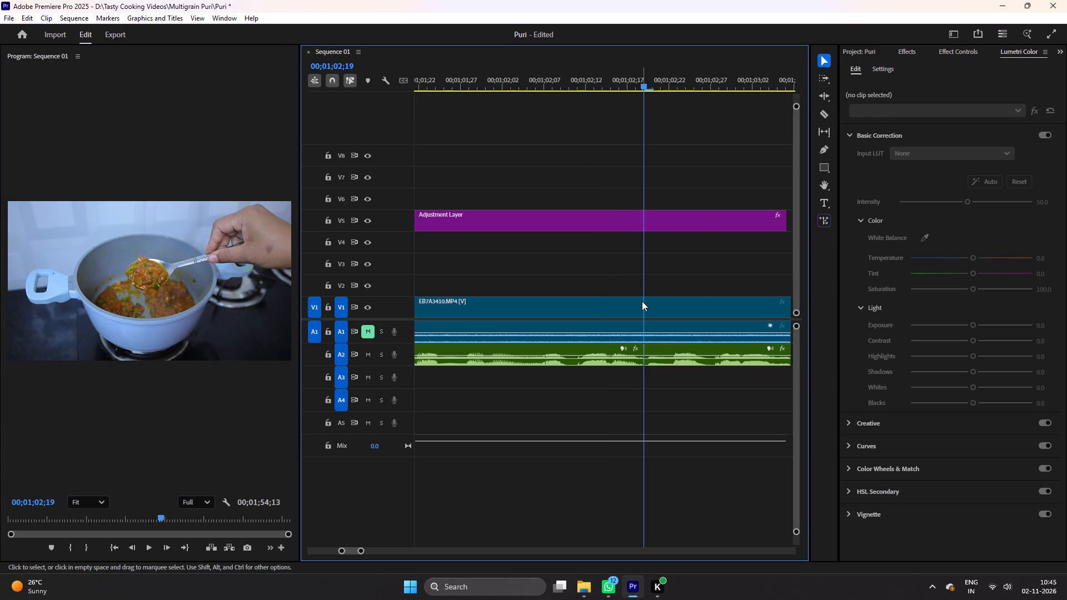
# Cut EB7A3410 at the narration cut at 00;01;02;19, delete the section after it, and save.
pyautogui.click(642, 307)
pyautogui.press('c')
pyautogui.click(647, 309)
pyautogui.press('v')
pyautogui.click(673, 307)
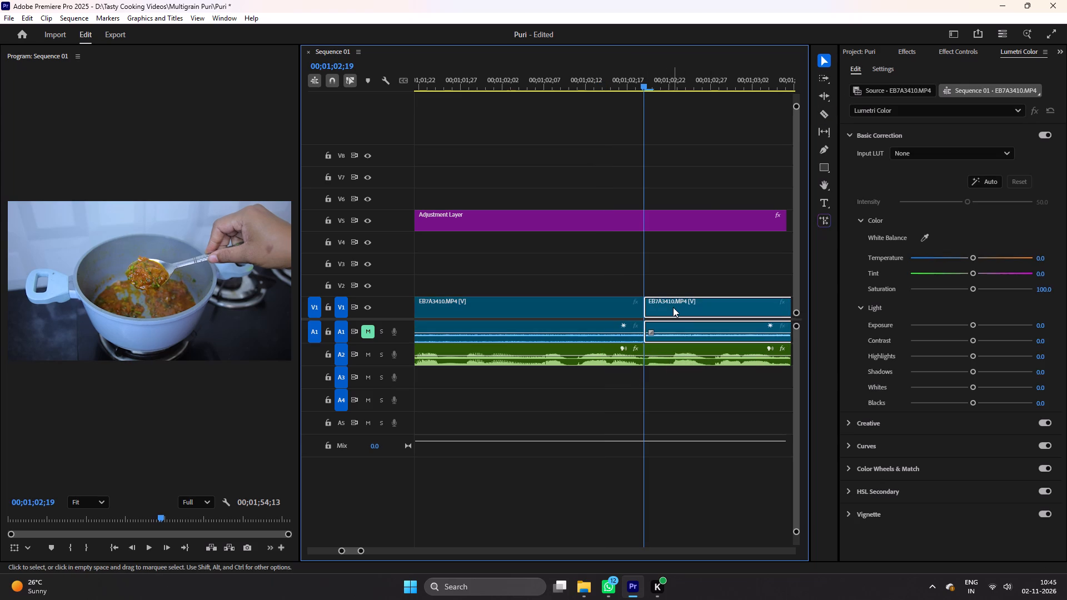
pyautogui.press('Delete')
pyautogui.scroll(-4, 677, 307)
pyautogui.hotkey('ctrl', 's')
pyautogui.hotkey('ctrl', 'space')
pyautogui.scroll(-6, 680, 307)
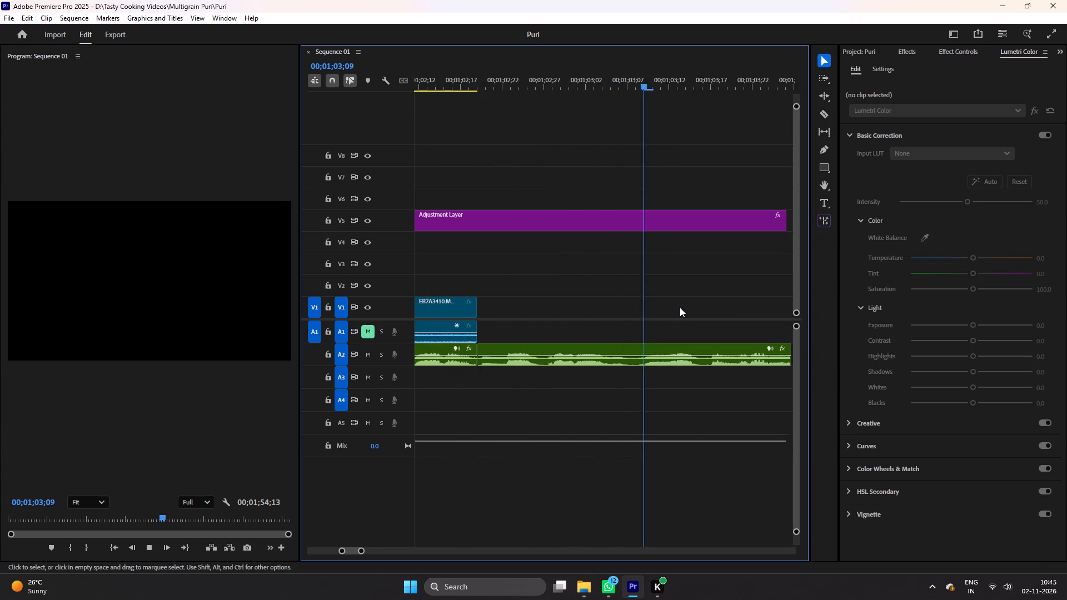
# Add EB7A3393, EB7A3394 and EB7A3395 from the Multigrain Puri folder to V1, after the end of EB7A3410.
pyautogui.write('------')
pyautogui.scroll(-1, 680, 307)
pyautogui.press('=')
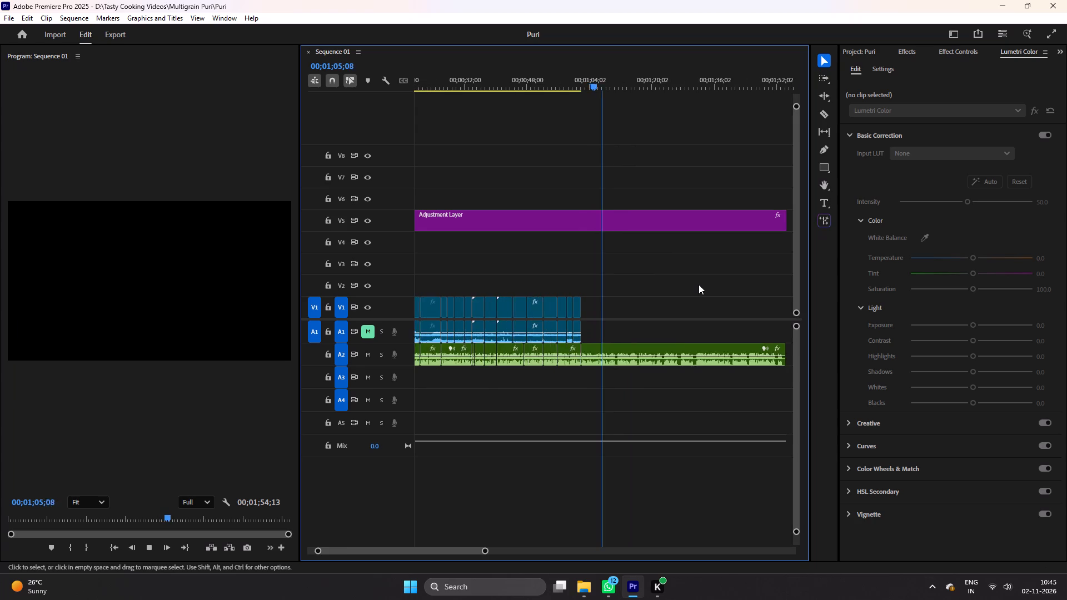
pyautogui.write('==')
pyautogui.write('=-')
pyautogui.hotkey('ctrl', 's')
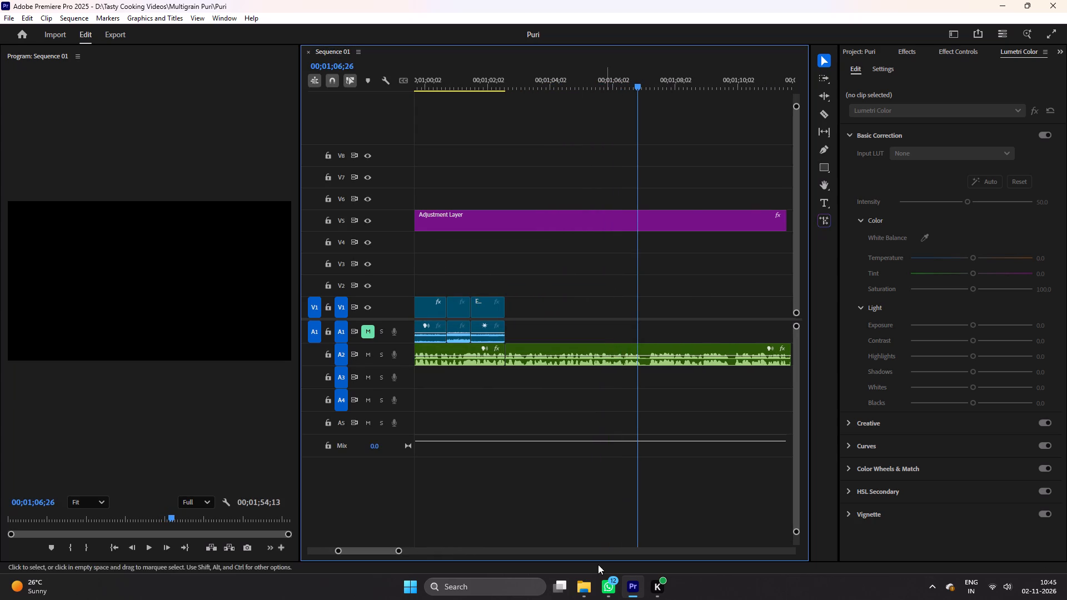
pyautogui.click(586, 587)
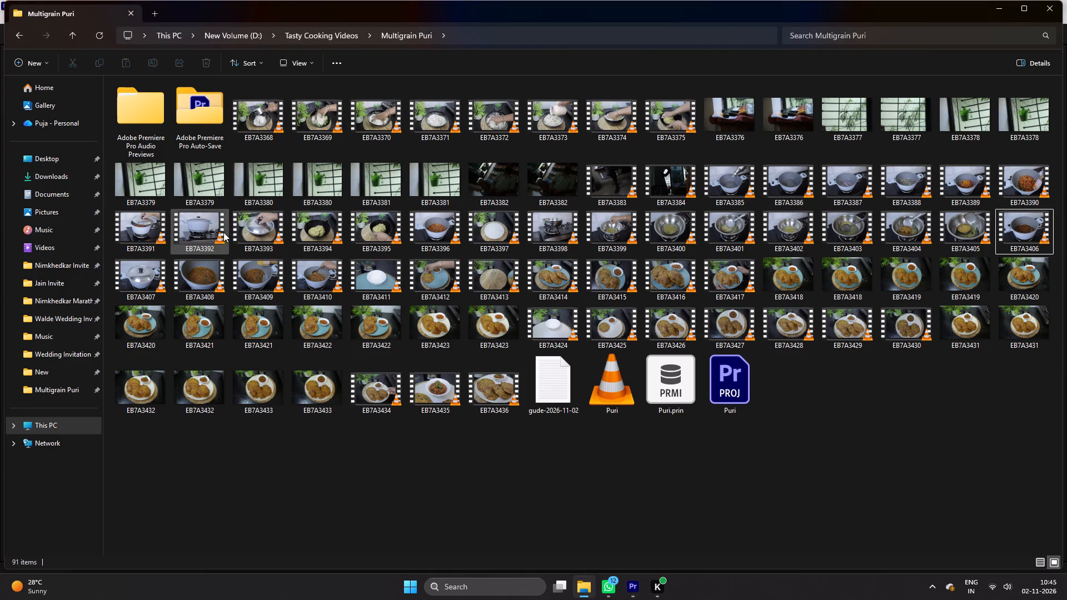
pyautogui.click(263, 233)
pyautogui.keyDown('ctrl'); pyautogui.click(314, 233); pyautogui.keyUp('ctrl')
pyautogui.keyDown('ctrl'); pyautogui.click(369, 237); pyautogui.keyUp('ctrl')
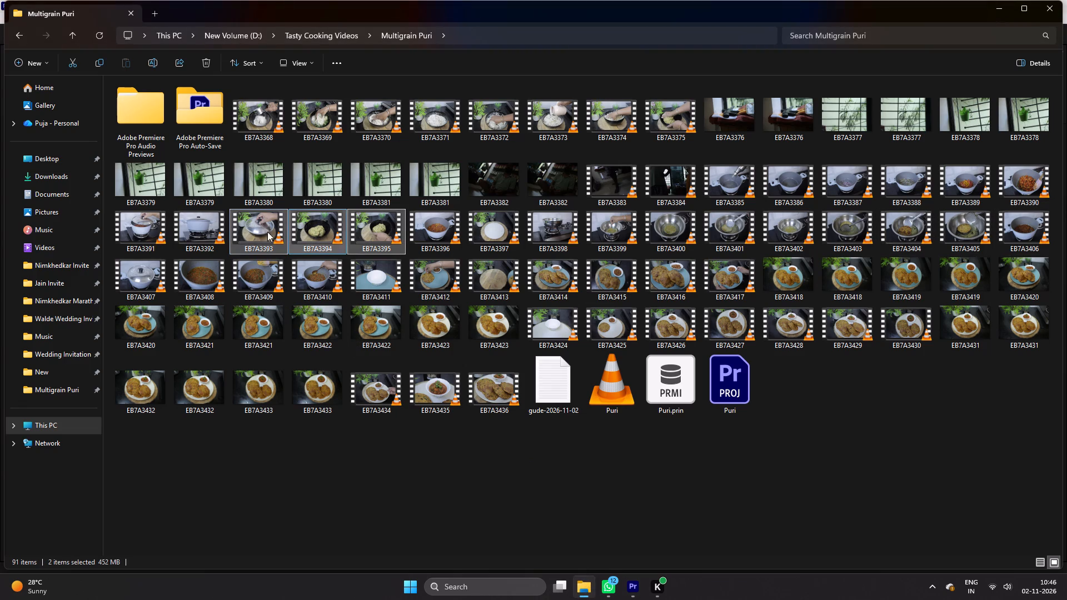
pyautogui.moveTo(258, 231); pyautogui.dragTo(642, 352)
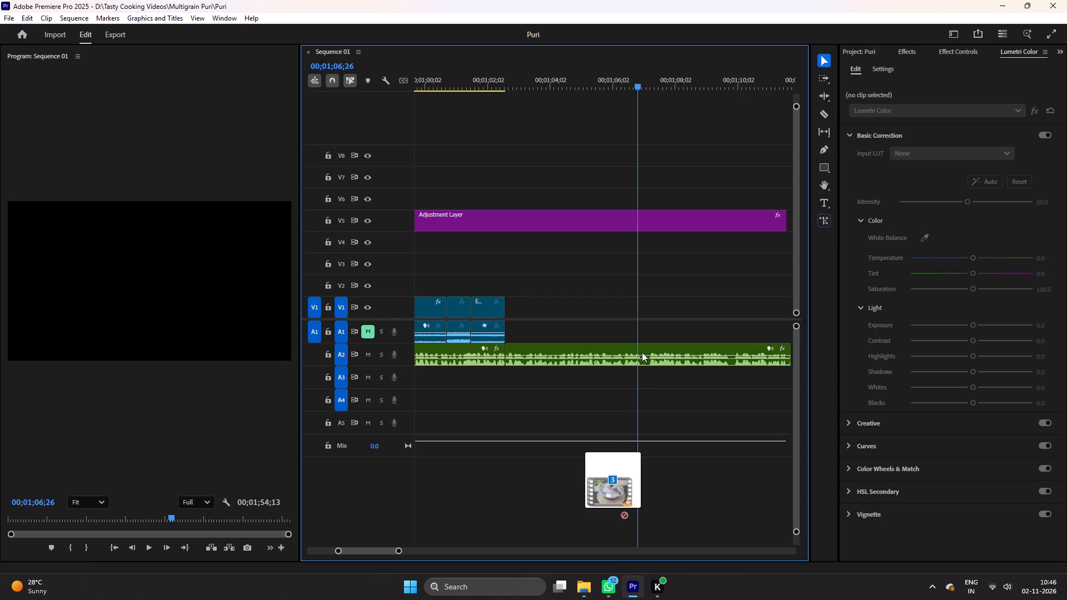
pyautogui.moveTo(642, 352); pyautogui.dragTo(656, 318)
# Ripple delete the V1 gap between EB7A3410 and the added EB7A3393 footage, and save.
pyautogui.rightClick(579, 316)
pyautogui.click(592, 319)
pyautogui.hotkey('ctrl', 's')
pyautogui.hotkey('ctrl', 'space')
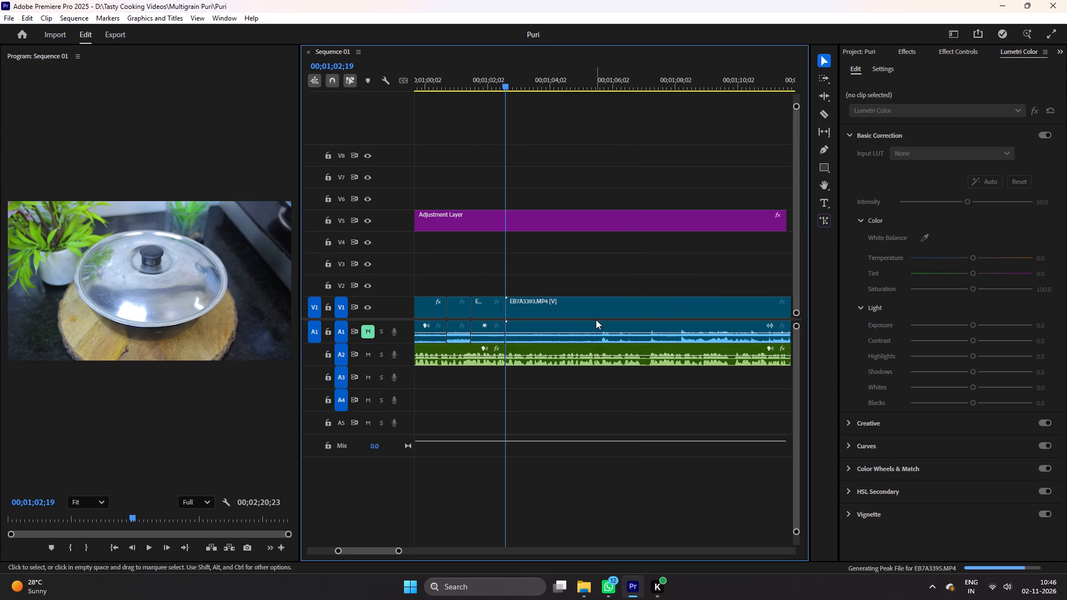
# Play through the start of EB7A3393 and cut it at about 00;01;07;08, as the hand grips the lid.
pyautogui.scroll(-3, 532, 278)
pyautogui.hotkey('ctrl', 's')
pyautogui.press('space')
pyautogui.scroll(-3, 530, 279)
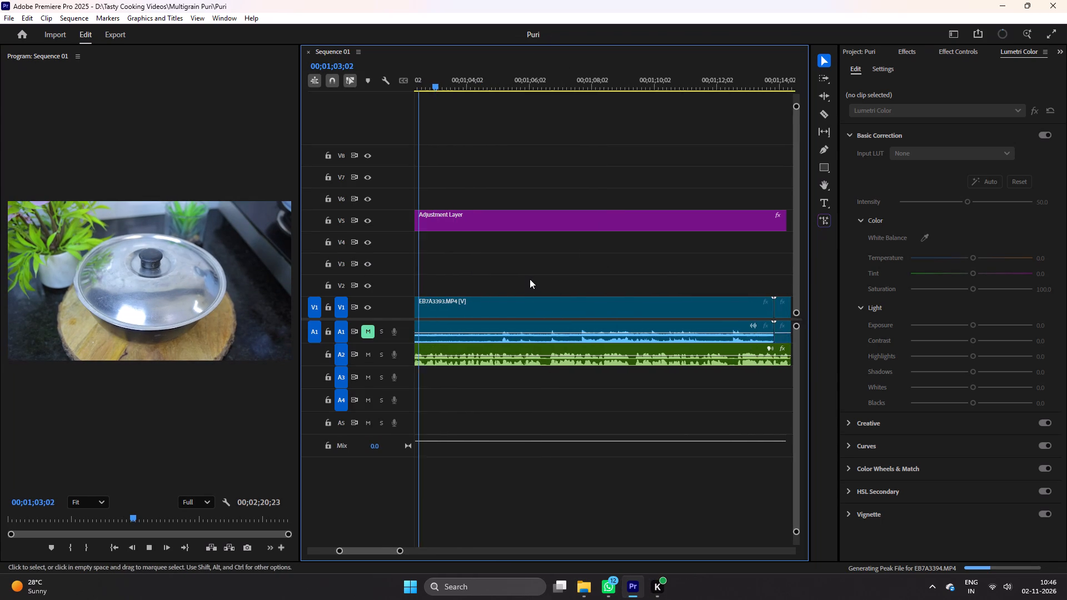
pyautogui.scroll(-2, 530, 279)
pyautogui.hotkey('ctrl', 's')
pyautogui.press('space')
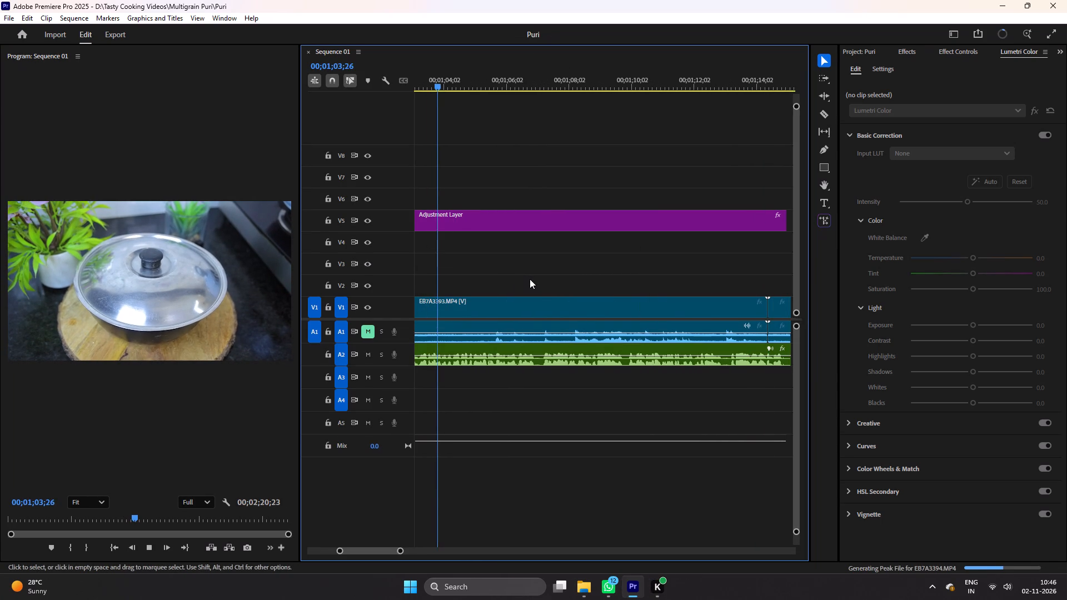
pyautogui.scroll(3, 554, 287)
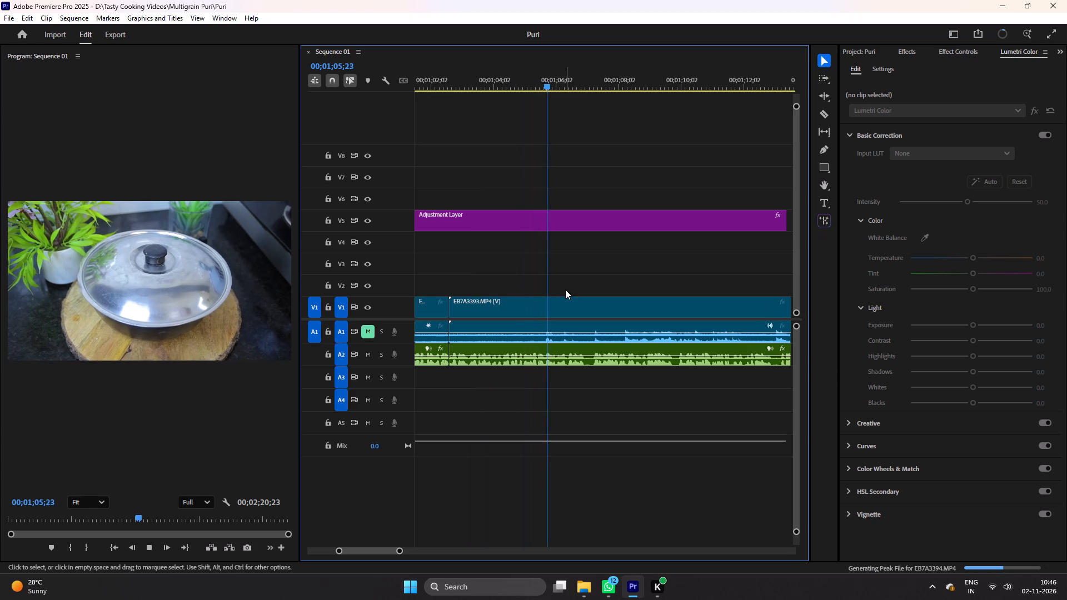
pyautogui.press('space')
pyautogui.write('c')
pyautogui.click(594, 304)
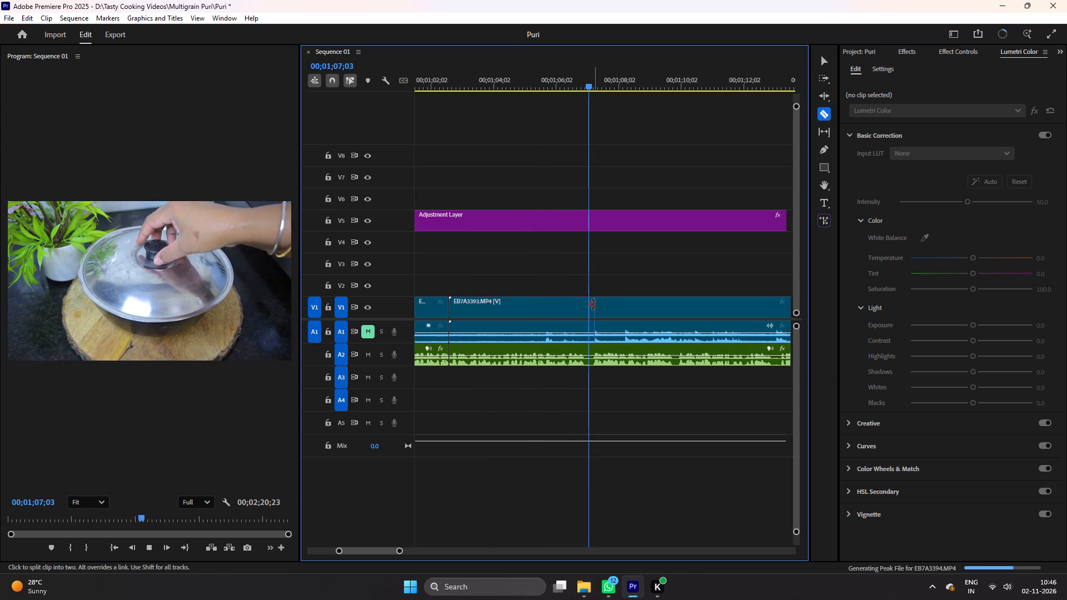
# Delete the opening section of EB7A3393 before the cut, close the V1 gap, and save.
pyautogui.press('v')
pyautogui.click(497, 307)
pyautogui.press('Delete')
pyautogui.rightClick(493, 308)
pyautogui.click(515, 313)
pyautogui.hotkey('ctrl', 's')
pyautogui.hotkey('ctrl', 'space')
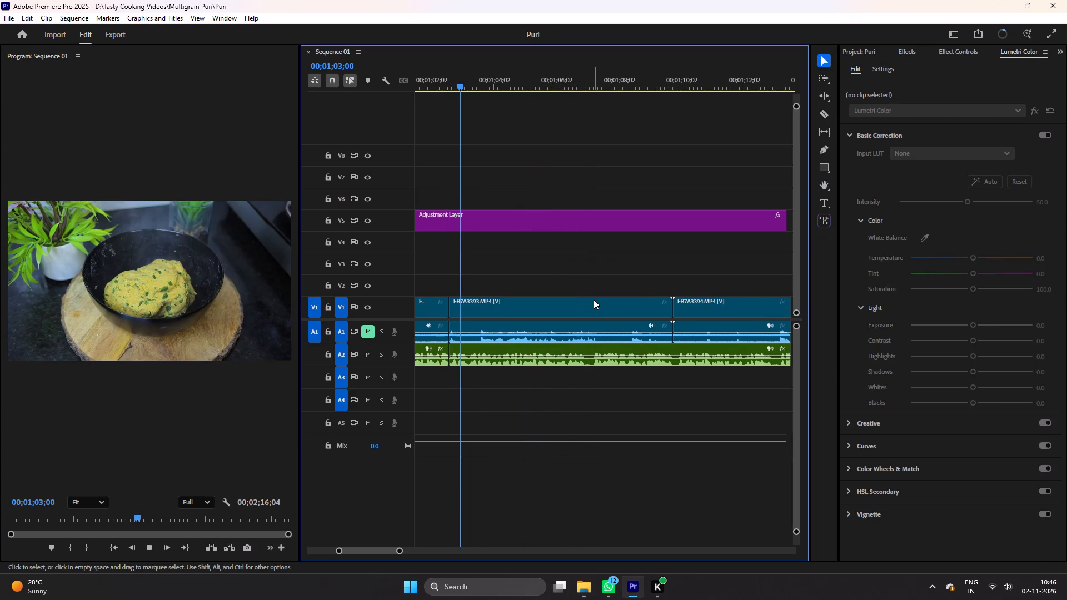
# Cut the trimmed EB7A3393 footage at about 00;01;03;20 and save.
pyautogui.press('space')
pyautogui.press('c')
pyautogui.click(481, 313)
pyautogui.press('v')
pyautogui.hotkey('ctrl', 's')
pyautogui.hotkey('ctrl', 'space')
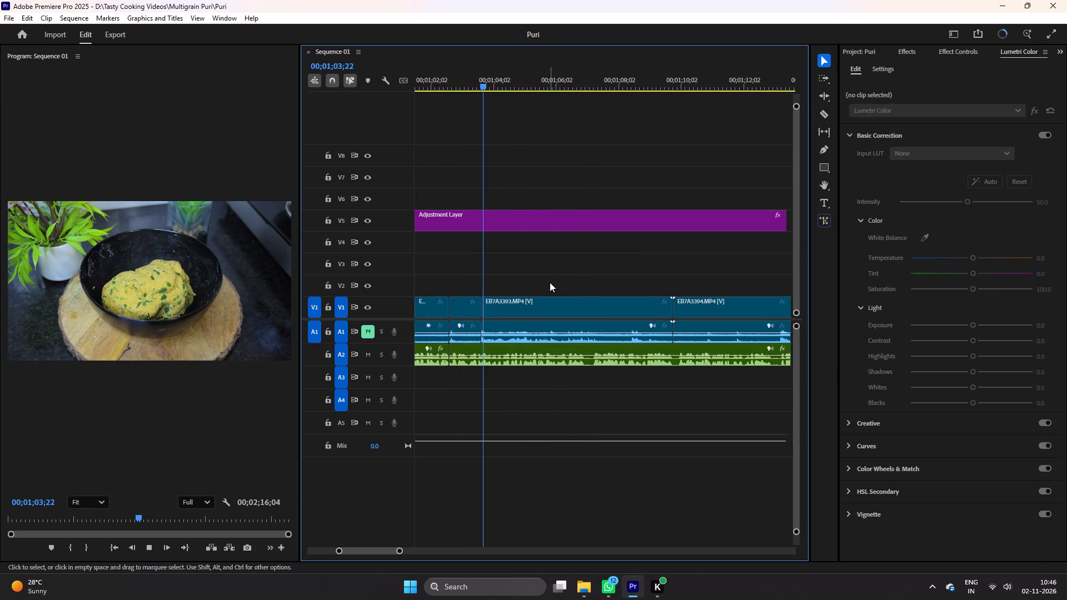
# Scrub ahead into EB7A3394 and cut it at 00;01;15;18, where the white bowl comes in over the dough.
pyautogui.scroll(-3, 550, 282)
pyautogui.press('space')
pyautogui.moveTo(460, 81); pyautogui.dragTo(618, 115)
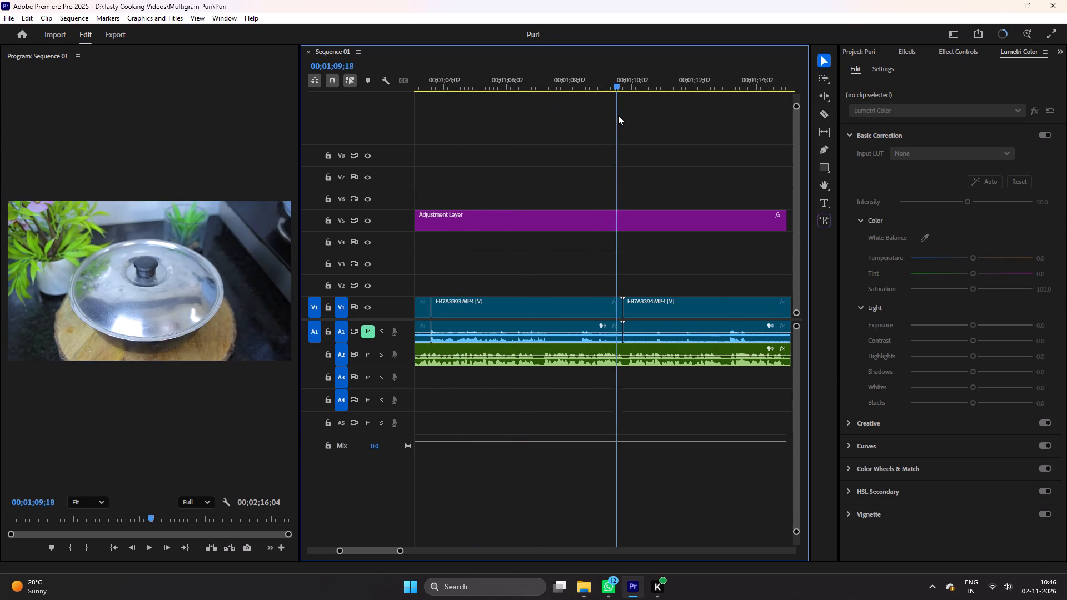
pyautogui.moveTo(618, 115); pyautogui.dragTo(747, 143)
pyautogui.scroll(-5, 657, 248)
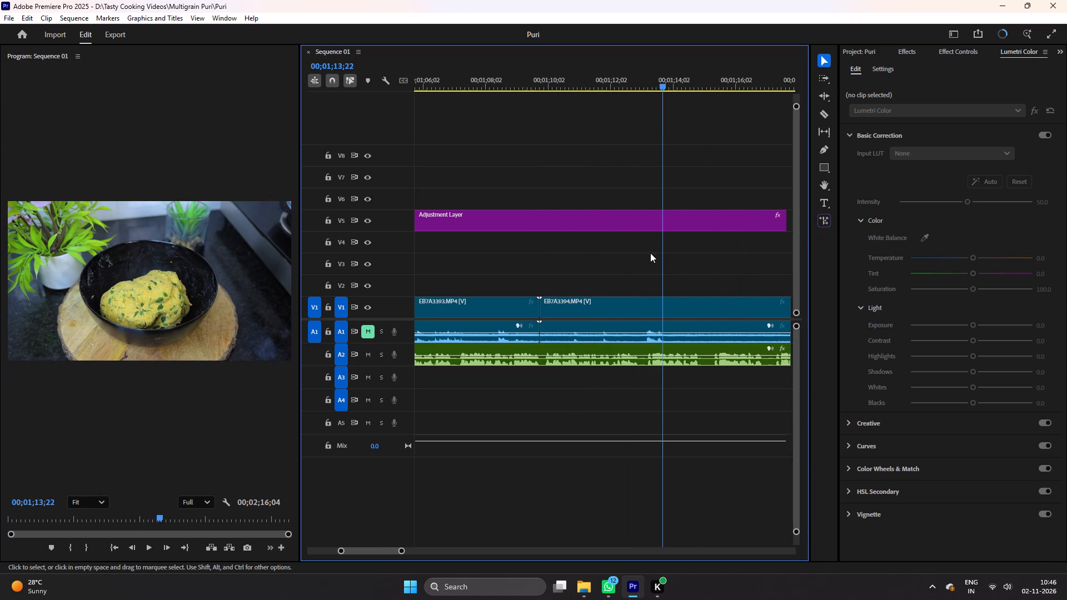
pyautogui.moveTo(669, 77); pyautogui.dragTo(737, 103)
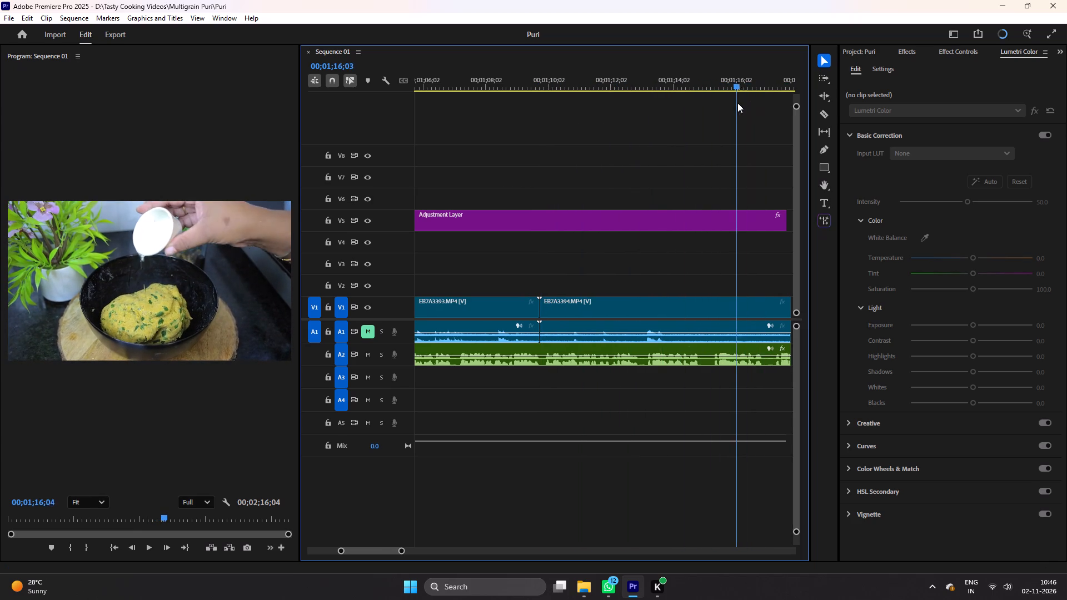
pyautogui.moveTo(737, 103); pyautogui.dragTo(723, 117)
pyautogui.press('c')
pyautogui.click(724, 305)
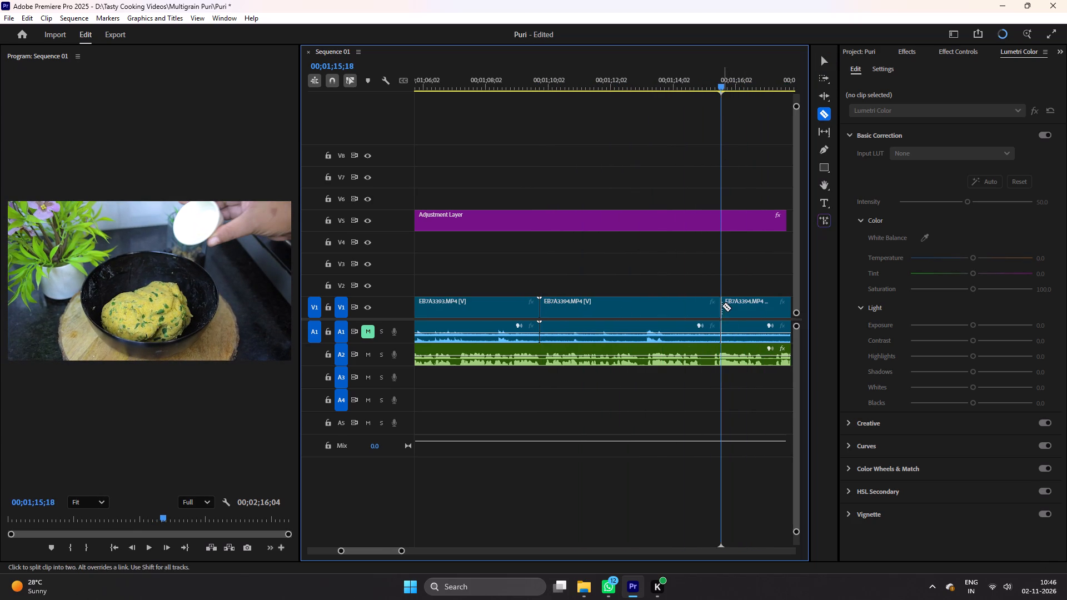
# Delete the EB7A3394 section before the cut and the leftover EB7A3393 section, close the V1 gap, and save.
pyautogui.press('v')
pyautogui.click(620, 308)
pyautogui.press('Delete')
pyautogui.click(507, 308)
pyautogui.press('Delete')
pyautogui.rightClick(507, 308)
pyautogui.click(526, 319)
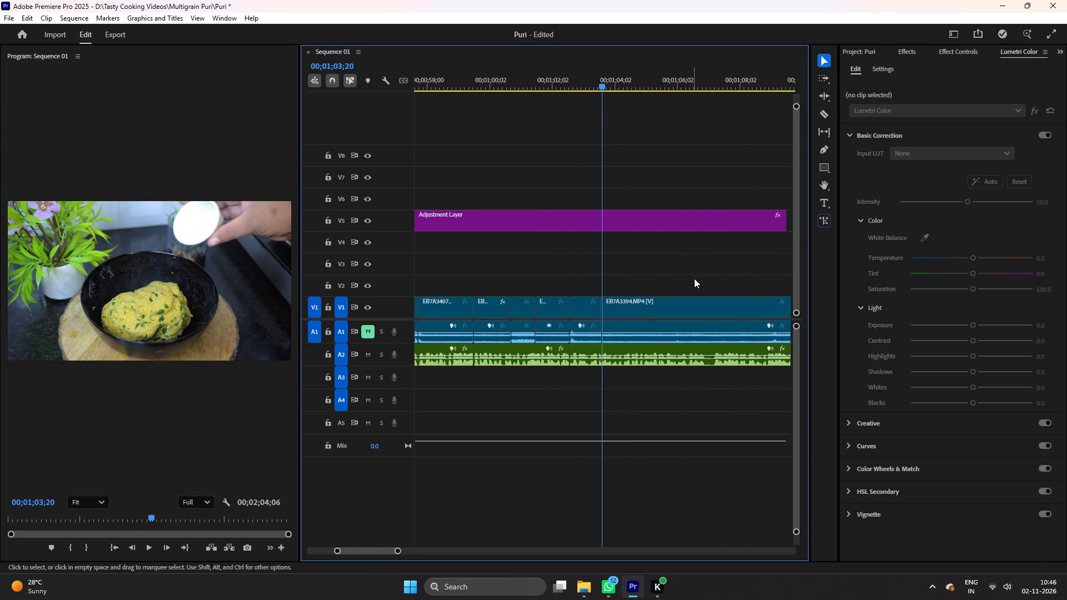
pyautogui.hotkey('ctrl', 's')
pyautogui.hotkey('ctrl', 'space')
# Cut EB7A3394 at 00;01;05;09, as the white bowl leaves the frame, and save.
pyautogui.press('space')
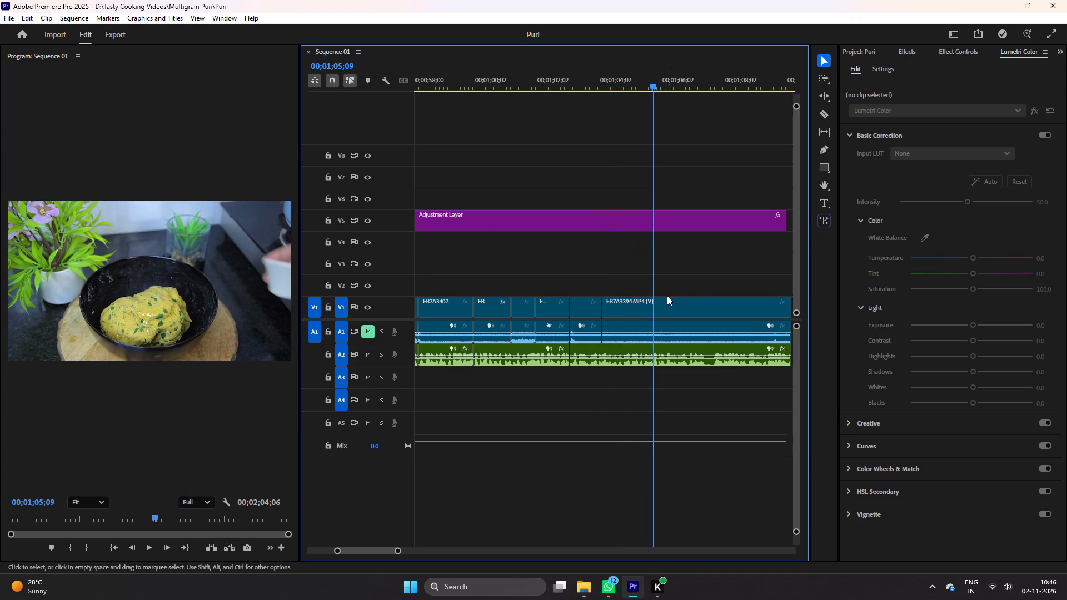
pyautogui.press('c')
pyautogui.click(654, 308)
pyautogui.press('v')
pyautogui.hotkey('ctrl', 's')
pyautogui.hotkey('ctrl', 'space')
# Cut EB7A3394 at about 00;01;09;05, delete its section from 00;01;05;09 to that cut, close the gap, and save.
pyautogui.scroll(-7, 735, 257)
pyautogui.press('space')
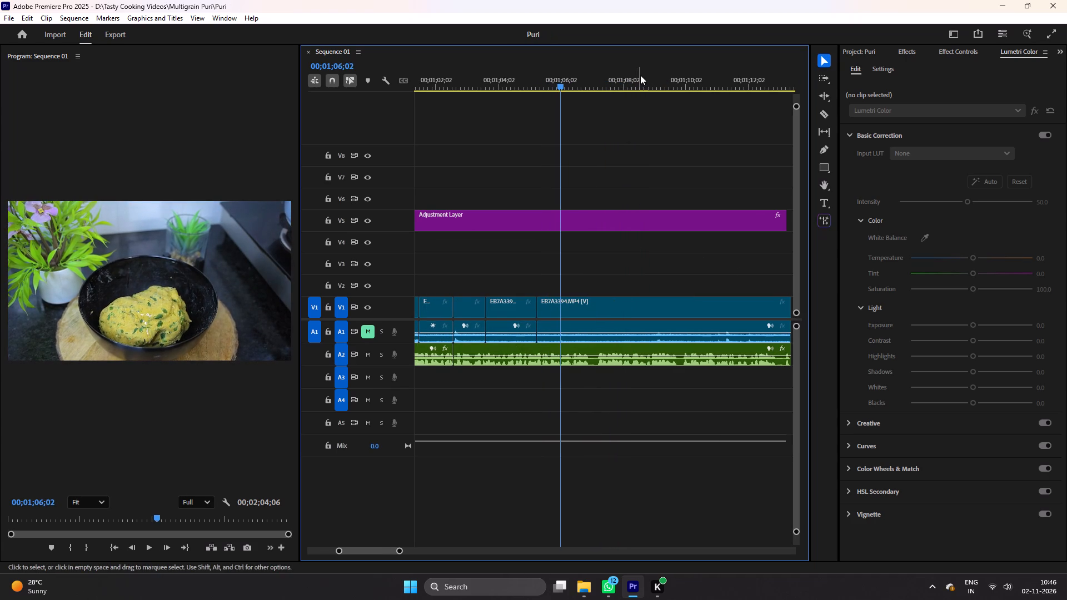
pyautogui.moveTo(640, 75); pyautogui.dragTo(654, 117)
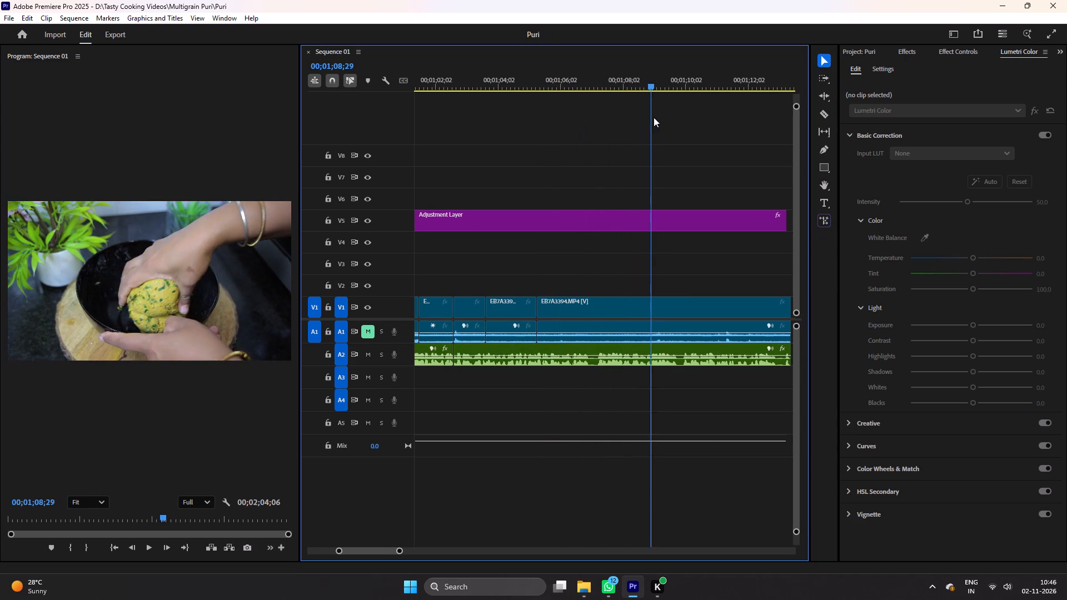
pyautogui.moveTo(654, 117); pyautogui.dragTo(654, 118)
pyautogui.press('c')
pyautogui.click(657, 308)
pyautogui.press('v')
pyautogui.click(591, 306)
pyautogui.press('Delete')
pyautogui.rightClick(589, 307)
pyautogui.moveTo(602, 315); pyautogui.dragTo(609, 316)
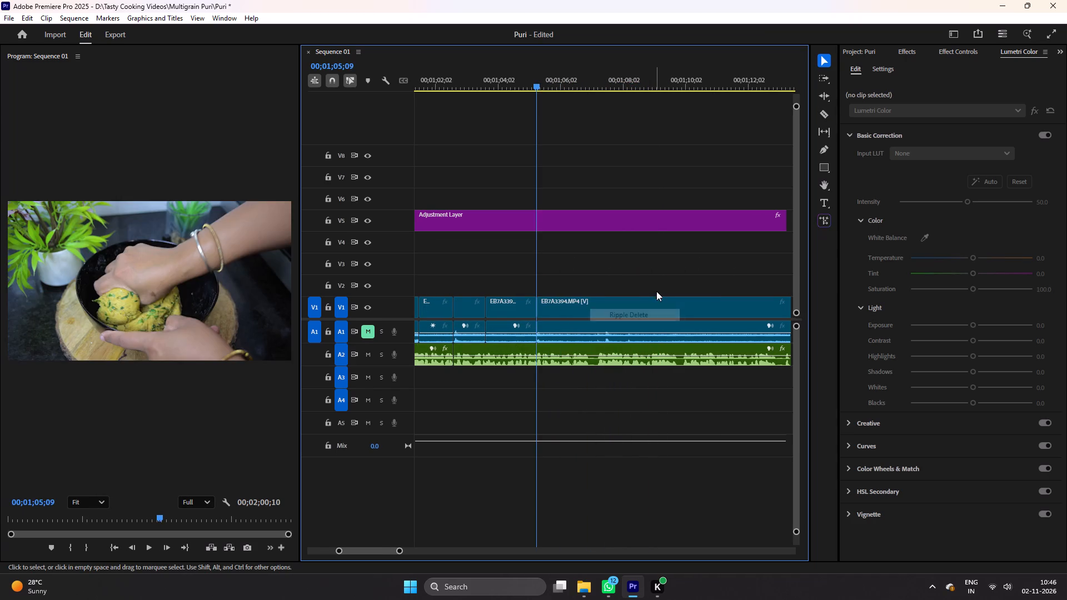
pyautogui.hotkey('ctrl', 's')
pyautogui.hotkey('ctrl', 'space')
# Cut the silent pause out of the A2 narration from 00;01;06;29 to about 00;01;07;07 and close the gap.
pyautogui.click(651, 268)
pyautogui.press('=')
pyautogui.press('=')
pyautogui.scroll(-6, 647, 263)
pyautogui.press('space')
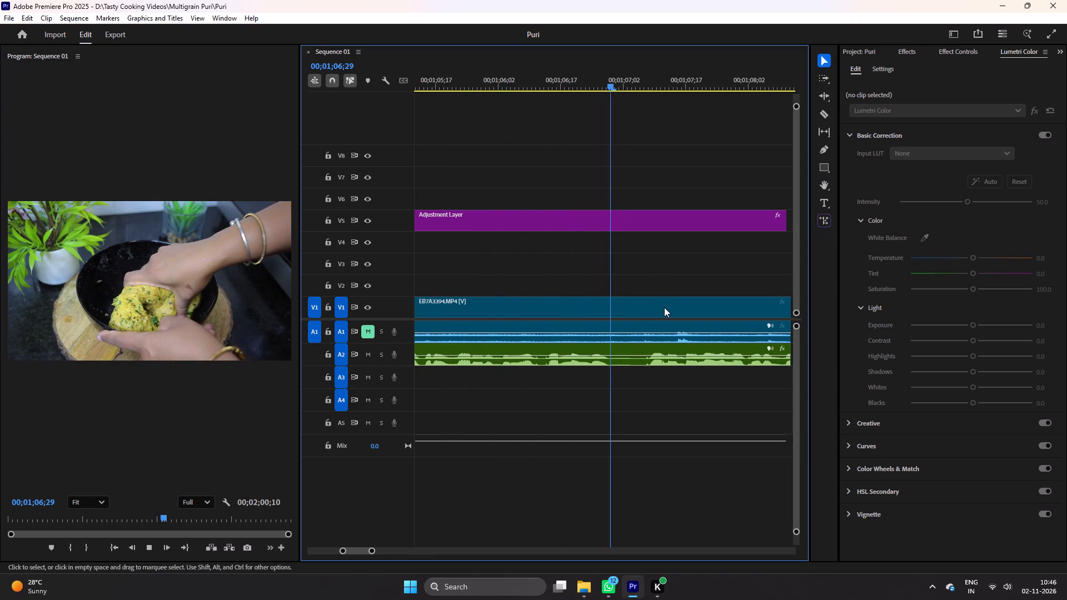
pyautogui.press('c')
pyautogui.click(609, 362)
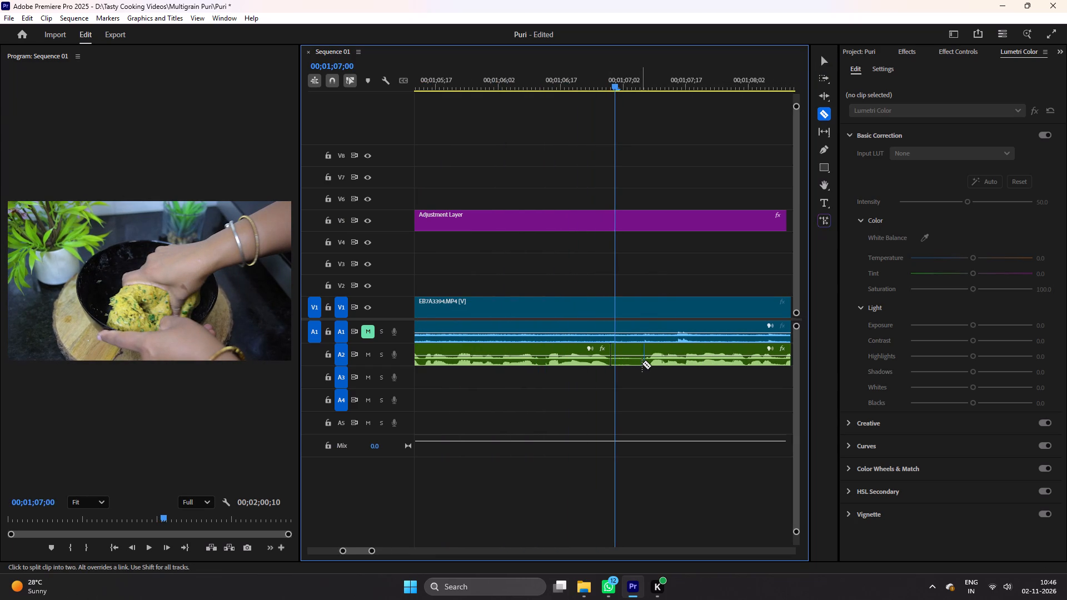
pyautogui.click(642, 363)
pyautogui.press('v')
pyautogui.click(630, 362)
pyautogui.press('Delete')
pyautogui.rightClick(630, 361)
pyautogui.click(636, 366)
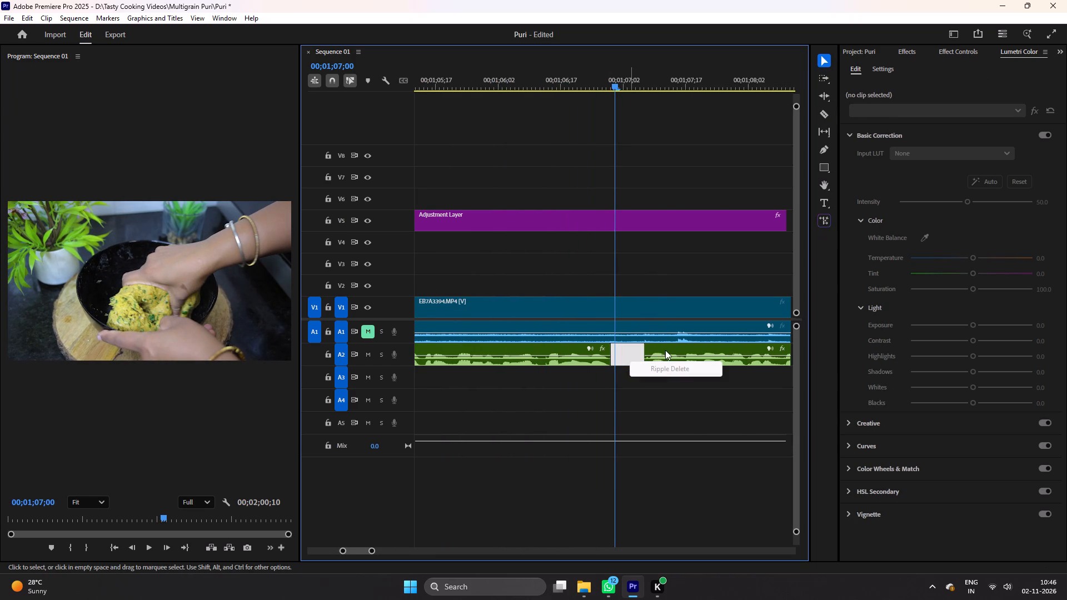
pyautogui.moveTo(664, 348); pyautogui.dragTo(626, 353)
# Cut EB7A3394 at the narration cut at 00;01;06;29 and save.
pyautogui.press('c')
pyautogui.click(609, 322)
pyautogui.press('v')
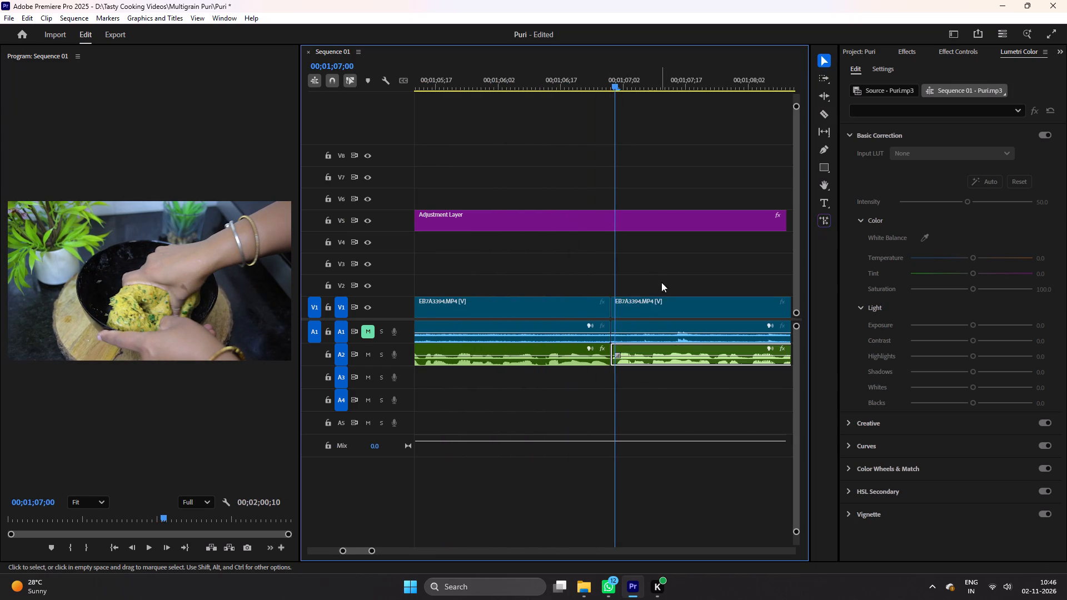
pyautogui.hotkey('ctrl', 's')
pyautogui.hotkey('ctrl', 'space')
# Look ahead through the kneading footage in EB7A3394 and cut it at 00;01;31;02.
pyautogui.scroll(-6, 659, 286)
pyautogui.press('-')
pyautogui.press('-')
pyautogui.press('-')
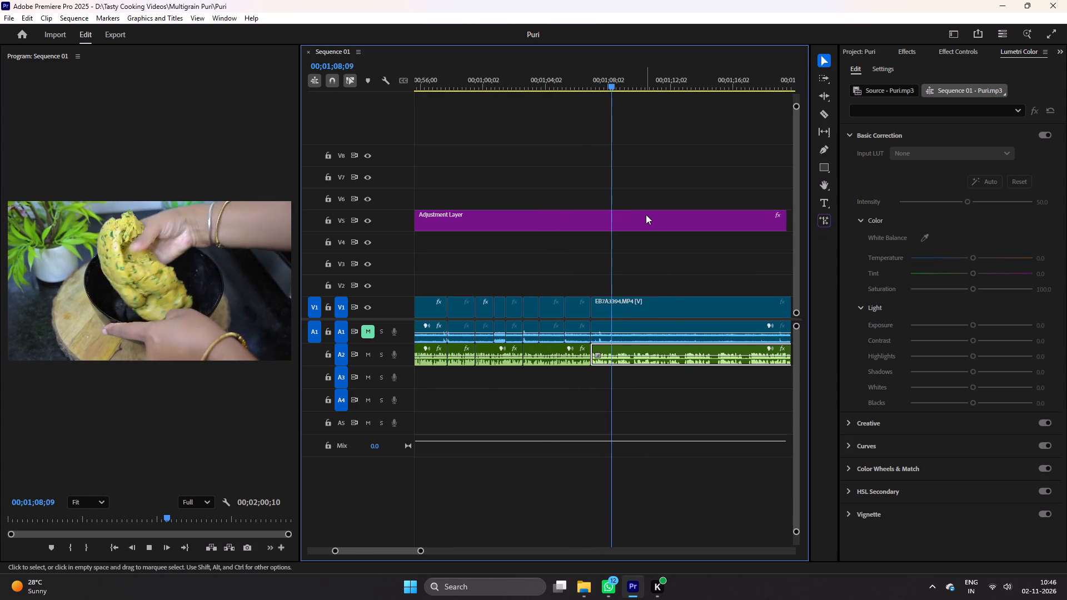
pyautogui.scroll(-6, 646, 214)
pyautogui.press('-')
pyautogui.write('===')
pyautogui.scroll(-7, 646, 215)
pyautogui.press('-')
pyautogui.press('-')
pyautogui.press('-')
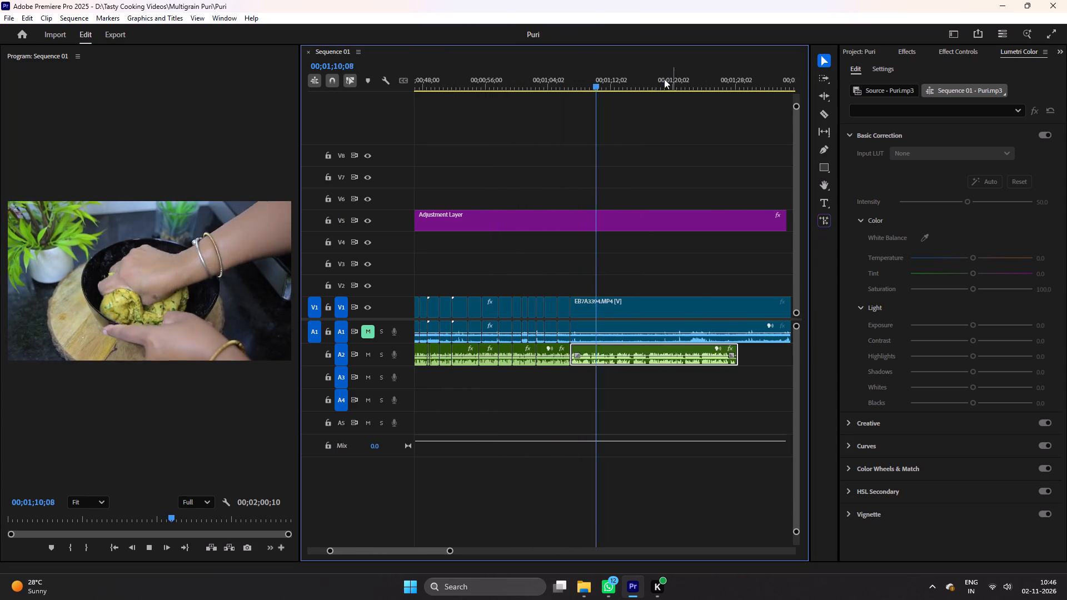
pyautogui.moveTo(644, 79); pyautogui.dragTo(769, 91)
pyautogui.press('-')
pyautogui.press('=')
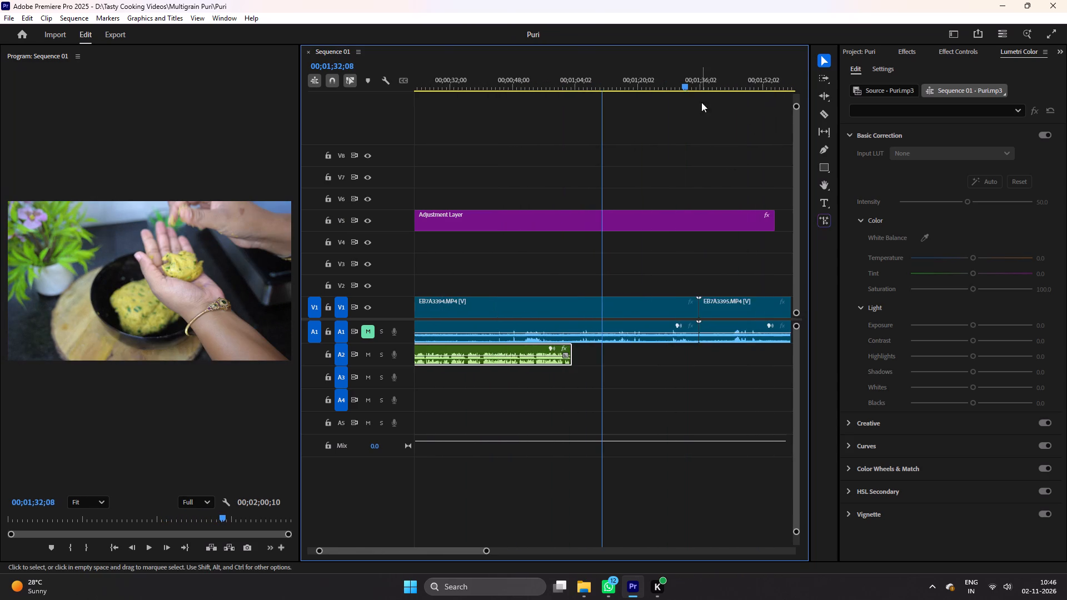
pyautogui.press('=')
pyautogui.press('=')
pyautogui.moveTo(604, 82); pyautogui.dragTo(574, 100)
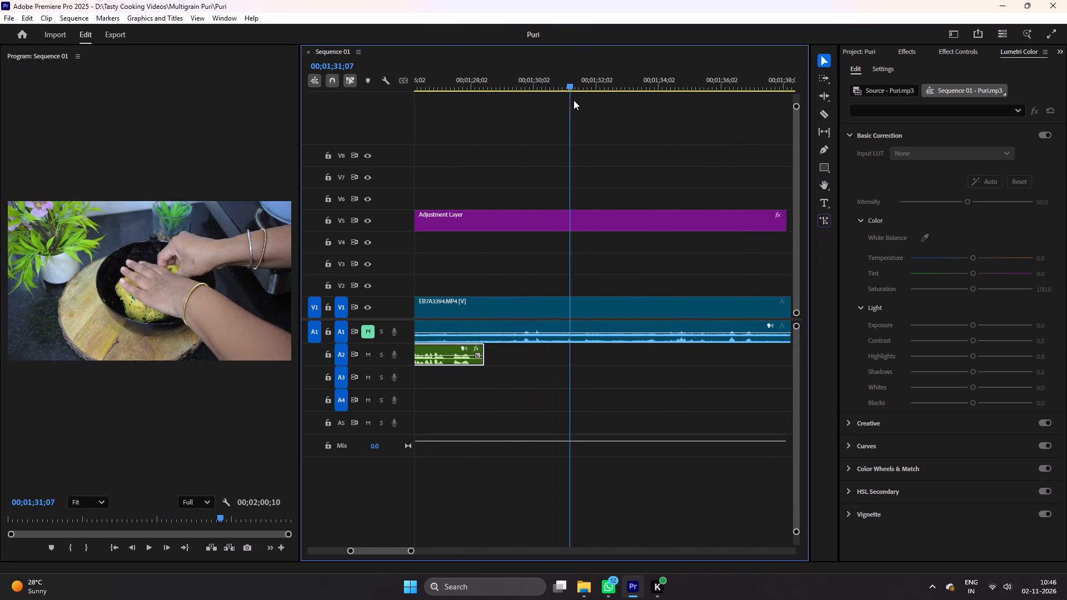
pyautogui.moveTo(574, 100); pyautogui.dragTo(566, 102)
pyautogui.press('c')
pyautogui.click(566, 302)
# Delete the EB7A3394 section from 00;01;06;29 to 00;01;31;02, close the V1 gap, and save.
pyautogui.press('v')
pyautogui.click(492, 306)
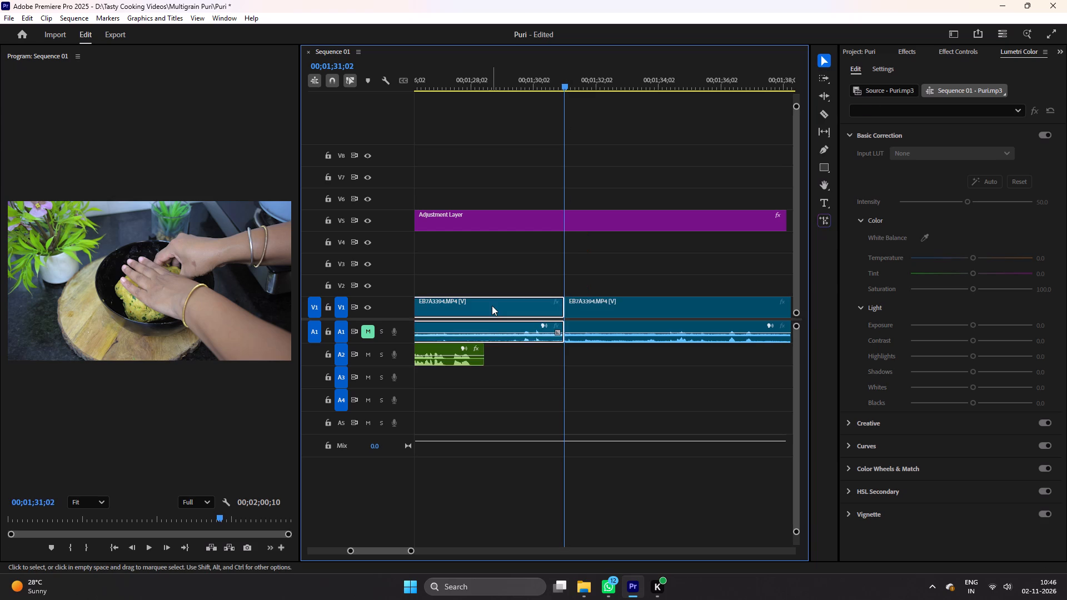
pyautogui.press('Delete')
pyautogui.rightClick(492, 306)
pyautogui.click(510, 313)
pyautogui.hotkey('ctrl', 's')
pyautogui.hotkey('ctrl', 'space')
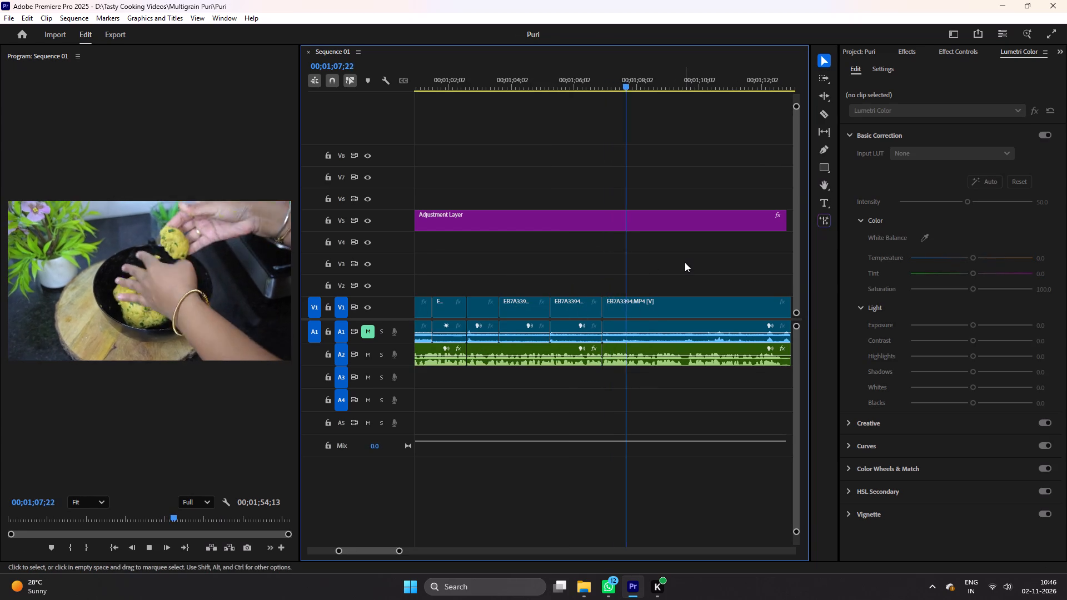
# Look ahead through the EB7A3394 and EB7A3395 kneading footage and cut EB7A3395 at 00;01;27;18.
pyautogui.scroll(-5, 685, 262)
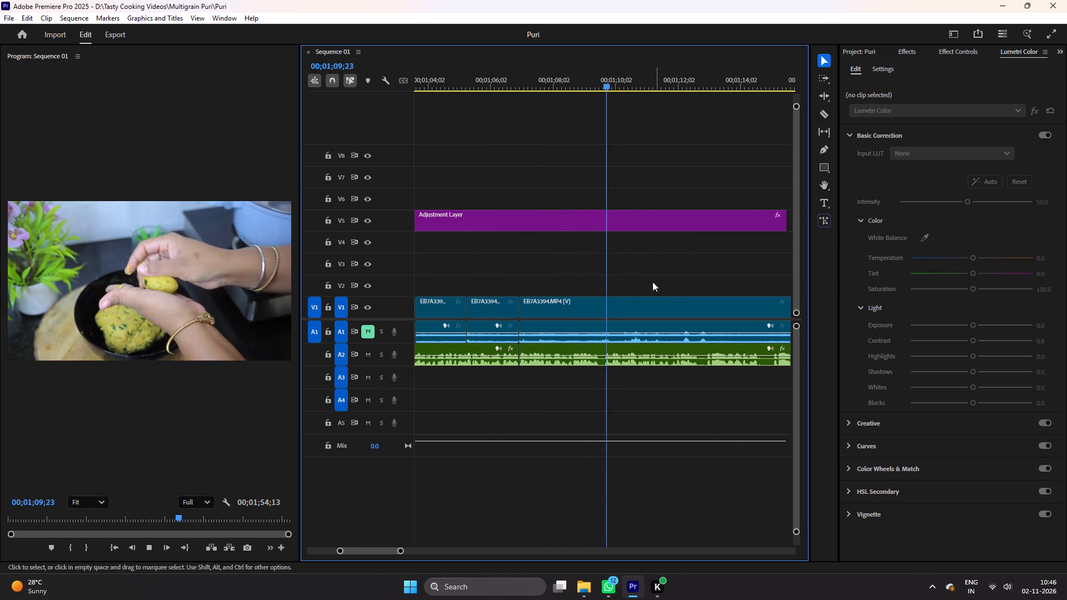
pyautogui.scroll(-6, 651, 281)
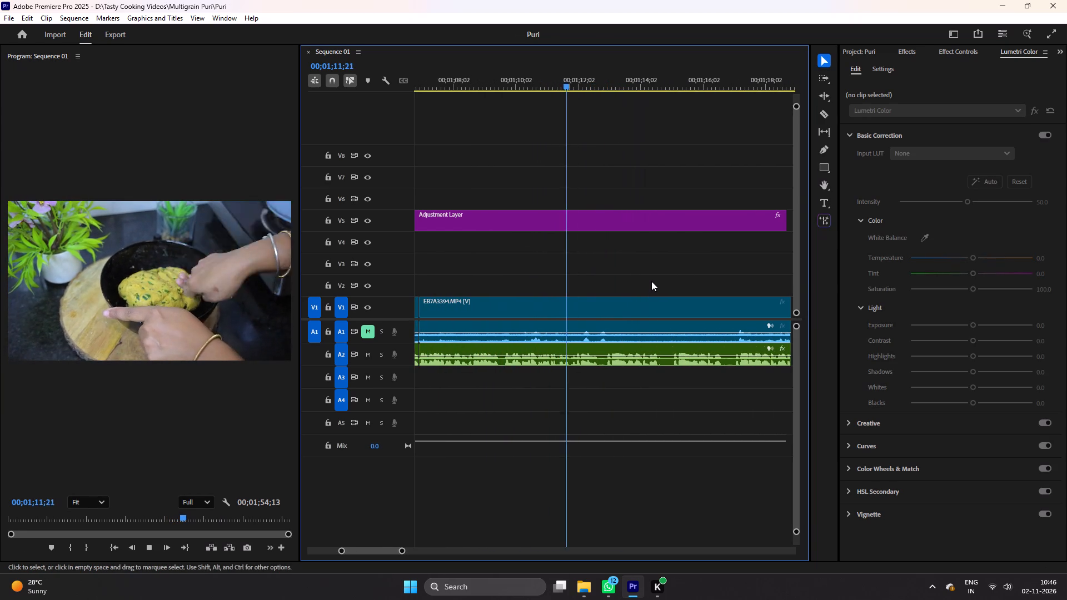
pyautogui.scroll(-6, 651, 281)
pyautogui.press('-')
pyautogui.press('-')
pyautogui.press('=')
pyautogui.moveTo(625, 84); pyautogui.dragTo(641, 88)
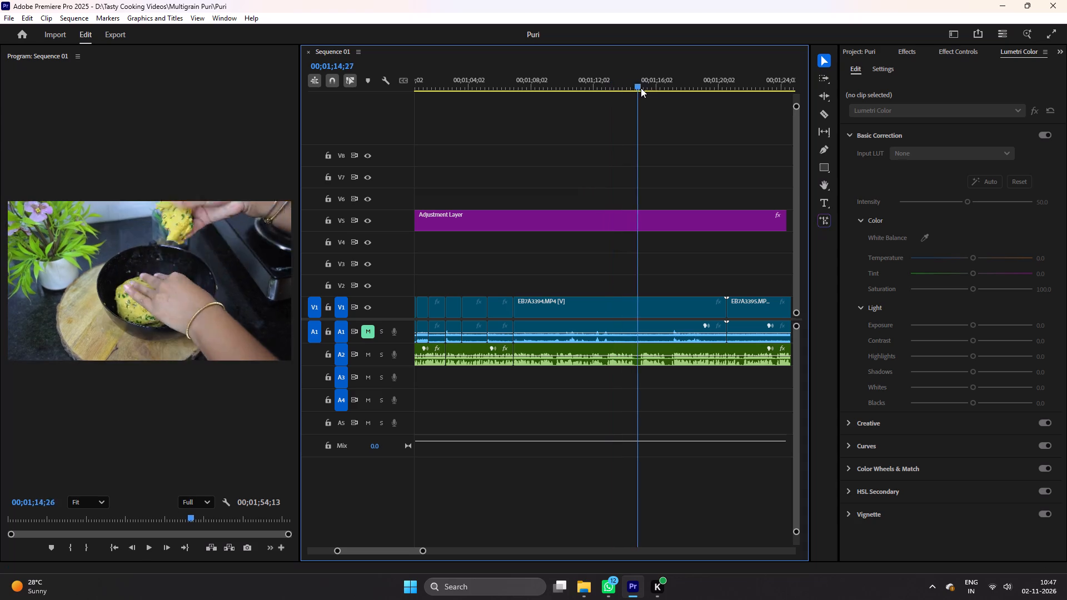
pyautogui.moveTo(641, 88); pyautogui.dragTo(746, 109)
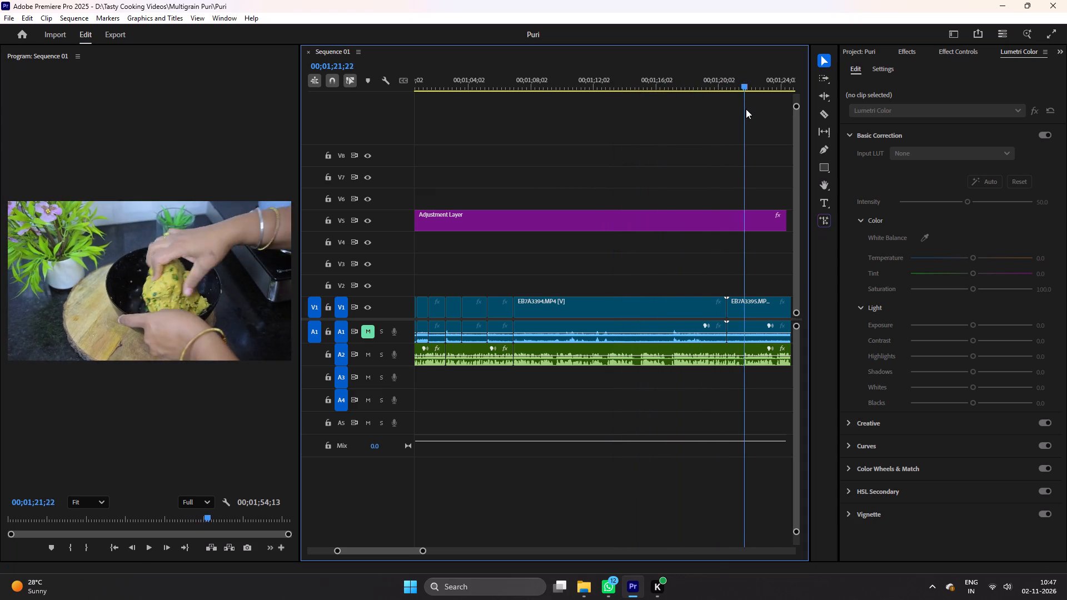
pyautogui.moveTo(746, 109); pyautogui.dragTo(774, 115)
pyautogui.scroll(-7, 692, 208)
pyautogui.press('-')
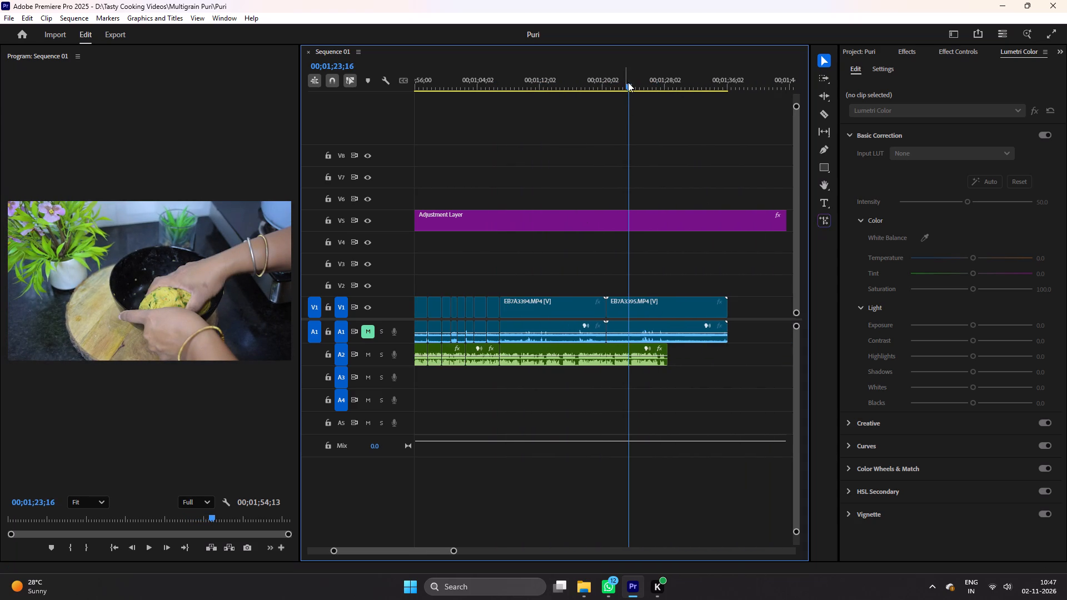
pyautogui.moveTo(631, 81); pyautogui.dragTo(681, 88)
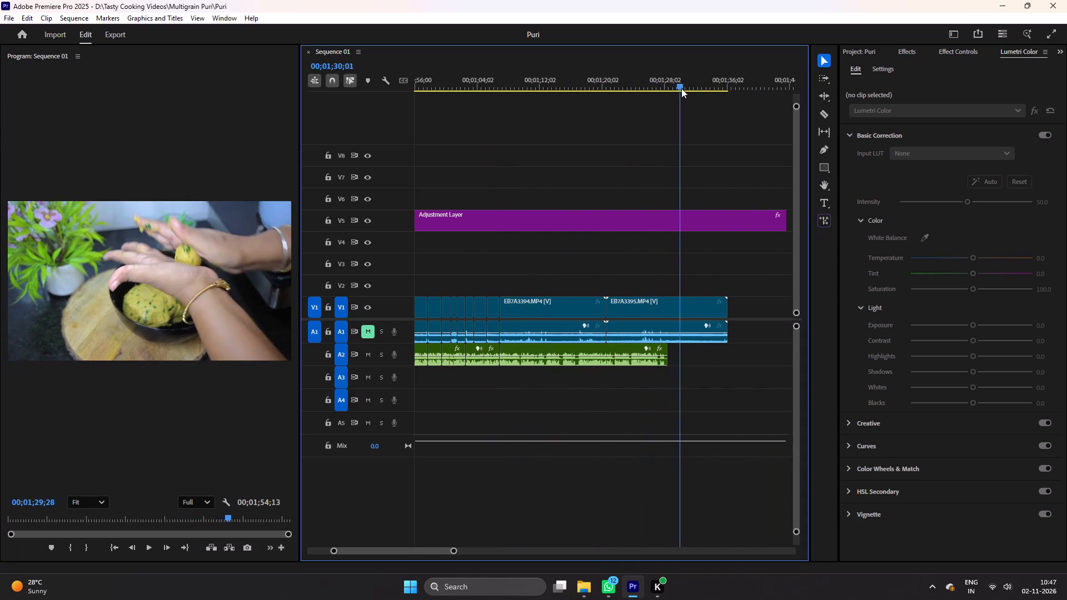
pyautogui.moveTo(681, 88); pyautogui.dragTo(674, 102)
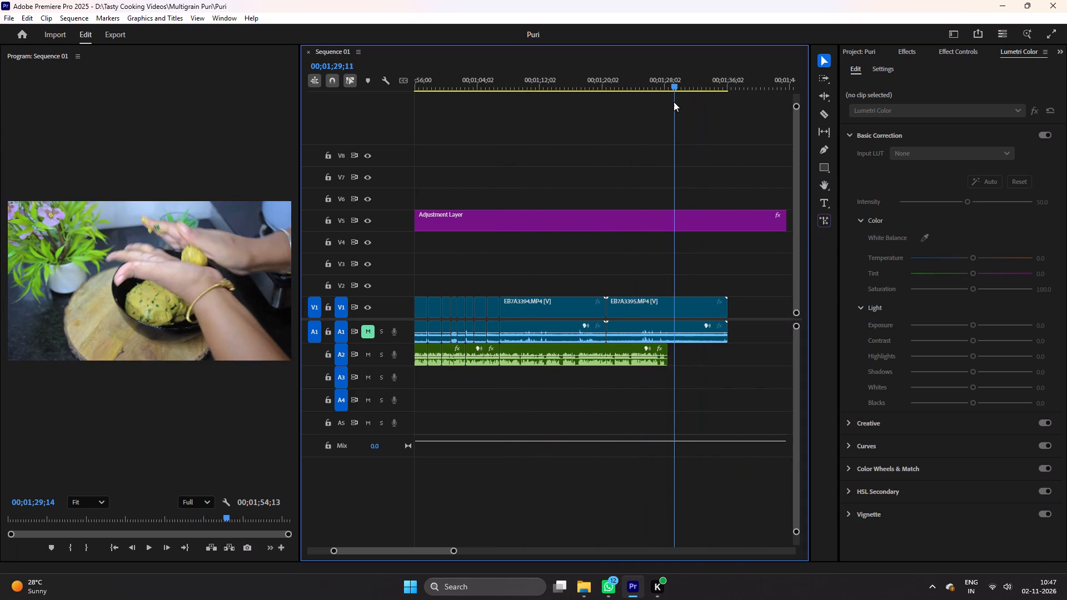
pyautogui.moveTo(674, 102); pyautogui.dragTo(662, 107)
pyautogui.press('c')
pyautogui.click(661, 303)
pyautogui.press('v')
# Delete the EB7A3394 and EB7A3395 footage from 00;01;06;29 to 00;01;27;18, close the V1 gap, and save.
pyautogui.moveTo(574, 284); pyautogui.dragTo(612, 306)
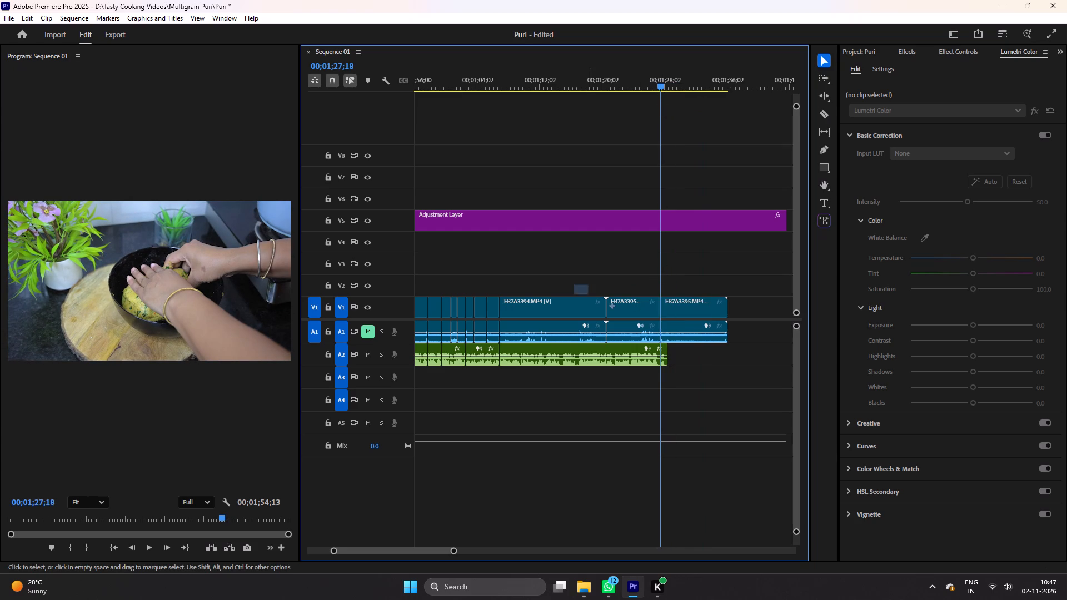
pyautogui.moveTo(612, 306); pyautogui.dragTo(637, 312)
pyautogui.press('Delete')
pyautogui.moveTo(569, 311); pyautogui.dragTo(577, 316, button='right')
pyautogui.click(595, 317)
pyautogui.hotkey('ctrl', 's')
pyautogui.click(625, 261)
pyautogui.press('=')
pyautogui.press('=')
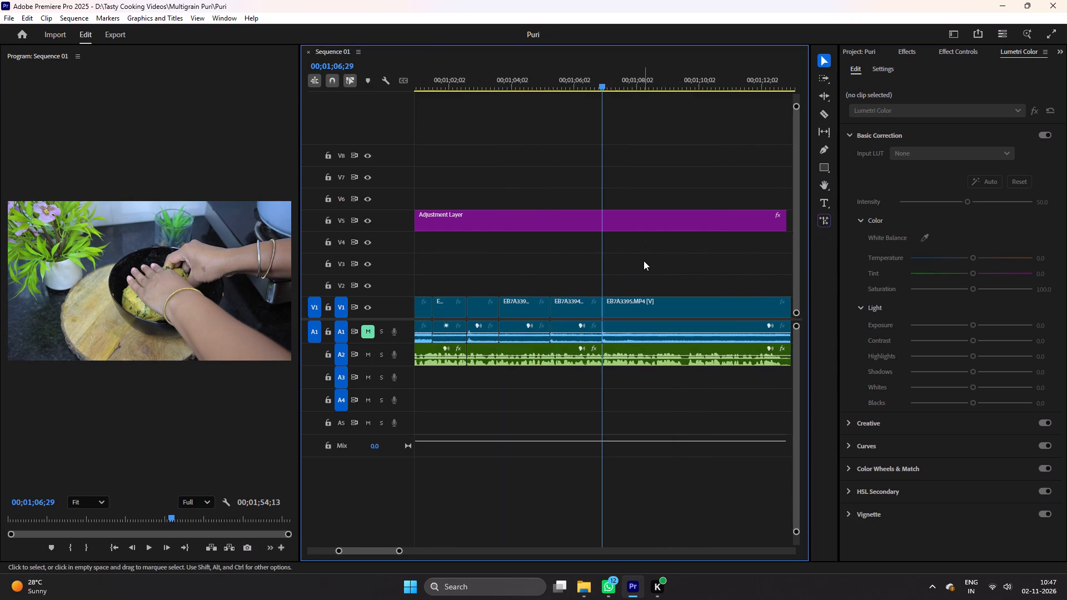
pyautogui.press('=')
pyautogui.hotkey('ctrl', 's')
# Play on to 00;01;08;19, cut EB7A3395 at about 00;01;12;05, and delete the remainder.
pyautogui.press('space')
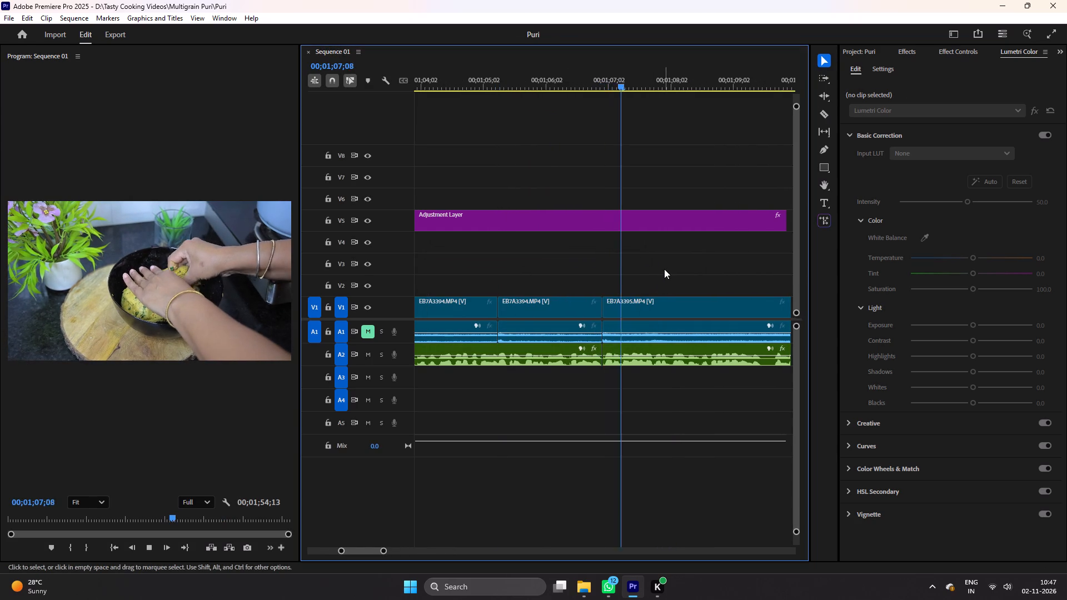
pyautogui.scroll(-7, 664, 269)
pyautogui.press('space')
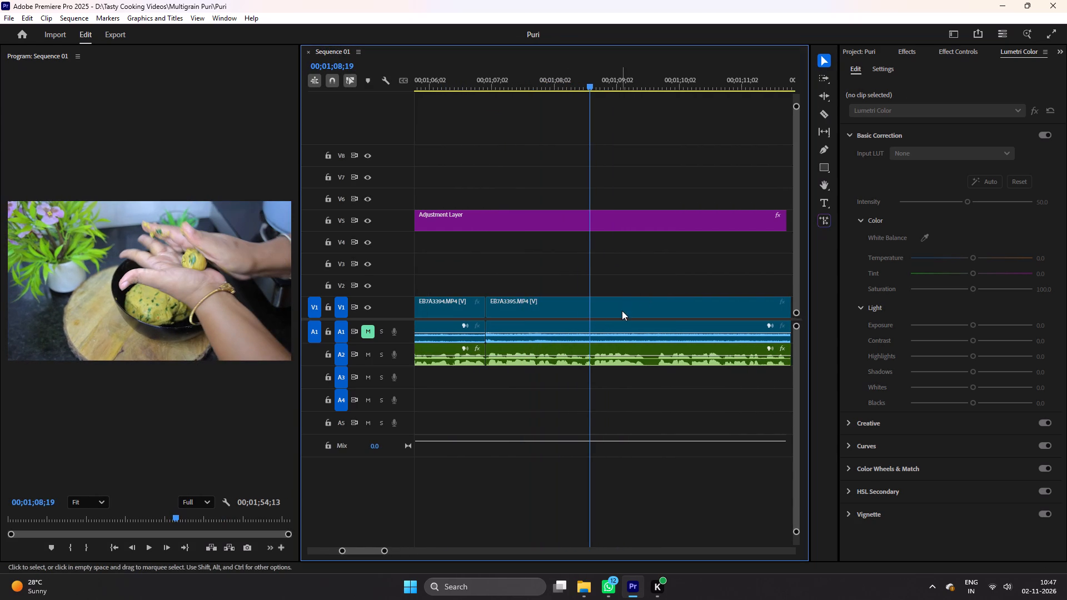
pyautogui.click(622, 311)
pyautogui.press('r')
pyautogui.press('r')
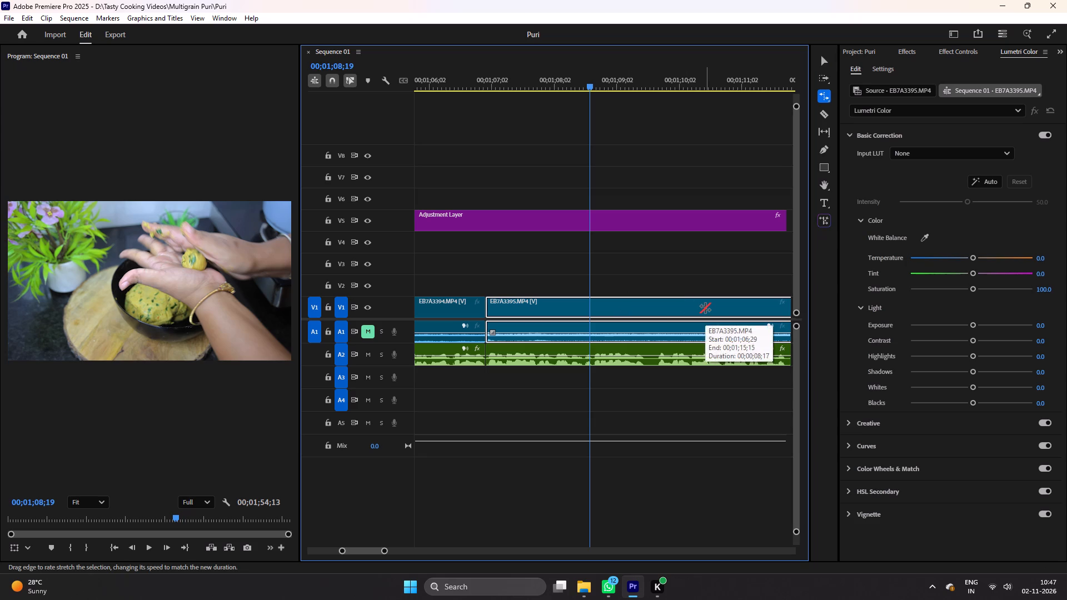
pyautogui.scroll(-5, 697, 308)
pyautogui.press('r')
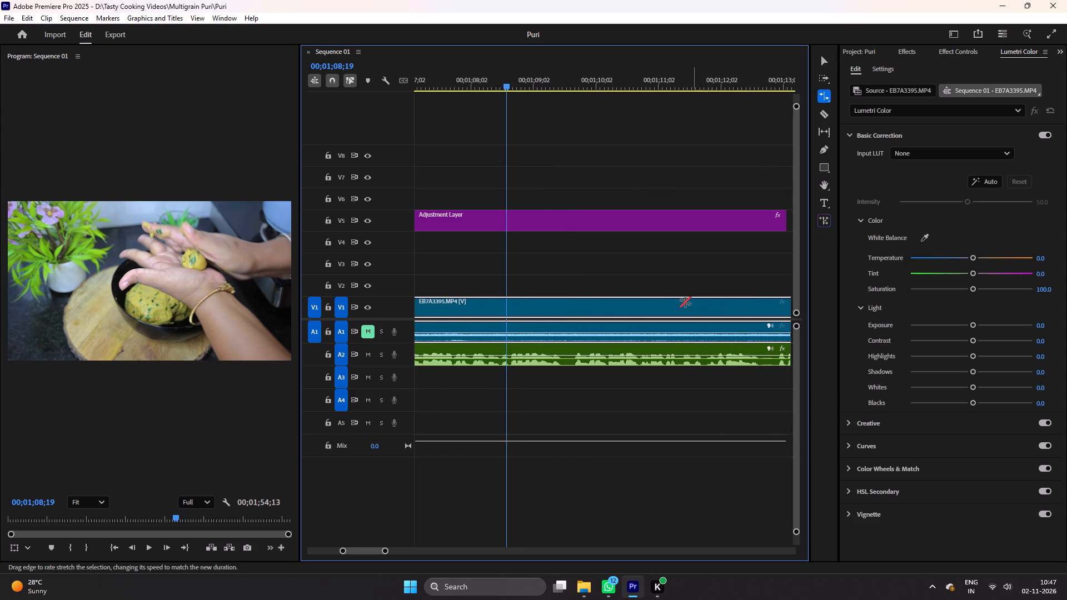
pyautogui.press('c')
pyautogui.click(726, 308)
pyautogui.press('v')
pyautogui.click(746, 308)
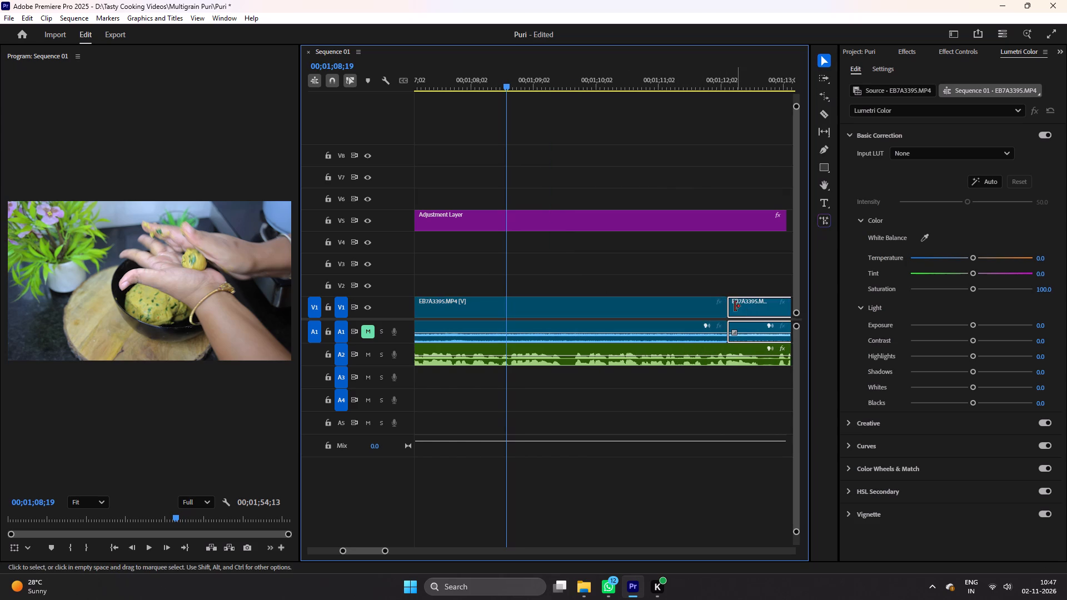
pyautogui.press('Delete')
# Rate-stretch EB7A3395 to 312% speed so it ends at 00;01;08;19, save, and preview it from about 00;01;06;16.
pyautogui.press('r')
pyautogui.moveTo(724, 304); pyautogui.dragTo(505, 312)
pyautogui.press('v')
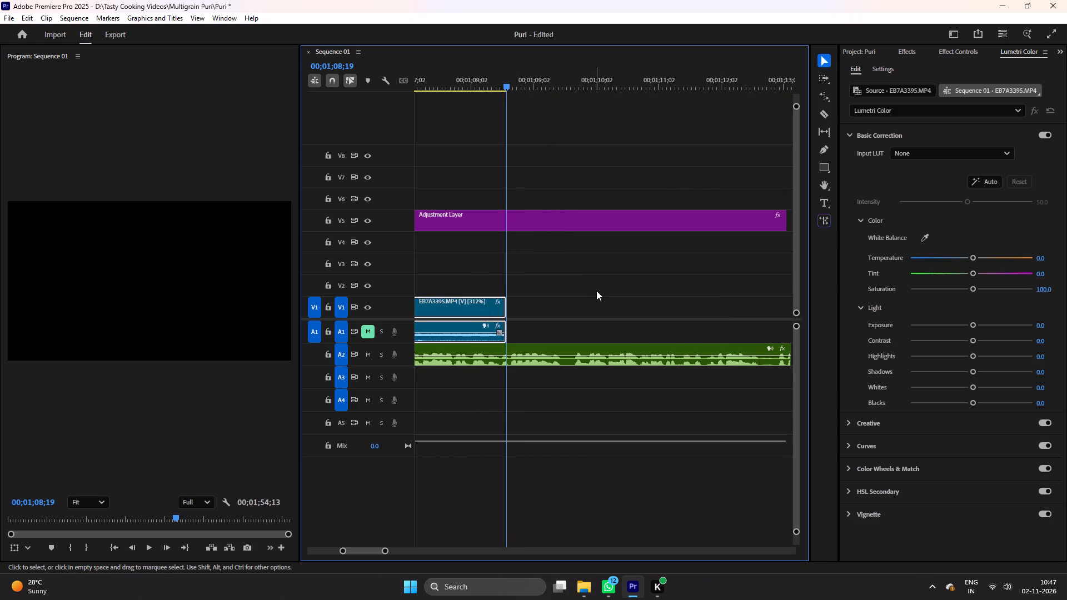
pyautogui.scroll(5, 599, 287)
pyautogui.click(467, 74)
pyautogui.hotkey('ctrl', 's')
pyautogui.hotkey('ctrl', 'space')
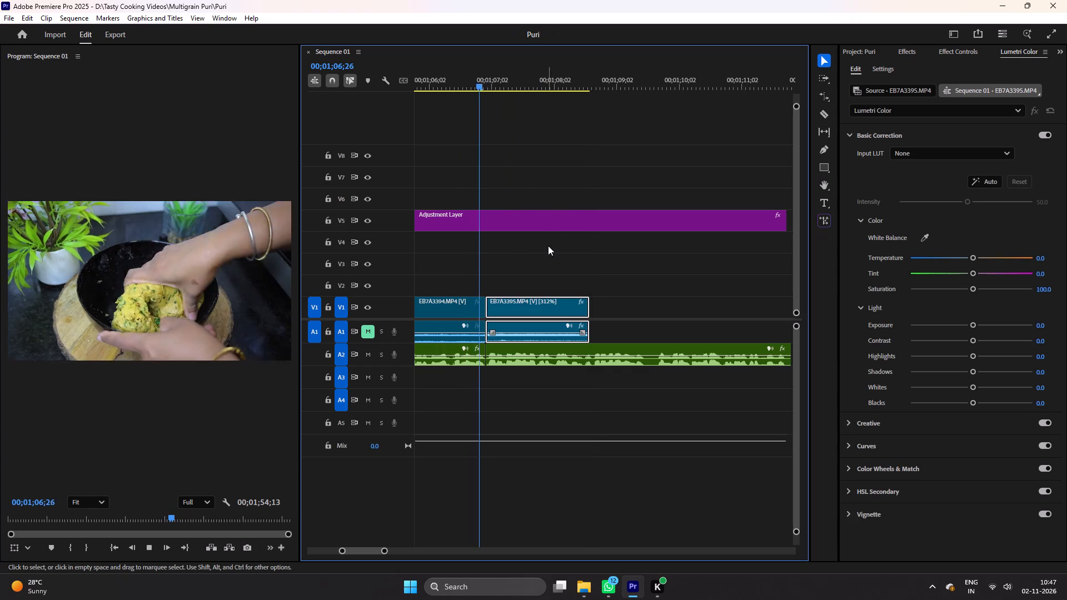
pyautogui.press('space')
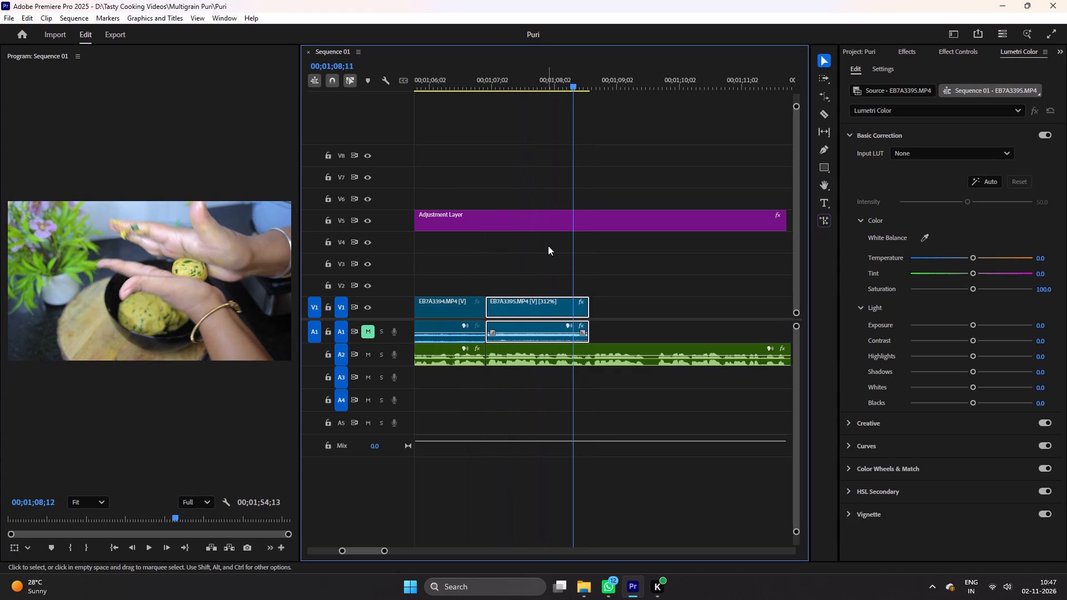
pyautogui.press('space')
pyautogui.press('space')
# Delete the speeded-up EB7A3395 clip that follows EB7A3394 on V1.
pyautogui.click(527, 306)
pyautogui.press('Delete')
pyautogui.rightClick(544, 303)
pyautogui.click(566, 309)
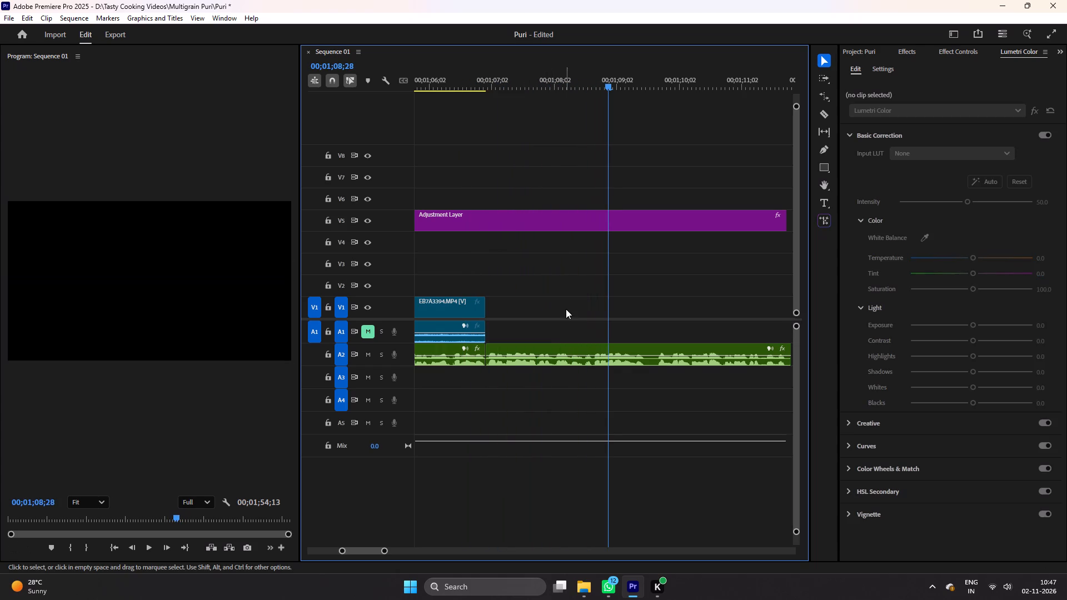
# Switch to File Explorer and add EB7A3397 and EB7A3399 through EB7A3405 to V1 after EB7A3394.
pyautogui.click(581, 593)
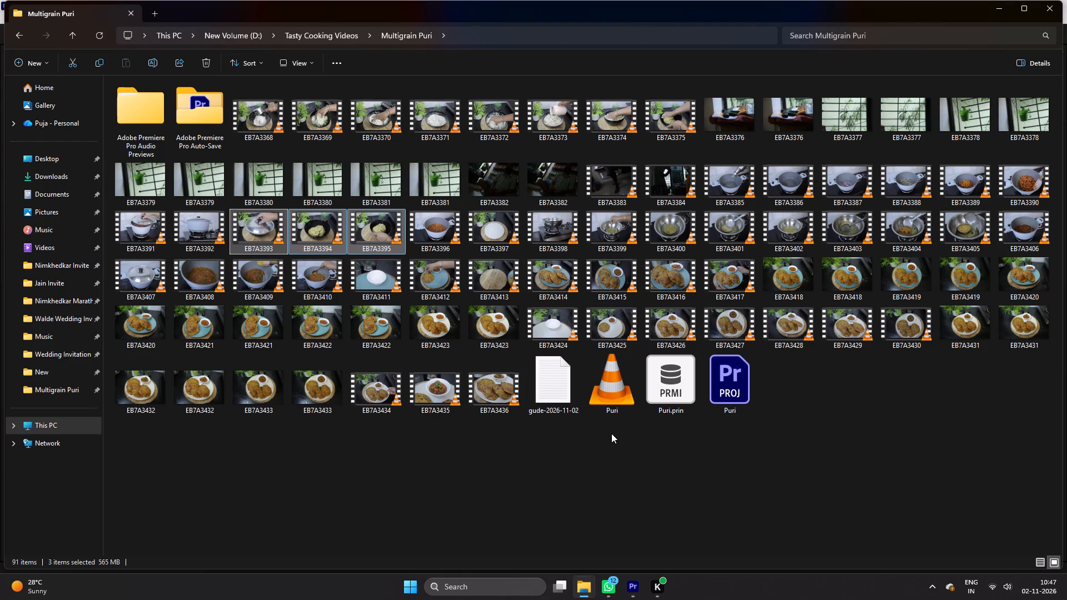
pyautogui.click(483, 236)
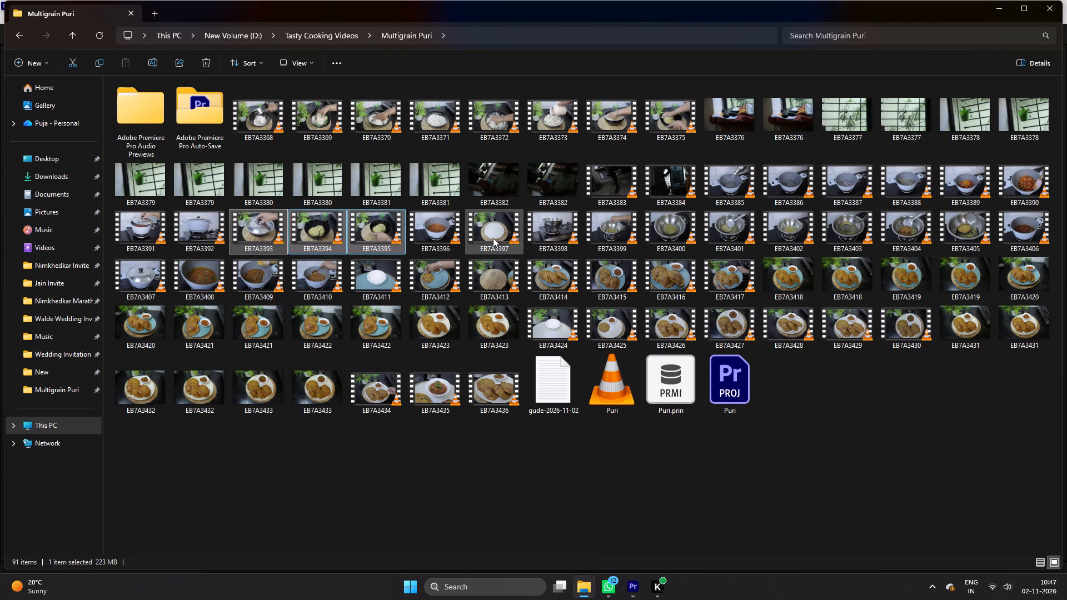
pyautogui.keyDown('ctrl'); pyautogui.click(597, 232); pyautogui.keyUp('ctrl')
pyautogui.keyDown('ctrl'); pyautogui.click(660, 233); pyautogui.keyUp('ctrl')
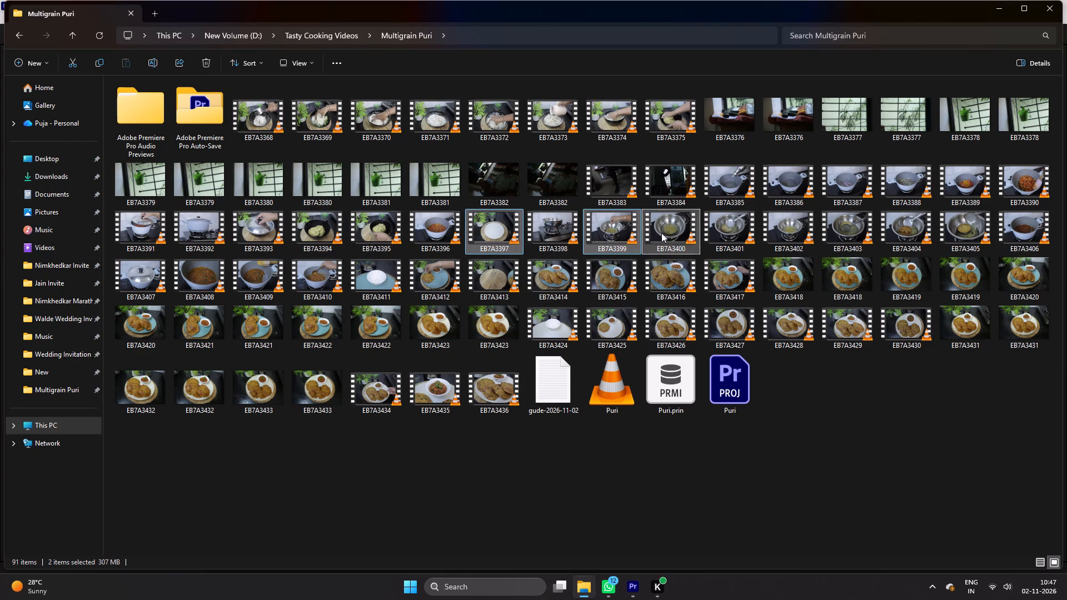
pyautogui.keyDown('ctrl'); pyautogui.click(730, 233); pyautogui.keyUp('ctrl')
pyautogui.keyDown('ctrl'); pyautogui.click(769, 237); pyautogui.keyUp('ctrl')
pyautogui.keyDown('ctrl'); pyautogui.click(855, 232); pyautogui.keyUp('ctrl')
pyautogui.keyDown('ctrl'); pyautogui.click(909, 228); pyautogui.keyUp('ctrl')
pyautogui.keyDown('ctrl'); pyautogui.click(976, 231); pyautogui.keyUp('ctrl')
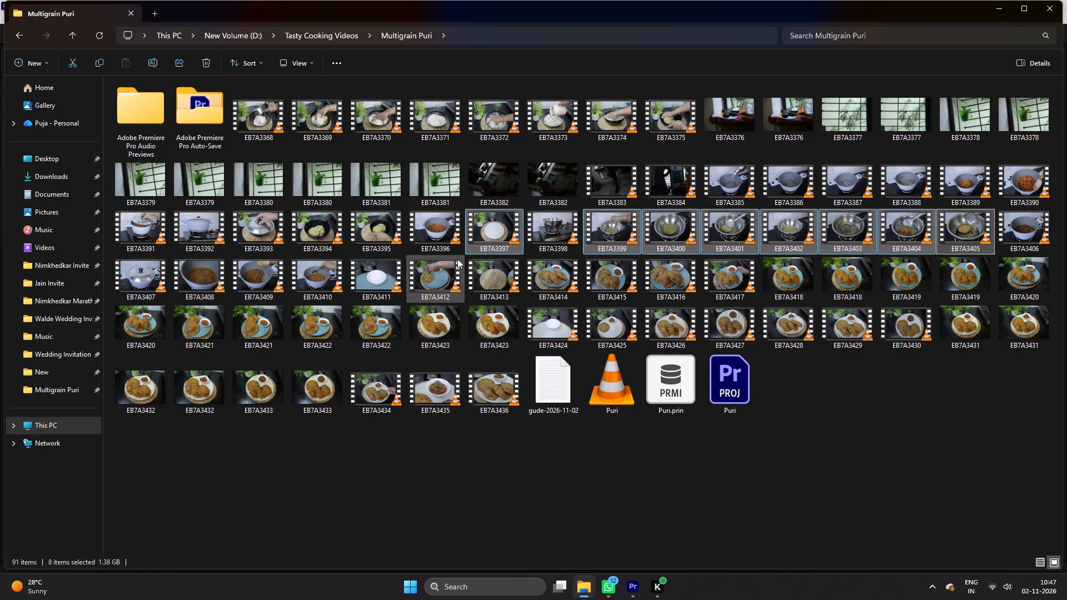
pyautogui.moveTo(495, 222); pyautogui.dragTo(635, 588)
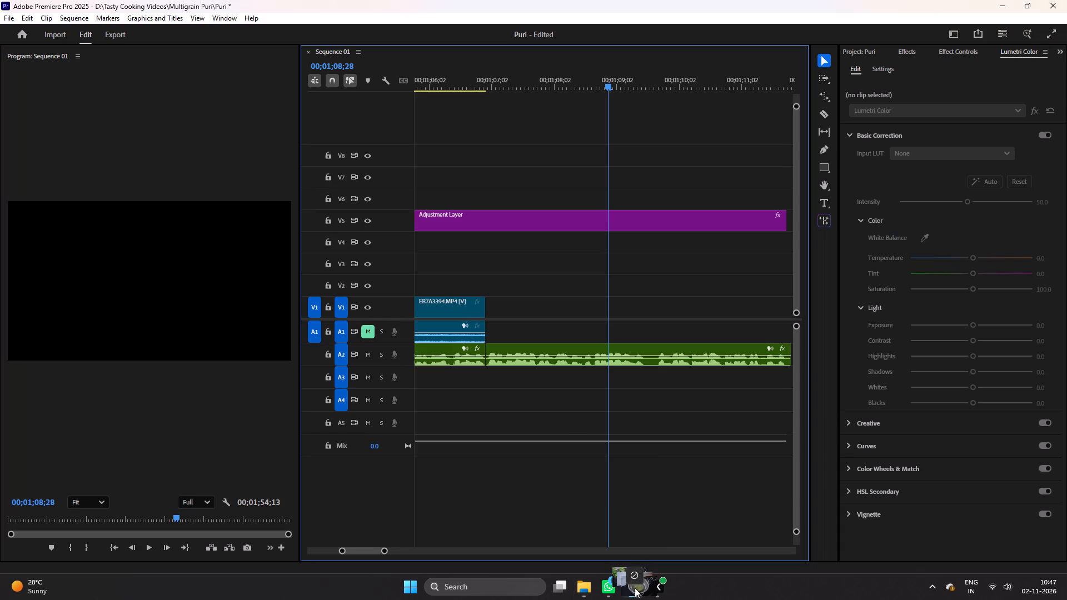
pyautogui.moveTo(635, 588); pyautogui.dragTo(566, 320)
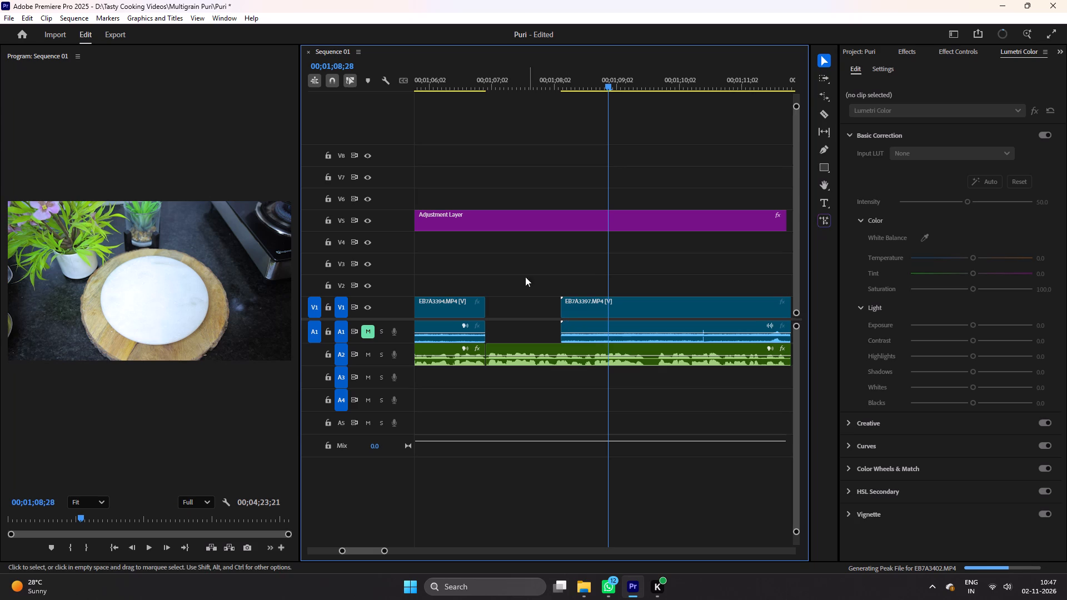
# Close the V1 gap between EB7A3394 and EB7A3397 and save.
pyautogui.rightClick(516, 306)
pyautogui.moveTo(529, 313); pyautogui.dragTo(535, 313)
pyautogui.click(460, 87)
pyautogui.hotkey('ctrl', 's')
# Play through the opening of EB7A3397 to where the dough ball is on the board and cut it at 00;01;12;13.
pyautogui.hotkey('ctrl', 'space')
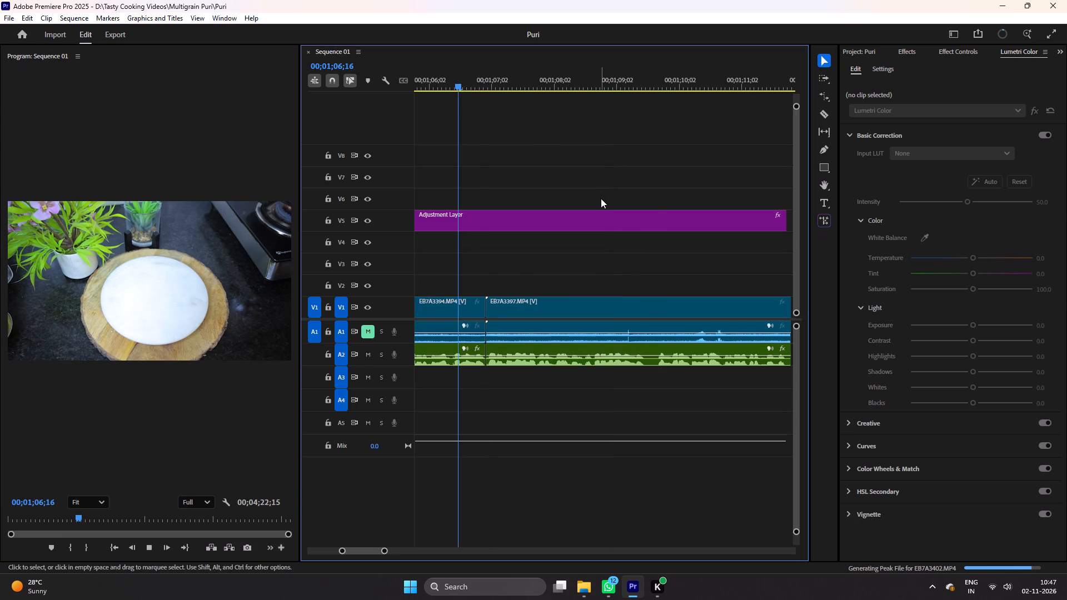
pyautogui.scroll(-5, 601, 198)
pyautogui.scroll(-9, 563, 255)
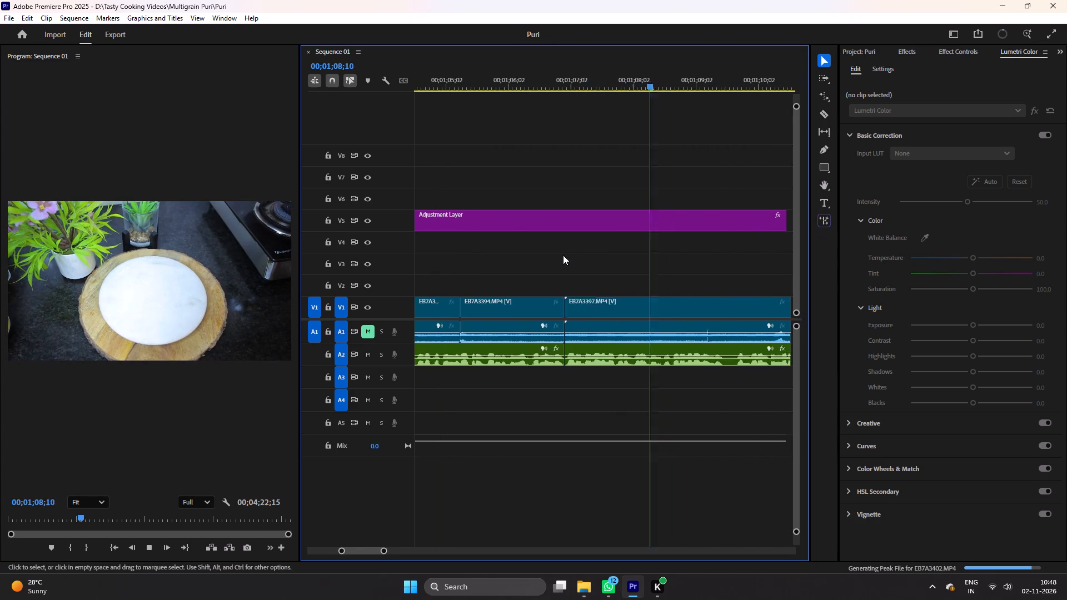
pyautogui.scroll(-13, 563, 255)
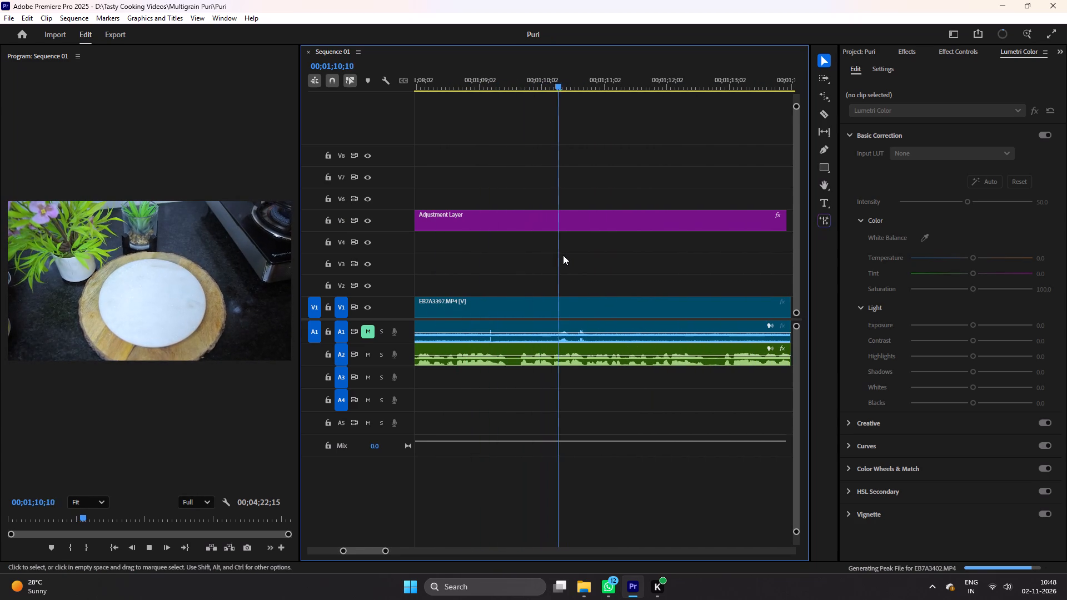
pyautogui.scroll(-10, 563, 255)
pyautogui.press('-')
pyautogui.press('-')
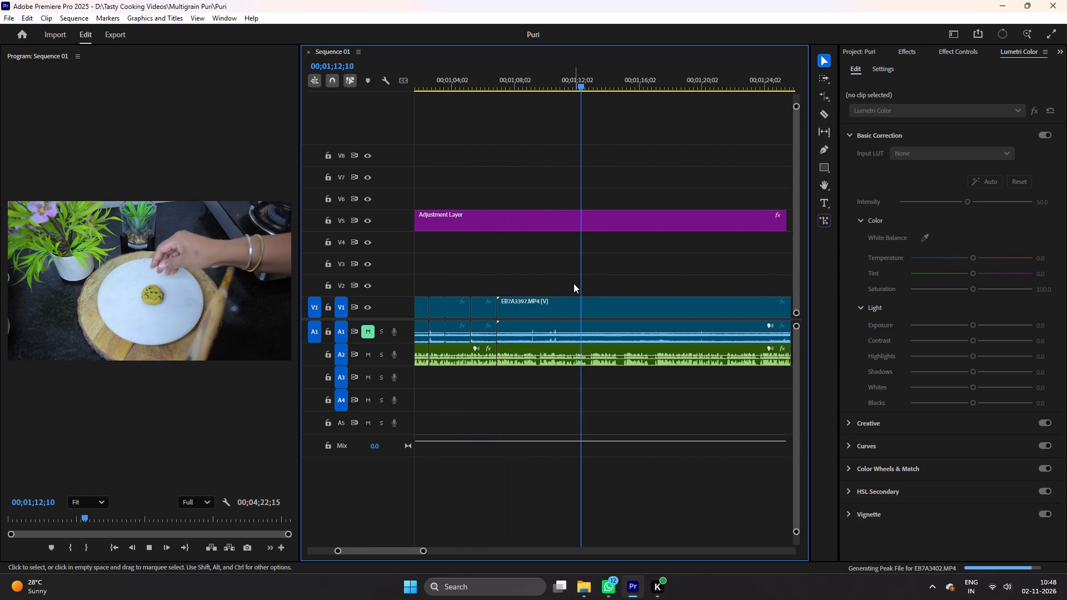
pyautogui.press('space')
pyautogui.press('c')
pyautogui.click(583, 304)
pyautogui.press('v')
# Delete the opening of EB7A3397 from 00;01;06;29 to 00;01;12;13, close the V1 gap, and save.
pyautogui.click(531, 307)
pyautogui.press('Delete')
pyautogui.rightClick(526, 306)
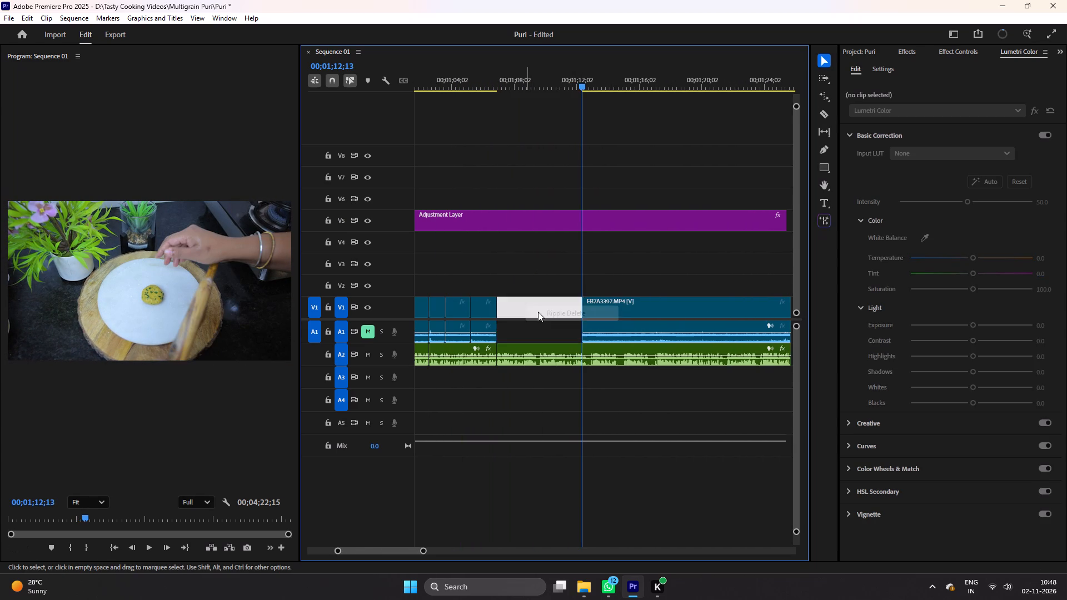
pyautogui.click(538, 312)
pyautogui.hotkey('ctrl', 's')
# Play and scrub through the remaining EB7A3397 footage on V1 to examine the rolling and lifting of the puri.
pyautogui.hotkey('ctrl', 'space')
pyautogui.scroll(-4, 598, 281)
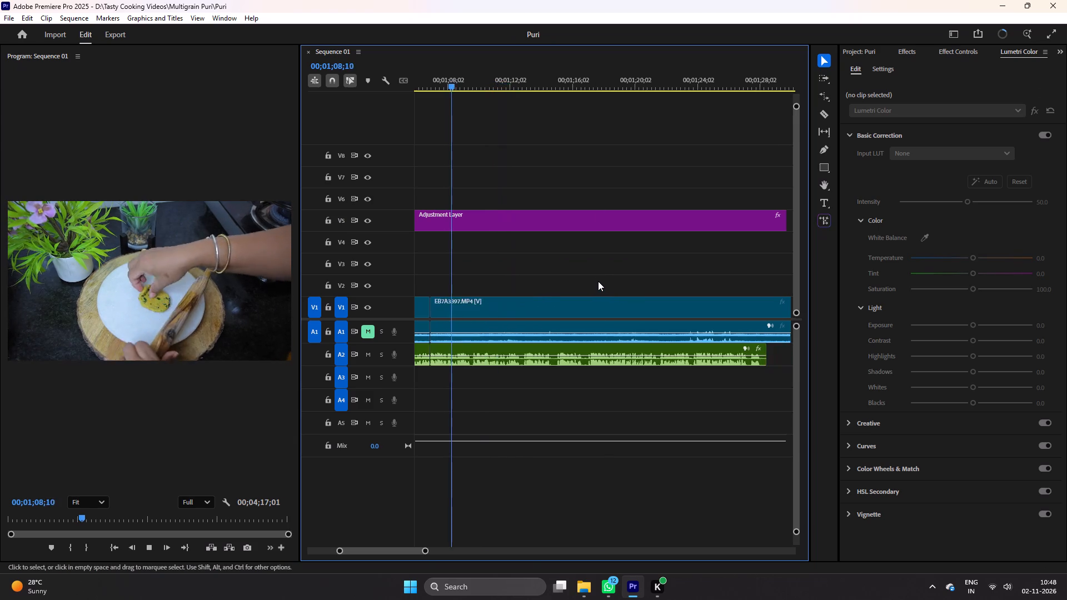
pyautogui.press('=')
pyautogui.write('=-')
pyautogui.scroll(-7, 592, 273)
pyautogui.press('-')
pyautogui.press('space')
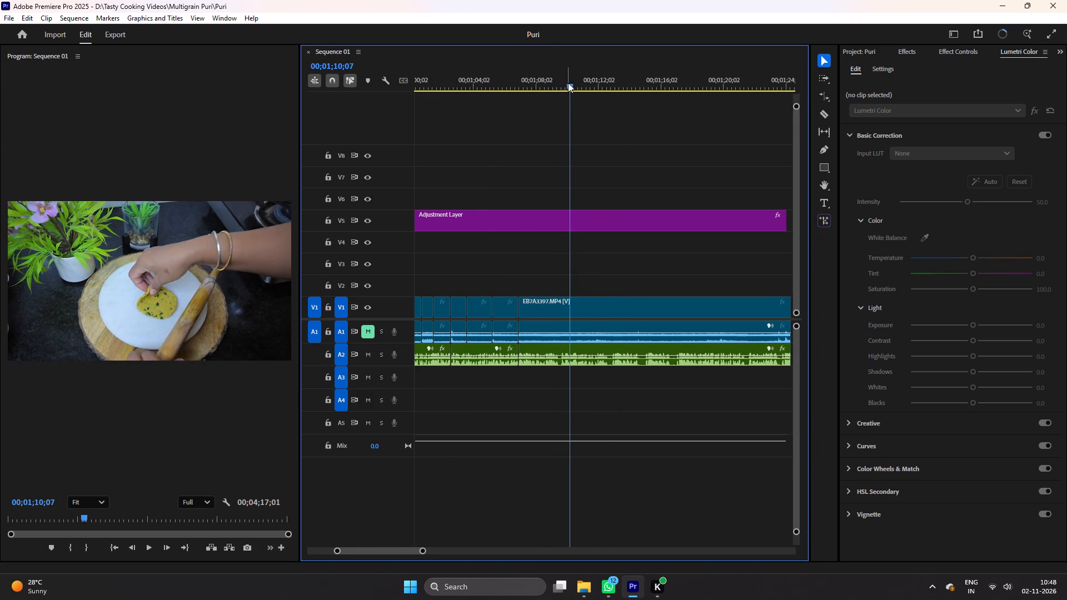
pyautogui.moveTo(576, 80); pyautogui.dragTo(696, 79)
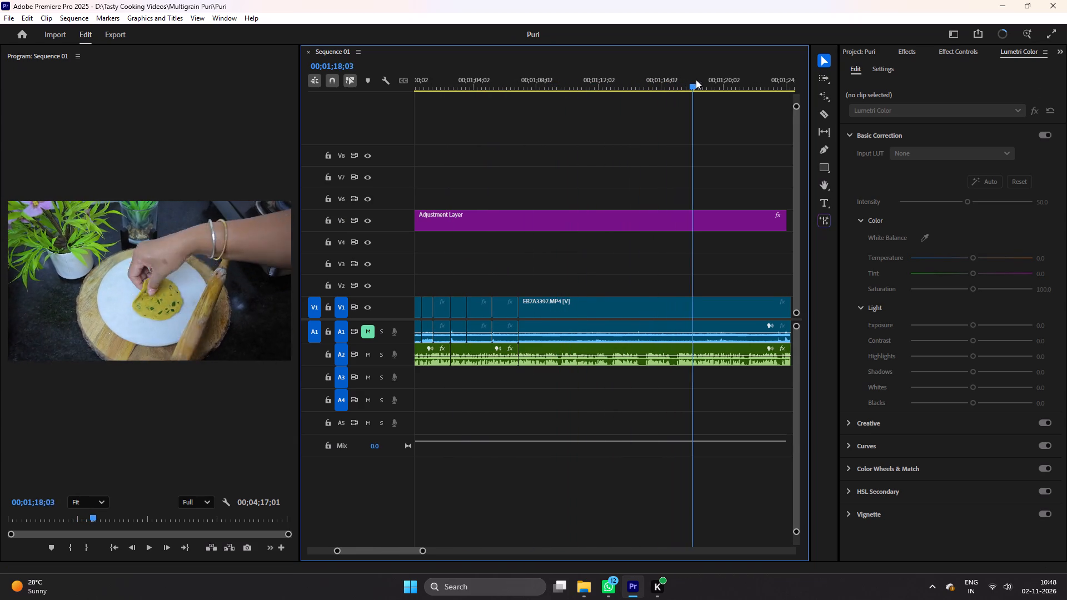
pyautogui.moveTo(696, 79); pyautogui.dragTo(739, 83)
pyautogui.scroll(-9, 695, 131)
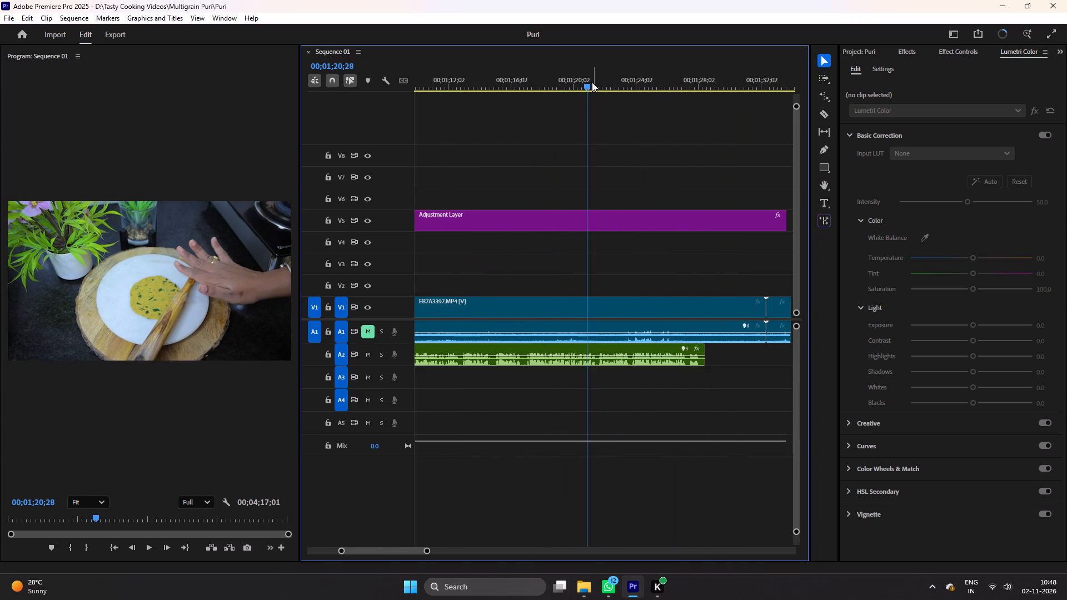
pyautogui.moveTo(591, 81); pyautogui.dragTo(513, 101)
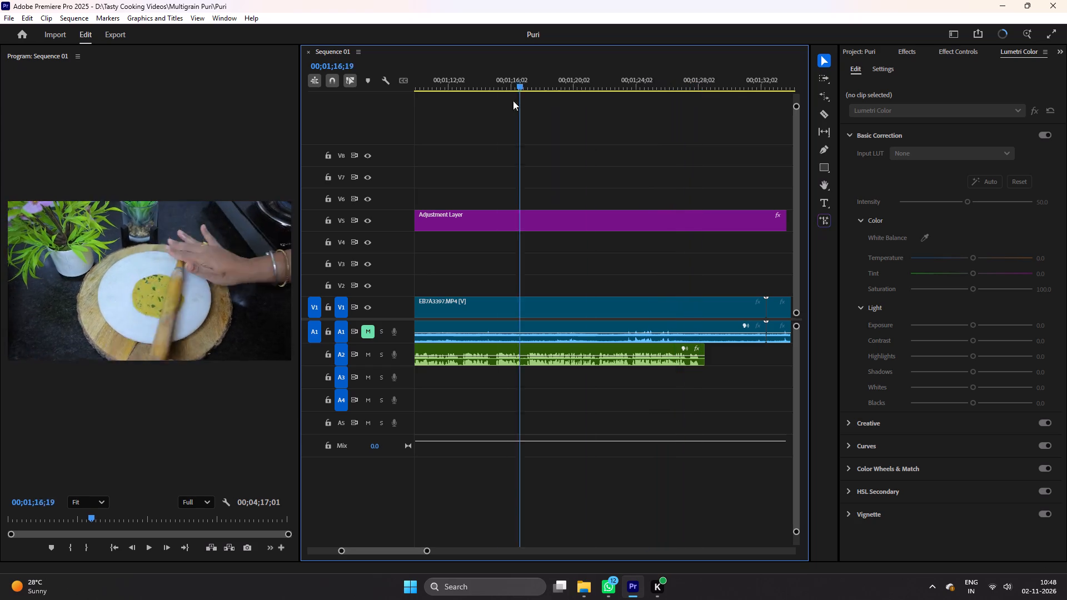
pyautogui.moveTo(513, 101); pyautogui.dragTo(552, 136)
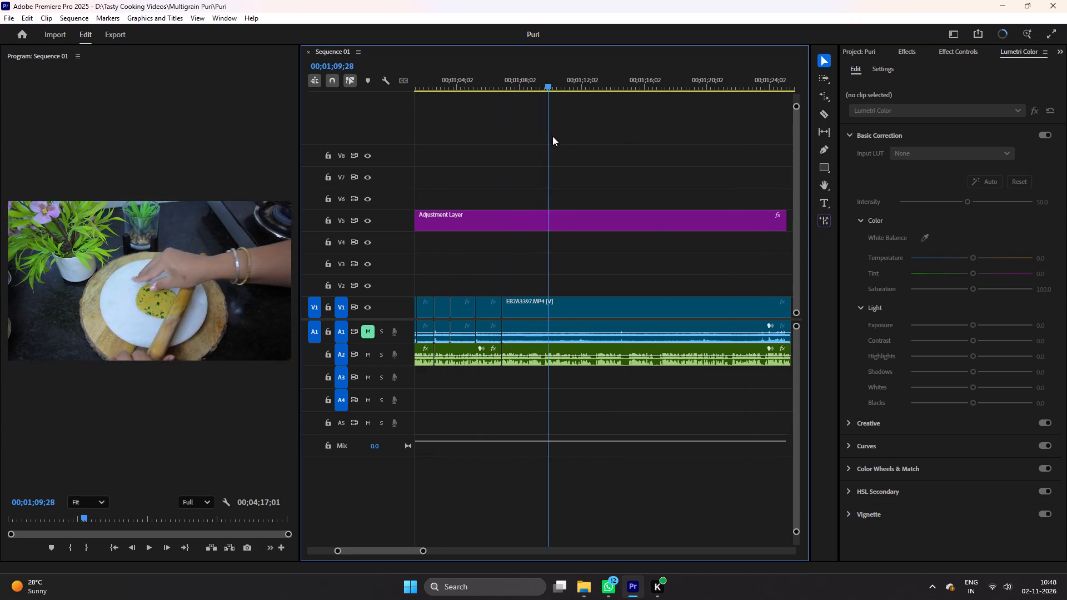
pyautogui.moveTo(552, 136); pyautogui.dragTo(602, 136)
# Cut EB7A3397 on V1 at 00;01;16;12, while the puri is being rolled.
pyautogui.press('c')
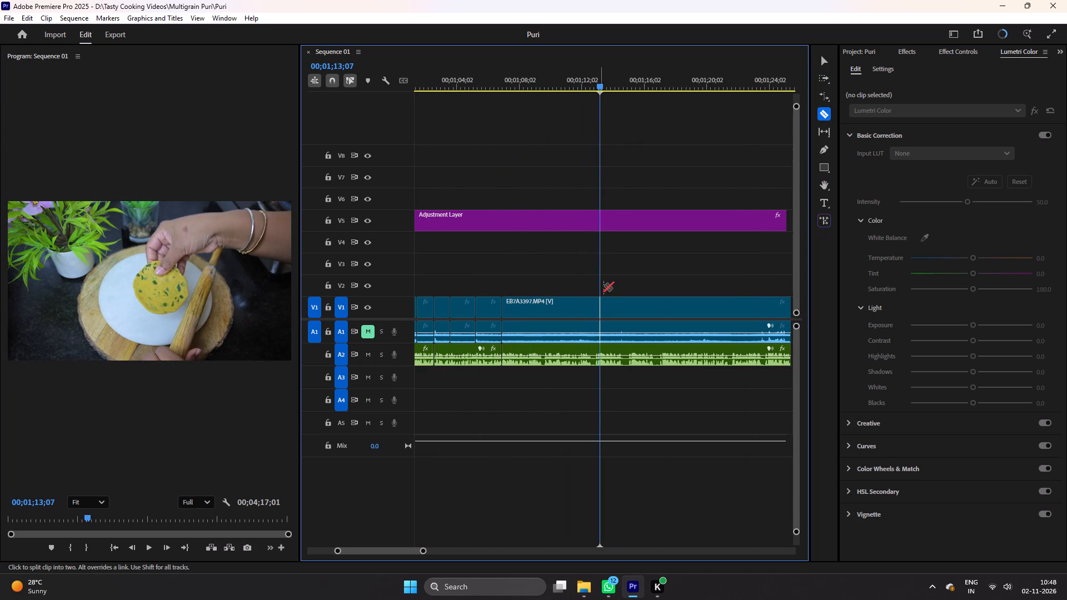
pyautogui.moveTo(606, 83); pyautogui.dragTo(645, 89)
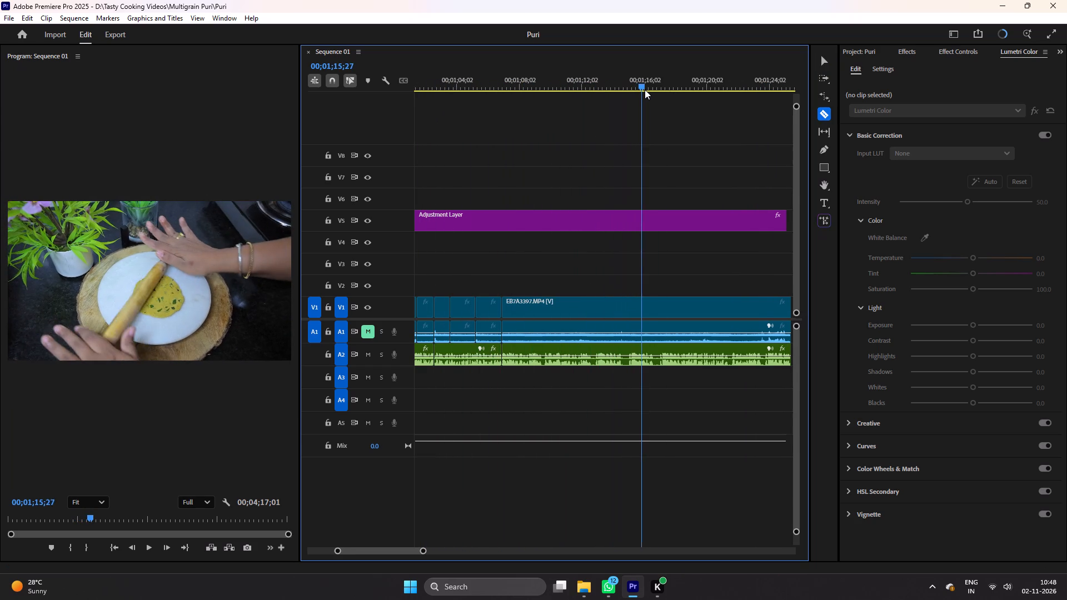
pyautogui.moveTo(645, 89); pyautogui.dragTo(651, 89)
pyautogui.click(646, 305)
pyautogui.press('v')
# Cut EB7A3397 at 00;01;27;05, delete the section back to 00;01;16;12, and close the V1 gap.
pyautogui.scroll(-6, 656, 239)
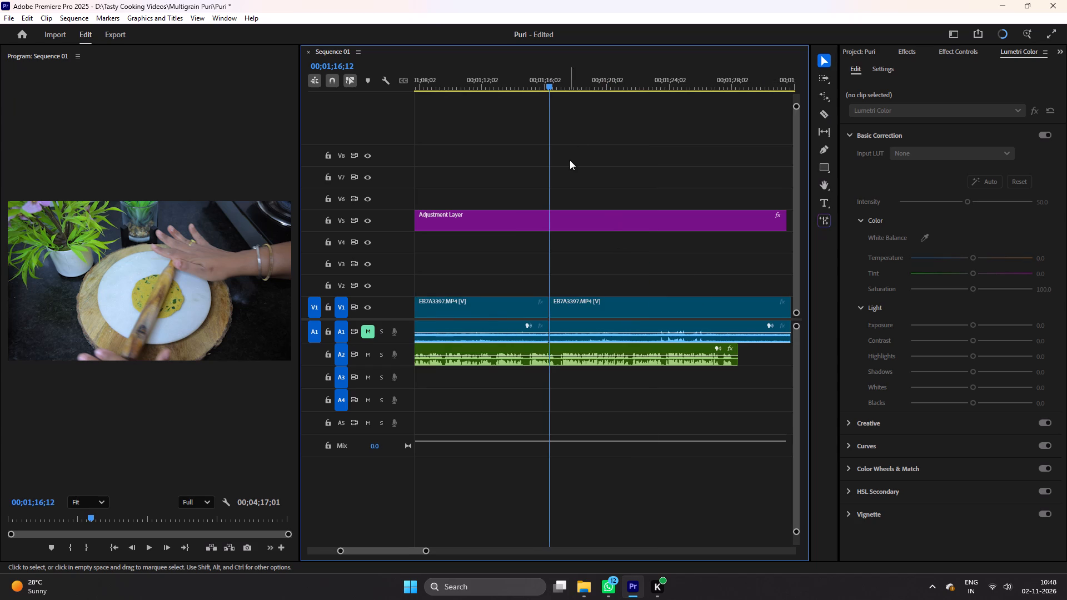
pyautogui.moveTo(549, 84); pyautogui.dragTo(717, 104)
pyautogui.press('c')
pyautogui.click(719, 306)
pyautogui.press('v')
pyautogui.click(594, 302)
pyautogui.press('Delete')
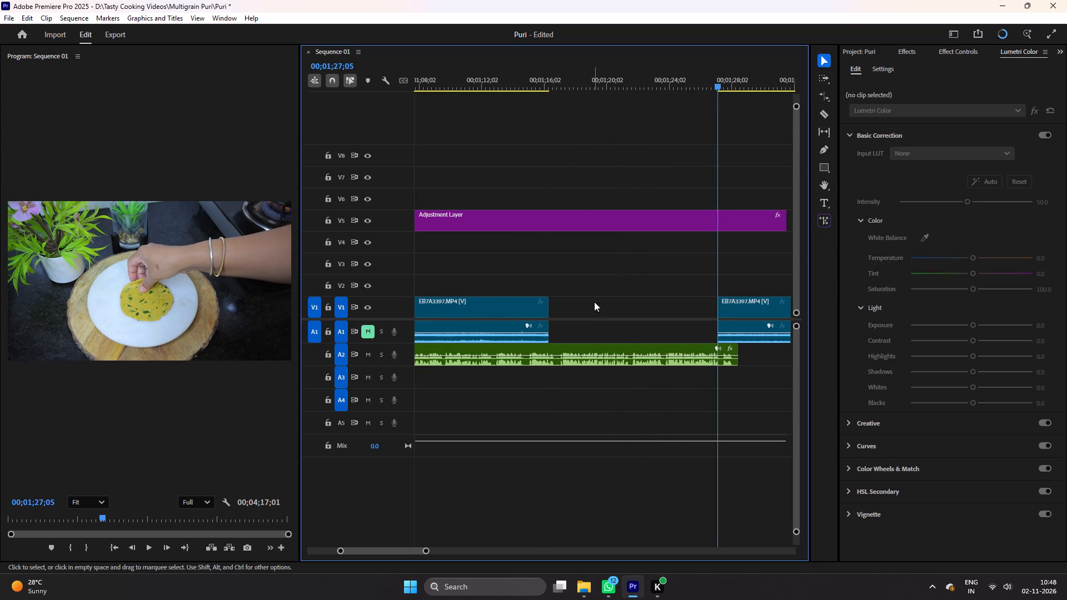
pyautogui.rightClick(594, 302)
pyautogui.click(618, 307)
# Trim the end off the second EB7A3397 piece from about 00;01;19;24, where the puri is held up, and save.
pyautogui.moveTo(552, 83); pyautogui.dragTo(593, 82)
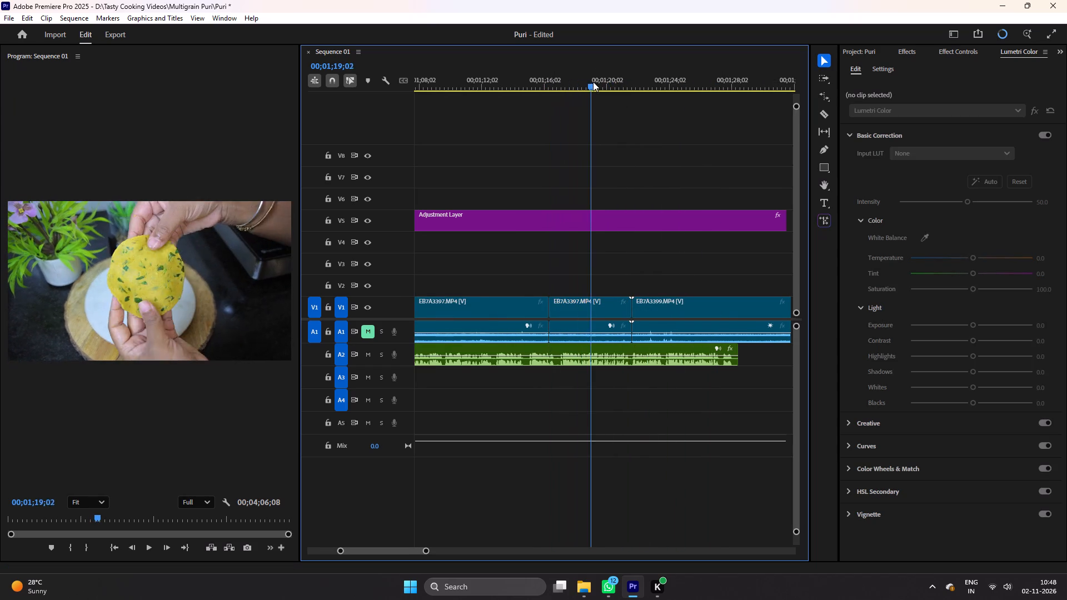
pyautogui.moveTo(593, 82); pyautogui.dragTo(611, 78)
pyautogui.press('c')
pyautogui.click(602, 309)
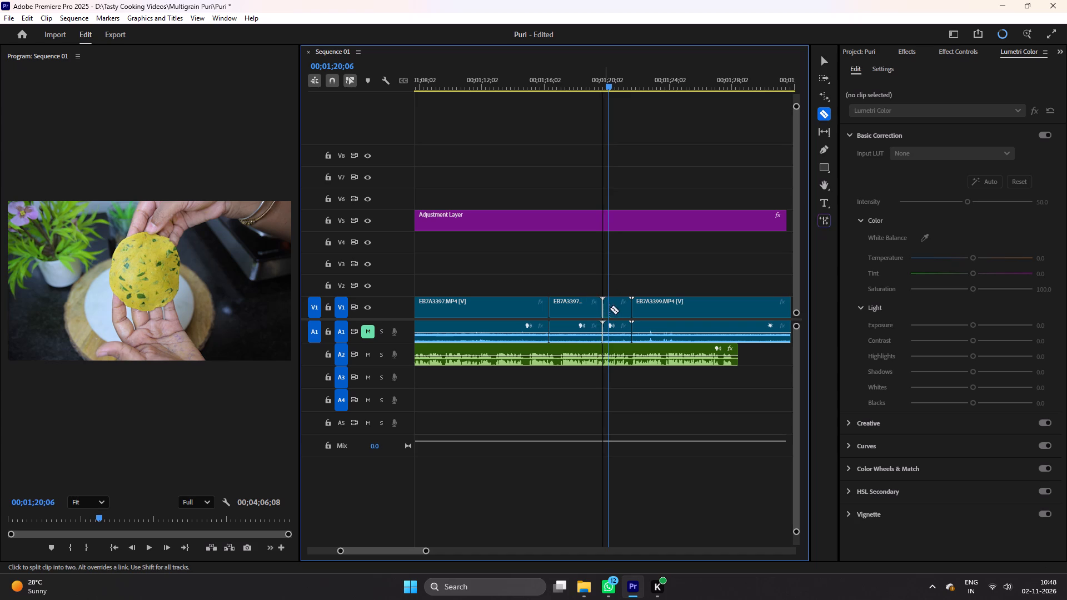
pyautogui.press('v')
pyautogui.click(618, 308)
pyautogui.press('Delete')
pyautogui.scroll(4, 544, 259)
pyautogui.click(463, 87)
pyautogui.hotkey('ctrl', 's')
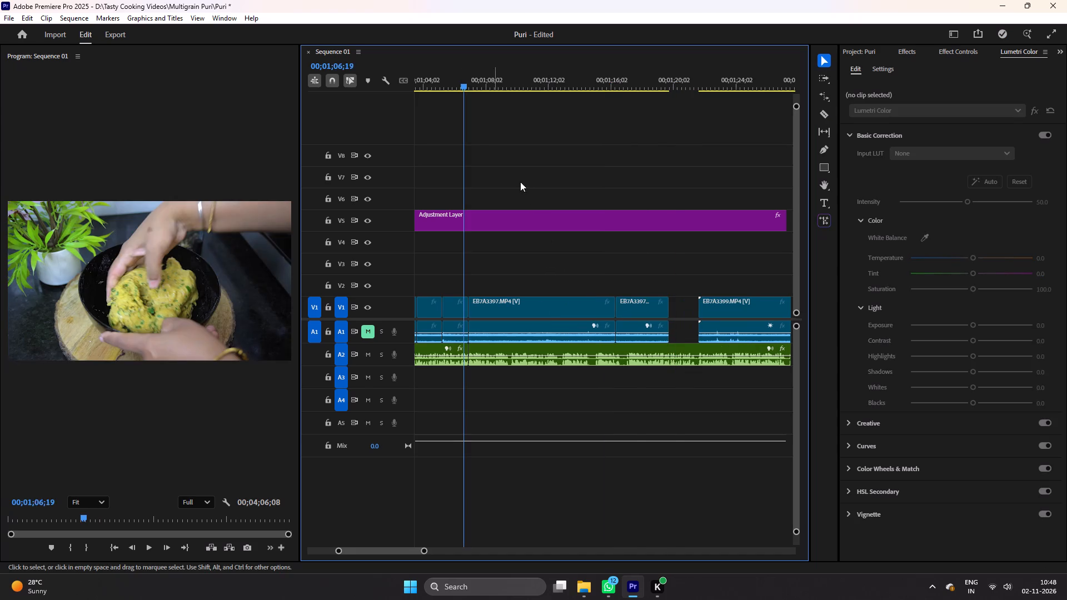
# Rate-stretch the first EB7A3397 piece to end at 00;01;08;20, speeding it up to 554.9%.
pyautogui.hotkey('ctrl', 'space')
pyautogui.write('===')
pyautogui.scroll(-13, 547, 242)
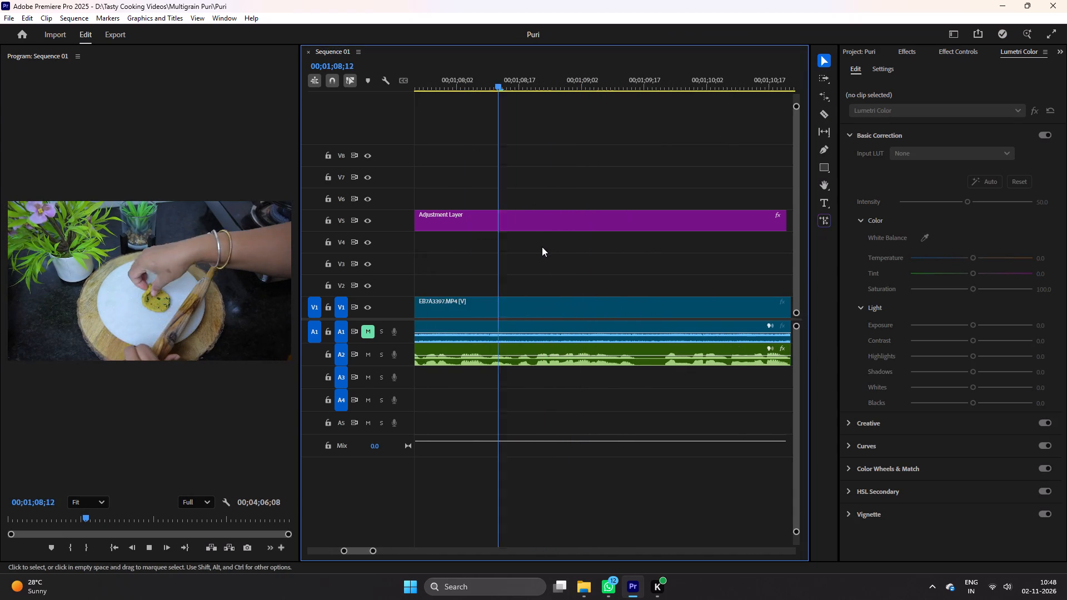
pyautogui.press('space')
pyautogui.click(569, 311)
pyautogui.press('r')
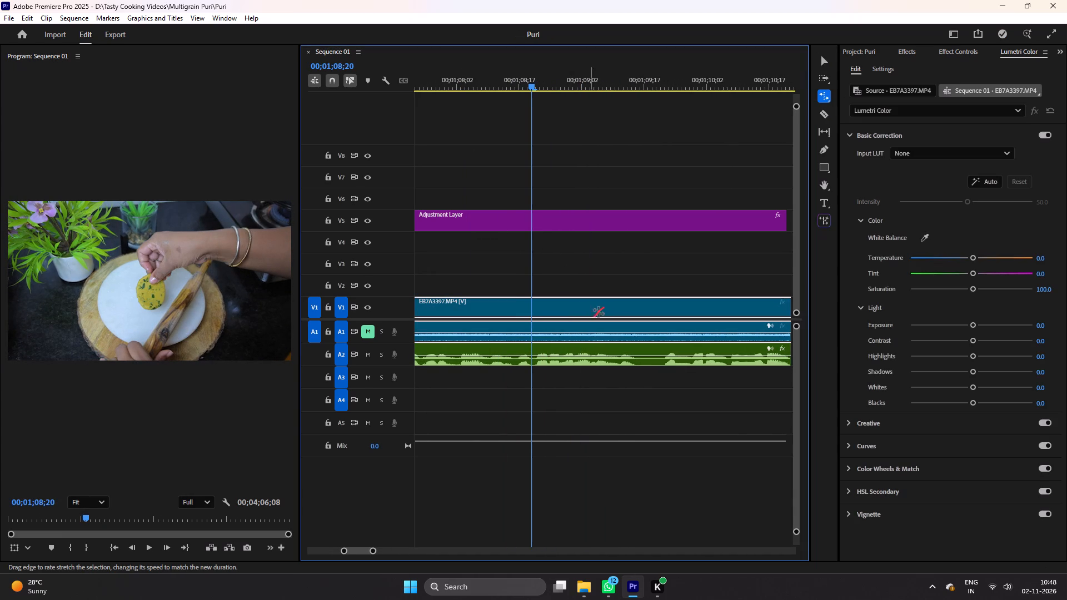
pyautogui.scroll(-3, 624, 309)
pyautogui.press('-')
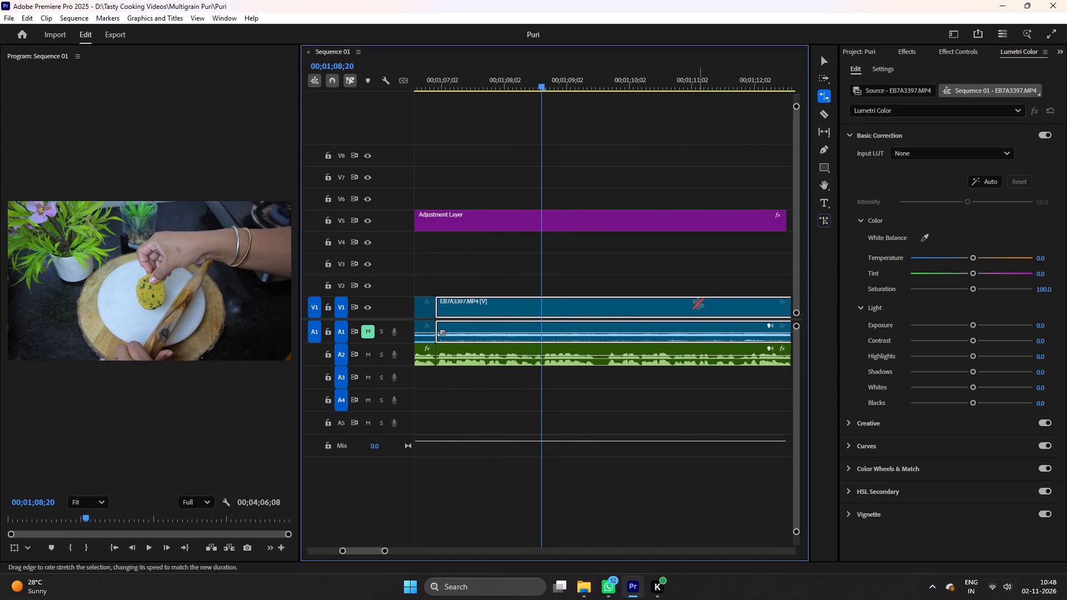
pyautogui.press('-')
pyautogui.press('-')
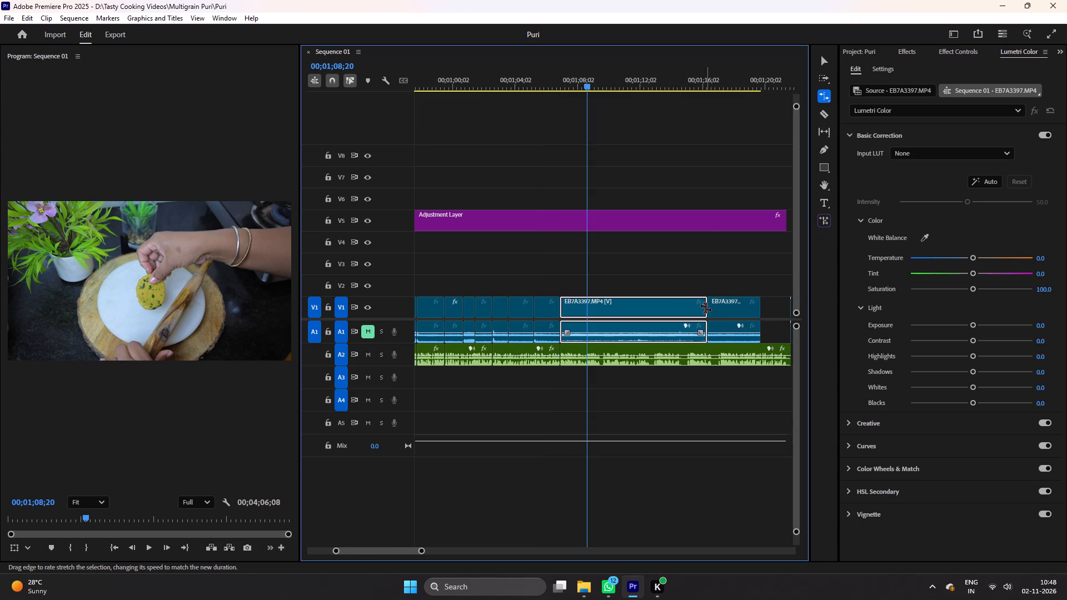
pyautogui.moveTo(706, 308); pyautogui.dragTo(584, 321)
# Close the V1 gap after the speeded-up EB7A3397 piece and save.
pyautogui.press('v')
pyautogui.rightClick(620, 311)
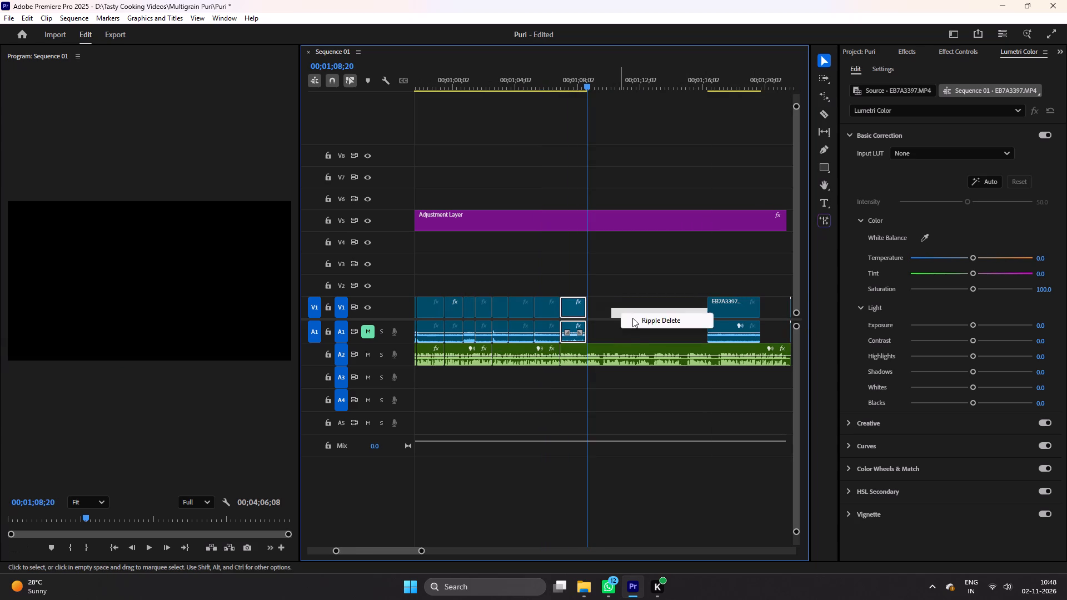
pyautogui.click(632, 318)
pyautogui.click(651, 257)
pyautogui.press('=')
pyautogui.press('=')
pyautogui.click(491, 97)
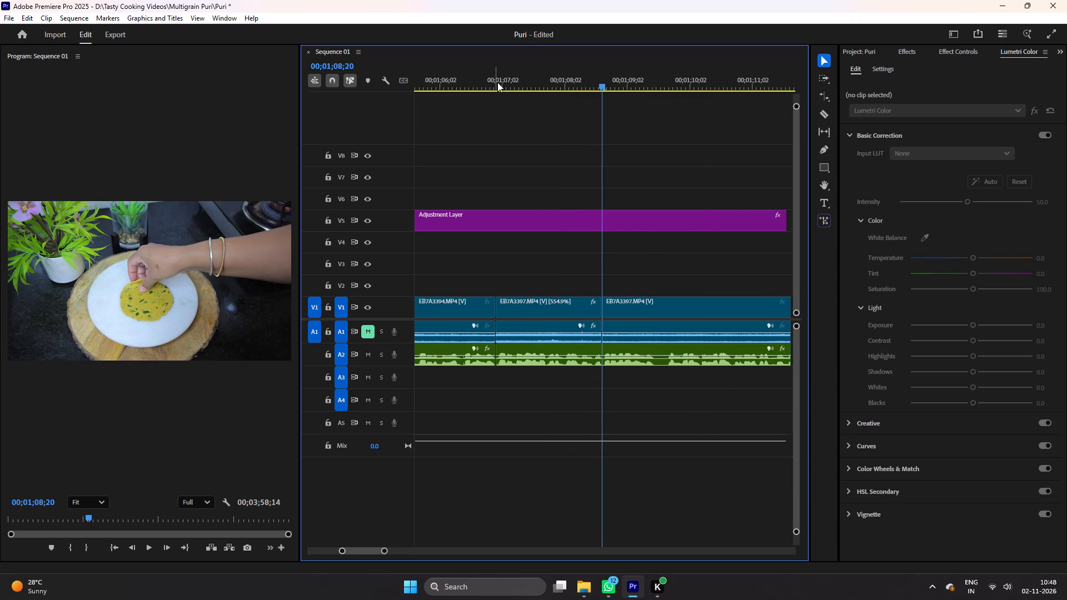
pyautogui.click(497, 79)
pyautogui.hotkey('ctrl', 's')
# Play through the retimed rolling shot and cut the following EB7A3397 piece at 00;01;09;14, where the puri is lifted.
pyautogui.hotkey('ctrl', 'space')
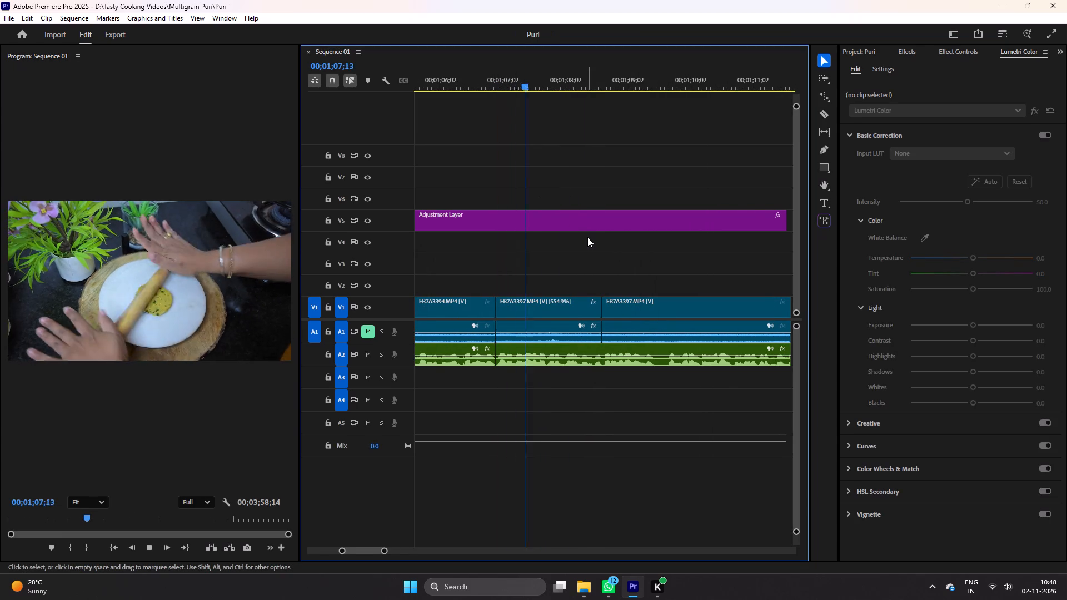
pyautogui.scroll(-3, 587, 237)
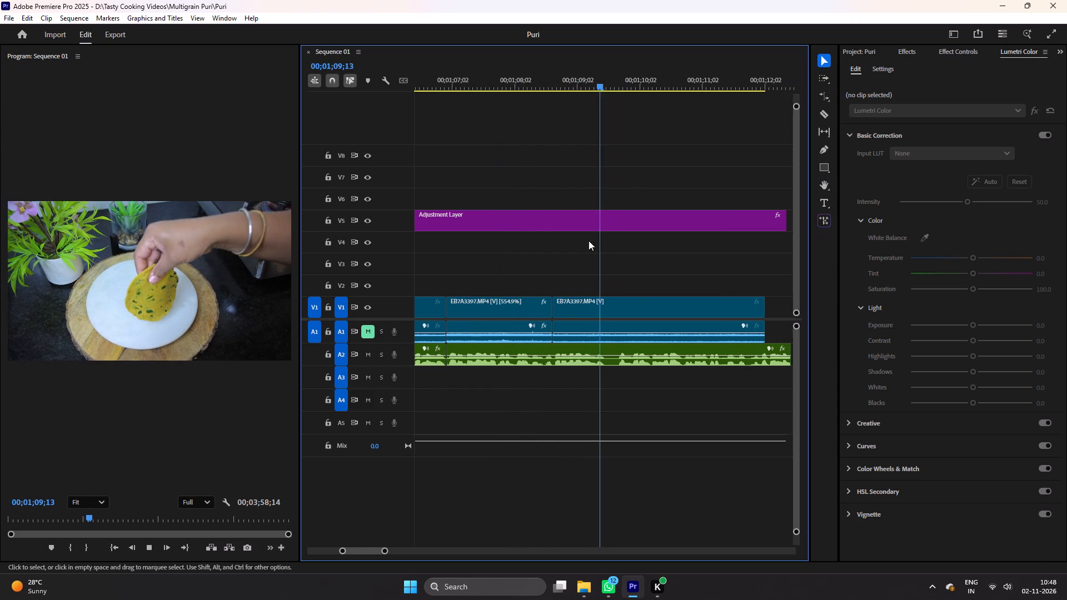
pyautogui.press('space')
pyautogui.press('c')
pyautogui.click(604, 308)
pyautogui.press('v')
pyautogui.moveTo(629, 307); pyautogui.dragTo(609, 311)
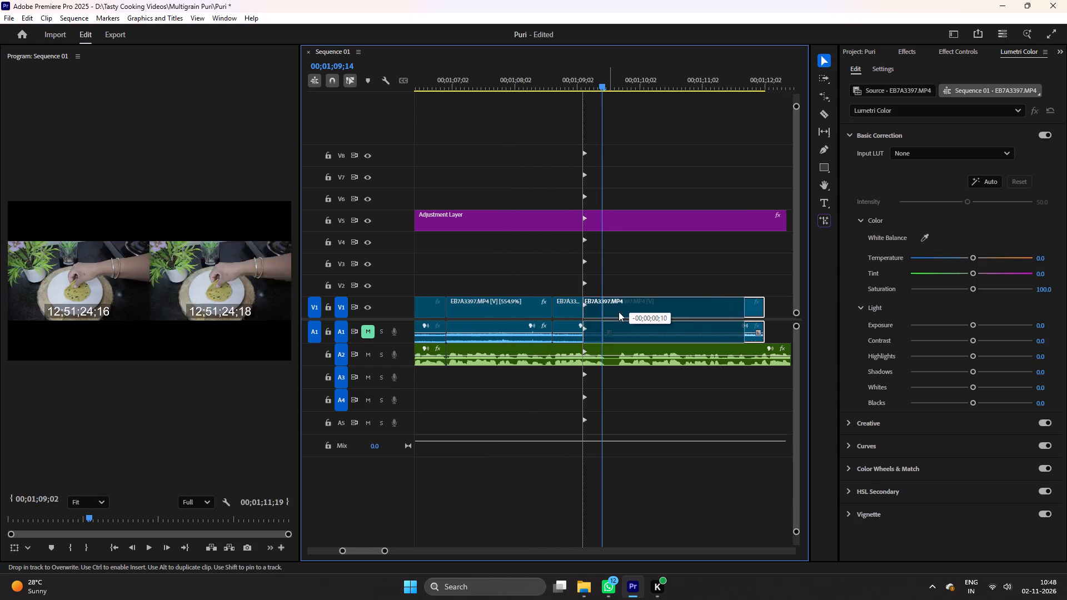
pyautogui.hotkey('ctrl', 'z')
# Cut the last EB7A3397 piece at 00;01;11;18 and delete the remainder after it.
pyautogui.moveTo(605, 84); pyautogui.dragTo(606, 86)
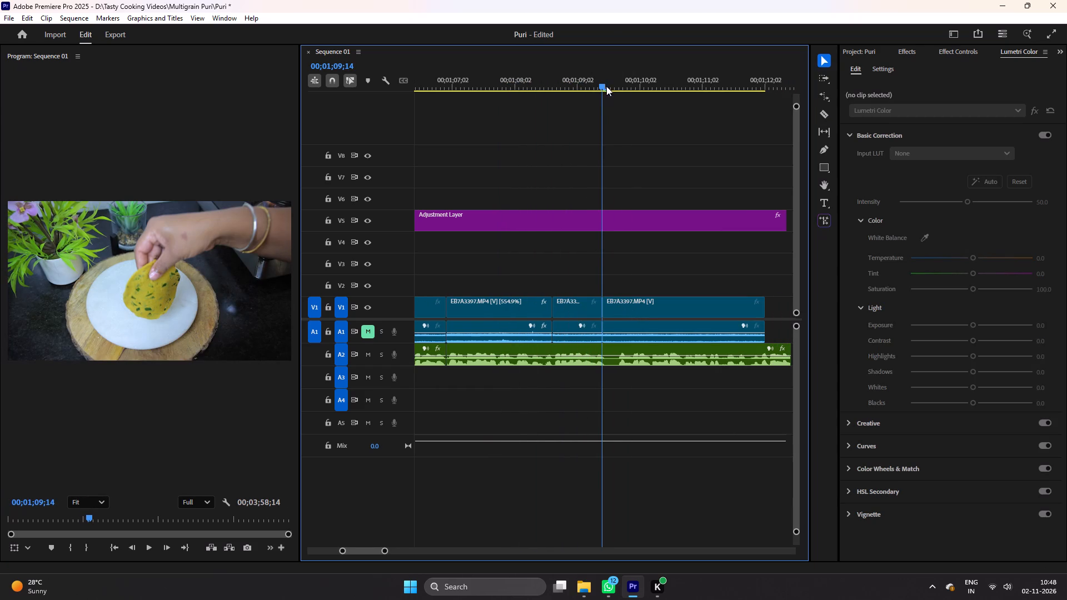
pyautogui.moveTo(606, 86); pyautogui.dragTo(737, 99)
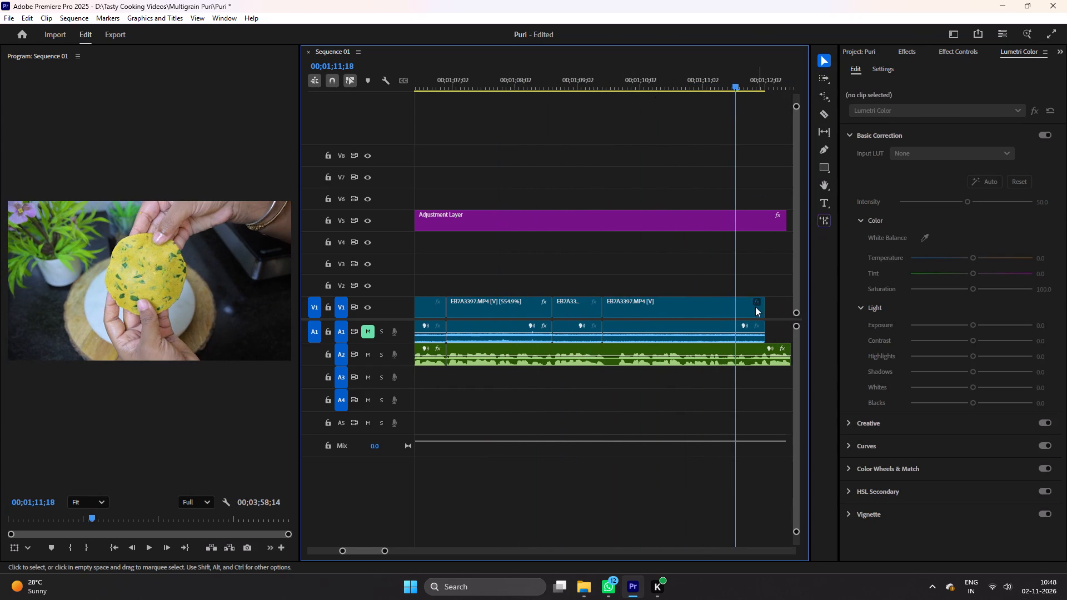
pyautogui.press('c')
pyautogui.click(737, 308)
pyautogui.press('v')
pyautogui.click(749, 309)
pyautogui.press('Delete')
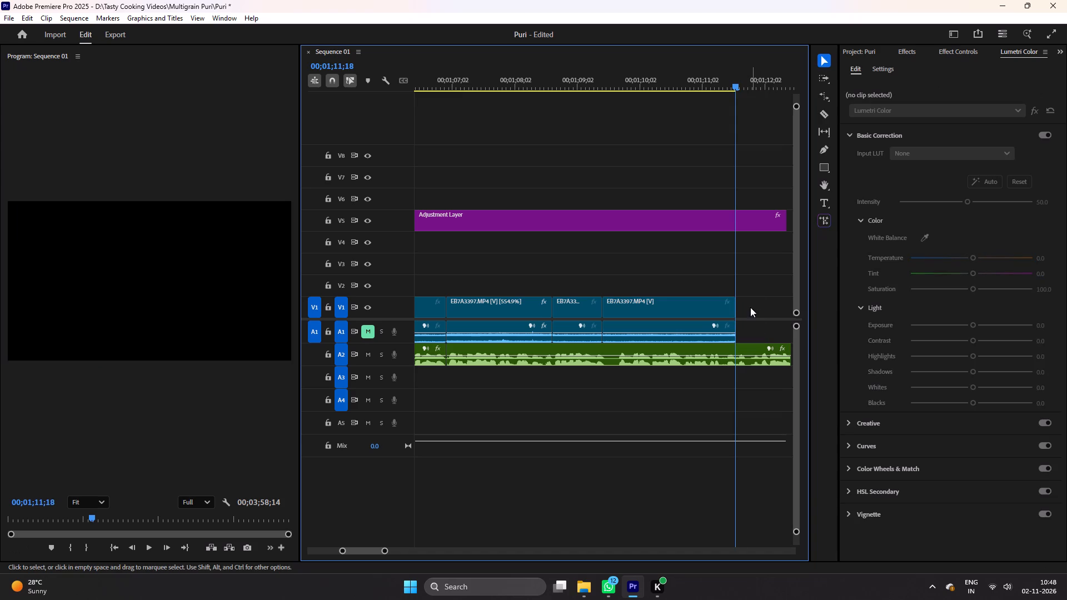
# Rate-stretch the last EB7A3397 piece to 266.67% speed so it ends at about 00;01;10;08.
pyautogui.press('r')
pyautogui.moveTo(737, 308); pyautogui.dragTo(641, 326)
pyautogui.moveTo(732, 305); pyautogui.dragTo(716, 305)
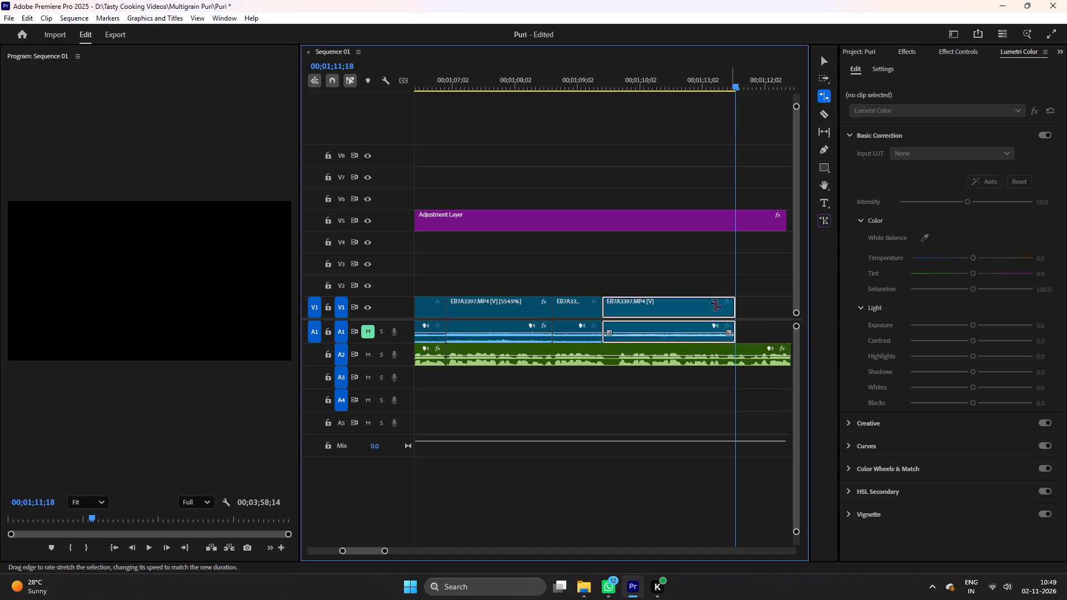
pyautogui.moveTo(716, 305); pyautogui.dragTo(649, 330)
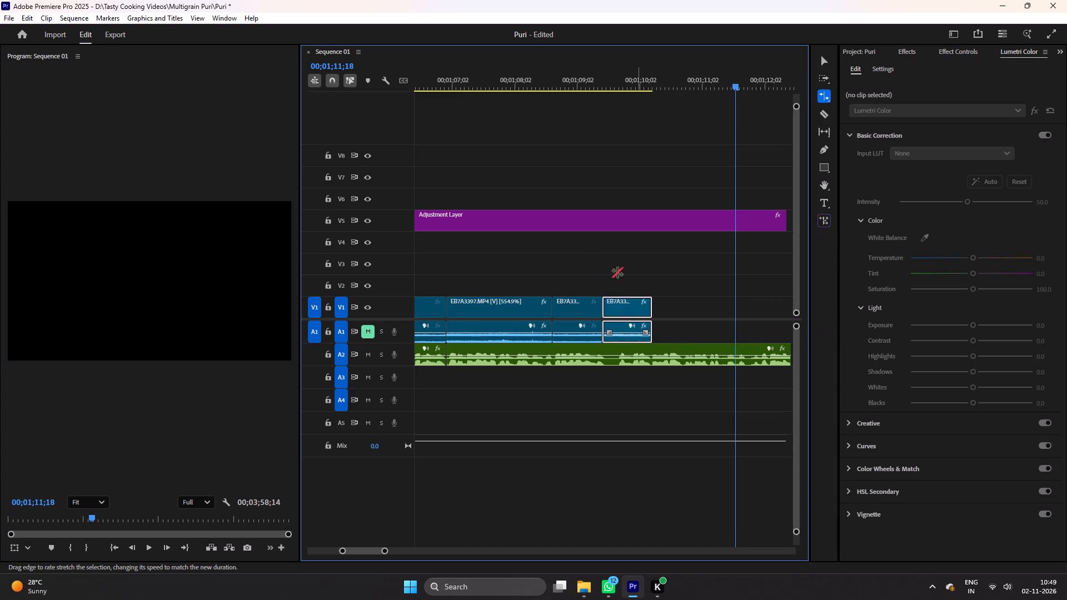
# Play back the joins between the EB7A3397 pieces to check the rolling-to-lifting transition.
pyautogui.press('b')
pyautogui.click(569, 99)
pyautogui.keyDown('ctrl'); pyautogui.click(569, 81); pyautogui.keyUp('ctrl')
pyautogui.hotkey('ctrl', 'space')
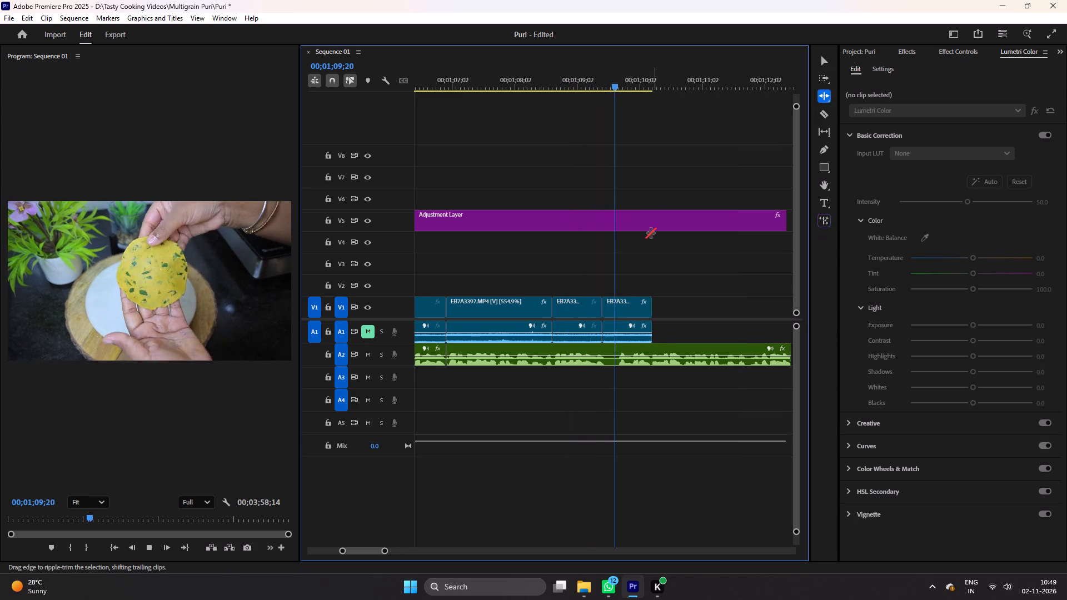
pyautogui.press('space')
pyautogui.click(545, 92)
pyautogui.click(548, 83)
pyautogui.press('space')
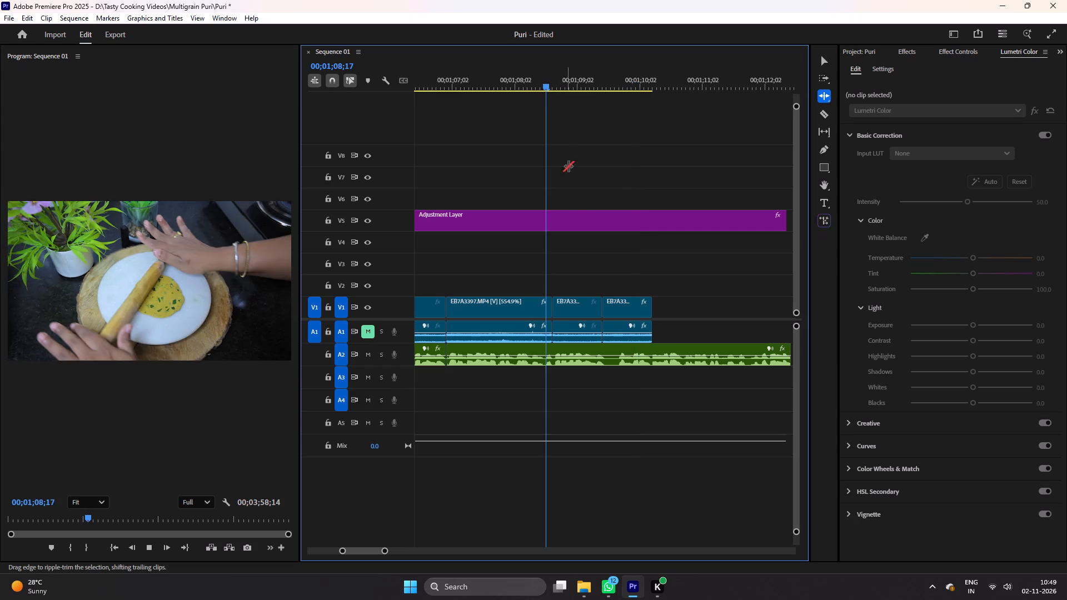
pyautogui.press('space')
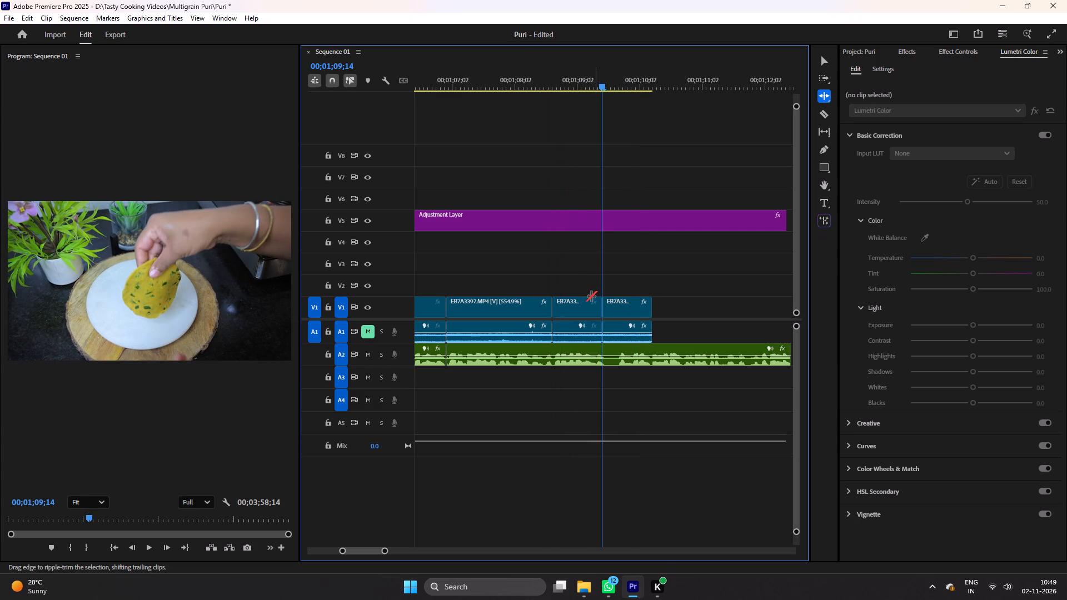
# Delete the short unstretched EB7A3397 piece from 00;01;08;20 to 00;01;09;14, close the V1 gap, and save.
pyautogui.press('v')
pyautogui.click(599, 305)
pyautogui.press('Delete')
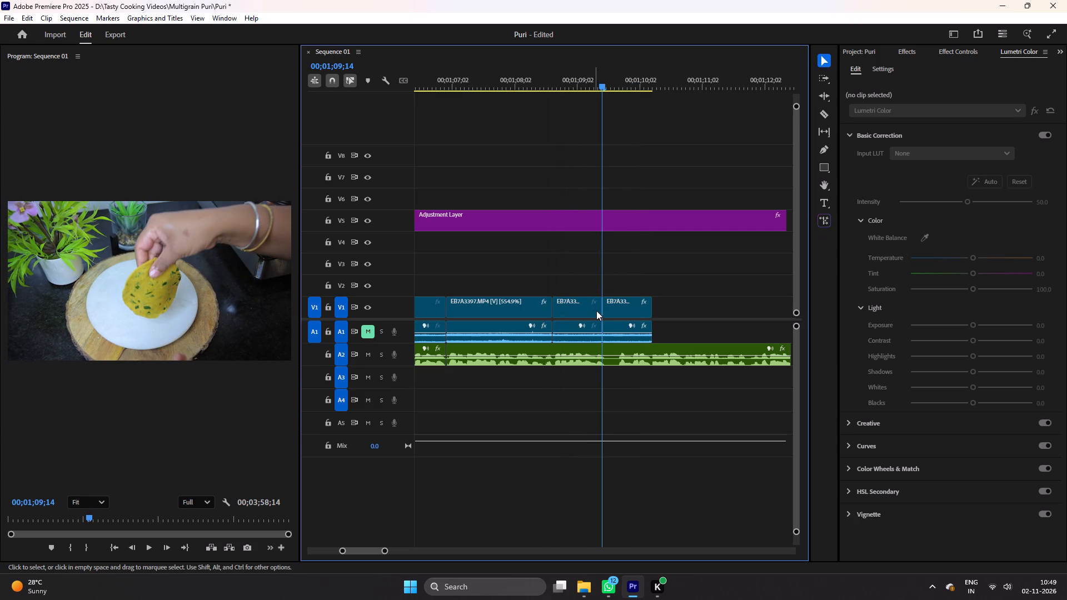
pyautogui.click(605, 307)
pyautogui.press('Delete')
pyautogui.click(646, 271)
pyautogui.press('=')
pyautogui.press('=')
pyautogui.press('=')
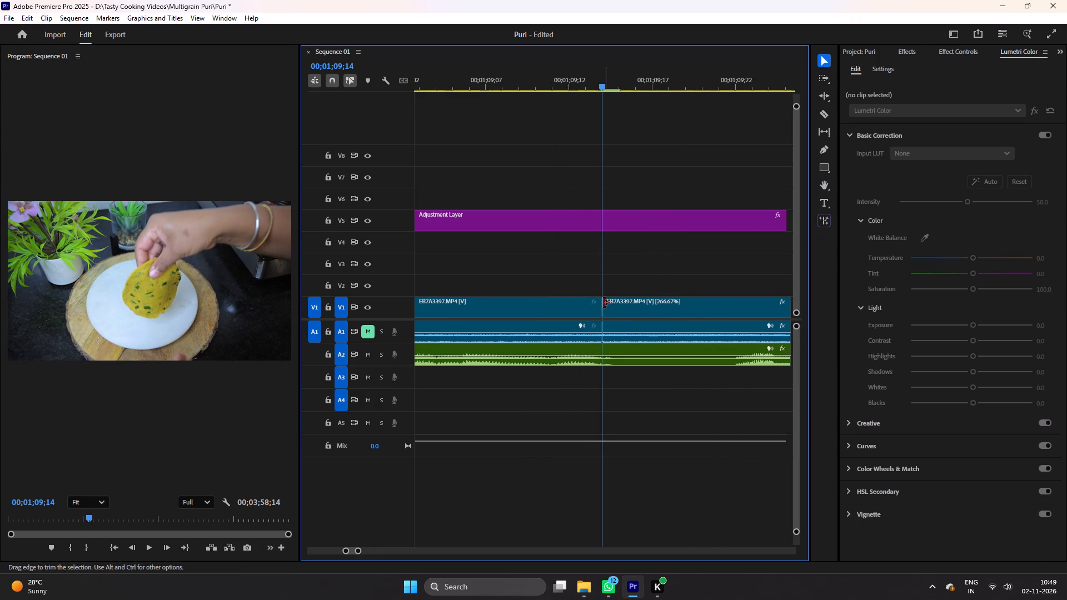
pyautogui.click(596, 302)
pyautogui.press('-')
pyautogui.press('-')
pyautogui.press('-')
pyautogui.click(634, 309)
pyautogui.press('-')
pyautogui.press('-')
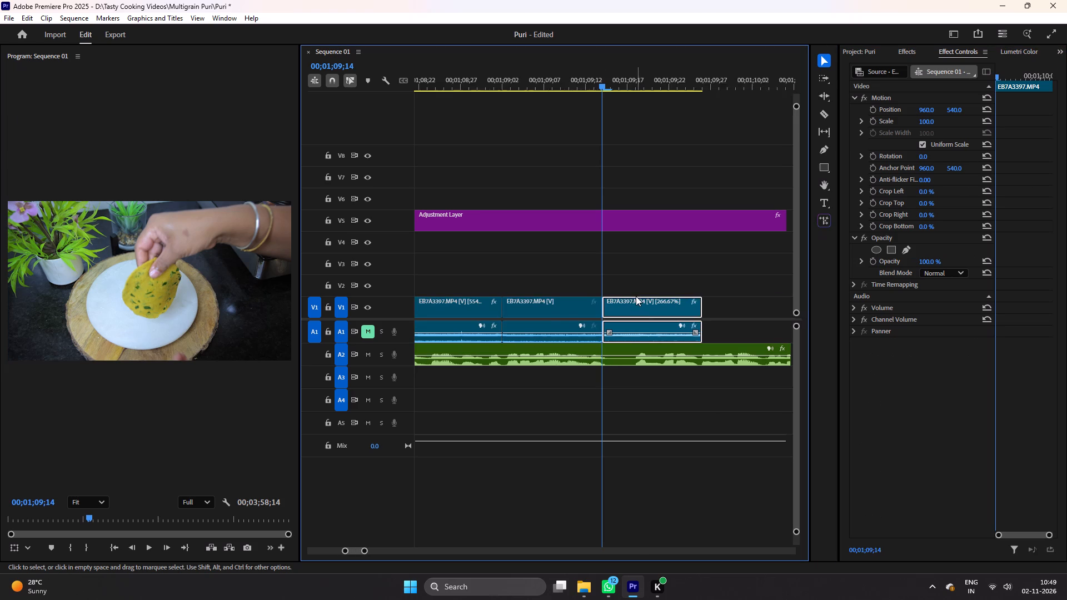
pyautogui.click(542, 310)
pyautogui.press('Delete')
pyautogui.rightClick(530, 304)
pyautogui.click(559, 313)
pyautogui.hotkey('ctrl', 's')
# Play back the 266.67% EB7A3397 piece from 00;01;08;20.
pyautogui.hotkey('ctrl', 'space')
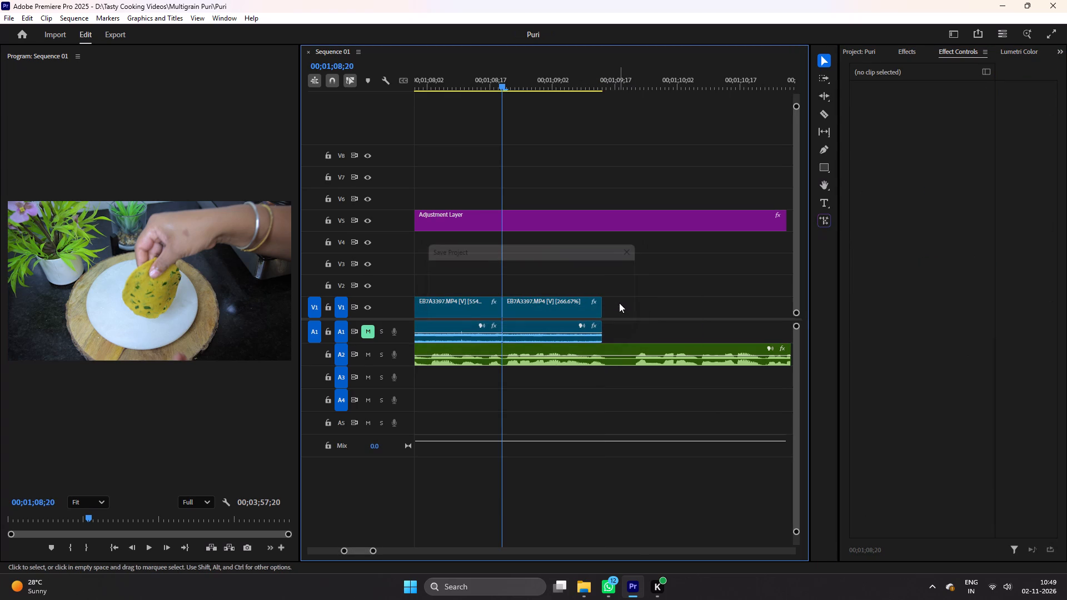
pyautogui.press('space')
pyautogui.press('space')
pyautogui.scroll(-2, 619, 302)
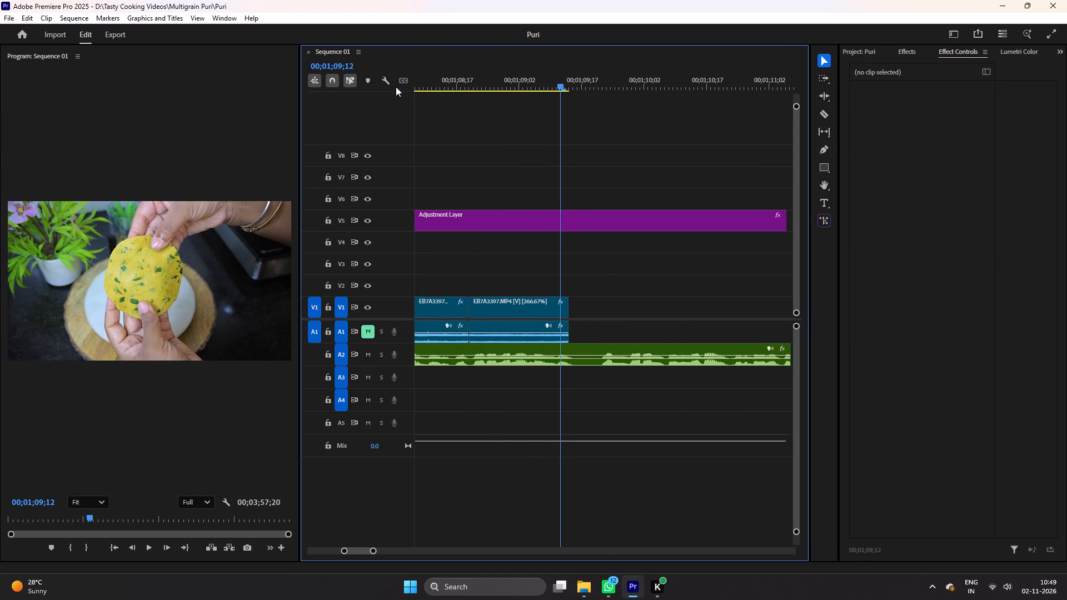
# Cut the pause out of the A2 narration between about 00;01;09;15 and 00;01;09;21 and close the gap.
pyautogui.click(446, 72)
pyautogui.hotkey('ctrl', 's')
pyautogui.hotkey('ctrl', 'space')
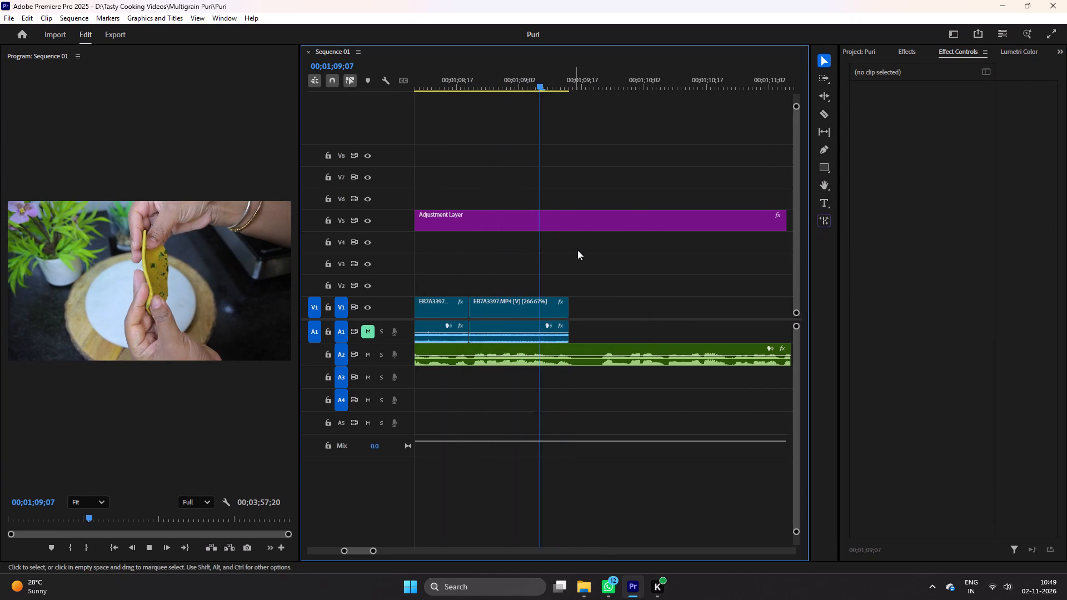
pyautogui.press('space')
pyautogui.press('space')
pyautogui.press('space')
pyautogui.press('c')
pyautogui.click(574, 363)
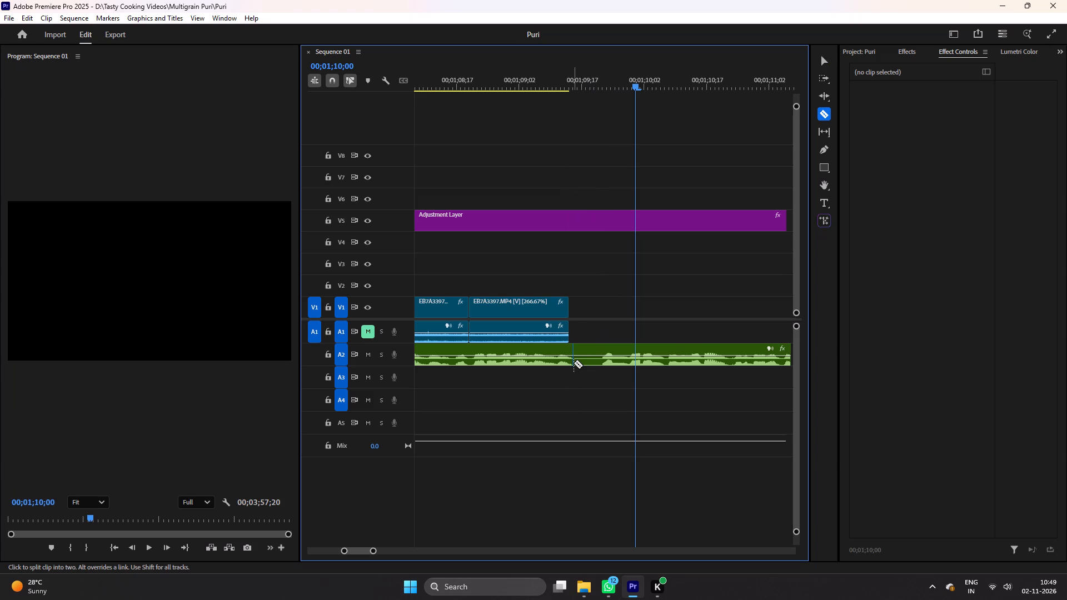
pyautogui.click(597, 363)
pyautogui.press('v')
pyautogui.click(580, 362)
pyautogui.press('Delete')
pyautogui.rightClick(580, 361)
pyautogui.click(596, 366)
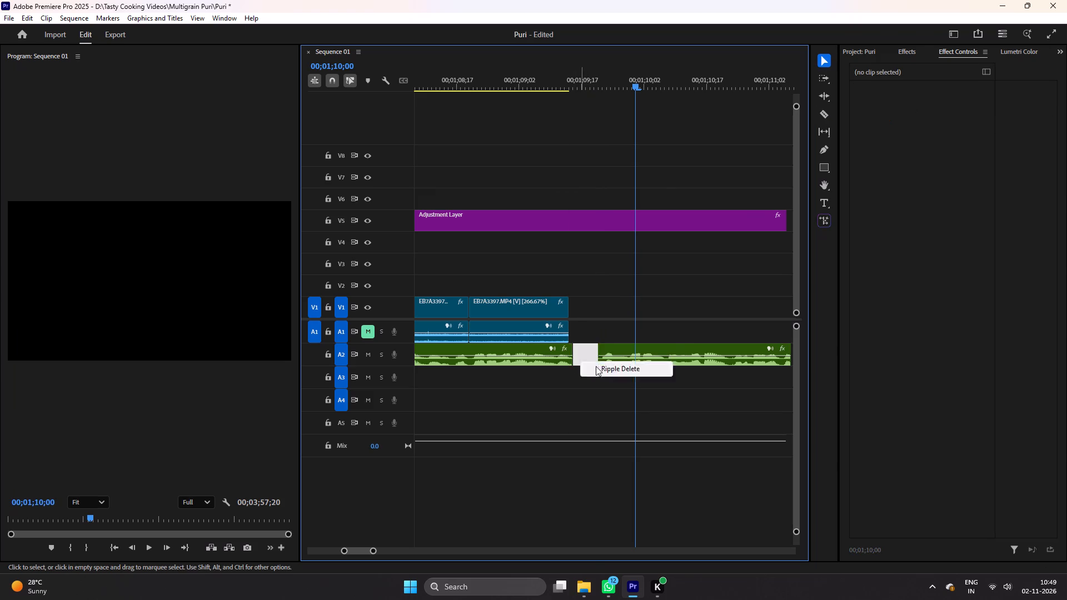
# Set the speed of the last EB7A3397 piece on V1 to 100%.
pyautogui.click(532, 309)
pyautogui.hotkey('ctrl', 'r')
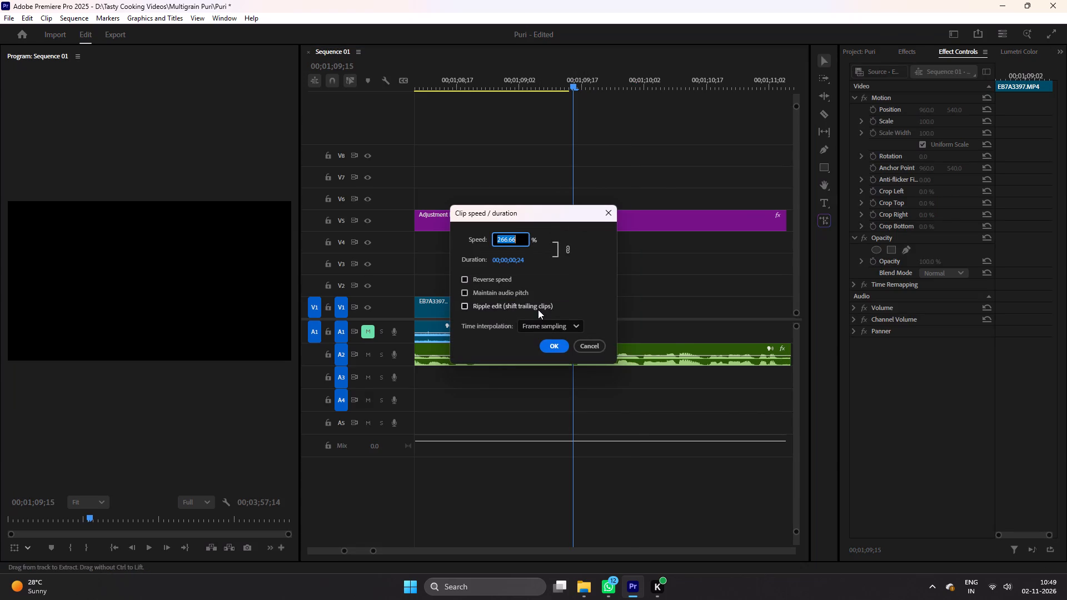
pyautogui.write('100')
pyautogui.press('Return')
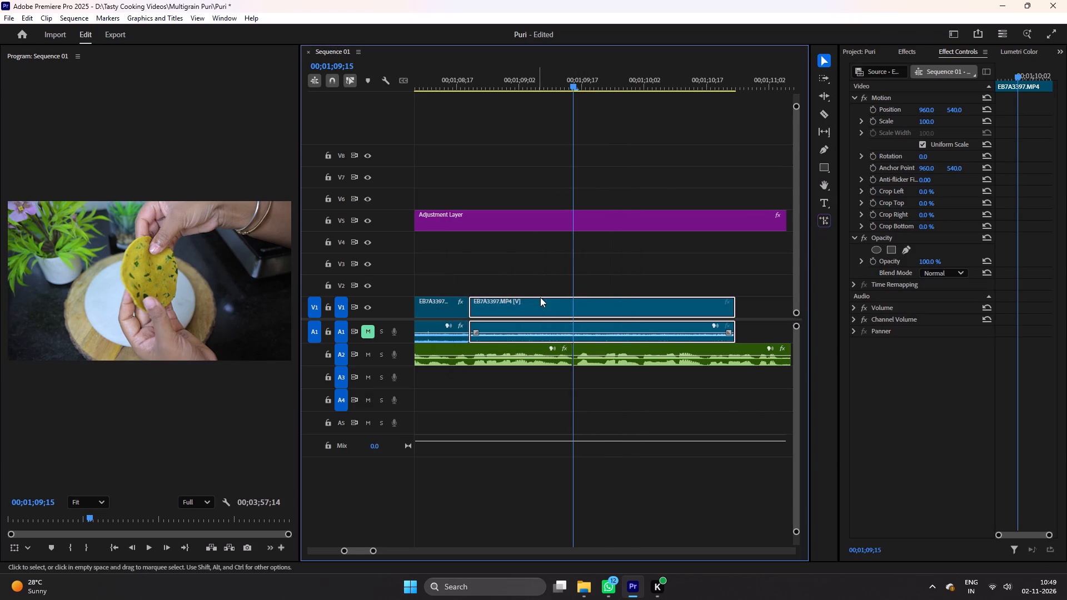
# Split the last EB7A3397 piece at 00;01;09;15, move its second part back to 00;01;08;20 over the first, and save.
pyautogui.press('c')
pyautogui.click(572, 303)
pyautogui.press('v')
pyautogui.moveTo(611, 296); pyautogui.dragTo(507, 309)
pyautogui.moveTo(612, 304); pyautogui.dragTo(614, 294)
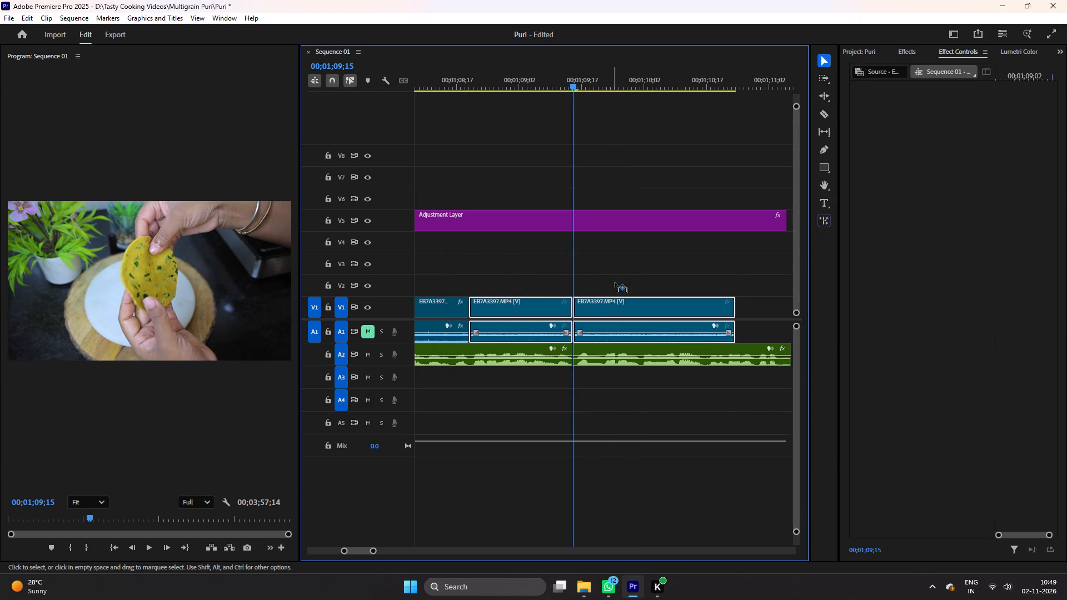
pyautogui.moveTo(619, 277); pyautogui.dragTo(623, 313)
pyautogui.click(627, 307)
pyautogui.click(634, 276)
pyautogui.moveTo(629, 303); pyautogui.dragTo(619, 306)
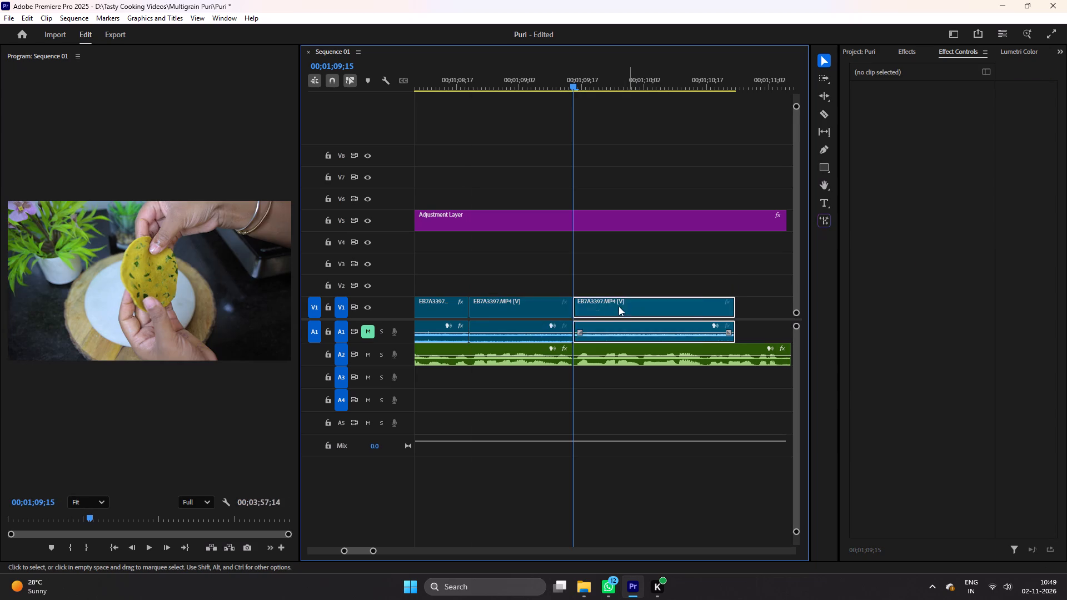
pyautogui.moveTo(619, 306); pyautogui.dragTo(523, 314)
pyautogui.click(428, 83)
pyautogui.hotkey('ctrl', 's')
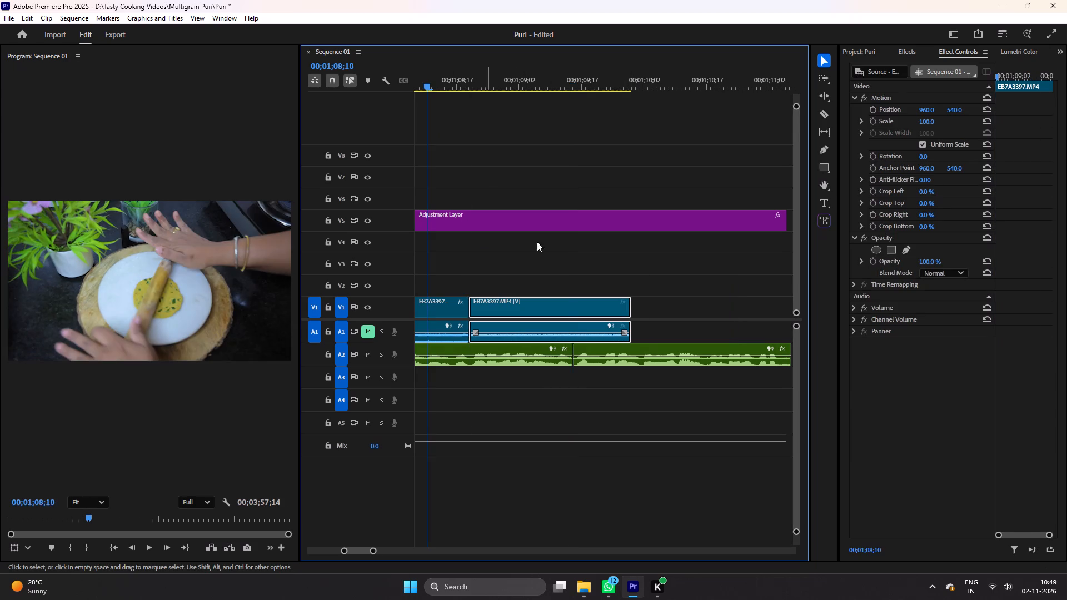
# Extend the end of the last EB7A3397 piece, split it at 00;01;09;16, and move the second part back to 00;01;08;20.
pyautogui.hotkey('ctrl', 'space')
pyautogui.press('space')
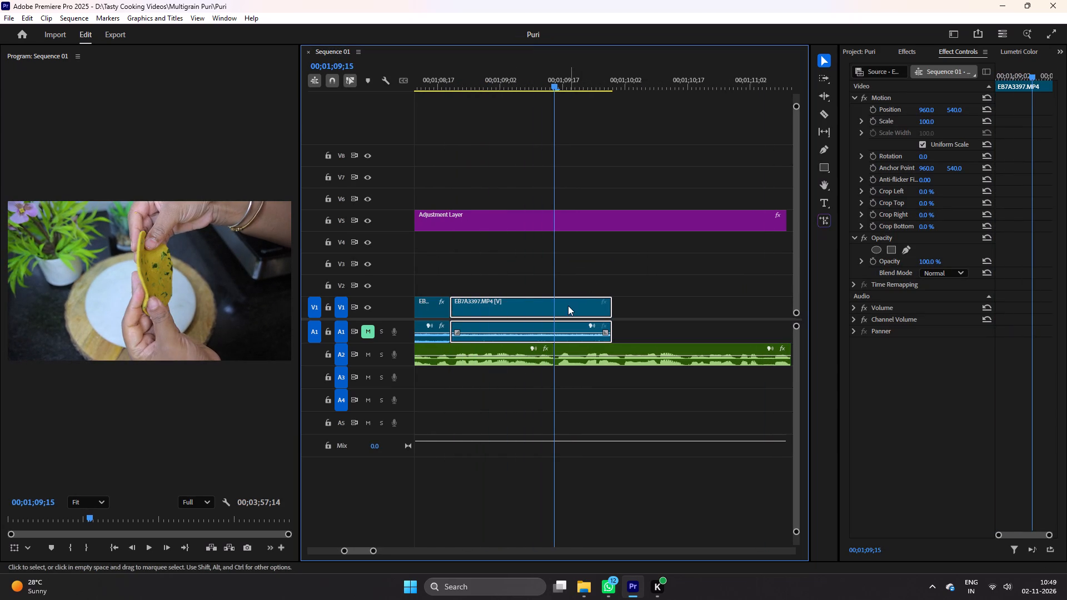
pyautogui.moveTo(613, 307); pyautogui.dragTo(732, 304)
pyautogui.moveTo(555, 86); pyautogui.dragTo(557, 86)
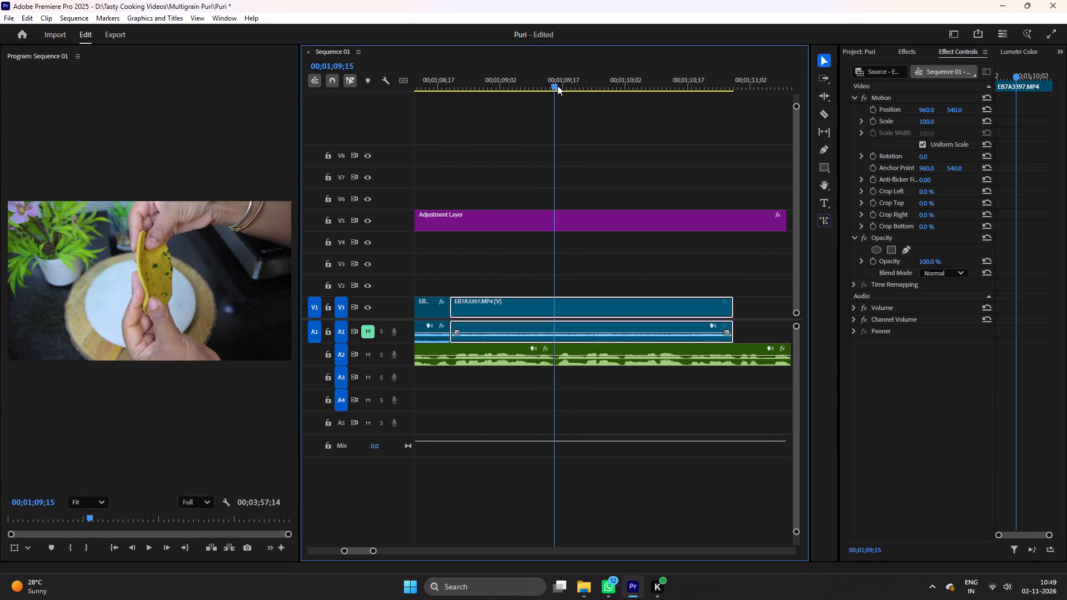
pyautogui.moveTo(557, 86); pyautogui.dragTo(560, 112)
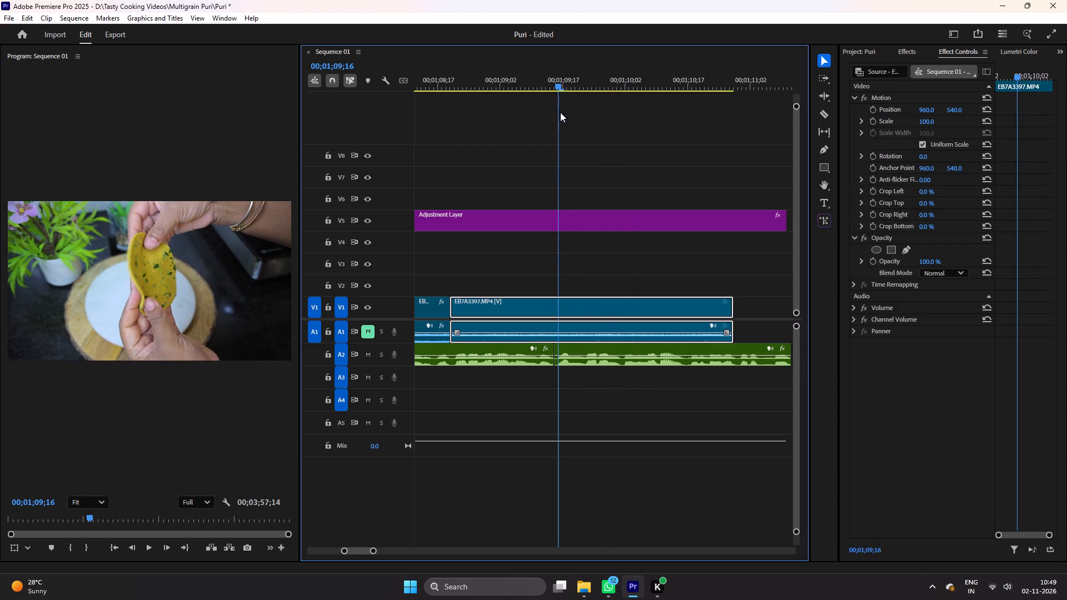
pyautogui.moveTo(560, 112); pyautogui.dragTo(561, 113)
pyautogui.press('c')
pyautogui.click(558, 303)
pyautogui.press('v')
pyautogui.moveTo(622, 299); pyautogui.dragTo(516, 303)
# Cut EB7A3397 at the narration cut at 00;01;09;15, delete the remainder, close the V1 gap, and save.
pyautogui.press('c')
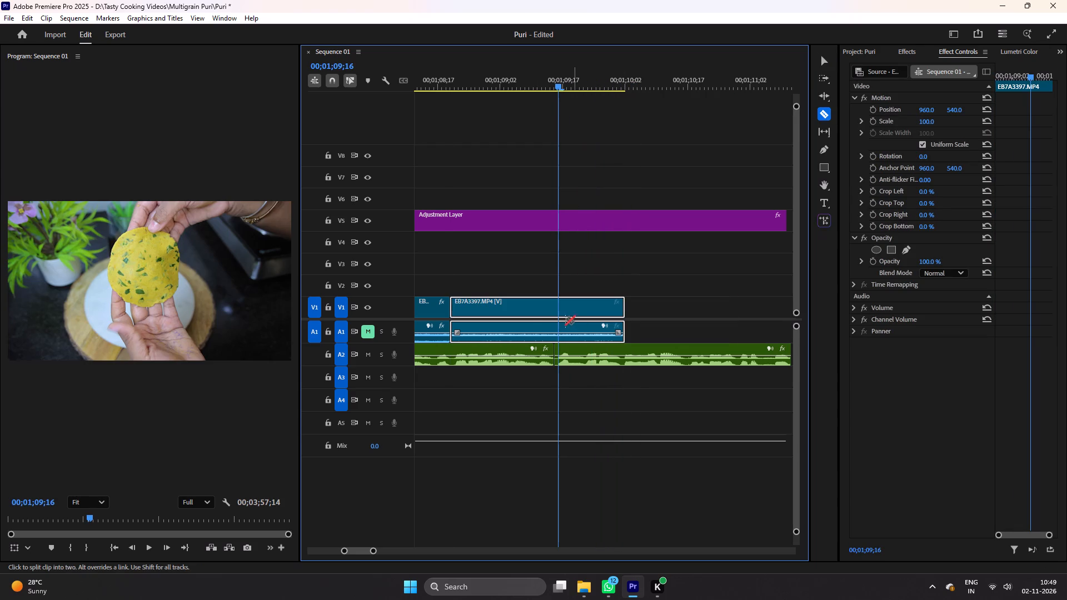
pyautogui.click(554, 312)
pyautogui.press('v')
pyautogui.click(571, 304)
pyautogui.press('Delete')
pyautogui.rightClick(599, 304)
pyautogui.click(608, 310)
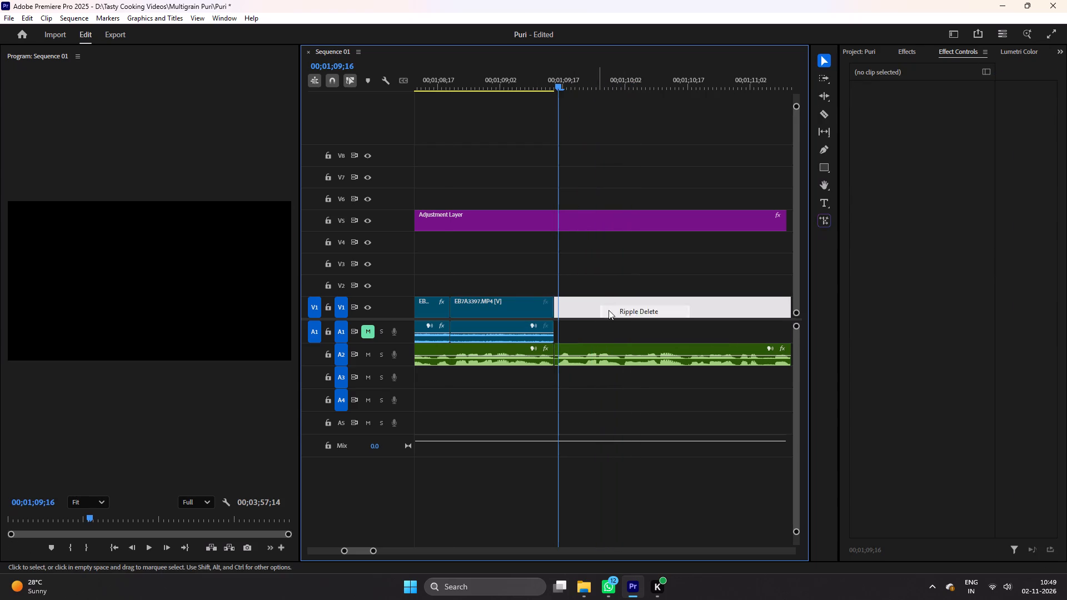
pyautogui.hotkey('ctrl', 's')
# Split EB7A3399 at 00;01;12;28, delete its opening part, close the gap from 00;01;09;15, and save.
pyautogui.hotkey('ctrl', 'space')
pyautogui.scroll(-11, 658, 278)
pyautogui.press('-')
pyautogui.press('-')
pyautogui.scroll(-5, 628, 279)
pyautogui.press('space')
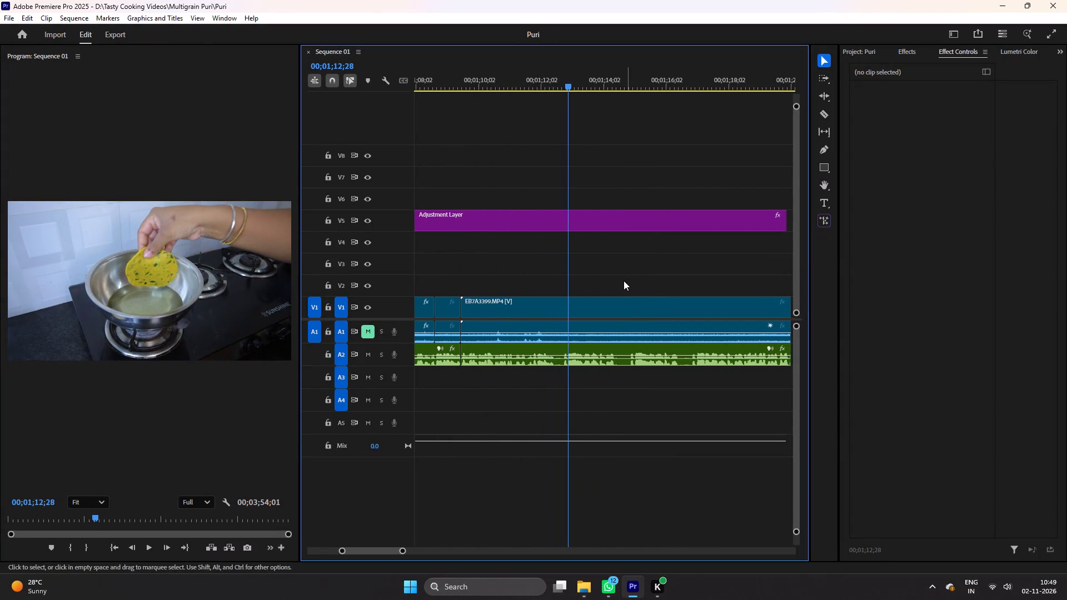
pyautogui.press('c')
pyautogui.click(567, 305)
pyautogui.press('v')
pyautogui.click(485, 305)
pyautogui.press('Delete')
pyautogui.rightClick(485, 307)
pyautogui.click(493, 313)
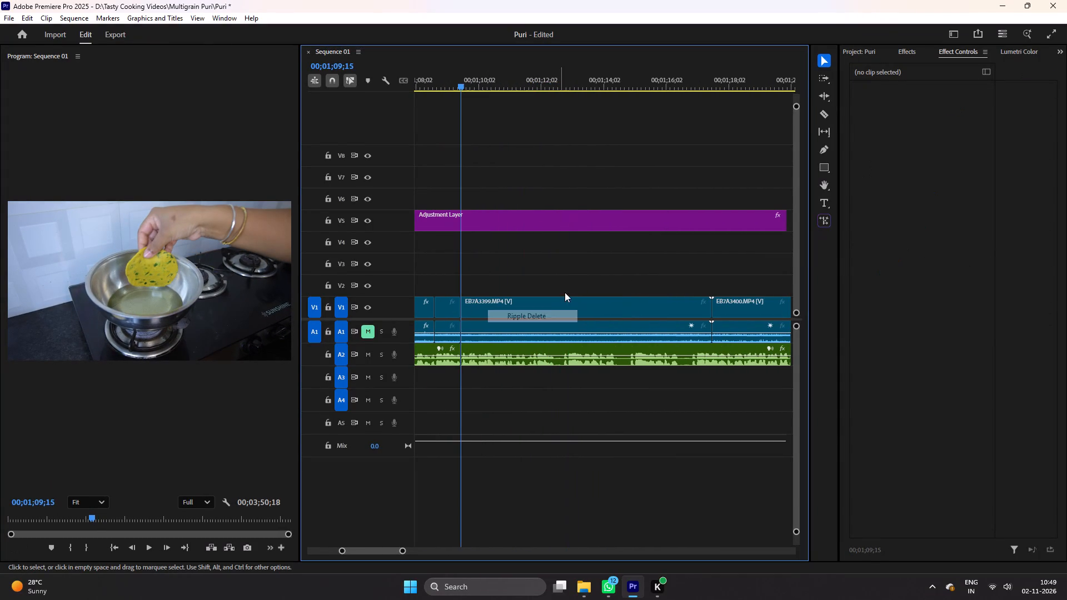
pyautogui.hotkey('ctrl', 's')
# Play EB7A3399 from 00;01;09;15, split it at 00;01;10;24 after the puri drops into the oil, and save.
pyautogui.hotkey('ctrl', 'space')
pyautogui.press('space')
pyautogui.press('c')
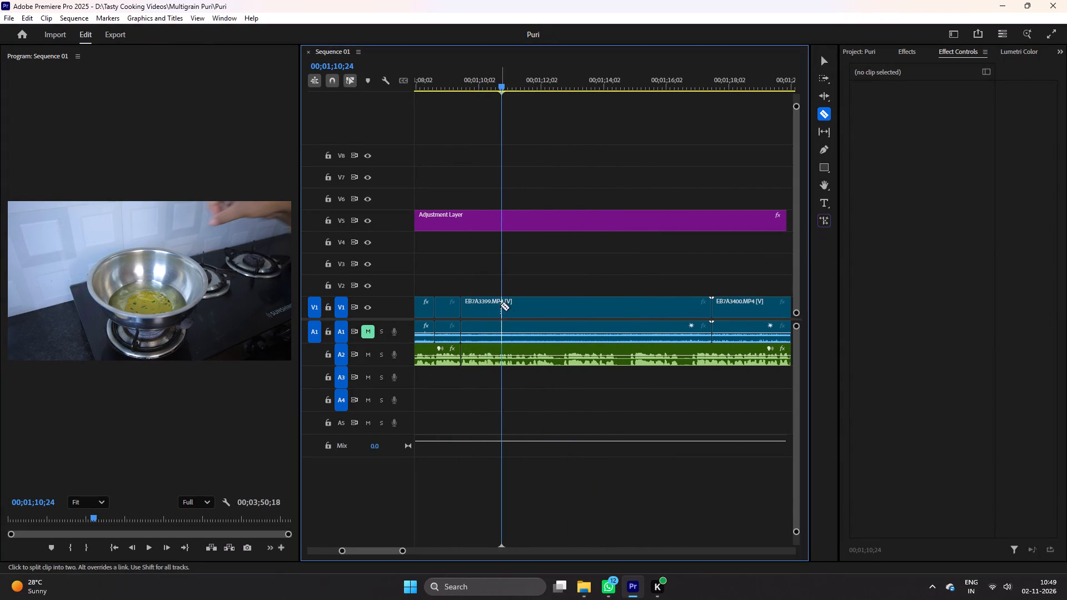
pyautogui.click(501, 312)
pyautogui.press('v')
pyautogui.hotkey('ctrl', 's')
# Split EB7A3400 at 00;01;24;01, delete the V1 footage between 00;01;10;24 and that cut, and close the gap.
pyautogui.hotkey('ctrl', 'space')
pyautogui.scroll(-6, 601, 261)
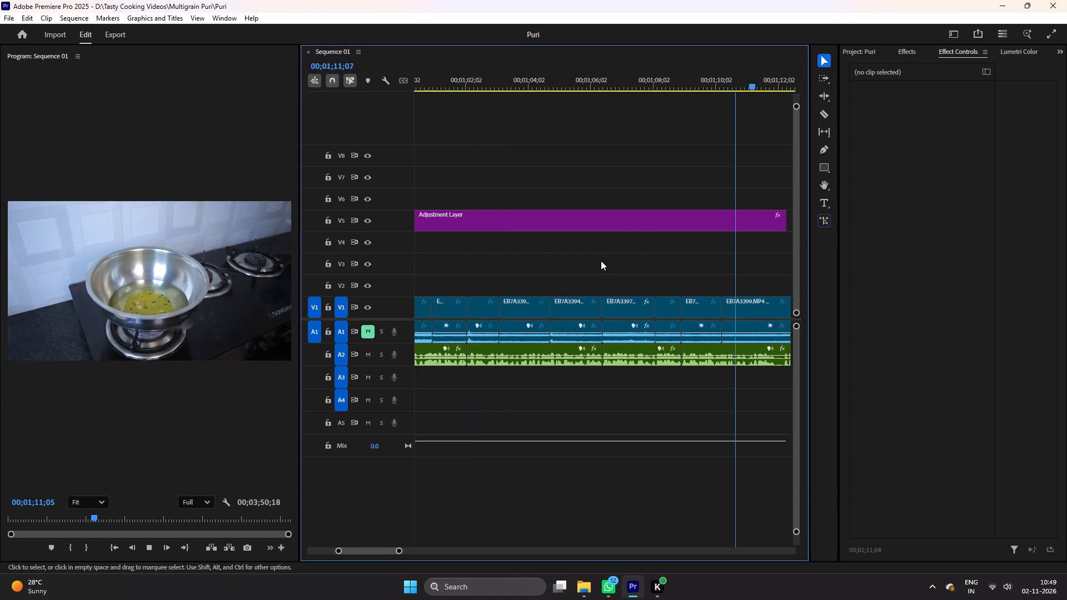
pyautogui.press('-')
pyautogui.press('-')
pyautogui.scroll(-1, 674, 248)
pyautogui.press('=')
pyautogui.moveTo(617, 79); pyautogui.dragTo(653, 87)
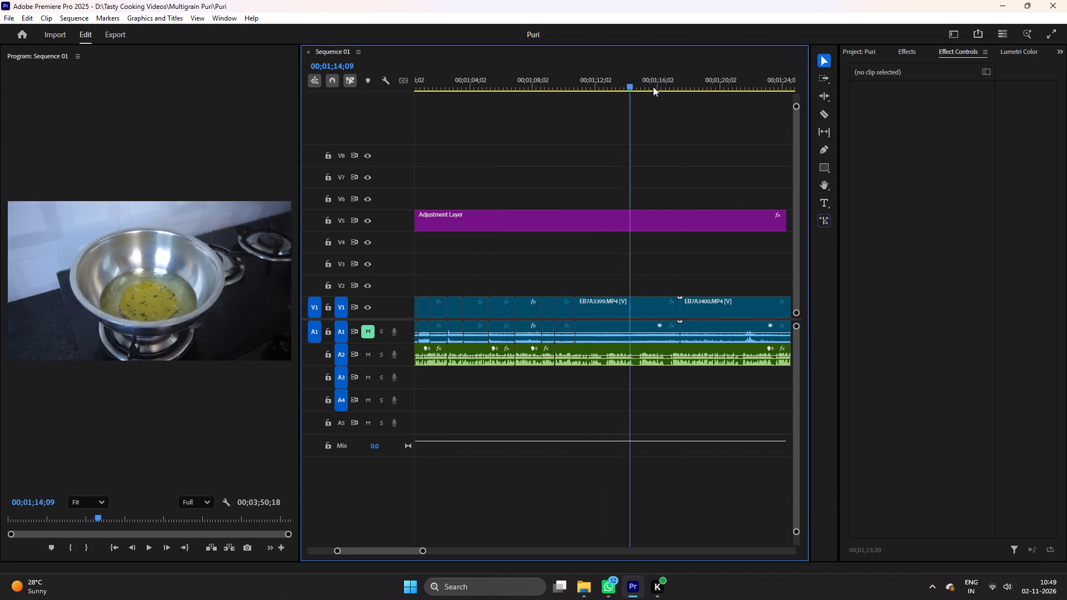
pyautogui.moveTo(653, 87); pyautogui.dragTo(784, 112)
pyautogui.press('-')
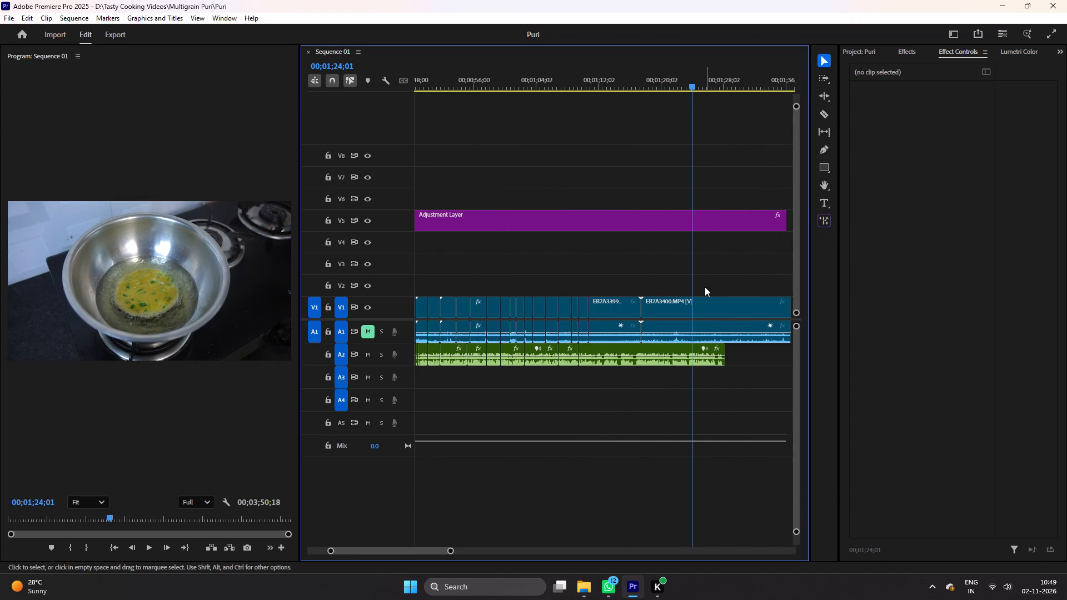
pyautogui.press('c')
pyautogui.click(692, 302)
pyautogui.press('v')
pyautogui.moveTo(625, 288); pyautogui.dragTo(686, 304)
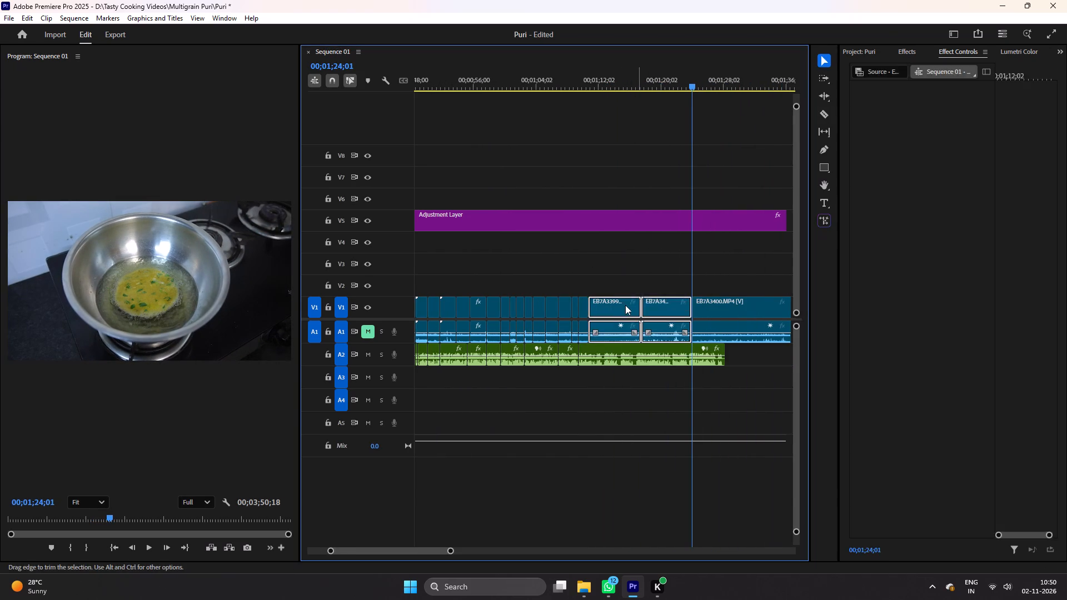
pyautogui.press('Delete')
pyautogui.rightClick(610, 305)
pyautogui.click(645, 314)
pyautogui.press('=')
pyautogui.press('=')
pyautogui.press('=')
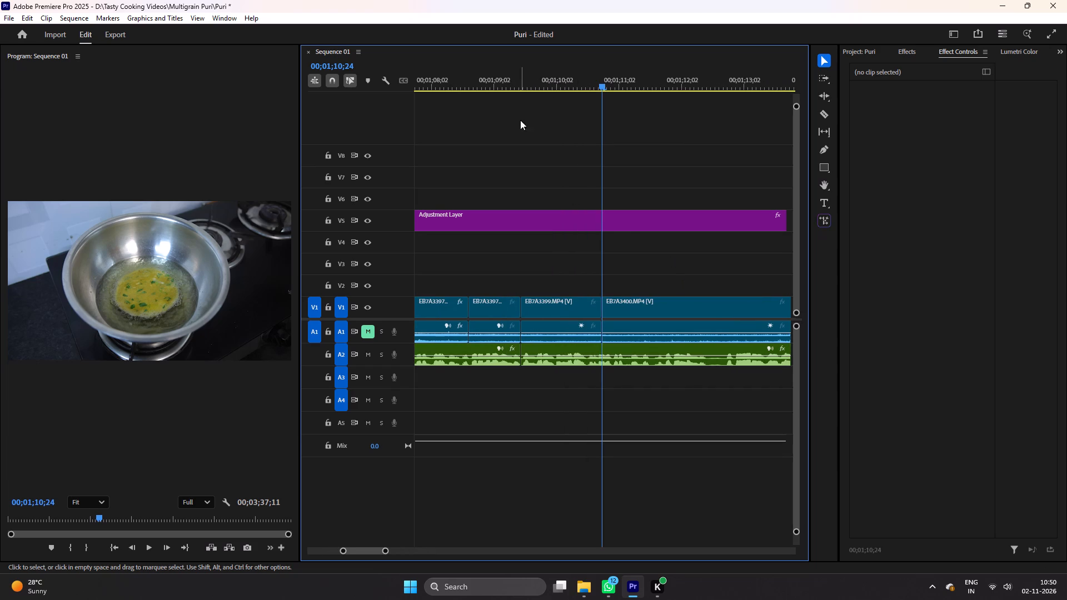
# Rate-stretch the EB7A3399 piece to end at 00;01;10;10, close the gap before EB7A3400, and save.
pyautogui.click(506, 82)
pyautogui.hotkey('ctrl', 's')
pyautogui.hotkey('ctrl', 'space')
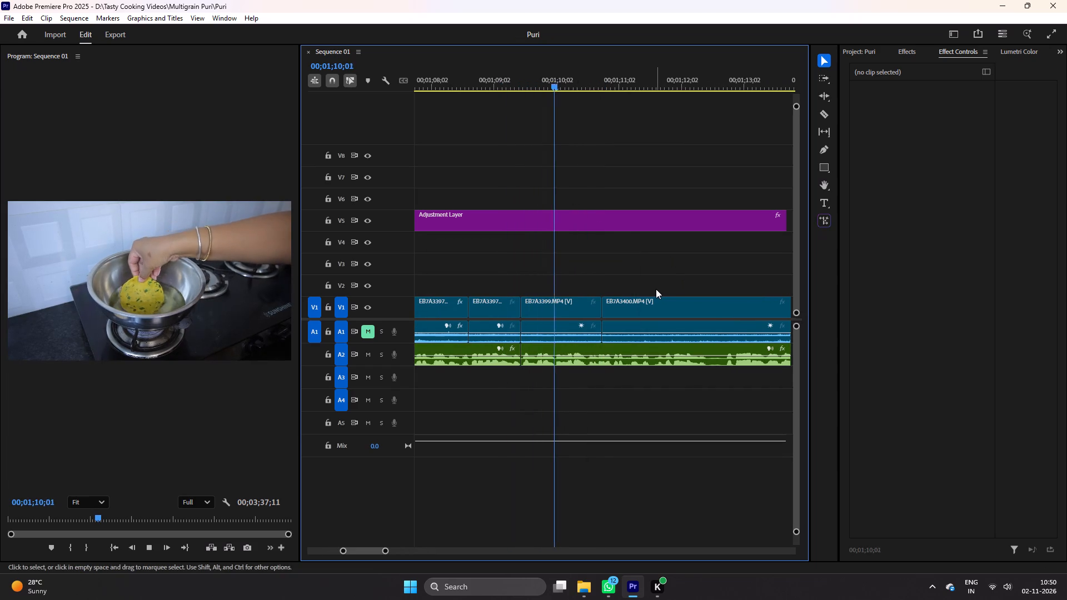
pyautogui.press('space')
pyautogui.press('space')
pyautogui.press('space')
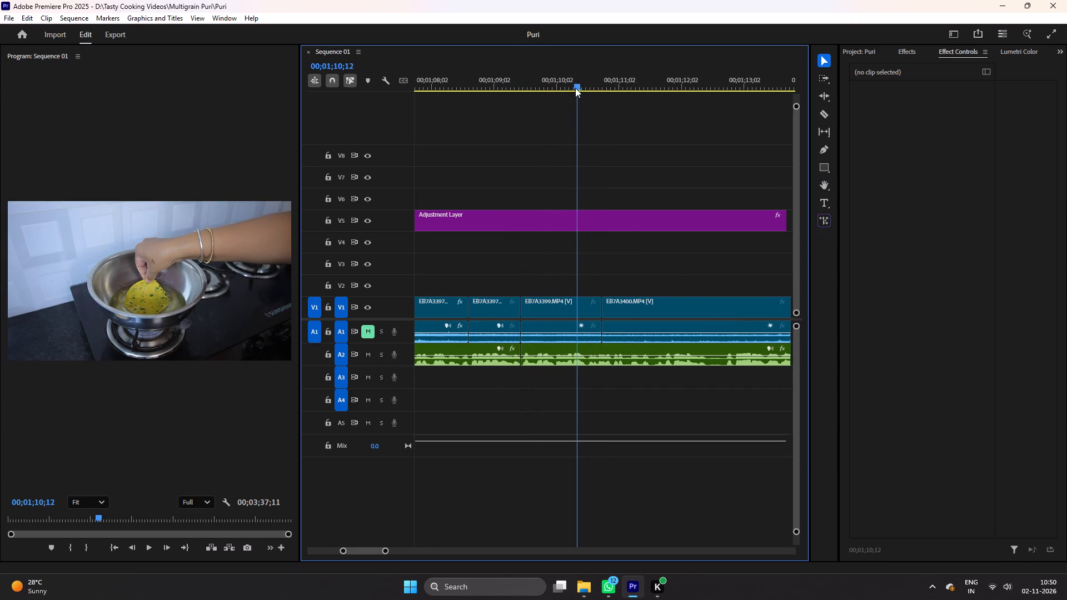
pyautogui.click(575, 88)
pyautogui.press('r')
pyautogui.moveTo(597, 306); pyautogui.dragTo(576, 308)
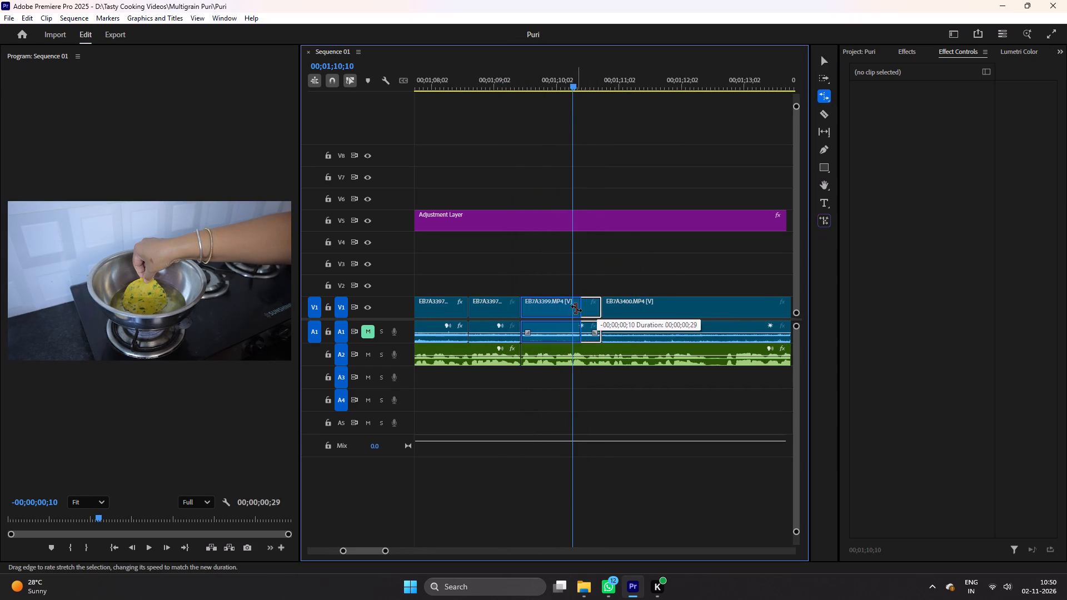
pyautogui.moveTo(576, 308); pyautogui.dragTo(570, 308)
pyautogui.press('v')
pyautogui.rightClick(588, 307)
pyautogui.moveTo(592, 312); pyautogui.dragTo(602, 313)
pyautogui.hotkey('ctrl', 's')
# Split EB7A3400 at about 00;01;11;28, delete its opening part from 00;01;10;10, close the gap, and save.
pyautogui.hotkey('ctrl', 'space')
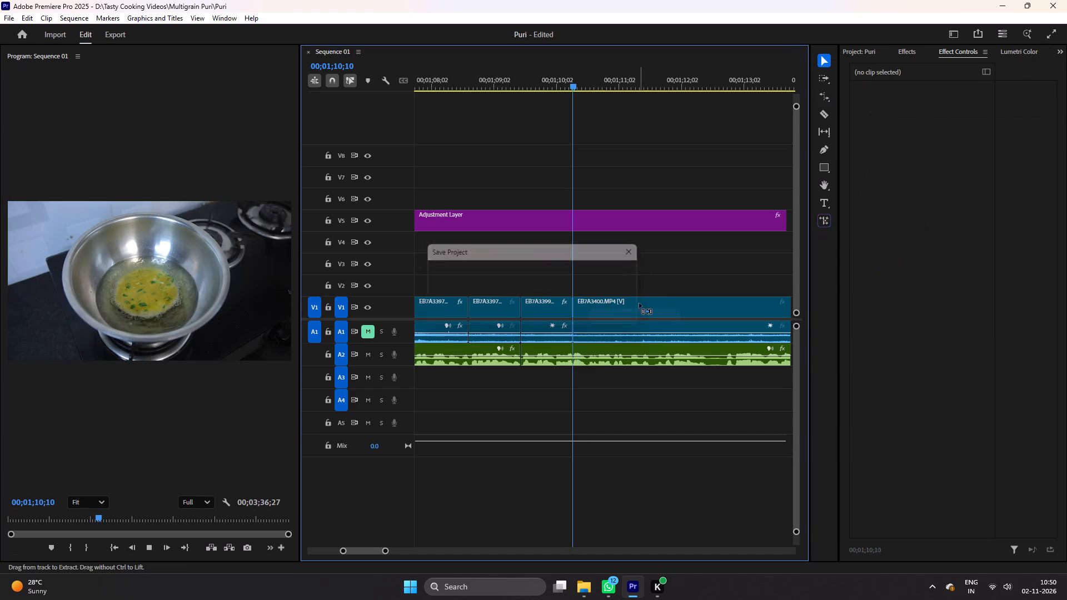
pyautogui.press('space')
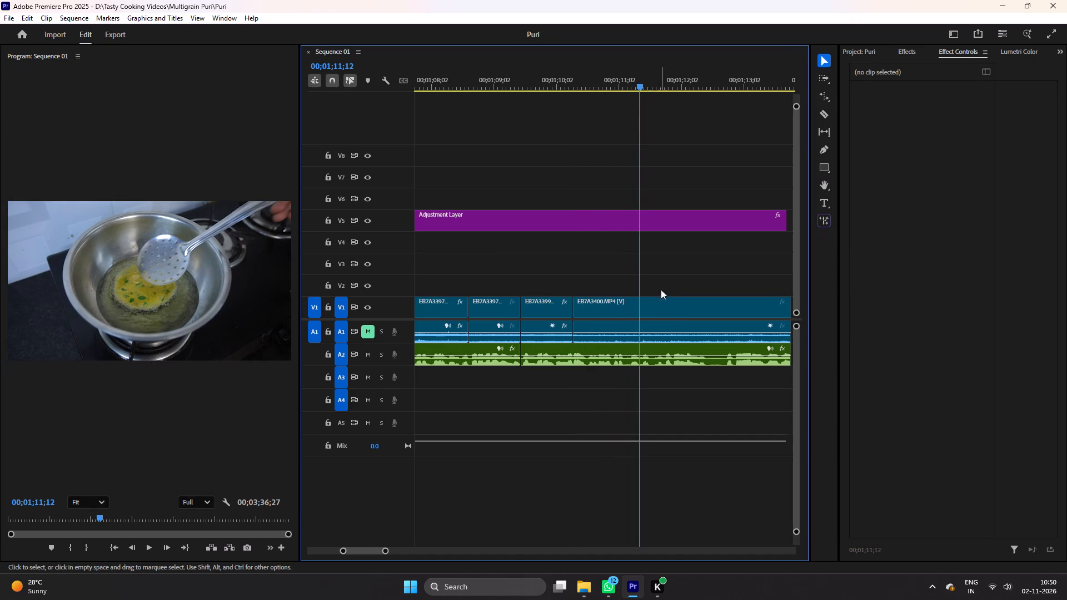
pyautogui.press('c')
pyautogui.click(674, 307)
pyautogui.press('v')
pyautogui.click(612, 312)
pyautogui.press('Delete')
pyautogui.rightClick(604, 302)
pyautogui.click(629, 309)
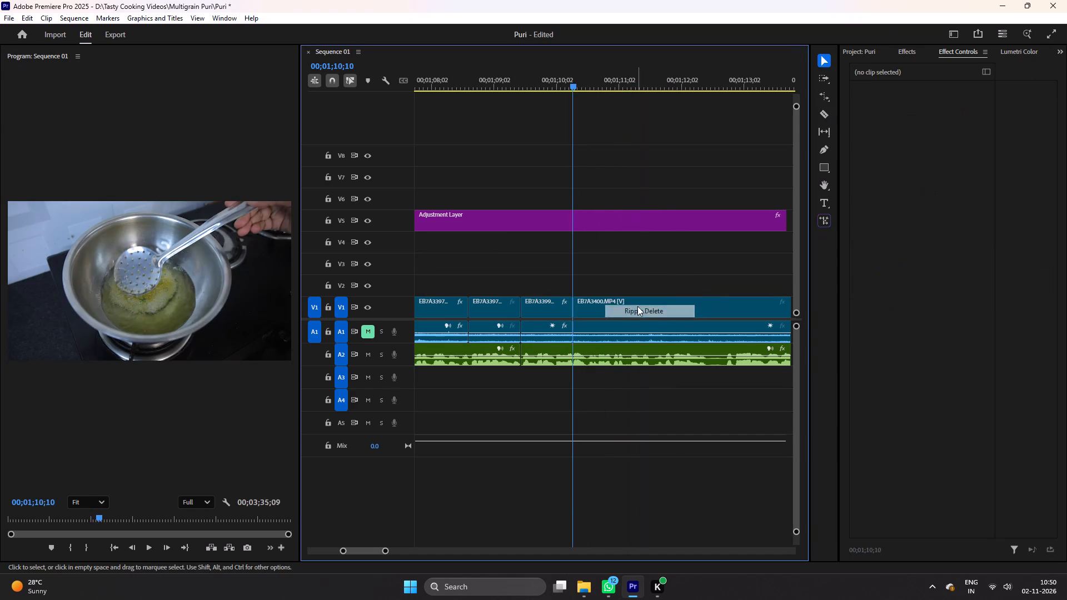
pyautogui.hotkey('ctrl', 's')
# Play EB7A3400 from 00;01;10;10, split it at about 00;01;11;14, and save.
pyautogui.hotkey('ctrl', 'space')
pyautogui.press('space')
pyautogui.press('c')
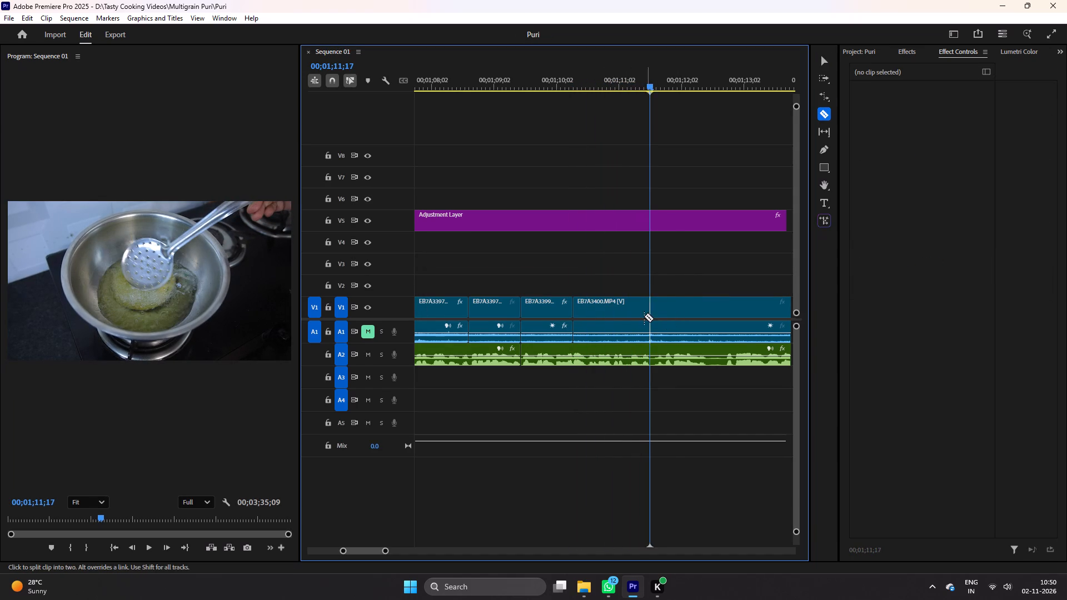
pyautogui.click(643, 316)
pyautogui.press('v')
pyautogui.hotkey('ctrl', 's')
# Split EB7A3400 at 00;01;20;10, delete its middle part from about 00;01;11;14, close the gap, and save.
pyautogui.hotkey('ctrl', 'space')
pyautogui.scroll(-6, 682, 293)
pyautogui.press('-')
pyautogui.press('-')
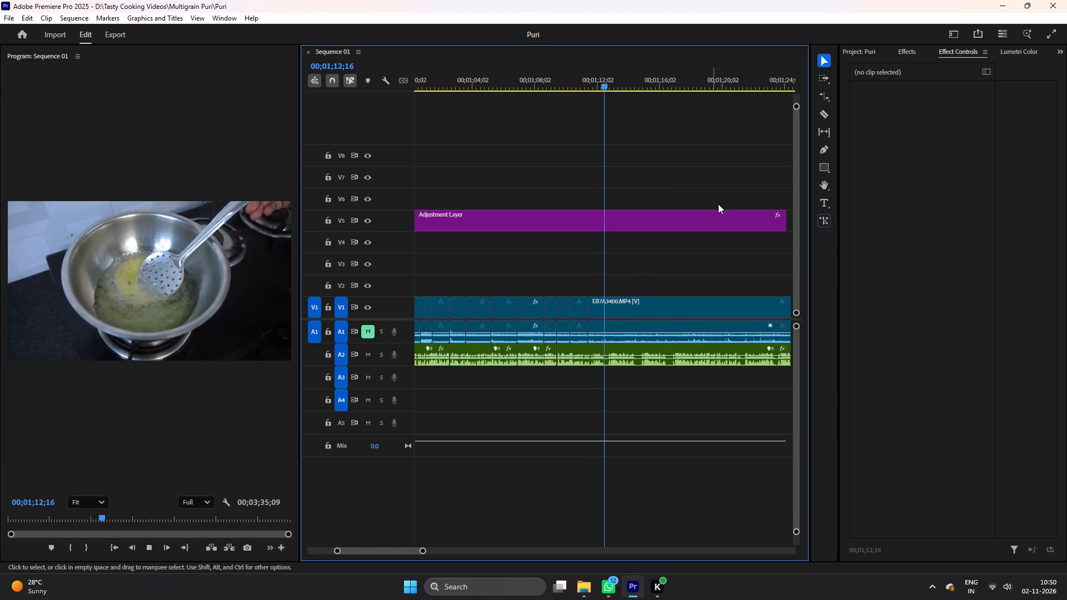
pyautogui.press('-')
pyautogui.moveTo(615, 89); pyautogui.dragTo(678, 102)
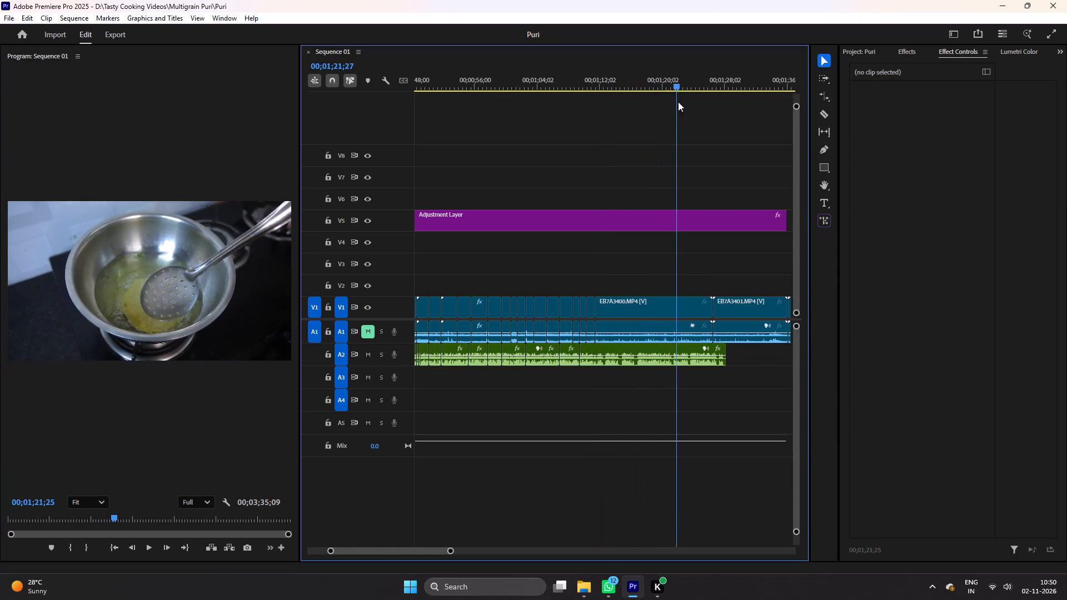
pyautogui.moveTo(678, 102); pyautogui.dragTo(665, 107)
pyautogui.press('c')
pyautogui.click(668, 304)
pyautogui.press('v')
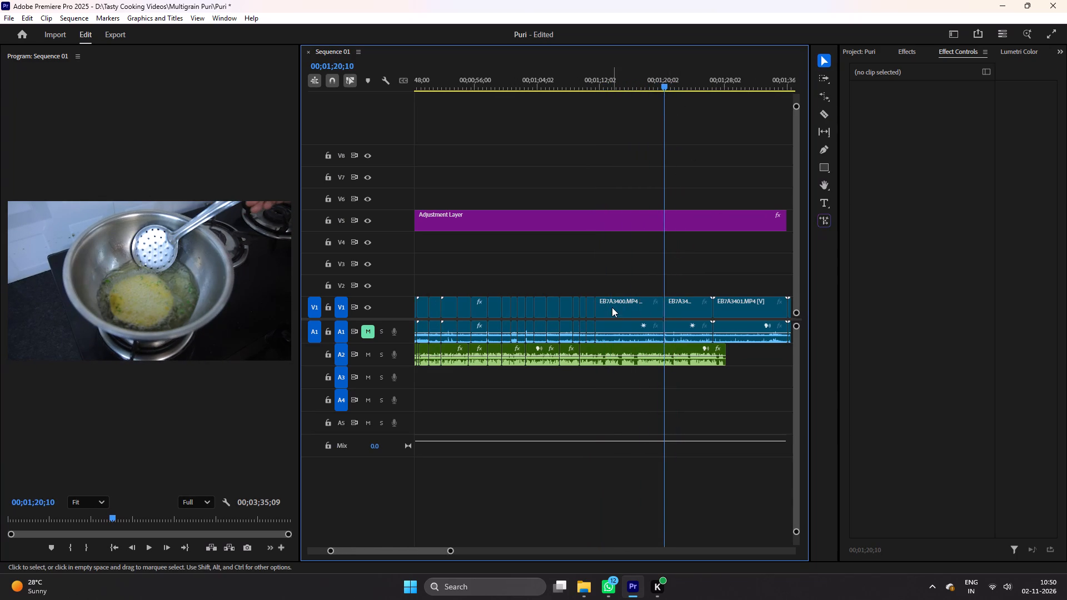
pyautogui.click(612, 307)
pyautogui.press('Delete')
pyautogui.rightClick(612, 307)
pyautogui.click(622, 312)
pyautogui.hotkey('ctrl', 's')
pyautogui.click(657, 274)
pyautogui.write('===')
pyautogui.hotkey('ctrl', 's')
# Cut out the A2 narration pause between about 00;01;12;14 and 00;01;12;22 and move the following narration back to close the gap.
pyautogui.hotkey('ctrl', 'space')
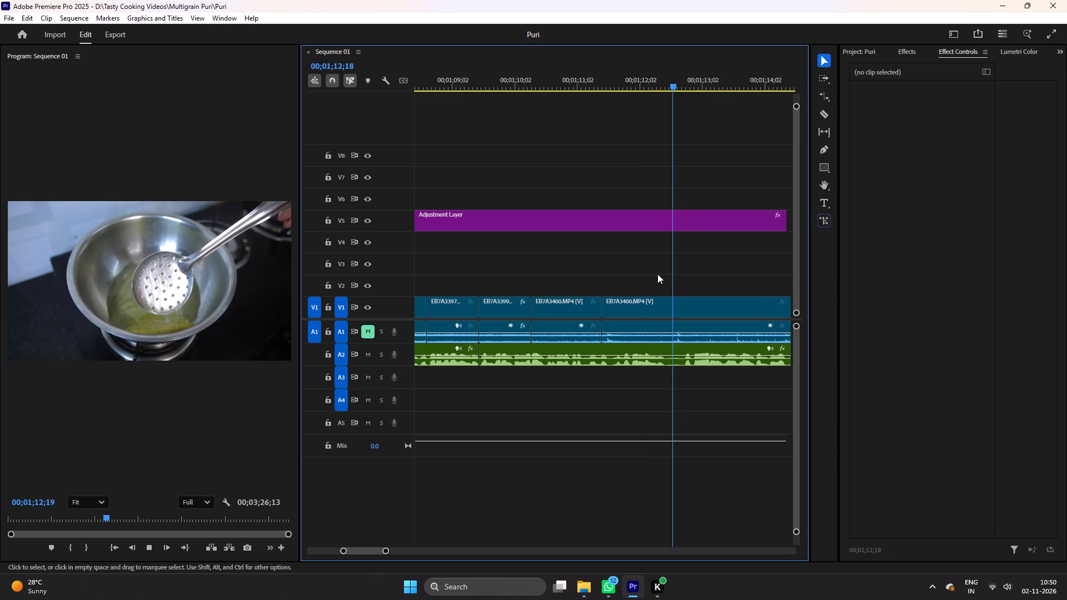
pyautogui.press('space')
pyautogui.press('c')
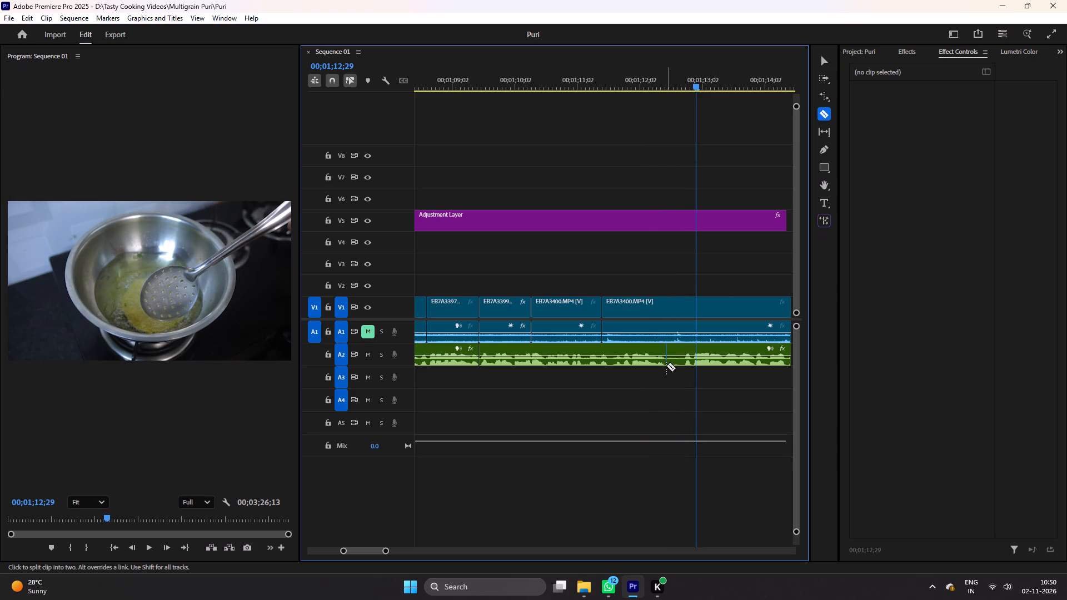
pyautogui.click(666, 362)
pyautogui.click(682, 362)
pyautogui.press('v')
pyautogui.click(674, 361)
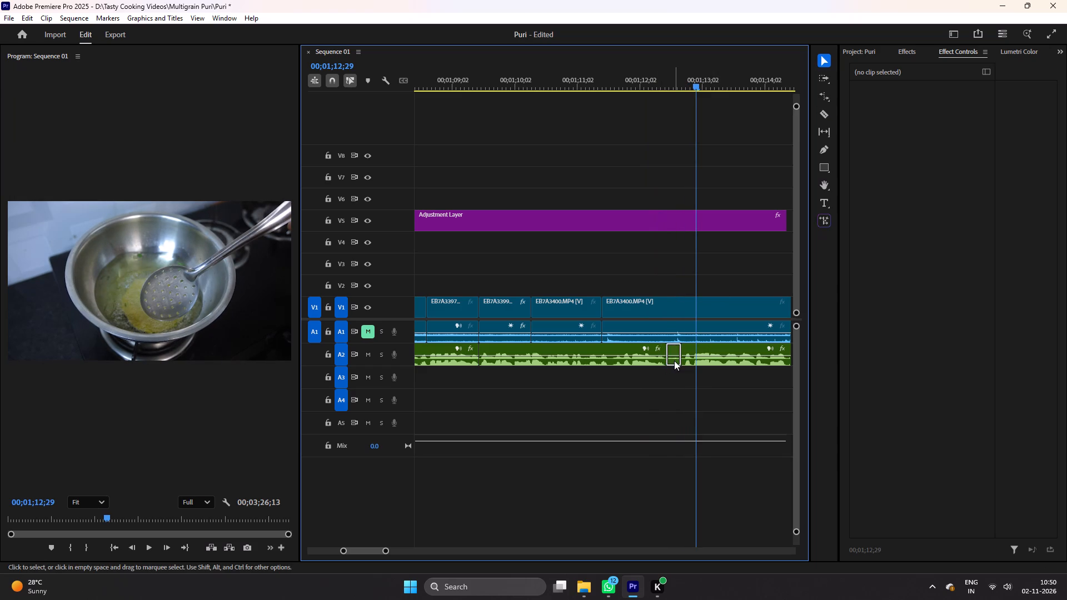
pyautogui.press('Delete')
pyautogui.rightClick(674, 360)
pyautogui.click(683, 363)
pyautogui.moveTo(701, 346); pyautogui.dragTo(684, 348)
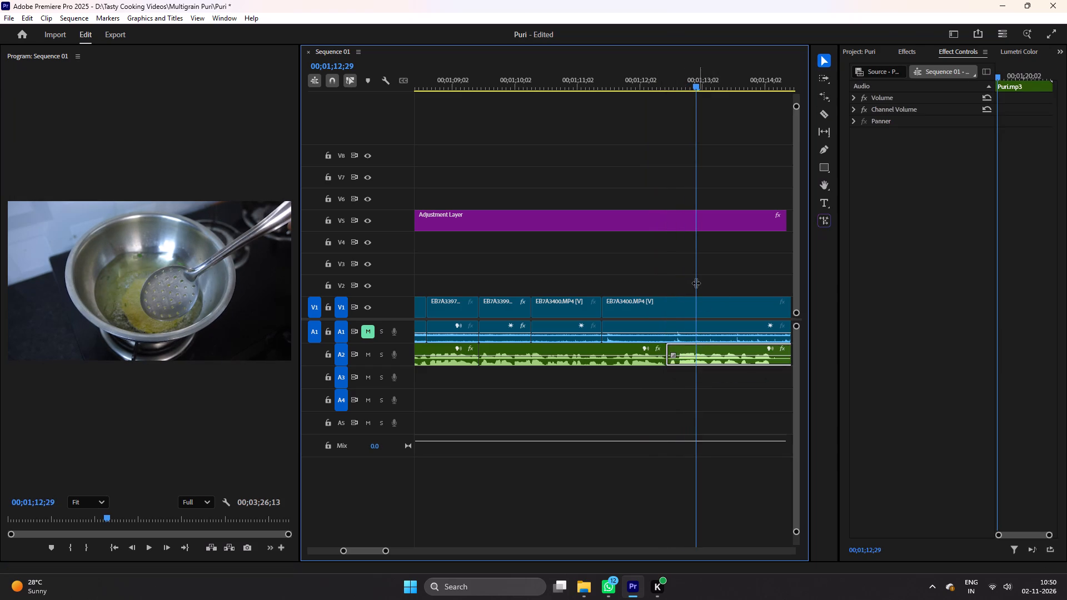
# Play and scrub through the frying footage from EB7A3400 to EB7A3403 to examine how the puri cooks.
pyautogui.press('space')
pyautogui.scroll(-13, 695, 282)
pyautogui.press('-')
pyautogui.press('-')
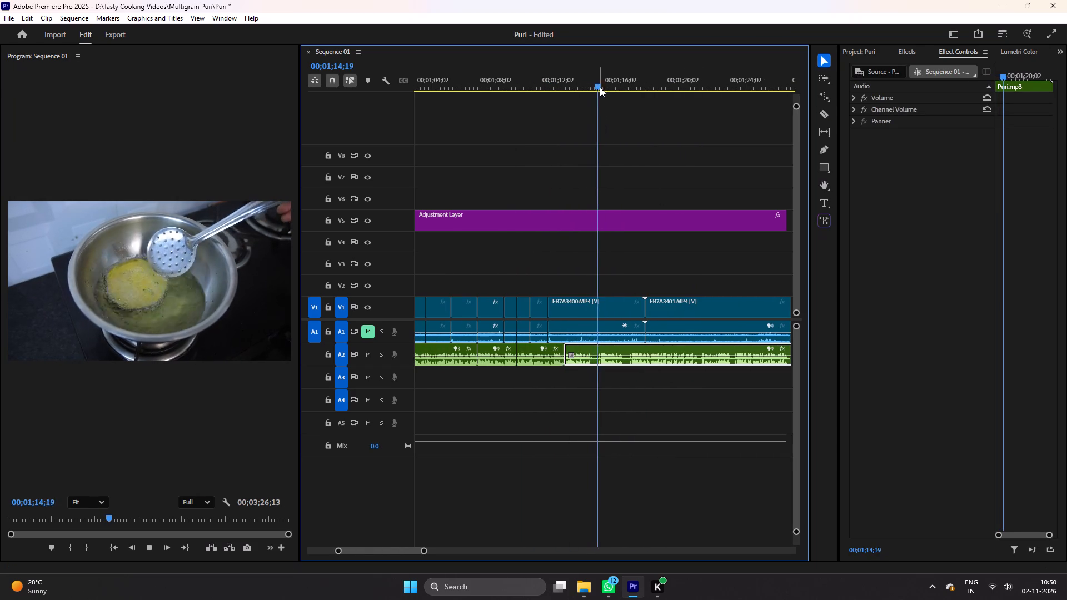
pyautogui.moveTo(599, 86); pyautogui.dragTo(728, 121)
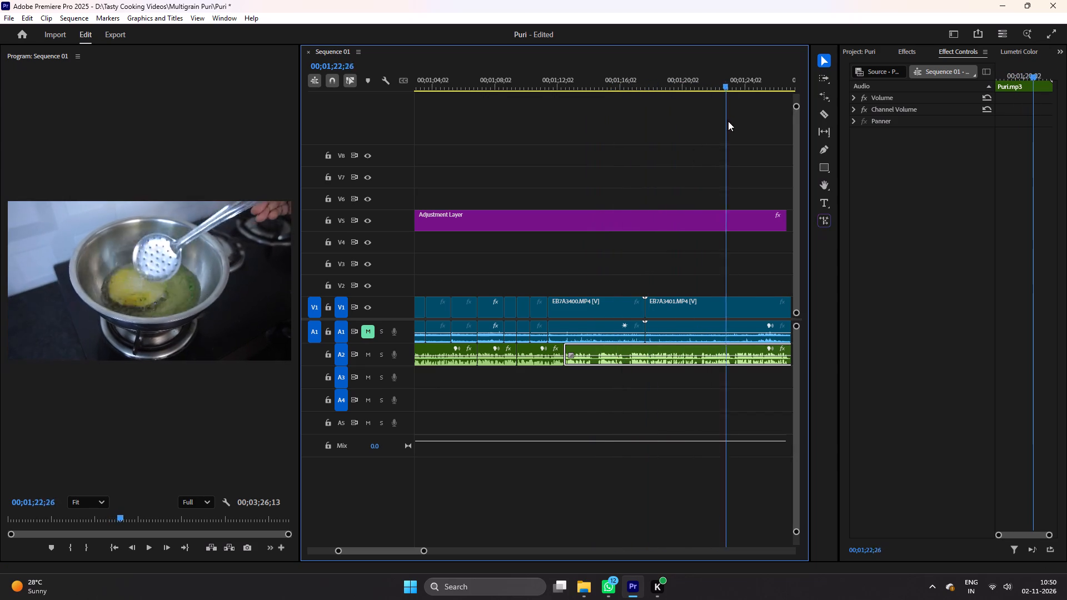
pyautogui.moveTo(728, 121); pyautogui.dragTo(766, 140)
pyautogui.scroll(-6, 660, 207)
pyautogui.press('-')
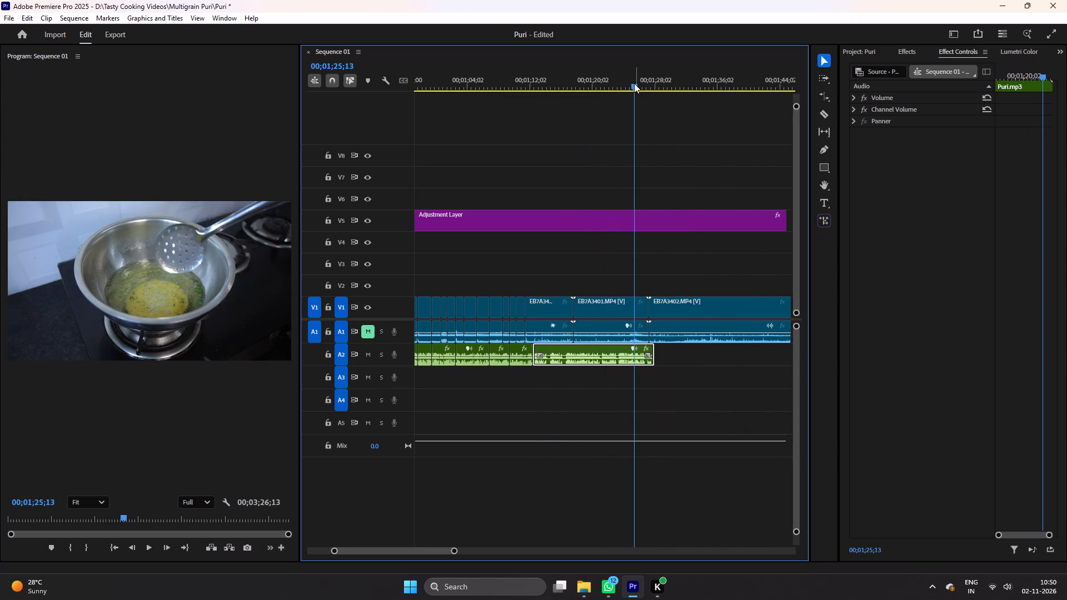
pyautogui.moveTo(634, 83); pyautogui.dragTo(769, 121)
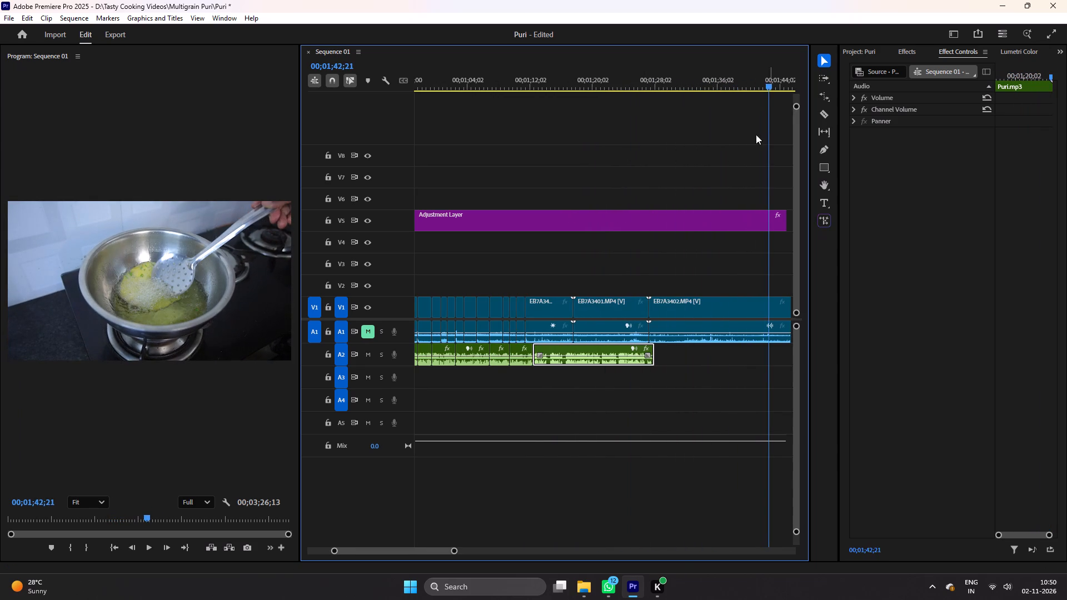
pyautogui.press('-')
pyautogui.scroll(-5, 615, 198)
pyautogui.moveTo(608, 82); pyautogui.dragTo(631, 89)
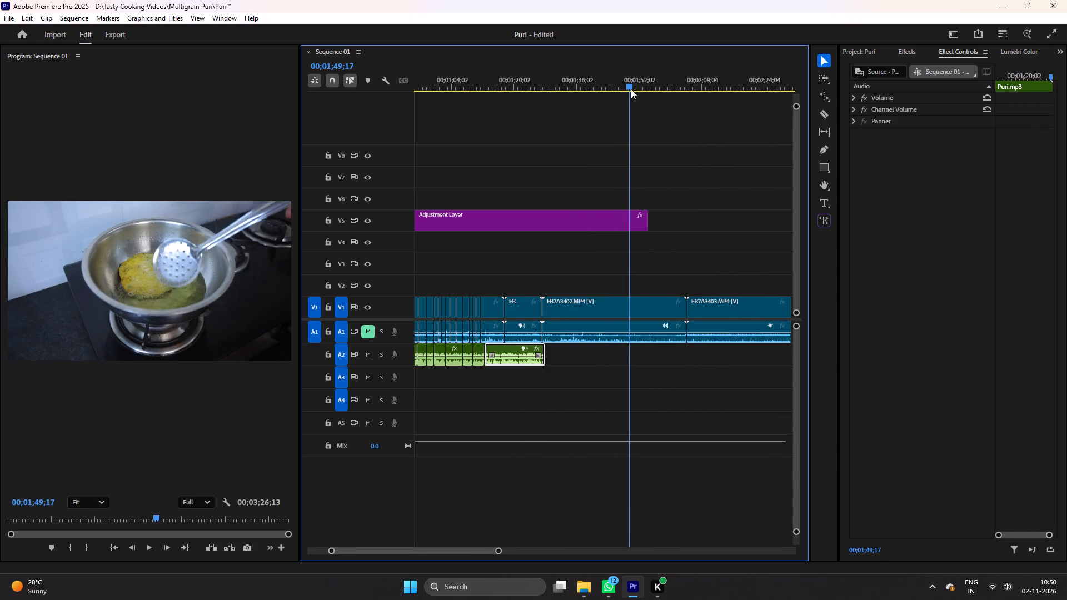
pyautogui.moveTo(631, 89); pyautogui.dragTo(736, 114)
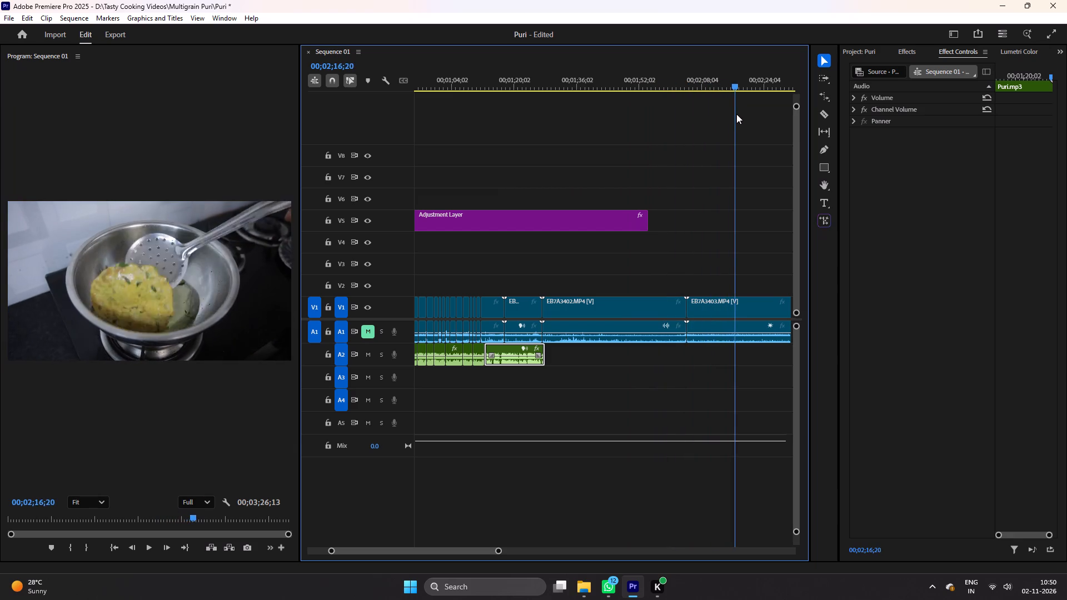
# Split EB7A3403 at about 00;02;14;28 and delete its opening part.
pyautogui.moveTo(736, 114); pyautogui.dragTo(730, 121)
pyautogui.press('c')
pyautogui.click(729, 302)
pyautogui.press('v')
pyautogui.click(705, 309)
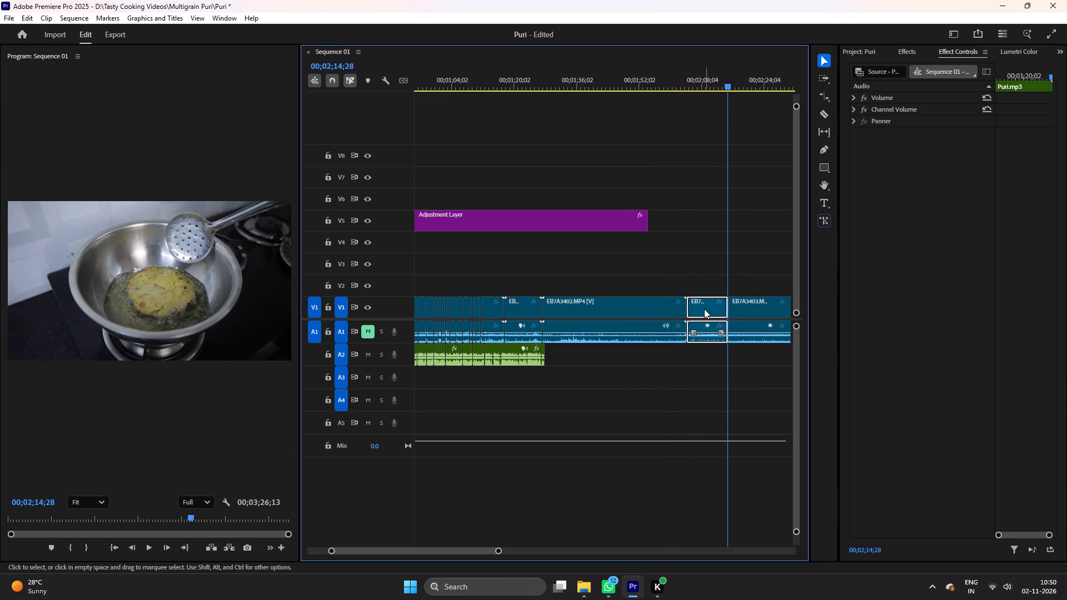
pyautogui.press('Delete')
# Delete EB7A3402, EB7A3401 and the last part of EB7A3400, which starts at about 00;01;11;14, from the timeline.
pyautogui.click(620, 302)
pyautogui.press('Delete')
pyautogui.click(533, 311)
pyautogui.press('Delete')
pyautogui.click(494, 312)
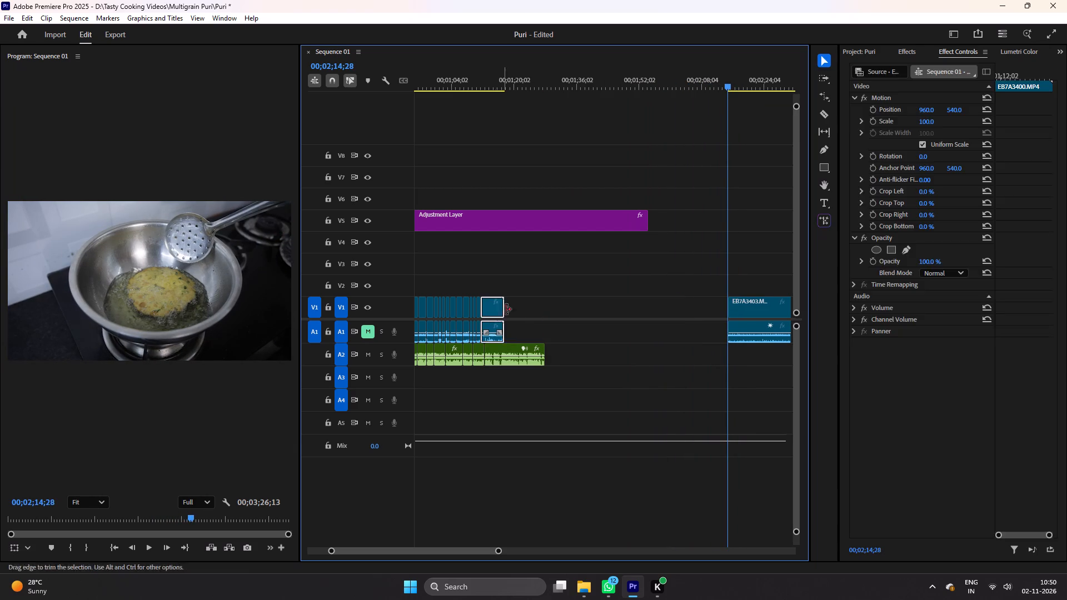
pyautogui.press('Delete')
# Move the remaining EB7A3403 clip back on V1 to about 00;01;12;15 and save the project.
pyautogui.rightClick(517, 307)
pyautogui.click(564, 318)
pyautogui.moveTo(752, 305); pyautogui.dragTo(513, 311)
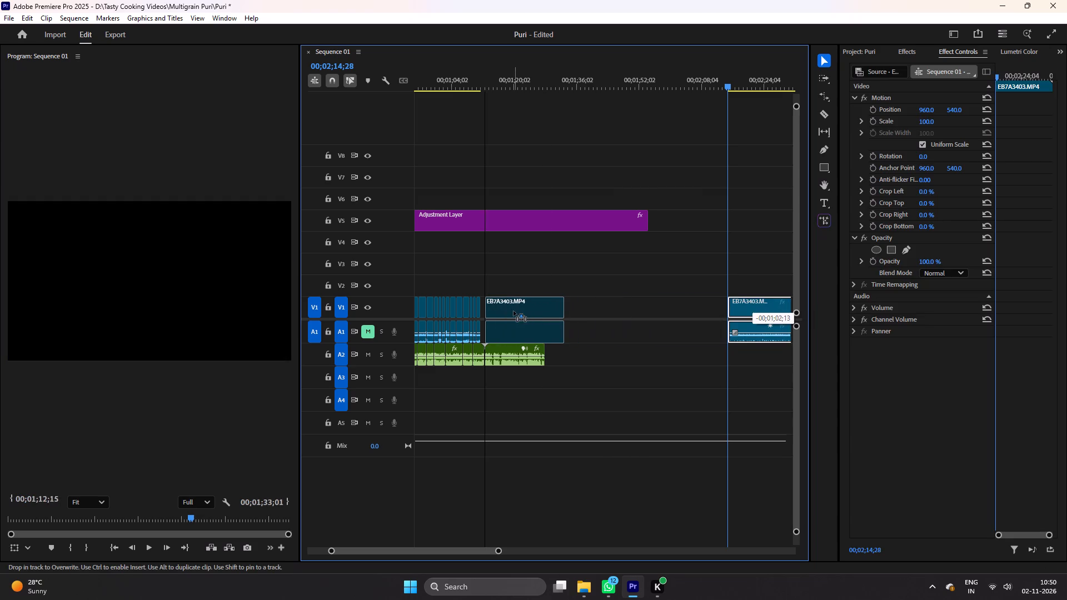
pyautogui.moveTo(513, 311); pyautogui.dragTo(512, 312)
pyautogui.click(478, 79)
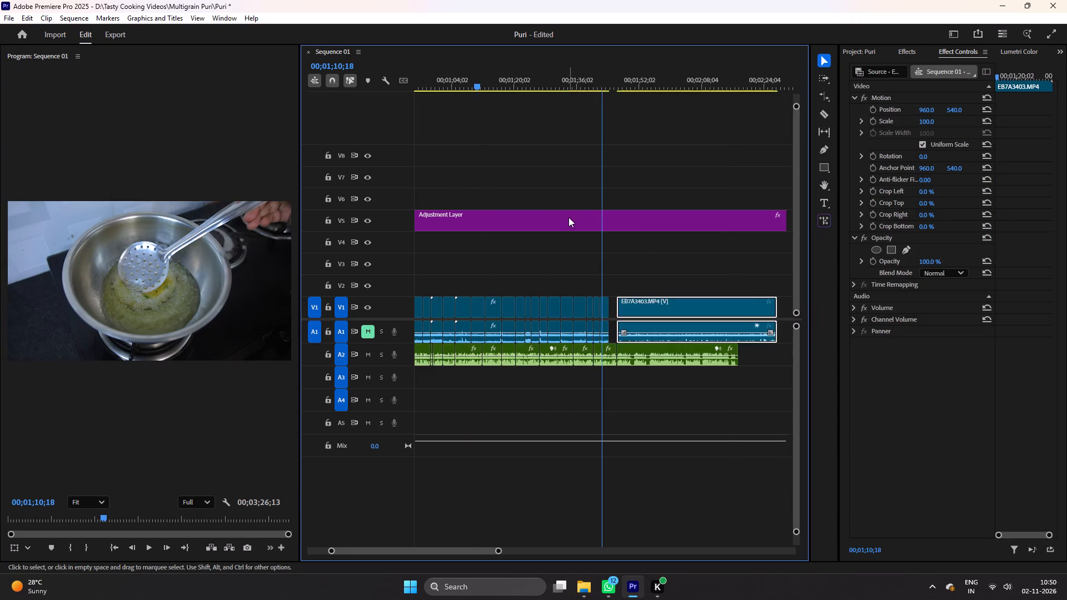
pyautogui.press('=')
pyautogui.press('=')
pyautogui.press('=')
pyautogui.press('=')
pyautogui.press('=')
pyautogui.click(652, 258)
pyautogui.hotkey('ctrl', 's')
# Play the end of EB7A3400, slide EB7A3403 back against it at about 00;01;11;14, and save.
pyautogui.hotkey('ctrl', 'space')
pyautogui.scroll(-3, 675, 269)
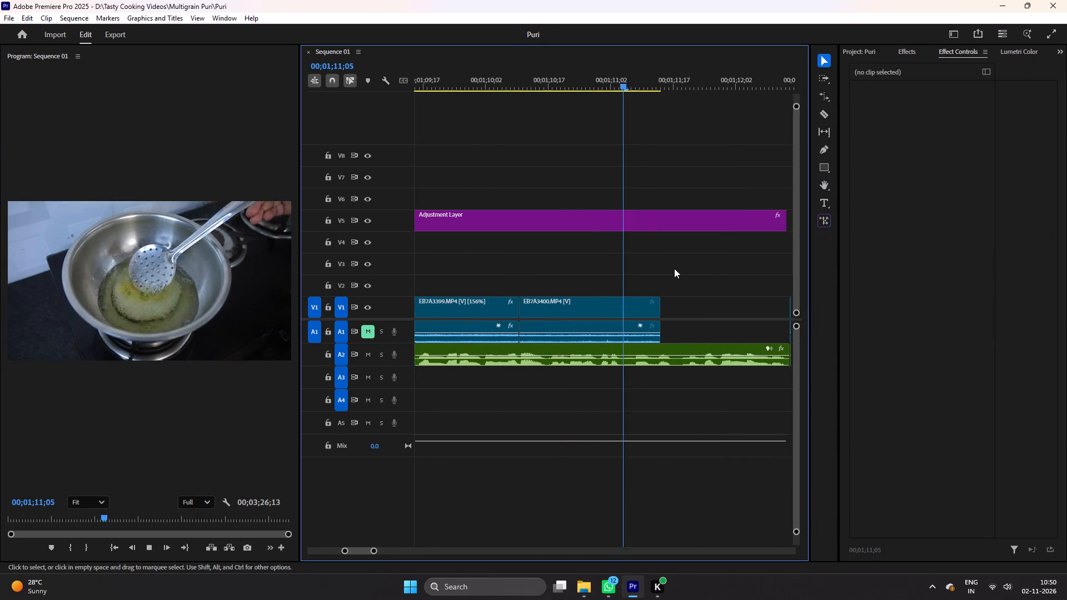
pyautogui.scroll(-7, 674, 268)
pyautogui.press('space')
pyautogui.moveTo(705, 306); pyautogui.dragTo(591, 312)
pyautogui.moveTo(682, 309); pyautogui.dragTo(551, 311)
pyautogui.hotkey('ctrl', 's')
# Play from 00;01;10;19 and shift EB7A3403 back over the end of EB7A3400 to start at about 00;01;11;05.
pyautogui.click(441, 87)
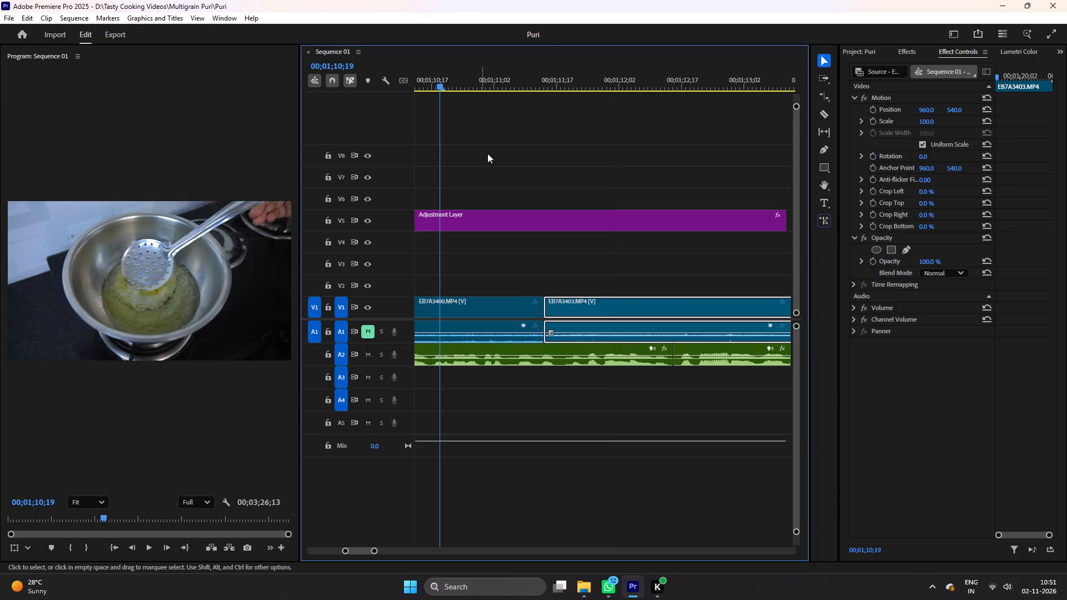
pyautogui.hotkey('ctrl', 's')
pyautogui.hotkey('ctrl', 'space')
pyautogui.press('space')
pyautogui.moveTo(581, 304); pyautogui.dragTo(544, 306)
# Split EB7A3403 at 00;01;12;18, delete its opening part, move the rest back to about 00;01;11;05, and save.
pyautogui.press('space')
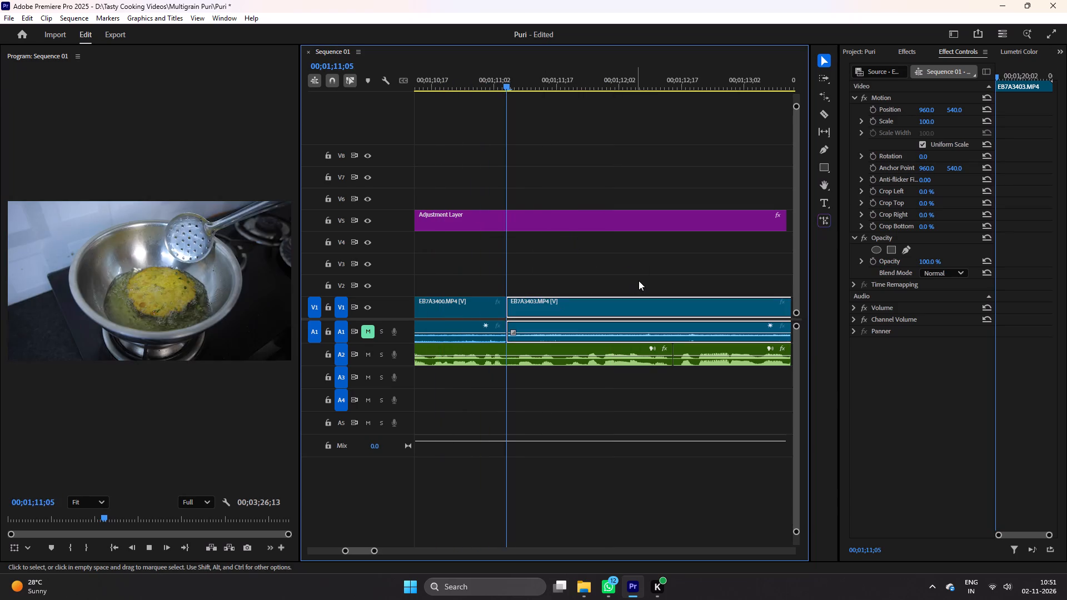
pyautogui.scroll(-11, 639, 281)
pyautogui.press('space')
pyautogui.press('c')
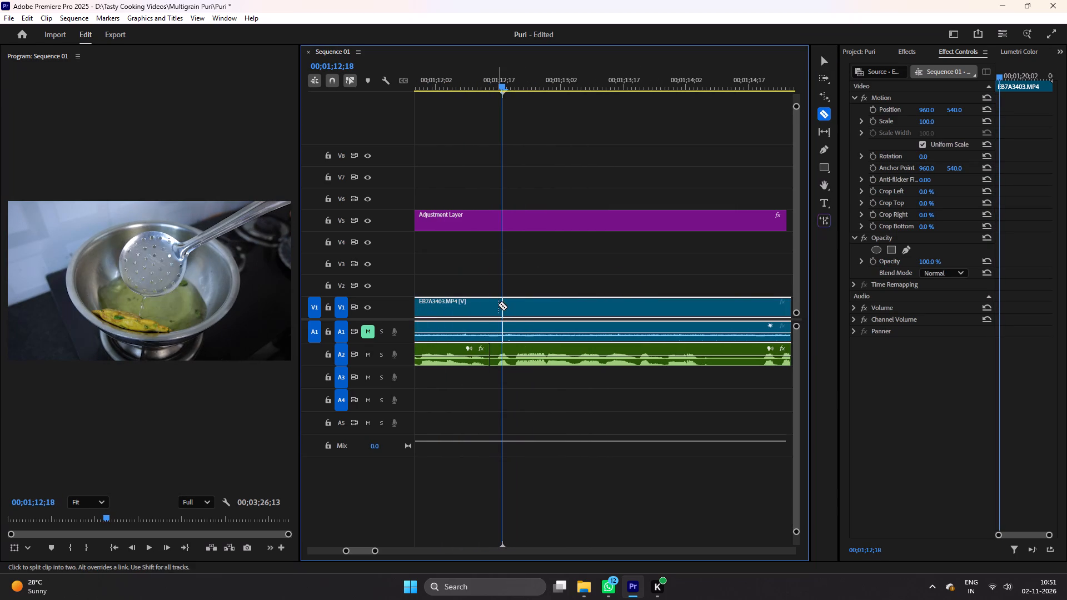
pyautogui.click(498, 304)
pyautogui.press('v')
pyautogui.scroll(7, 533, 283)
pyautogui.press('Delete')
pyautogui.moveTo(641, 302); pyautogui.dragTo(487, 309)
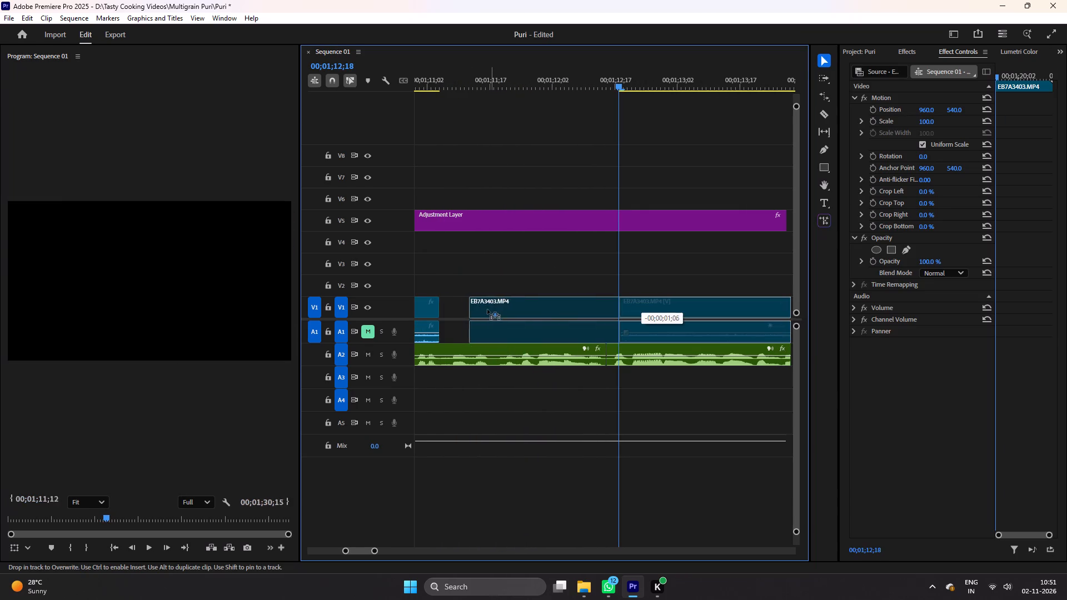
pyautogui.moveTo(487, 309); pyautogui.dragTo(466, 313)
pyautogui.scroll(6, 498, 128)
pyautogui.click(440, 74)
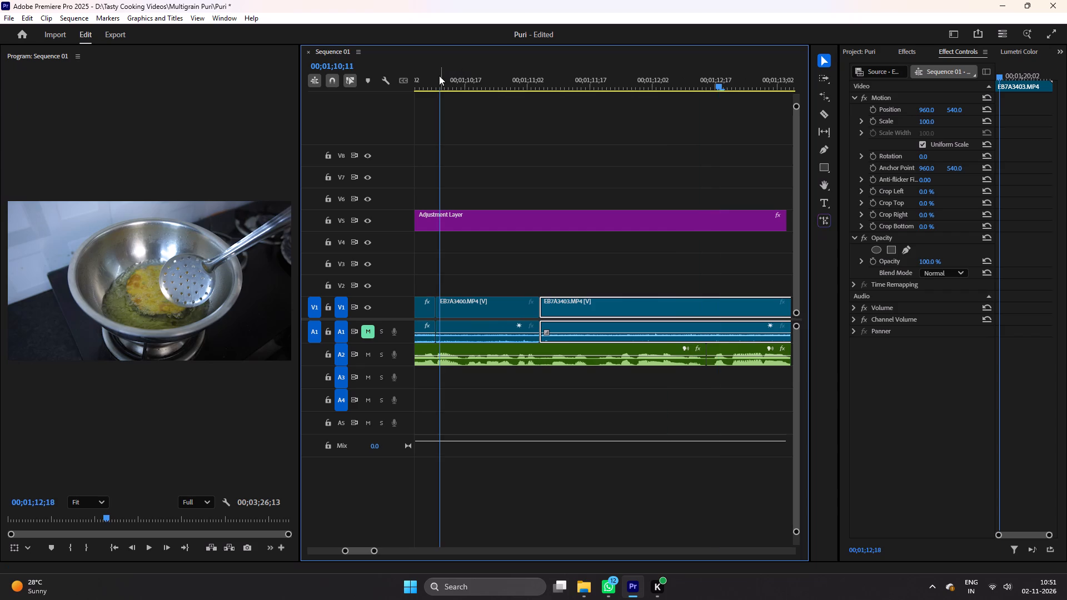
pyautogui.hotkey('ctrl', 's')
# Play the frying section from 00;01;10;11, split EB7A3403 at about 00;01;12;15 in line with the narration cut, and save.
pyautogui.hotkey('ctrl', 'space')
pyautogui.scroll(-2, 644, 269)
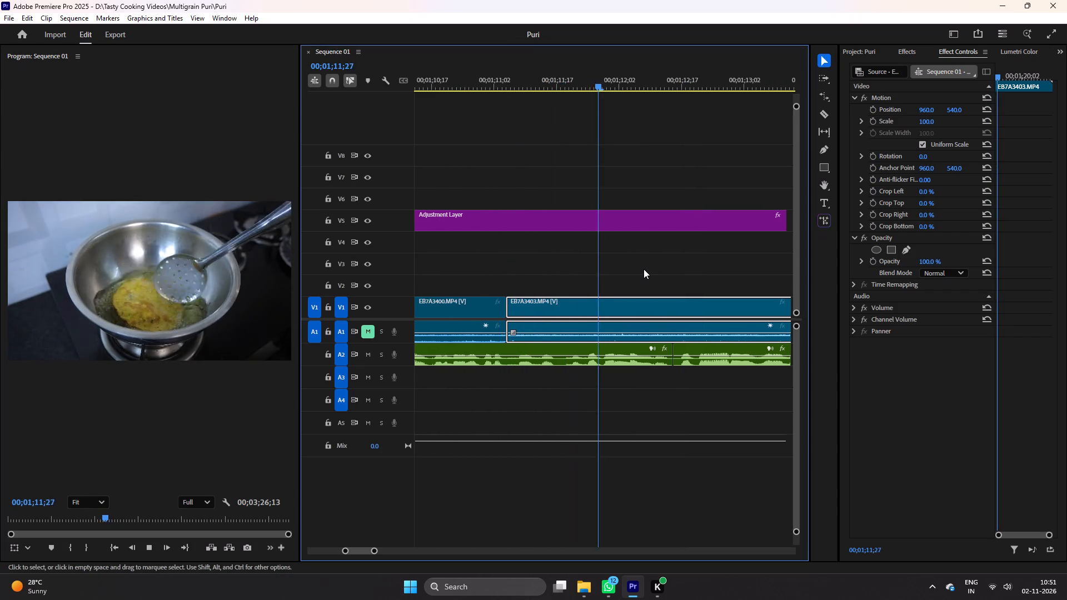
pyautogui.scroll(-5, 644, 269)
pyautogui.press('space')
pyautogui.press('c')
pyautogui.click(589, 317)
pyautogui.press('v')
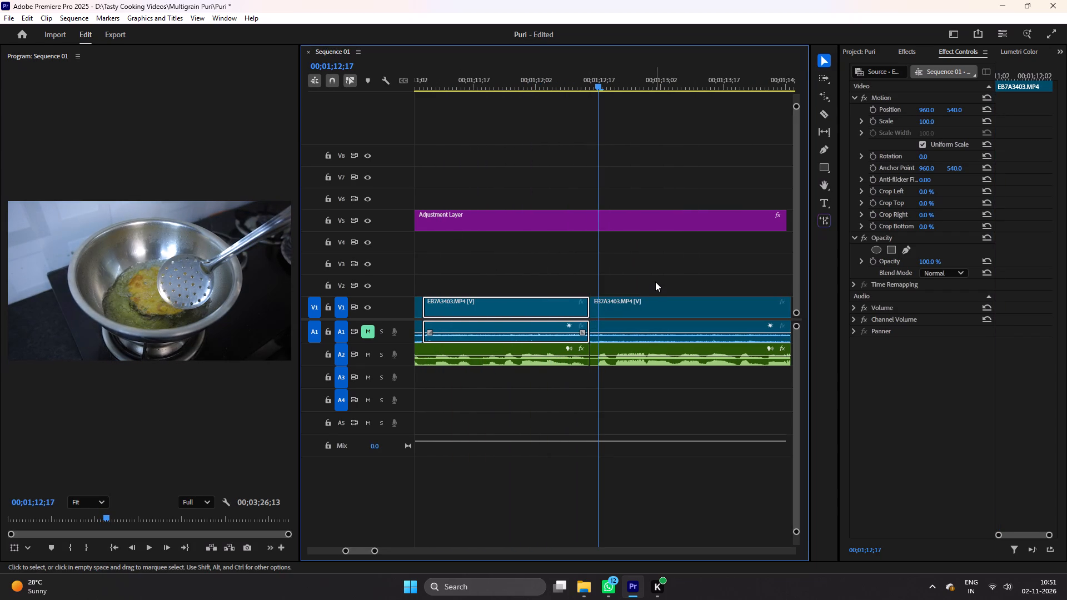
pyautogui.hotkey('ctrl', 's')
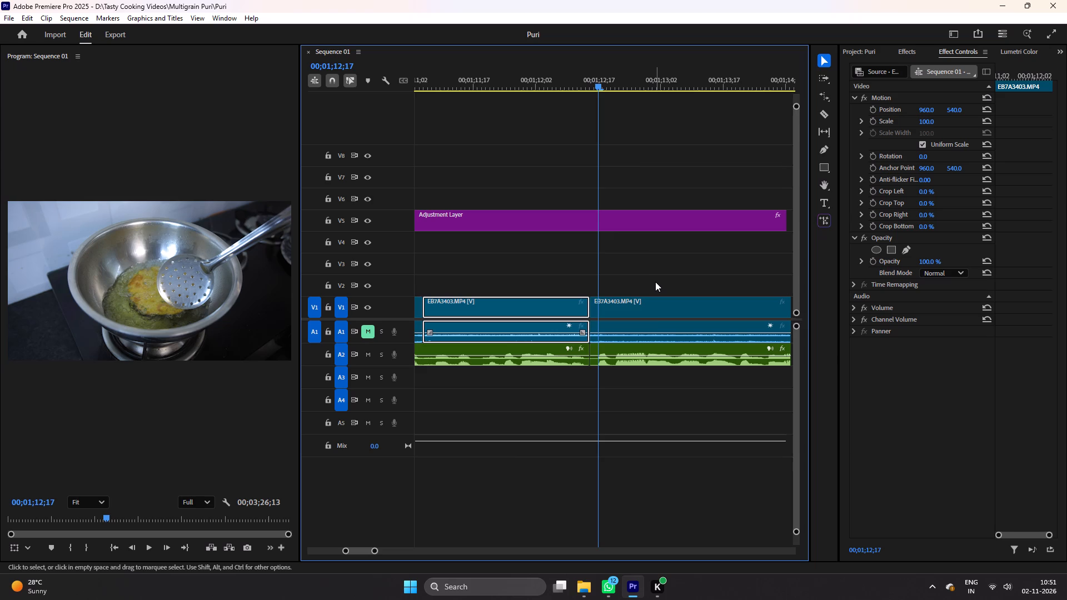
pyautogui.hotkey('ctrl', 's')
# Split the A2 narration at about 00;01;16;18, delete the part from 00;01;12;15, close the gap, and save.
pyautogui.scroll(-5, 655, 282)
pyautogui.write('--')
pyautogui.press('-')
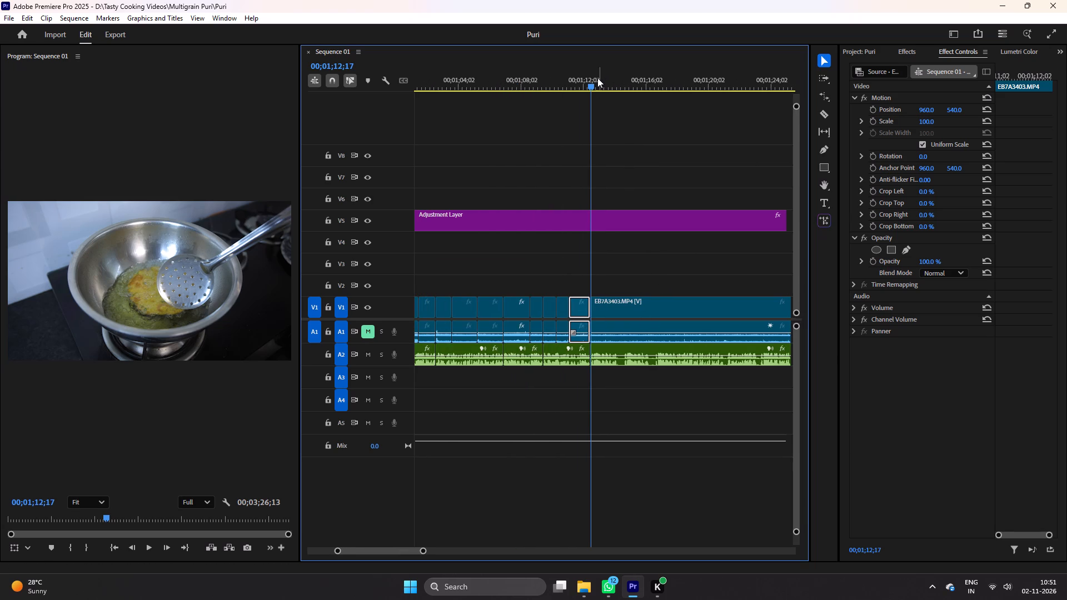
pyautogui.click(596, 81)
pyautogui.press('=')
pyautogui.press('=')
pyautogui.press('space')
pyautogui.scroll(-6, 701, 259)
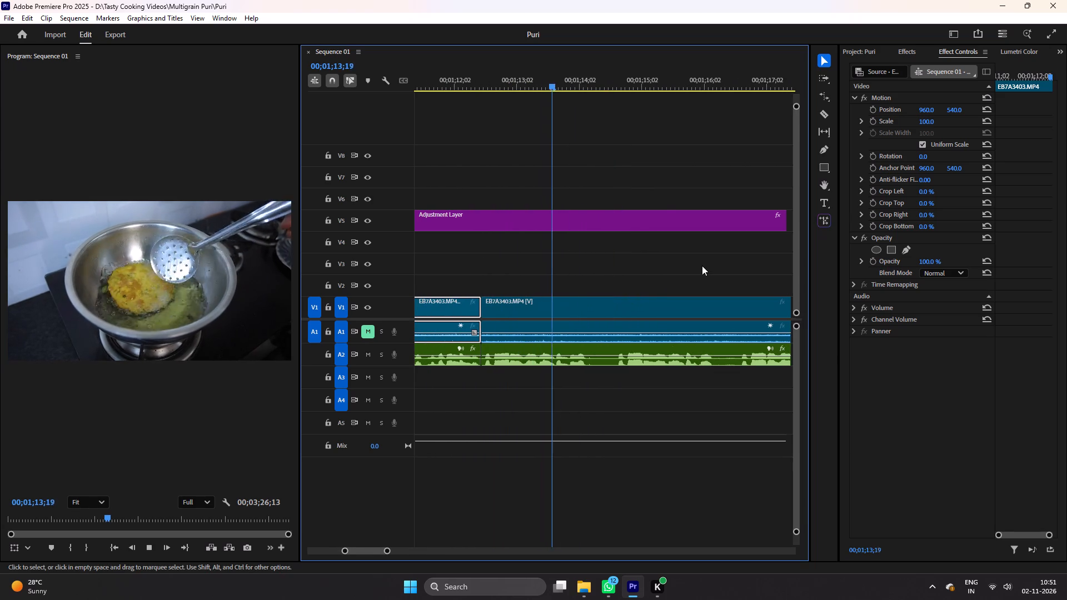
pyautogui.scroll(-6, 702, 266)
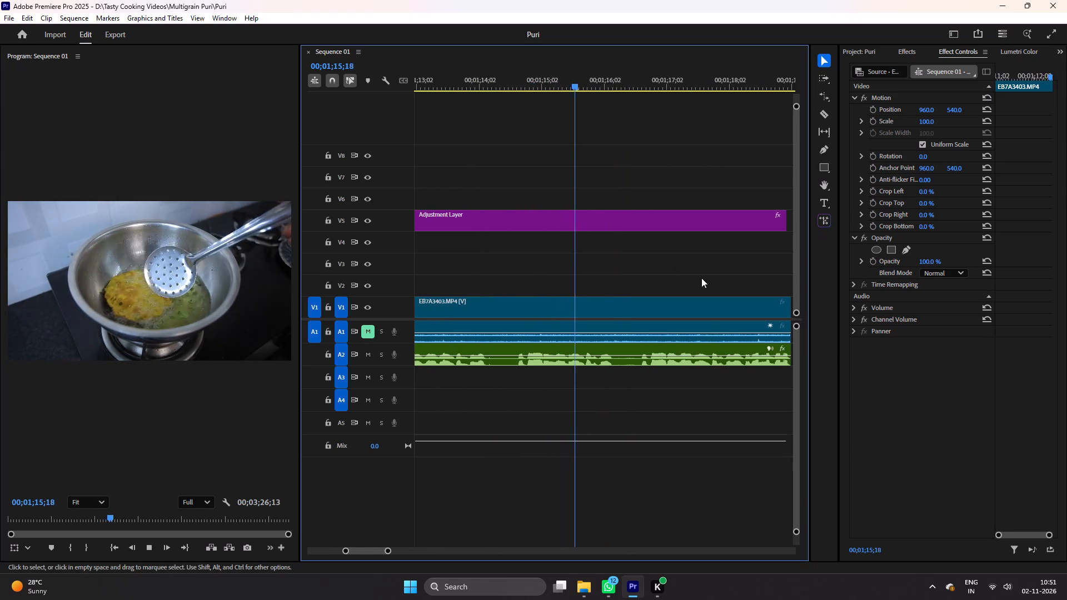
pyautogui.press('space')
pyautogui.press('c')
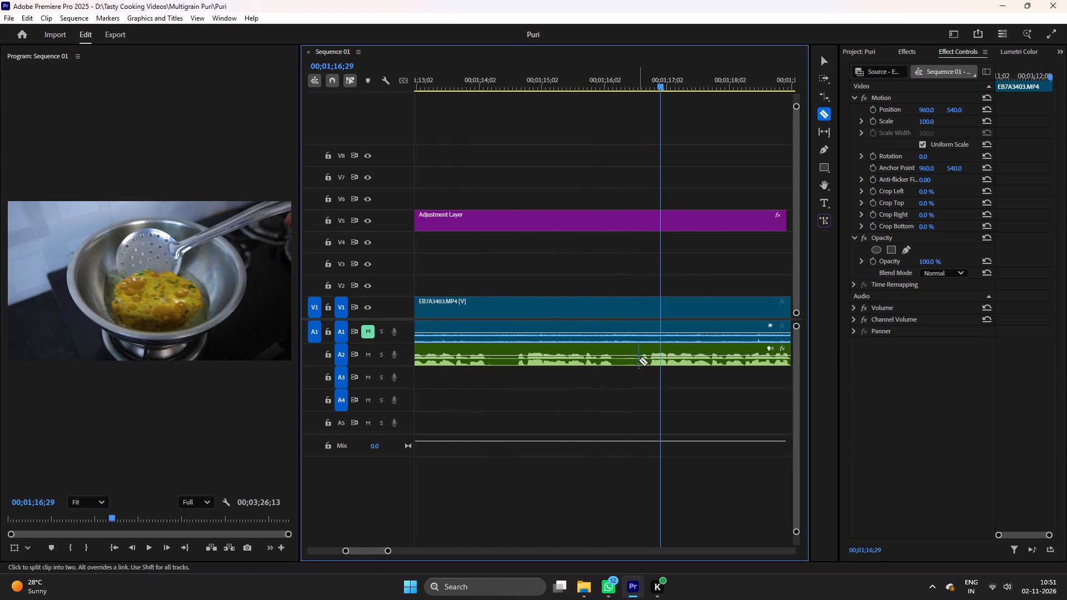
pyautogui.click(639, 360)
pyautogui.press('v')
pyautogui.click(590, 357)
pyautogui.press('Delete')
pyautogui.rightClick(590, 357)
pyautogui.click(599, 364)
pyautogui.hotkey('ctrl', 's')
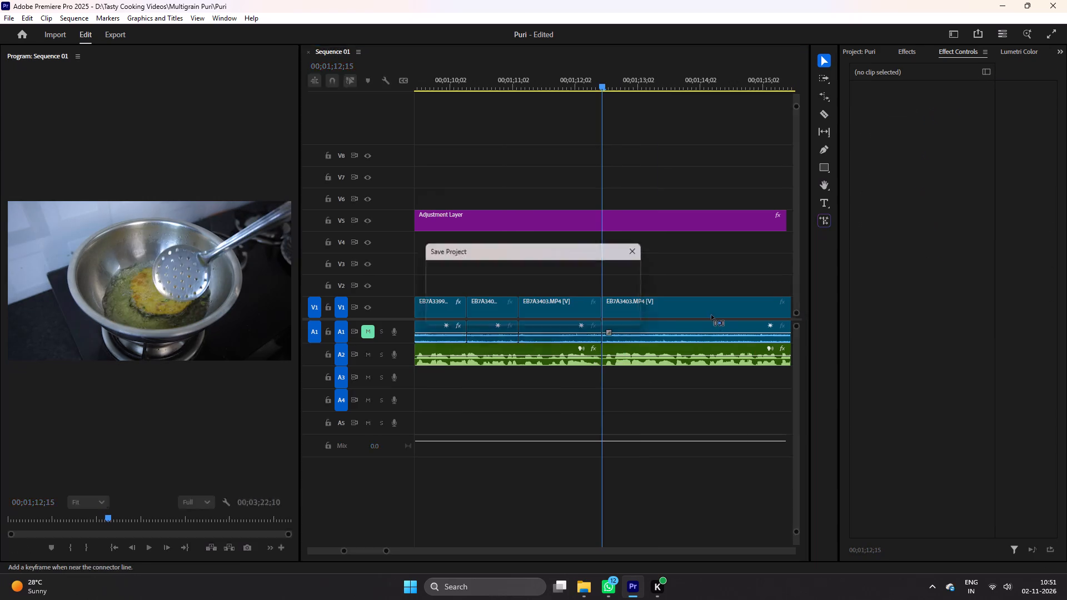
# Play and scrub the rest of EB7A3403 from 00;01;12;15 to its end against the tightened narration.
pyautogui.hotkey('ctrl', 'space')
pyautogui.scroll(-6, 711, 314)
pyautogui.scroll(-5, 668, 289)
pyautogui.press('-')
pyautogui.press('-')
pyautogui.press('=')
pyautogui.press('=')
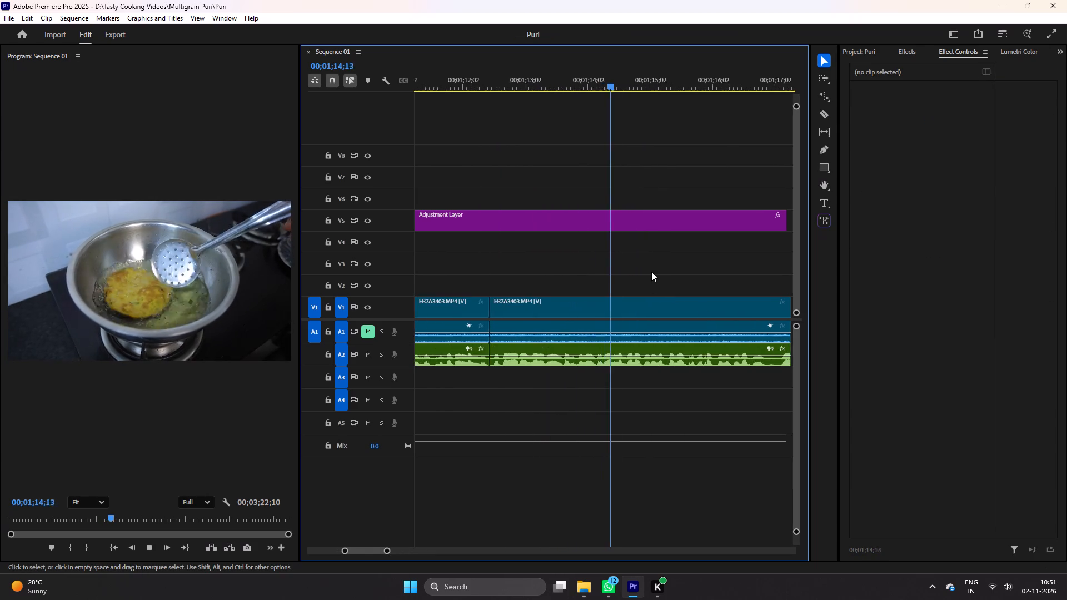
pyautogui.scroll(-6, 651, 272)
pyautogui.press('-')
pyautogui.press('-')
pyautogui.press('-')
pyautogui.moveTo(612, 82); pyautogui.dragTo(629, 82)
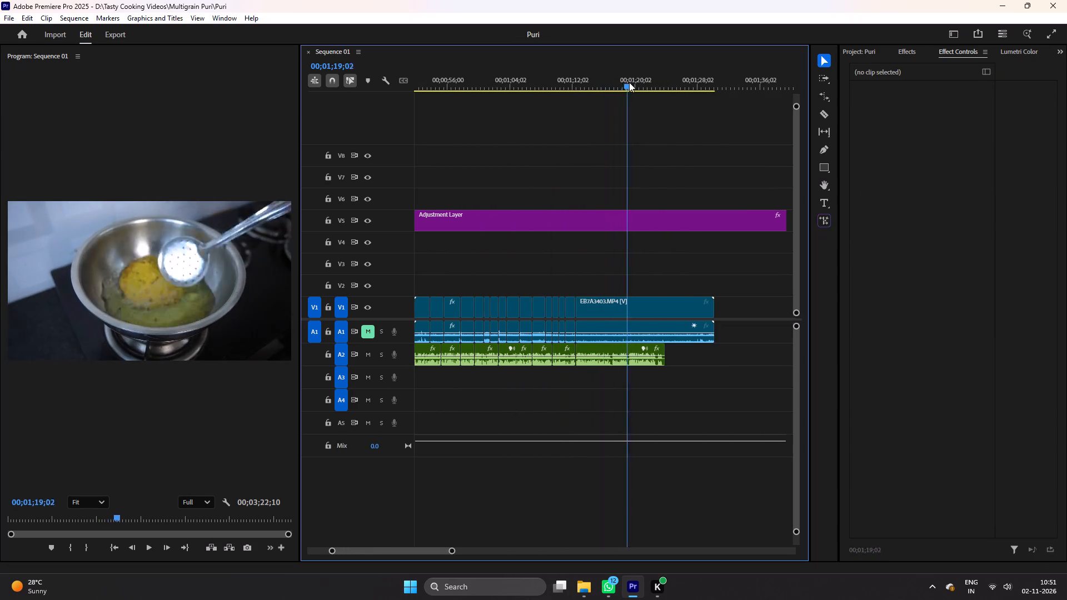
pyautogui.moveTo(629, 82); pyautogui.dragTo(716, 92)
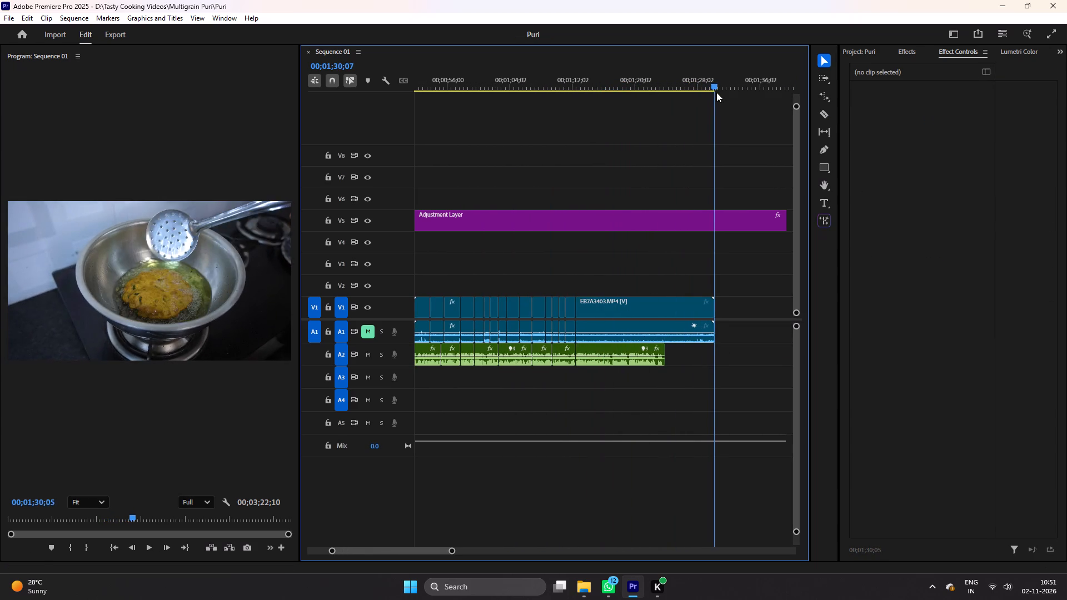
pyautogui.moveTo(716, 92); pyautogui.dragTo(717, 93)
# Delete the remaining EB7A3403 part after 00;01;12;15 and save the project.
pyautogui.click(631, 318)
pyautogui.press('Delete')
pyautogui.click(635, 314)
pyautogui.press('Delete')
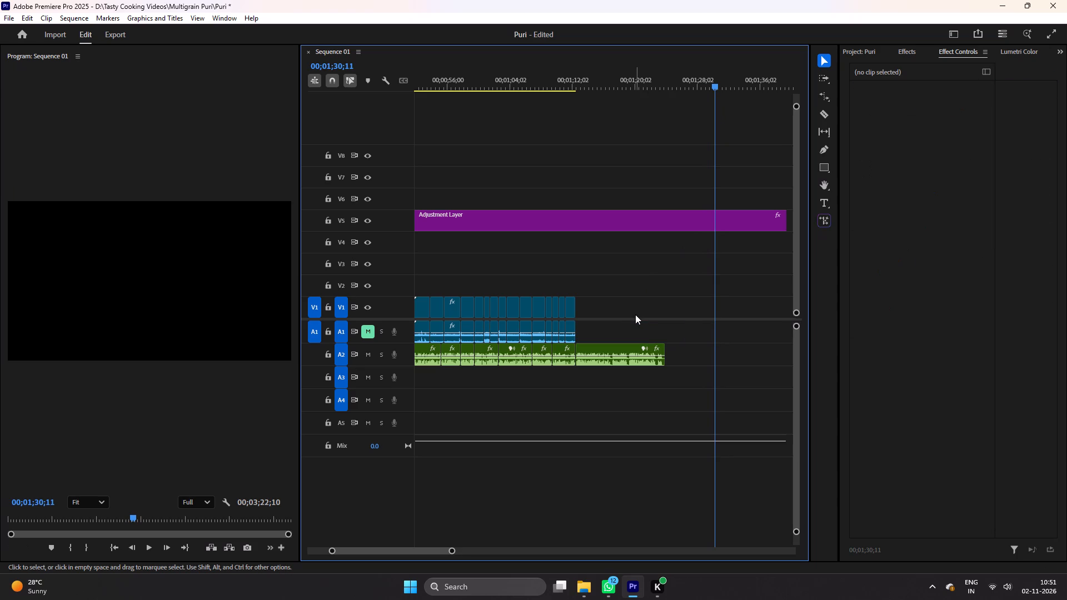
pyautogui.hotkey('ctrl', 's')
# Add EB7A3411 from the Multigrain Puri folder to V1, close the gap so it starts at 00;01;12;15, and save.
pyautogui.click(587, 586)
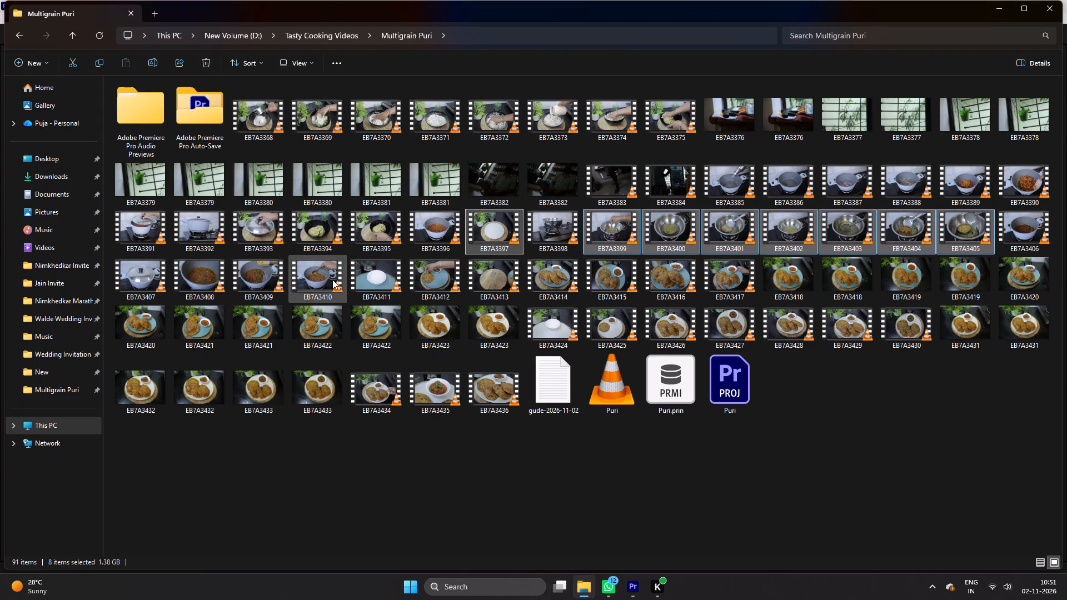
pyautogui.click(378, 286)
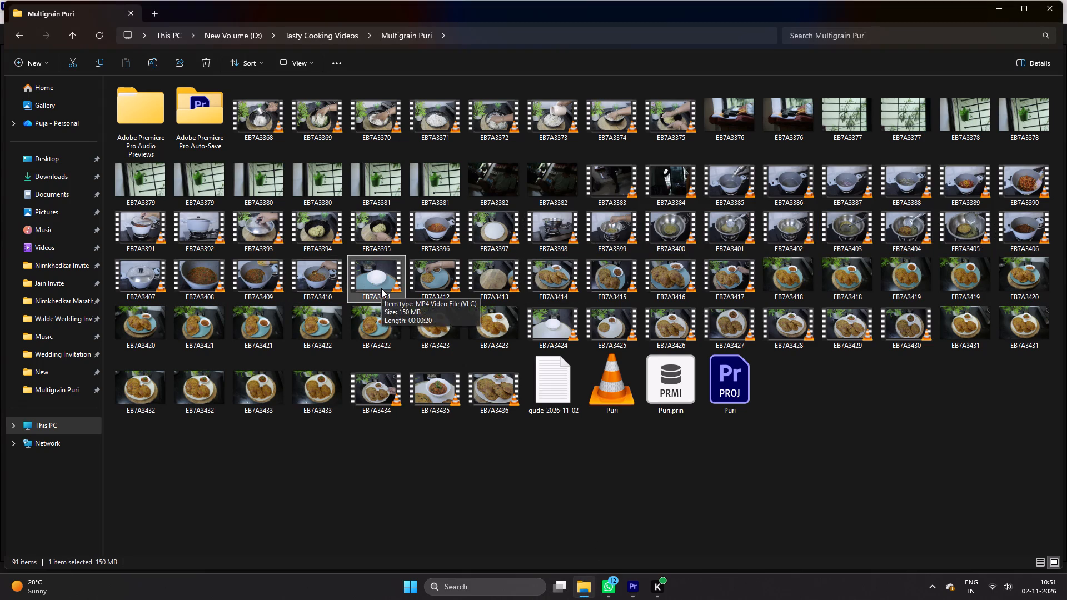
pyautogui.moveTo(367, 278); pyautogui.dragTo(619, 434)
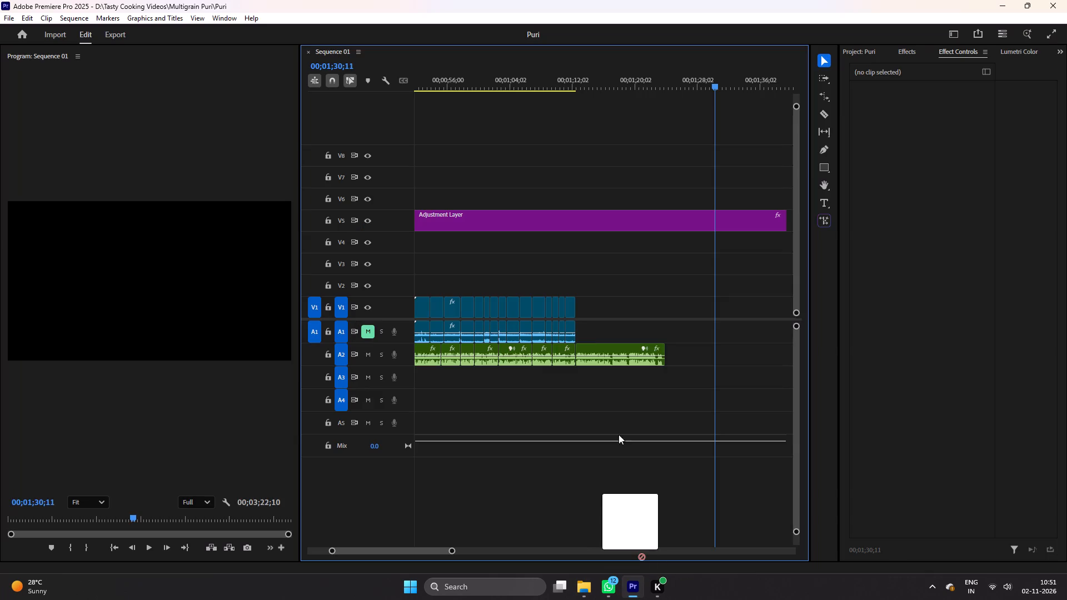
pyautogui.moveTo(619, 434); pyautogui.dragTo(642, 306)
pyautogui.rightClick(595, 304)
pyautogui.click(607, 309)
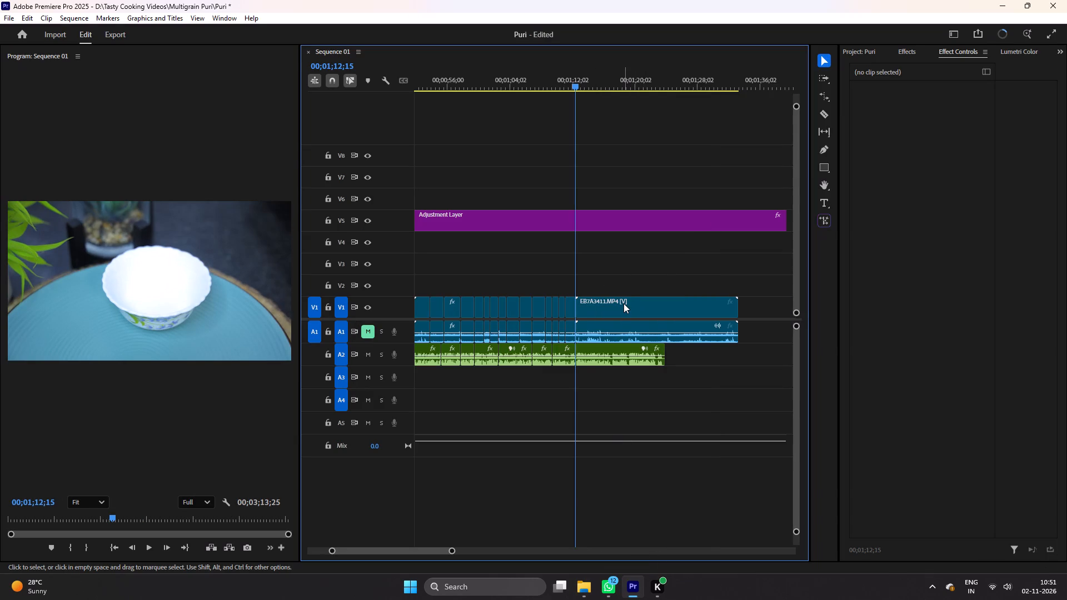
pyautogui.scroll(-5, 624, 301)
pyautogui.press('=')
pyautogui.press('=')
pyautogui.click(592, 74)
pyautogui.hotkey('ctrl', 's')
# Split EB7A3411 at 00;01;21;29, delete its opening part from 00;01;12;15, close the gap, and save.
pyautogui.hotkey('ctrl', 'space')
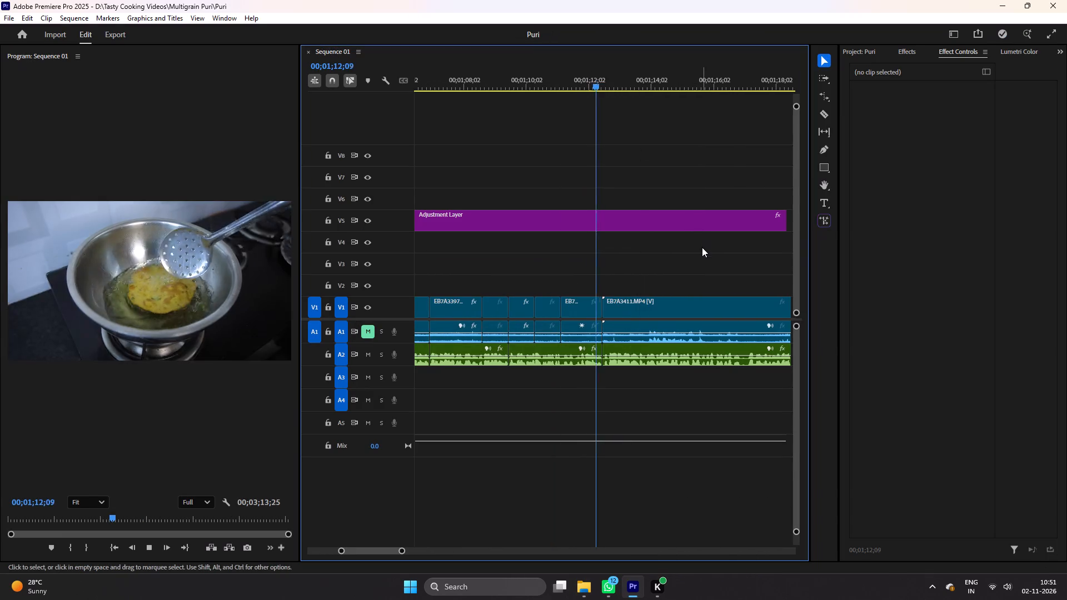
pyautogui.scroll(-6, 693, 249)
pyautogui.press('space')
pyautogui.moveTo(533, 80); pyautogui.dragTo(601, 86)
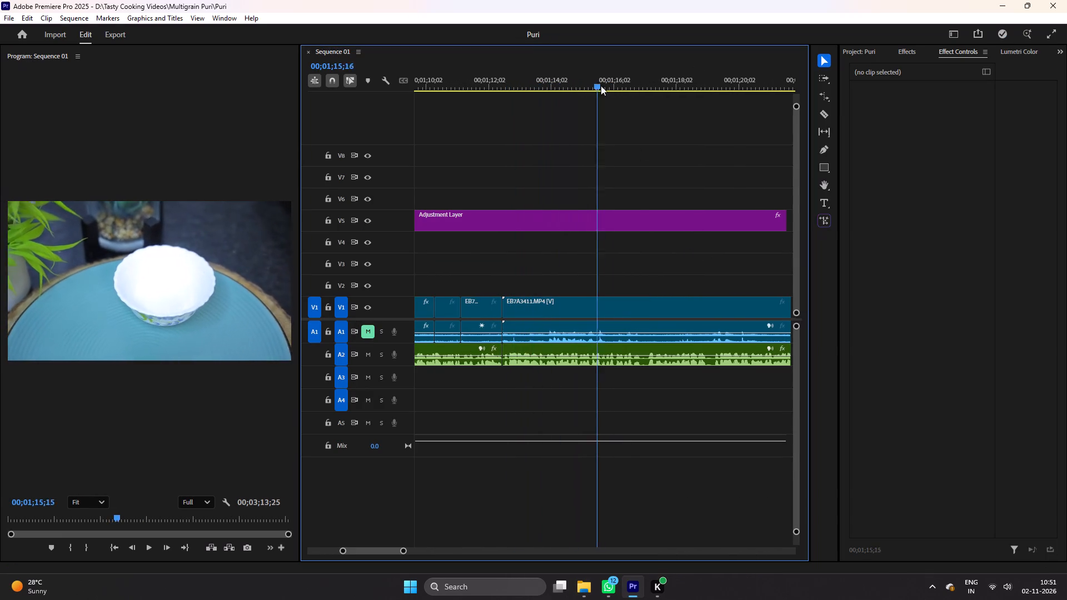
pyautogui.moveTo(601, 86); pyautogui.dragTo(721, 97)
pyautogui.scroll(-6, 682, 157)
pyautogui.press('-')
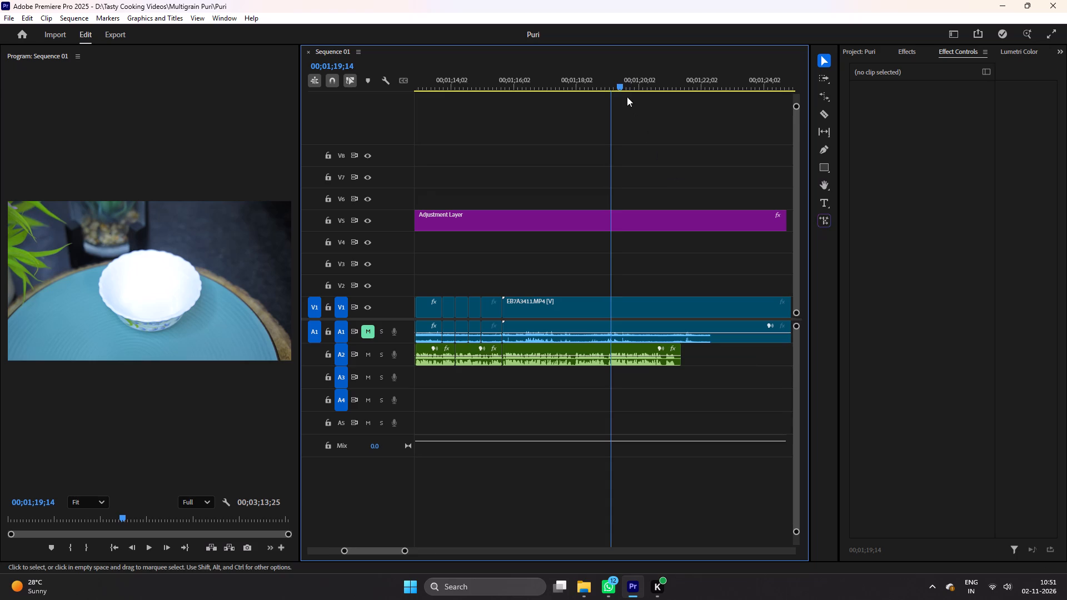
pyautogui.moveTo(617, 79); pyautogui.dragTo(652, 93)
pyautogui.press('c')
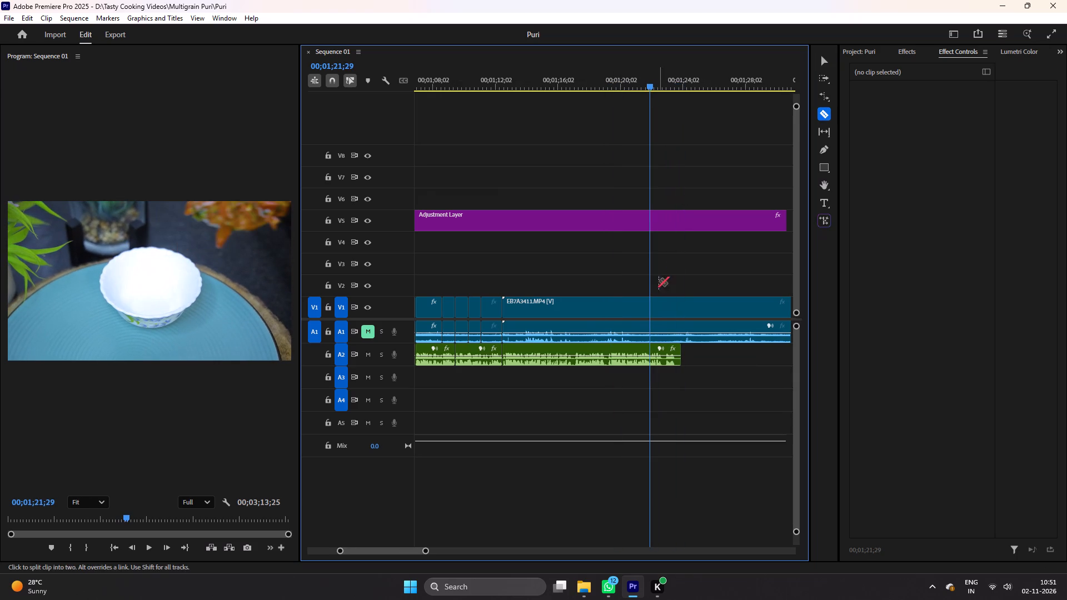
pyautogui.click(652, 307)
pyautogui.press('v')
pyautogui.click(564, 311)
pyautogui.press('Delete')
pyautogui.rightClick(557, 310)
pyautogui.moveTo(570, 316); pyautogui.dragTo(577, 318)
pyautogui.hotkey('ctrl', 's')
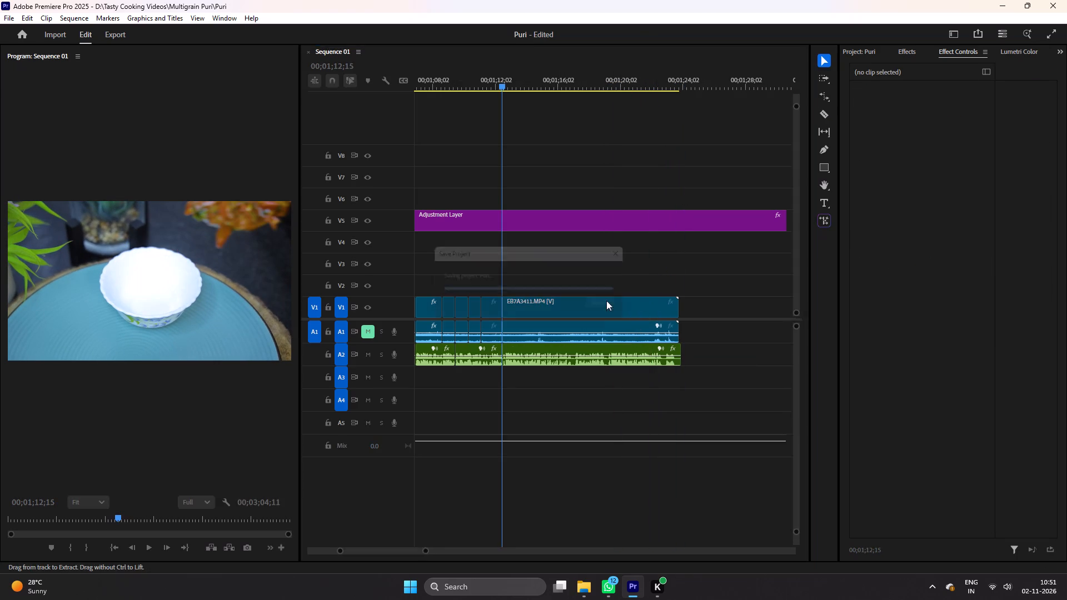
# Play from the start of EB7A3411, split it at 00;01;14;02, and save the project.
pyautogui.hotkey('ctrl', 'space')
pyautogui.press('space')
pyautogui.press('c')
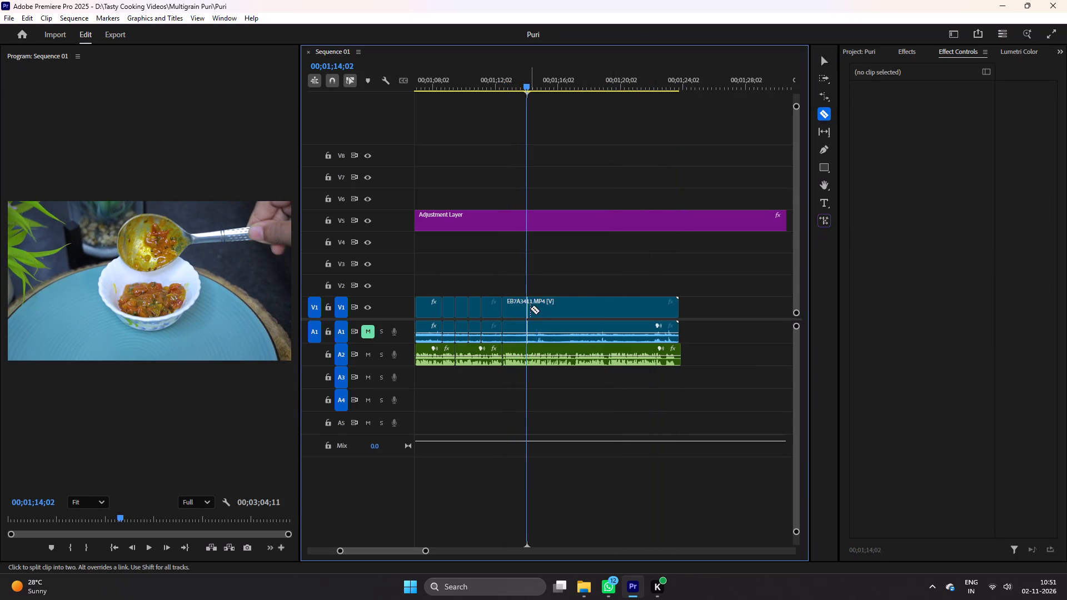
pyautogui.click(526, 308)
pyautogui.press('v')
pyautogui.hotkey('ctrl', 's')
# Split EB7A3411 again at 00;01;16;20, delete the part from 00;01;14;02, close the gap, and save.
pyautogui.hotkey('ctrl', 'space')
pyautogui.moveTo(529, 84); pyautogui.dragTo(581, 91)
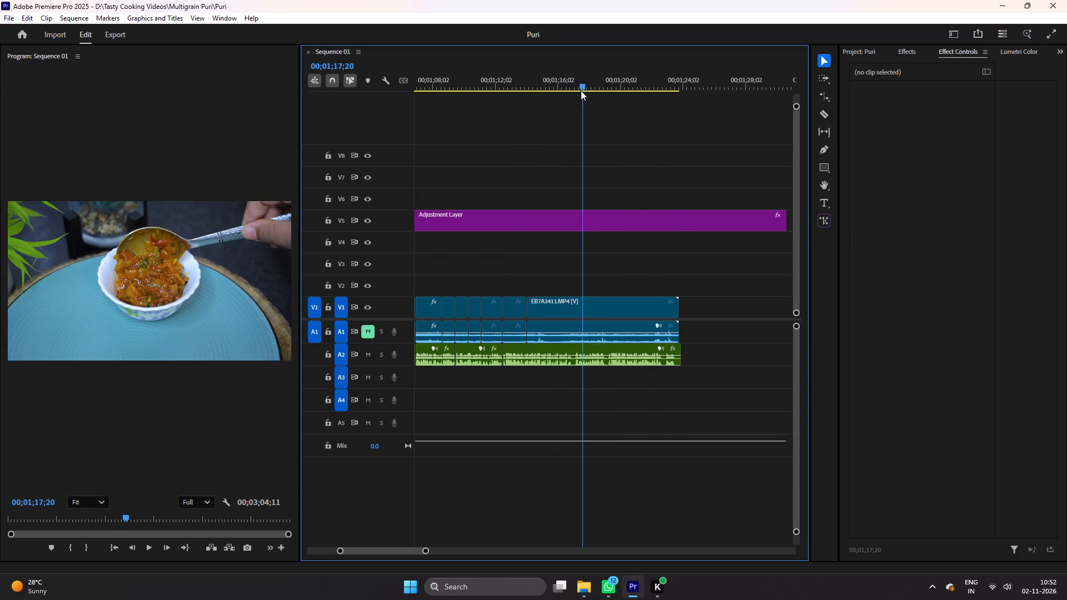
pyautogui.moveTo(581, 91); pyautogui.dragTo(565, 95)
pyautogui.press('c')
pyautogui.click(565, 303)
pyautogui.press('v')
pyautogui.click(531, 307)
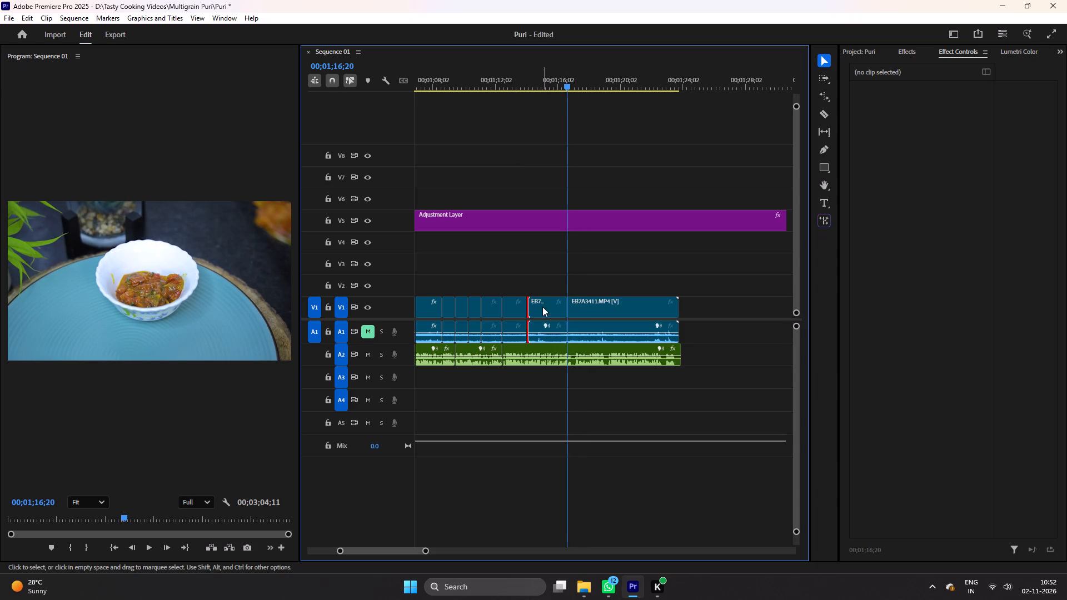
pyautogui.click(542, 307)
pyautogui.press('Delete')
pyautogui.rightClick(542, 307)
pyautogui.click(556, 317)
pyautogui.hotkey('ctrl', 's')
# Replay the cut, delete the EB7A3411 piece between 00;01;12;15 and 00;01;14;02, close the gap, and save.
pyautogui.hotkey('ctrl', 'space')
pyautogui.press('space')
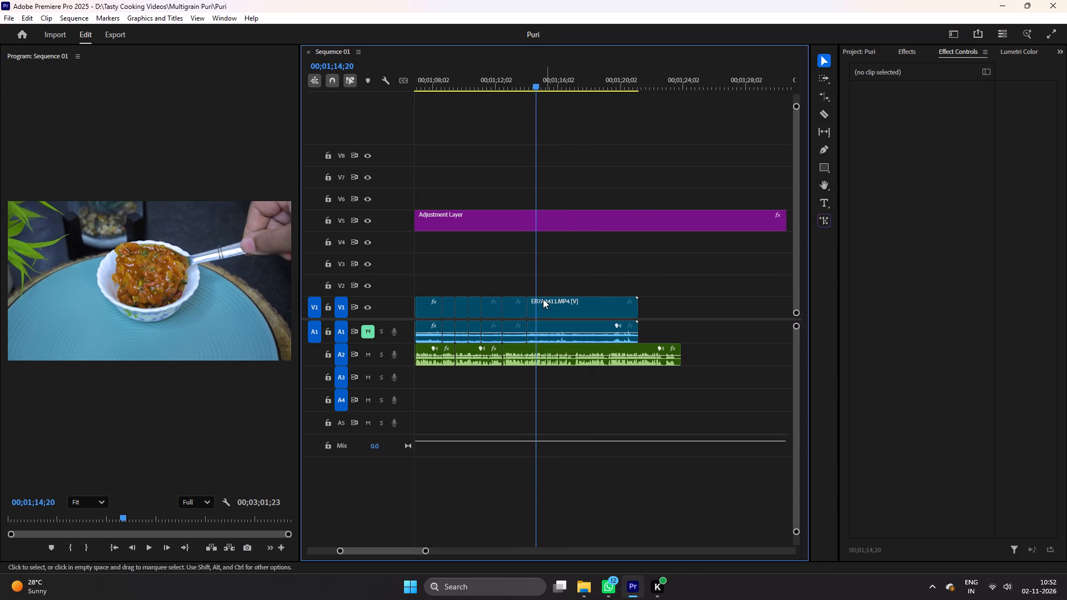
pyautogui.click(519, 304)
pyautogui.press('Delete')
pyautogui.rightClick(520, 312)
pyautogui.click(506, 277)
pyautogui.click(510, 303)
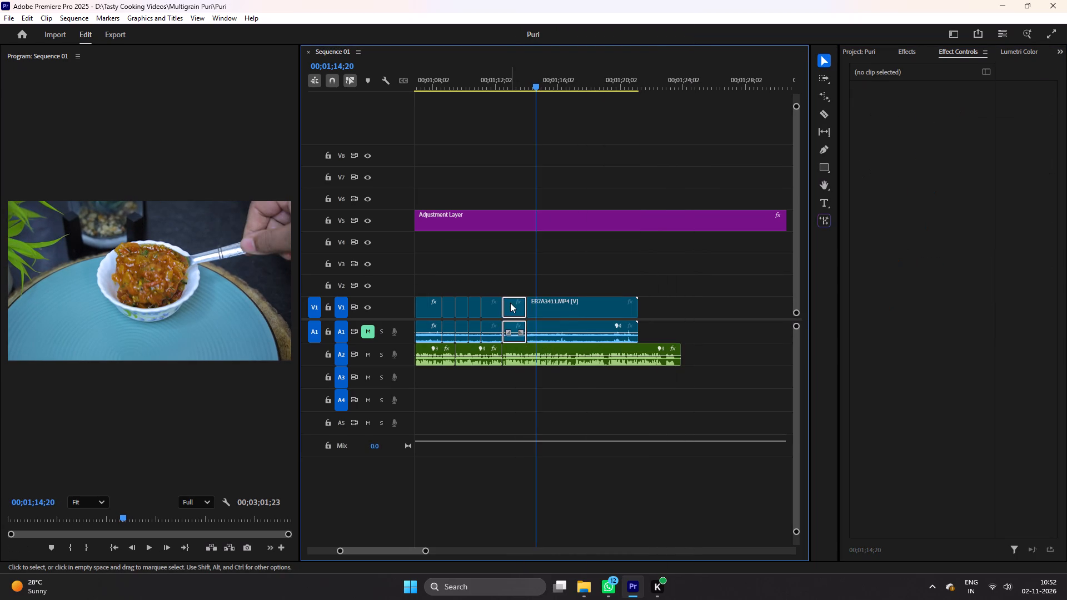
pyautogui.press('Delete')
pyautogui.rightClick(510, 303)
pyautogui.moveTo(517, 307); pyautogui.dragTo(525, 307)
pyautogui.hotkey('ctrl', 's')
# Split EB7A3411 at 00;01;14;03 and 00;01;16;11, delete the part between the cuts, and close the gap.
pyautogui.hotkey('ctrl', 'space')
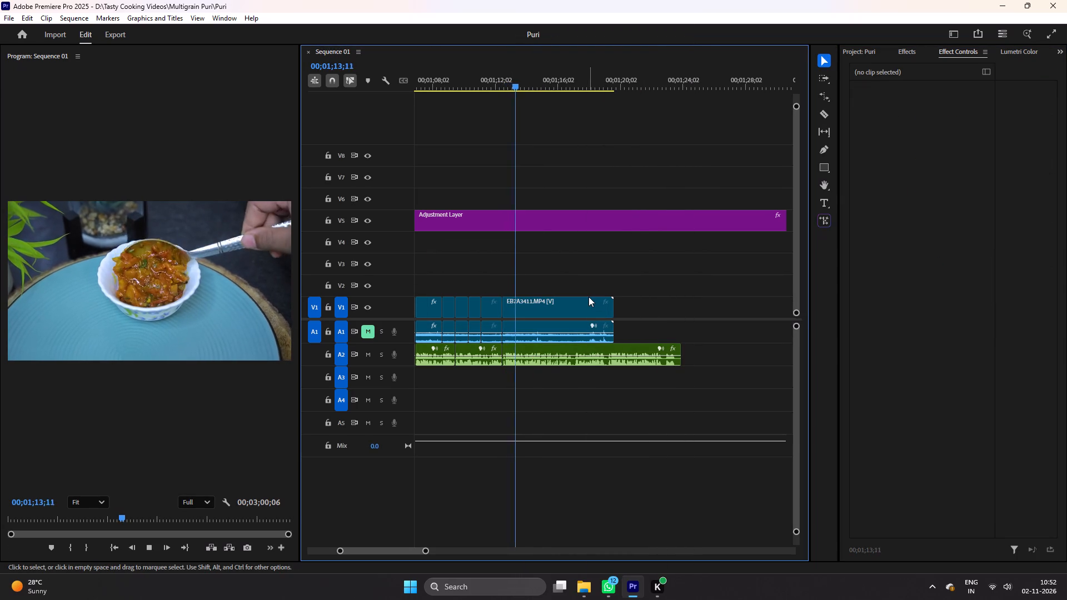
pyautogui.press('space')
pyautogui.press('c')
pyautogui.click(528, 305)
pyautogui.press('v')
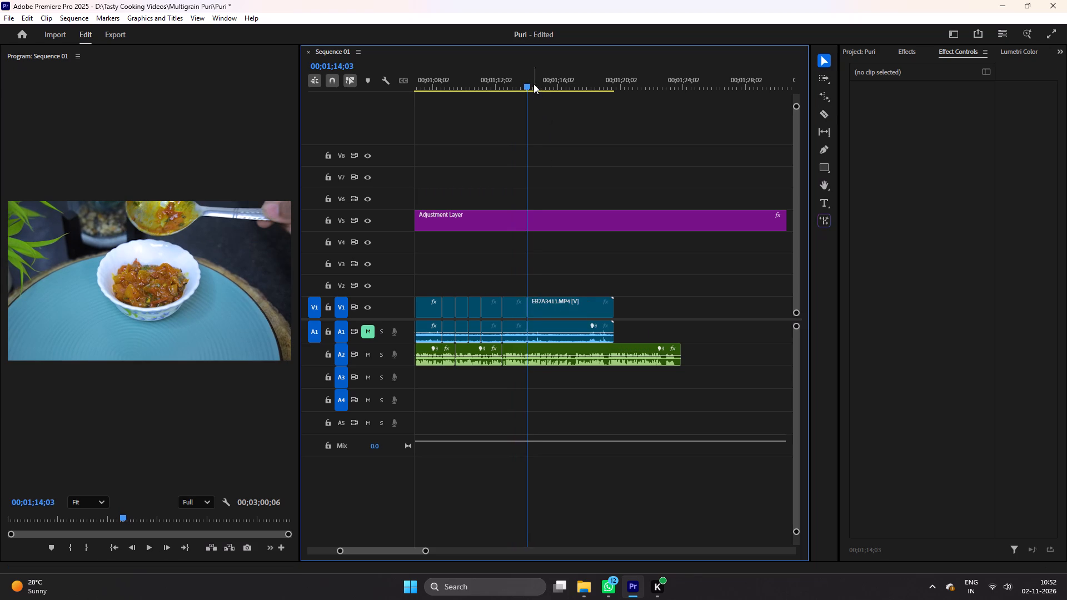
pyautogui.moveTo(533, 83); pyautogui.dragTo(564, 99)
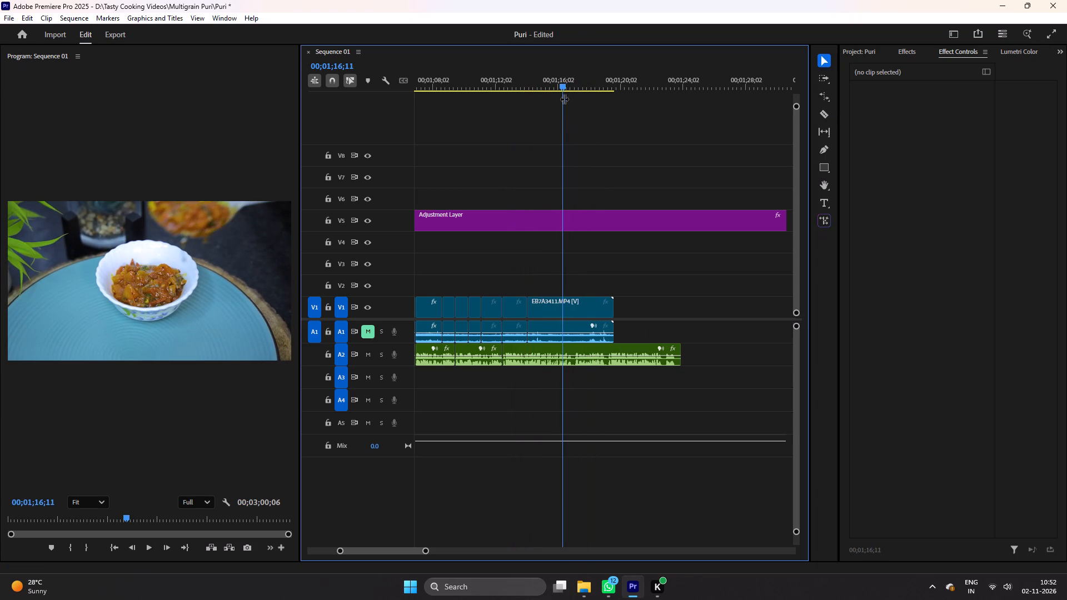
pyautogui.press('c')
pyautogui.click(560, 306)
pyautogui.press('v')
pyautogui.click(543, 308)
pyautogui.press('Delete')
pyautogui.rightClick(543, 308)
pyautogui.click(554, 315)
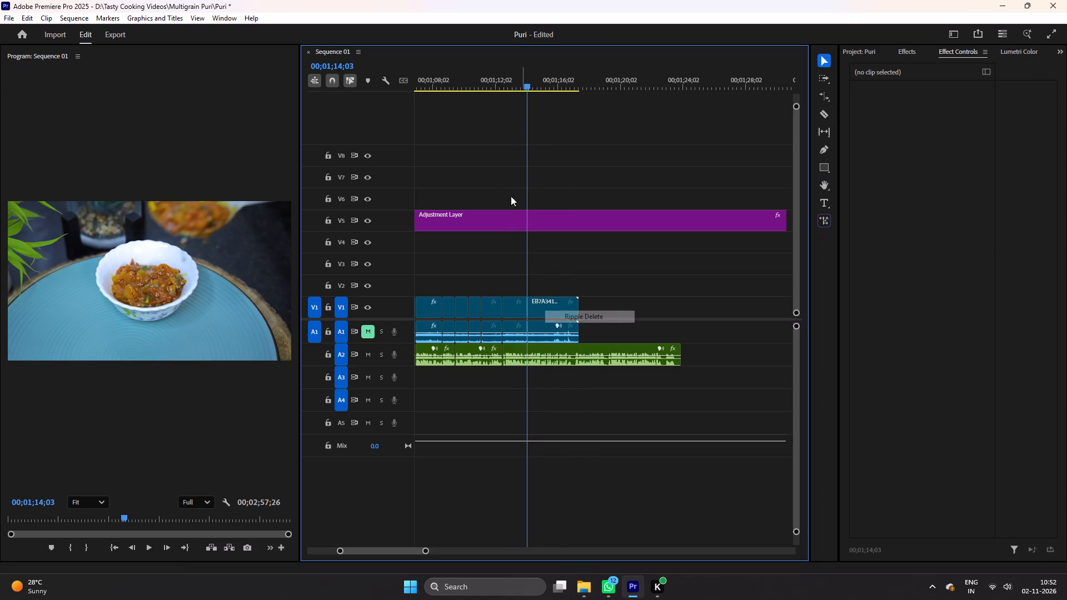
# Split the first EB7A3411 piece at 00;01;13;03, delete its part from 00;01;12;15, close the gap, and save.
pyautogui.click(496, 82)
pyautogui.press('=')
pyautogui.press('=')
pyautogui.click(631, 254)
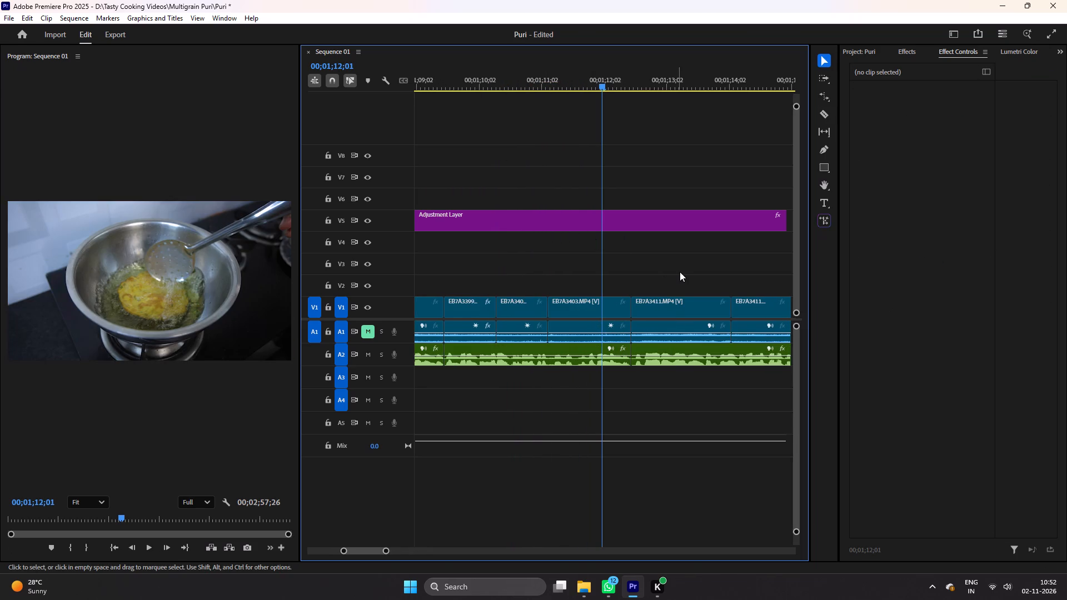
pyautogui.hotkey('ctrl', 's')
pyautogui.hotkey('ctrl', 'space')
pyautogui.scroll(-4, 680, 272)
pyautogui.press('space')
pyautogui.press('c')
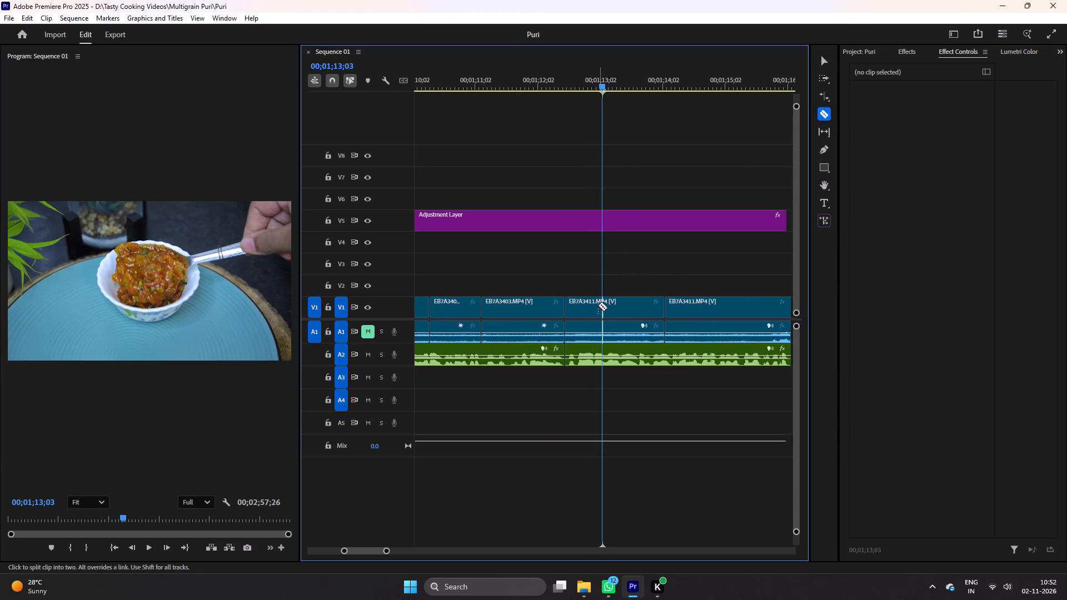
pyautogui.click(598, 305)
pyautogui.press('v')
pyautogui.click(578, 313)
pyautogui.press('Delete')
pyautogui.rightClick(578, 309)
pyautogui.moveTo(590, 314); pyautogui.dragTo(599, 317)
pyautogui.hotkey('ctrl', 's')
# Move the second EB7A3411 piece earlier over the first one's tail, starting at about 00;01;13;07, and save.
pyautogui.hotkey('ctrl', 'space')
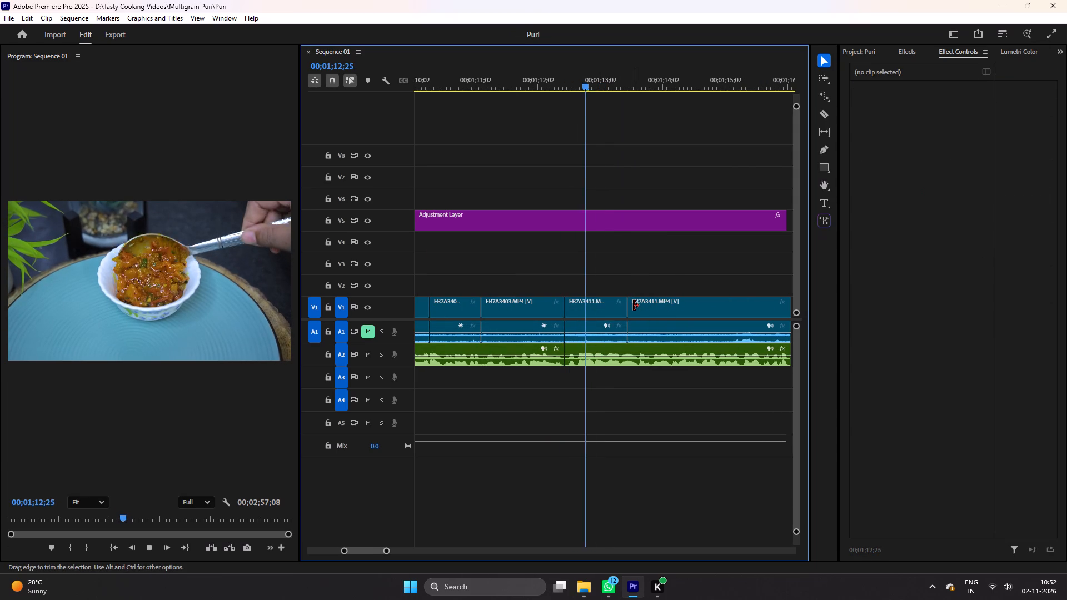
pyautogui.press('space')
pyautogui.moveTo(649, 308); pyautogui.dragTo(635, 308)
pyautogui.hotkey('ctrl', 's')
# Split the last EB7A3411 piece at 00;01;14;18, delete the remainder after the cut, and save.
pyautogui.hotkey('ctrl', 'space')
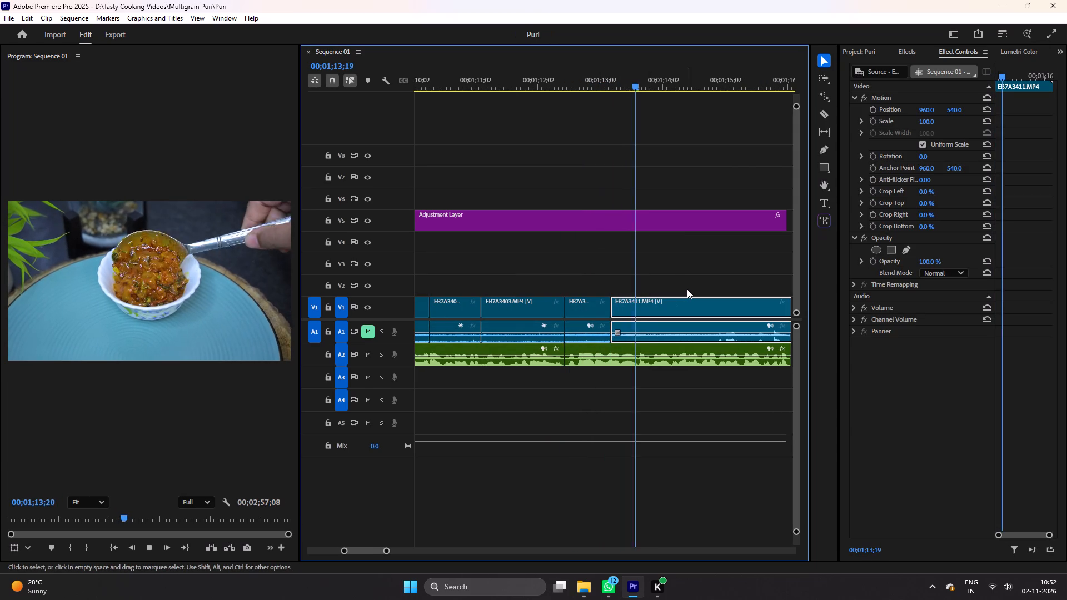
pyautogui.press('space')
pyautogui.press('c')
pyautogui.click(695, 302)
pyautogui.press('v')
pyautogui.click(719, 307)
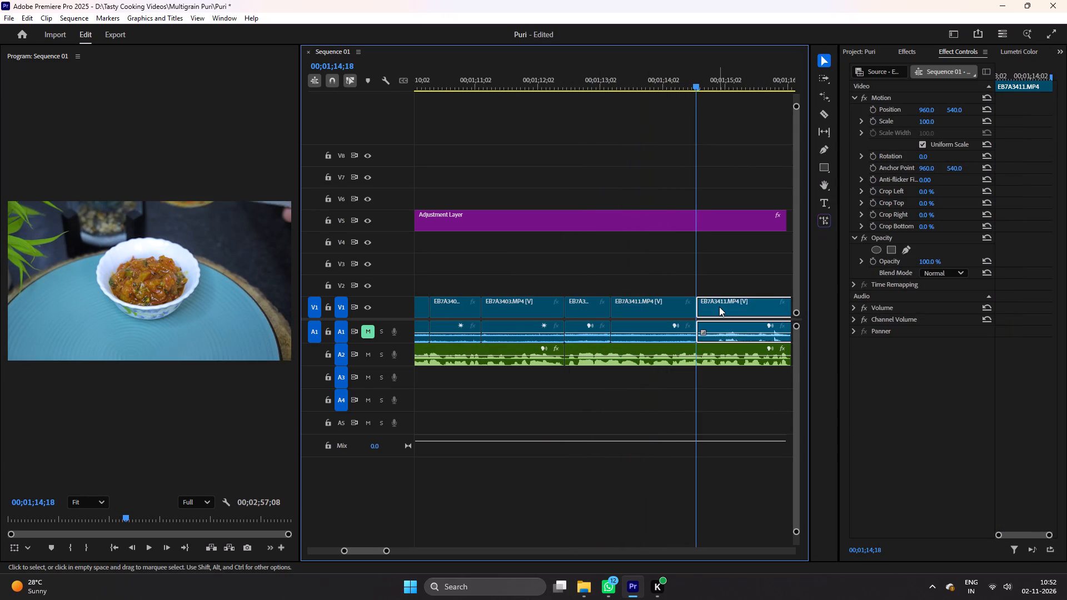
pyautogui.press('Delete')
pyautogui.scroll(-5, 719, 307)
pyautogui.hotkey('ctrl', 's')
# Preview EB7A3412 from the Multigrain Puri folder in VLC, skimming the puri plating footage to its end.
pyautogui.click(587, 588)
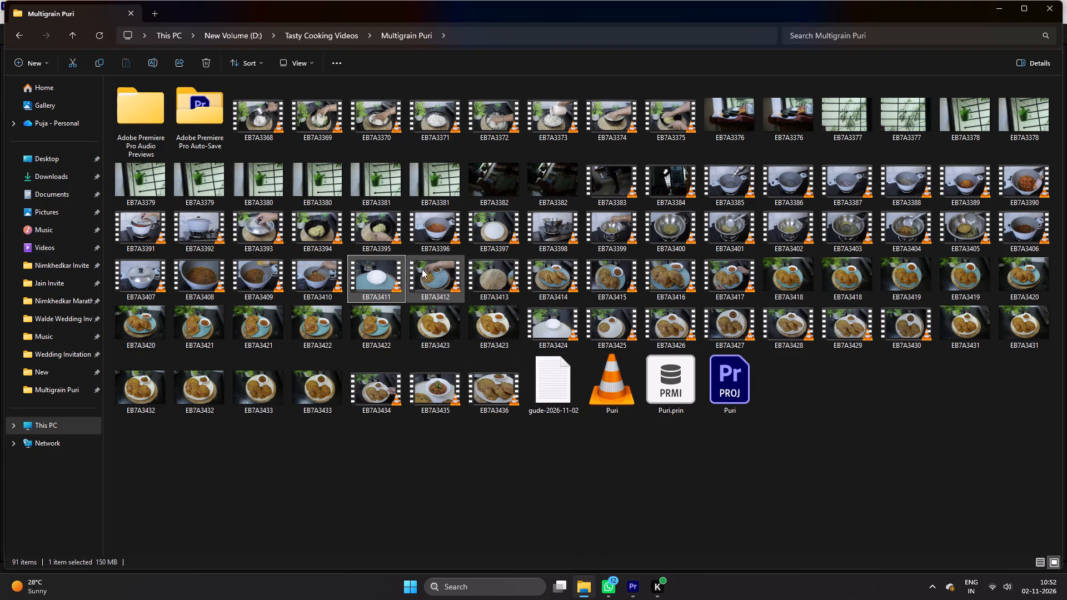
pyautogui.doubleClick(422, 269)
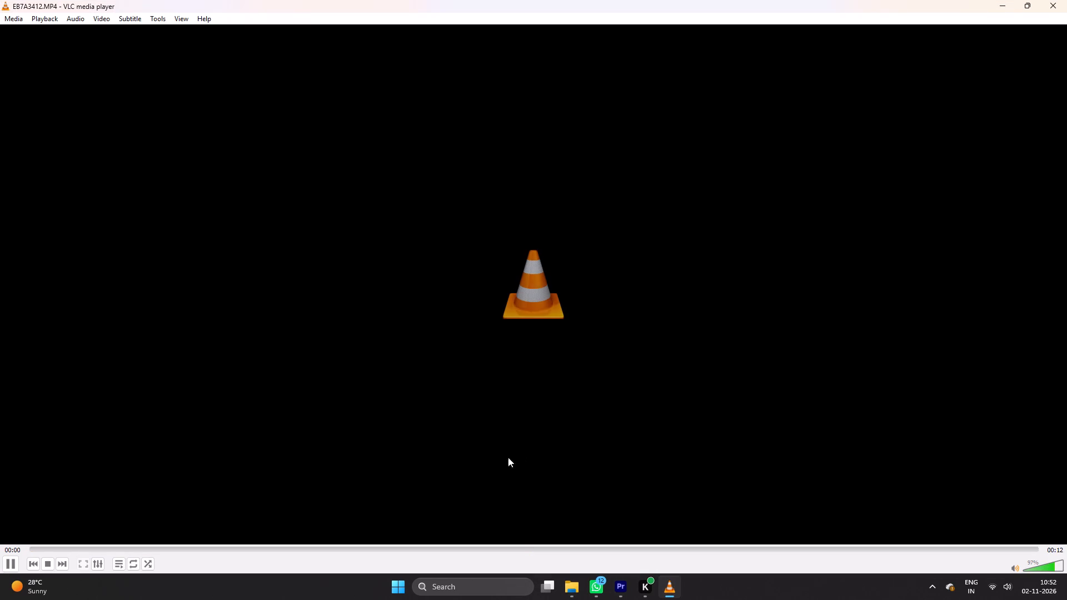
pyautogui.click(528, 554)
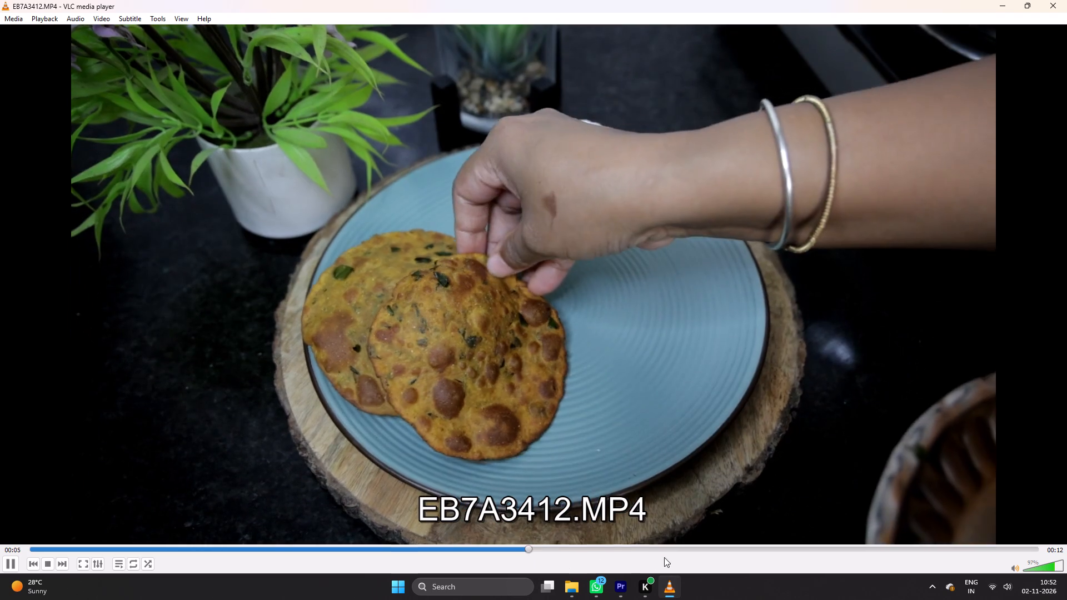
pyautogui.click(666, 557)
pyautogui.moveTo(721, 556); pyautogui.dragTo(726, 553)
pyautogui.click(754, 553)
pyautogui.click(806, 551)
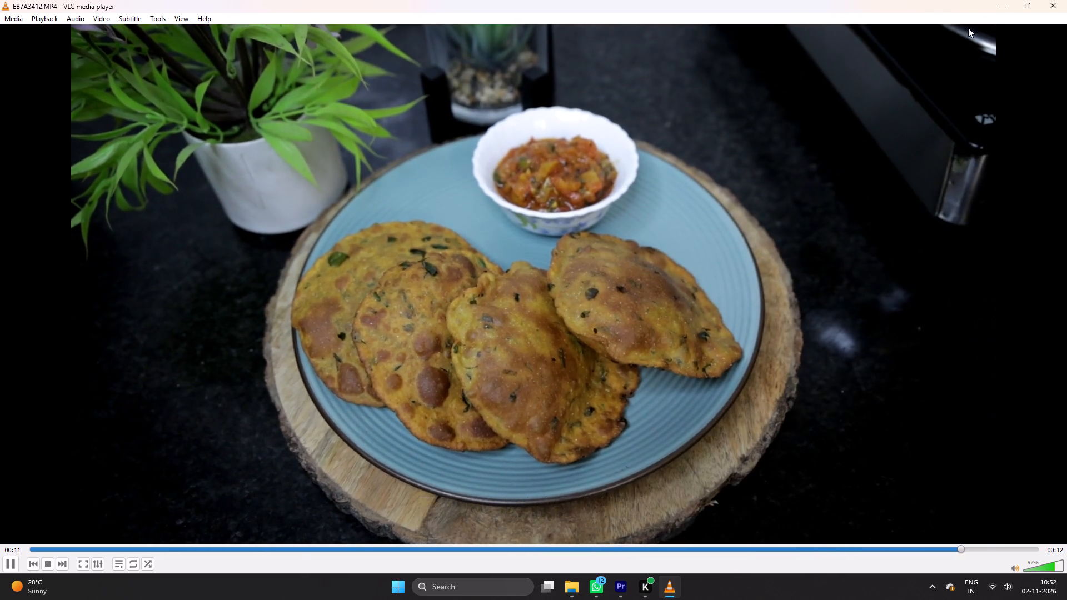
pyautogui.click(1063, 0)
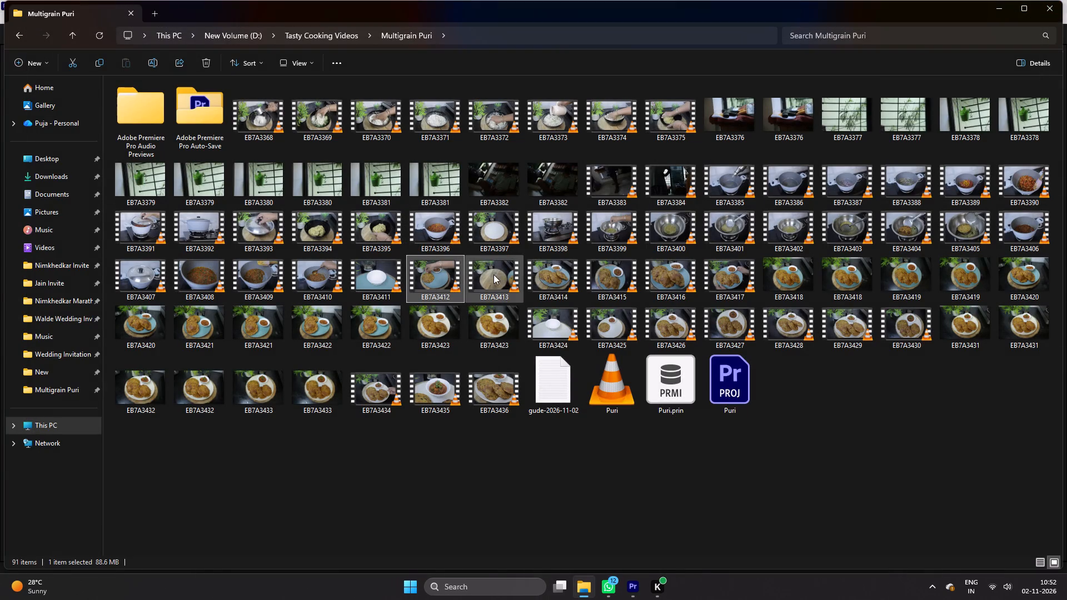
# Add EB7A3412 from the Multigrain Puri folder to V1 in Premiere Pro, just after the last EB7A3411 piece.
pyautogui.moveTo(440, 269); pyautogui.dragTo(626, 593)
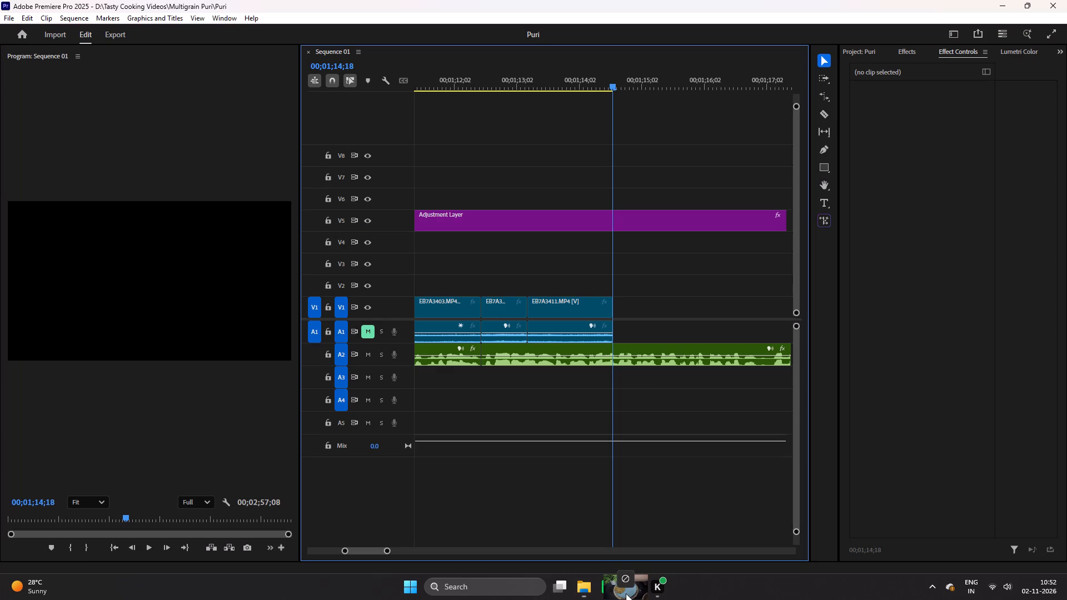
pyautogui.moveTo(626, 593); pyautogui.dragTo(650, 303)
pyautogui.click(680, 275)
# Split EB7A3412 at 00;01;24;17, delete the part before it, close the gap to 00;01;14;18, and save.
pyautogui.press('-')
pyautogui.press('-')
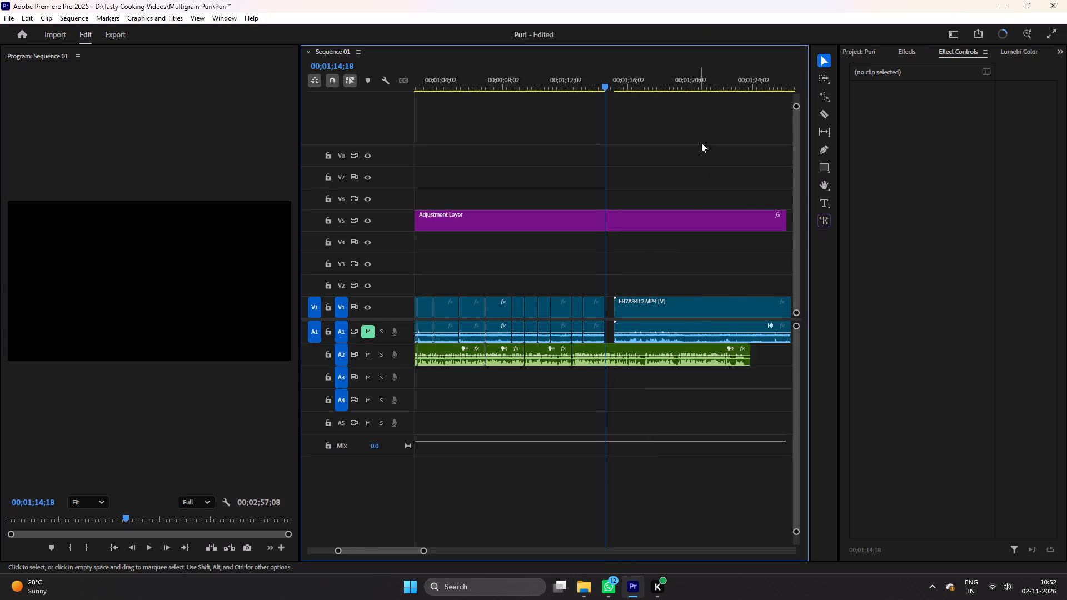
pyautogui.press('-')
pyautogui.click(676, 82)
pyautogui.press('=')
pyautogui.press('=')
pyautogui.moveTo(606, 84); pyautogui.dragTo(622, 85)
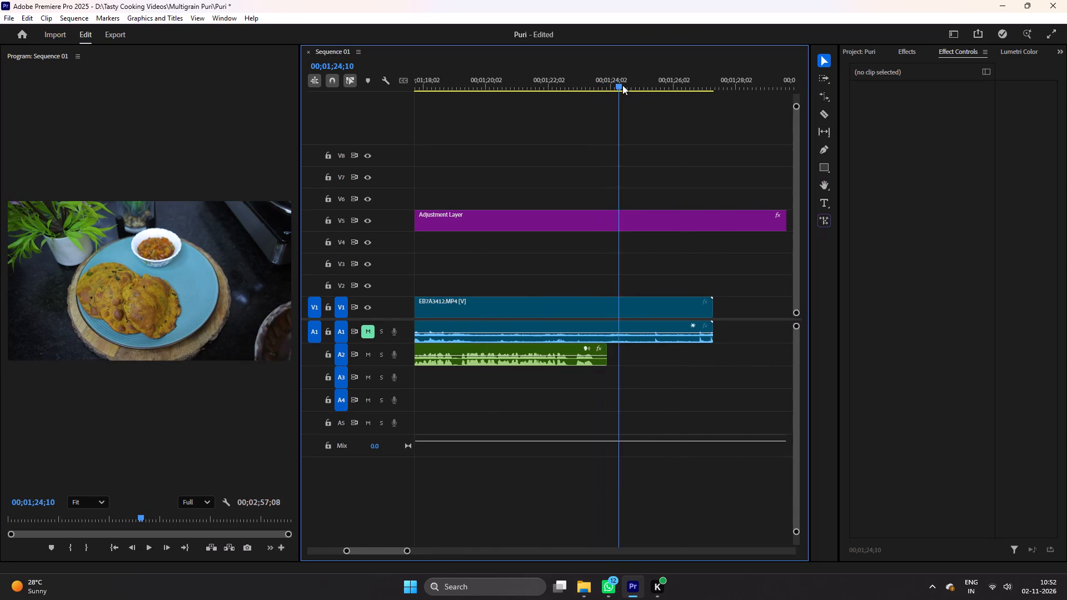
pyautogui.moveTo(622, 85); pyautogui.dragTo(627, 85)
pyautogui.press('c')
pyautogui.click(626, 304)
pyautogui.press('v')
pyautogui.click(532, 312)
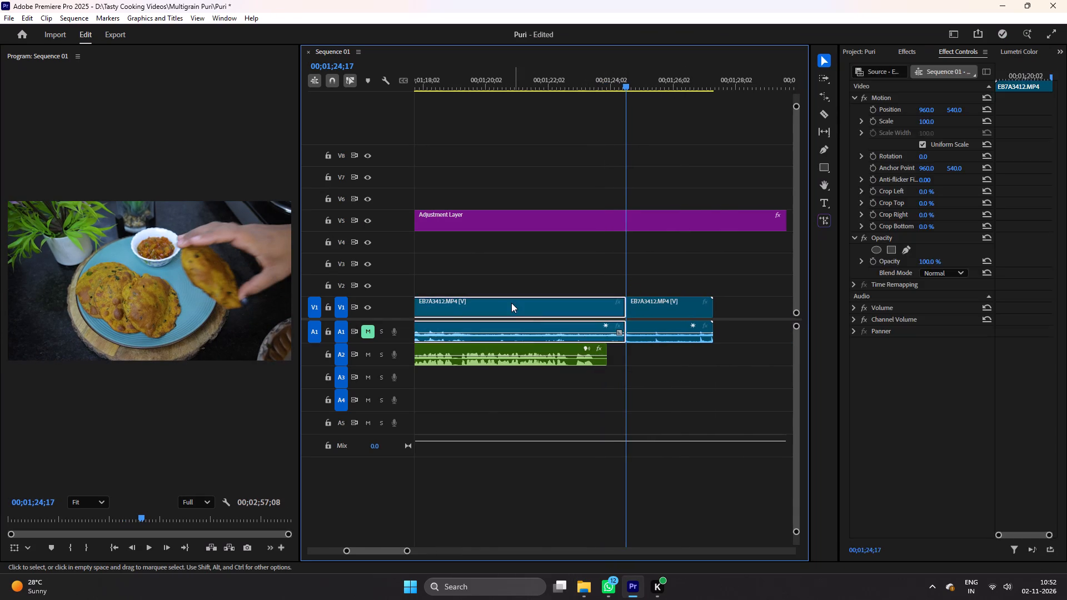
pyautogui.press('Delete')
pyautogui.rightClick(511, 303)
pyautogui.click(527, 311)
pyautogui.hotkey('ctrl', 's')
# Play the trimmed EB7A3412 clip, set its scale to 108, and shift its horizontal position to about 1026.
pyautogui.hotkey('ctrl', 'space')
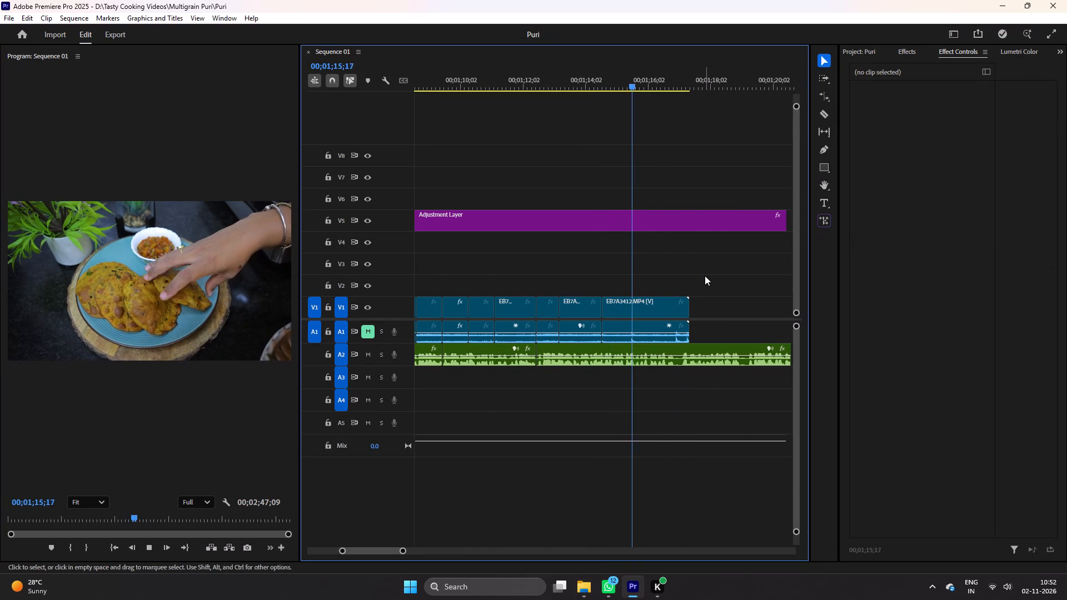
pyautogui.press('space')
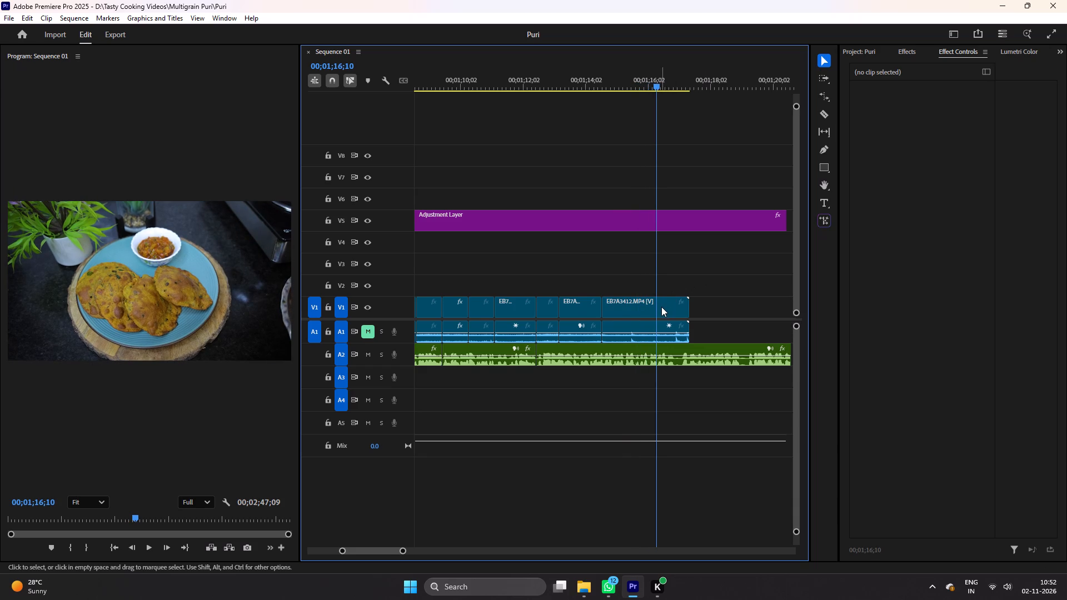
pyautogui.click(652, 308)
pyautogui.click(930, 123)
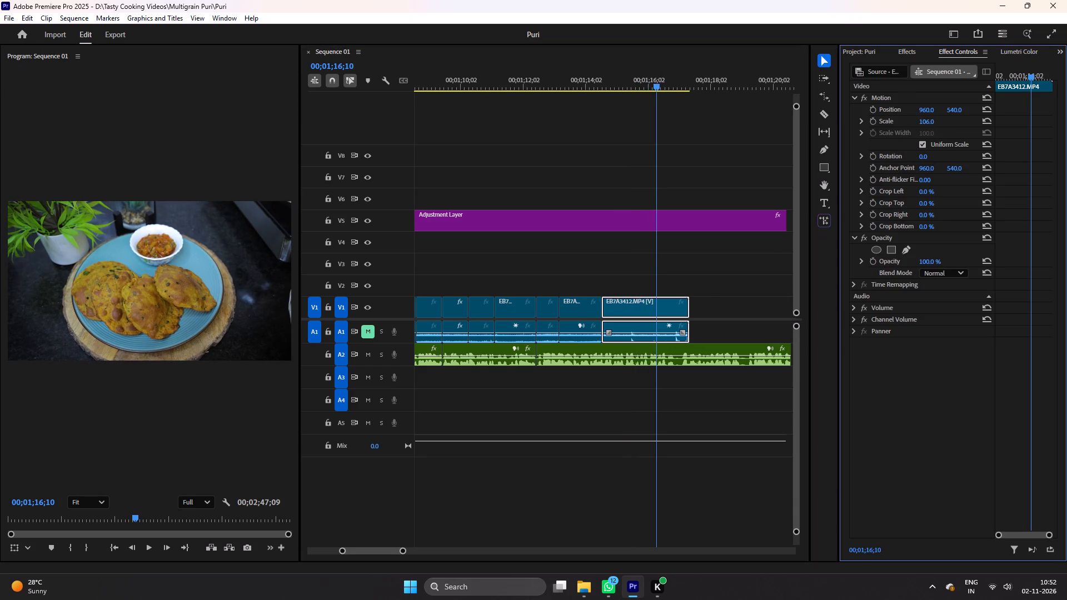
pyautogui.moveTo(929, 111); pyautogui.dragTo(966, 109)
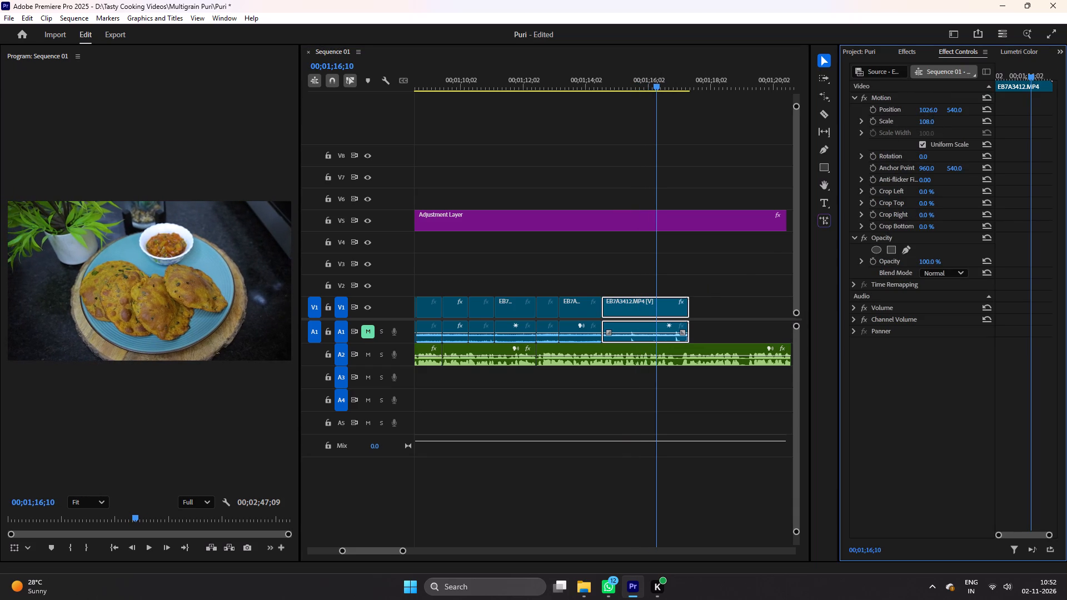
pyautogui.moveTo(966, 109); pyautogui.dragTo(965, 109)
# Split EB7A3412 at 00;01;16;10 and delete the remainder after the cut.
pyautogui.press('c')
pyautogui.click(657, 303)
pyautogui.press('v')
pyautogui.click(673, 307)
pyautogui.press('Delete')
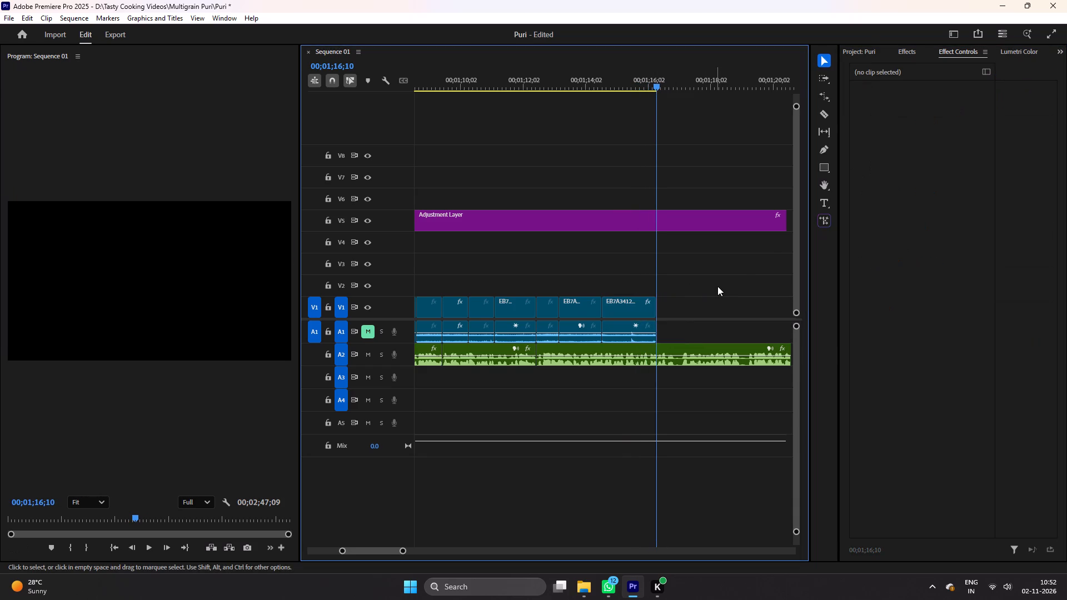
# Cut the silent stretch from 00;01;16;27 to about 00;01;17;05 out of the A2 narration, close the gap, and save.
pyautogui.click(717, 286)
pyautogui.write('===')
pyautogui.scroll(-4, 732, 348)
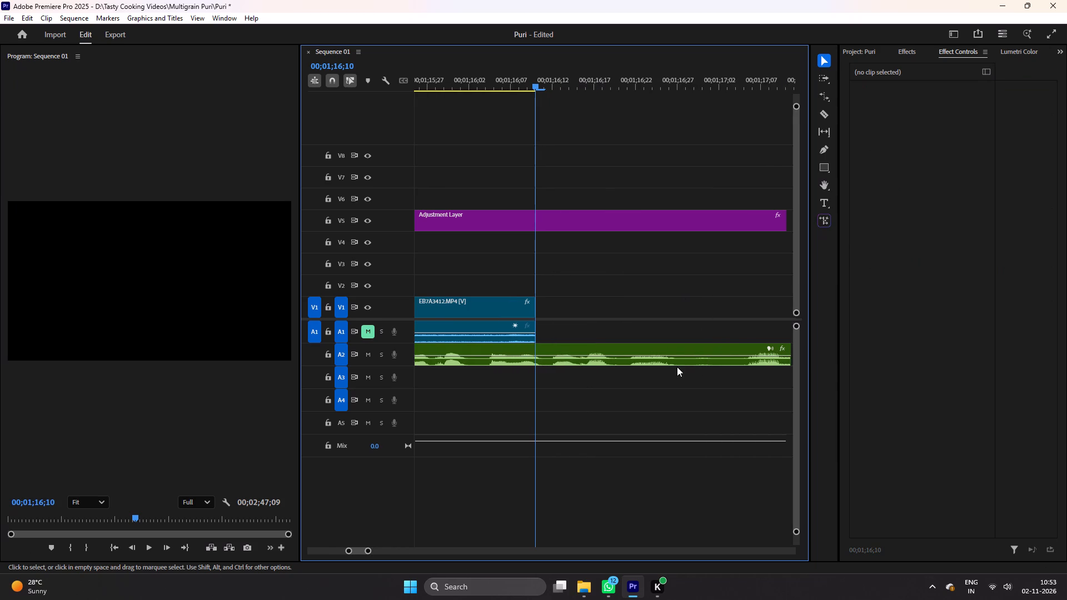
pyautogui.press('c')
pyautogui.click(681, 364)
pyautogui.click(744, 362)
pyautogui.press('v')
pyautogui.click(709, 359)
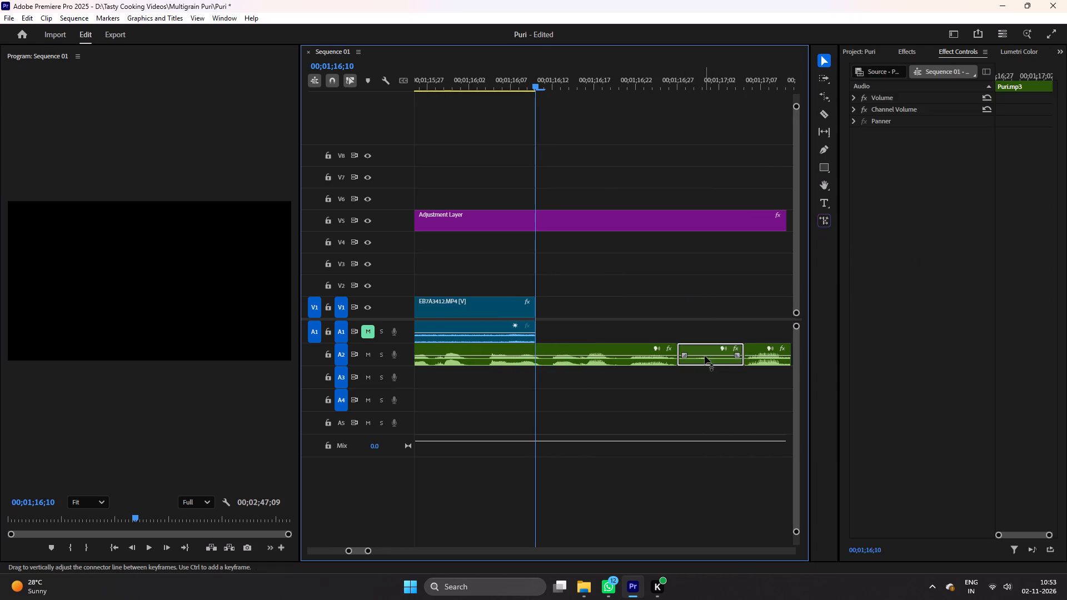
pyautogui.press('Delete')
pyautogui.rightClick(705, 356)
pyautogui.click(715, 361)
pyautogui.hotkey('ctrl', 's')
# Play on through the narration, cut out its pause from about 00;01;18;22 to 00;01;19;01 on A2, close the gap, and save.
pyautogui.click(650, 299)
pyautogui.press('-')
pyautogui.write('--=')
pyautogui.press('space')
pyautogui.scroll(-4, 701, 317)
pyautogui.press('=')
pyautogui.press('=')
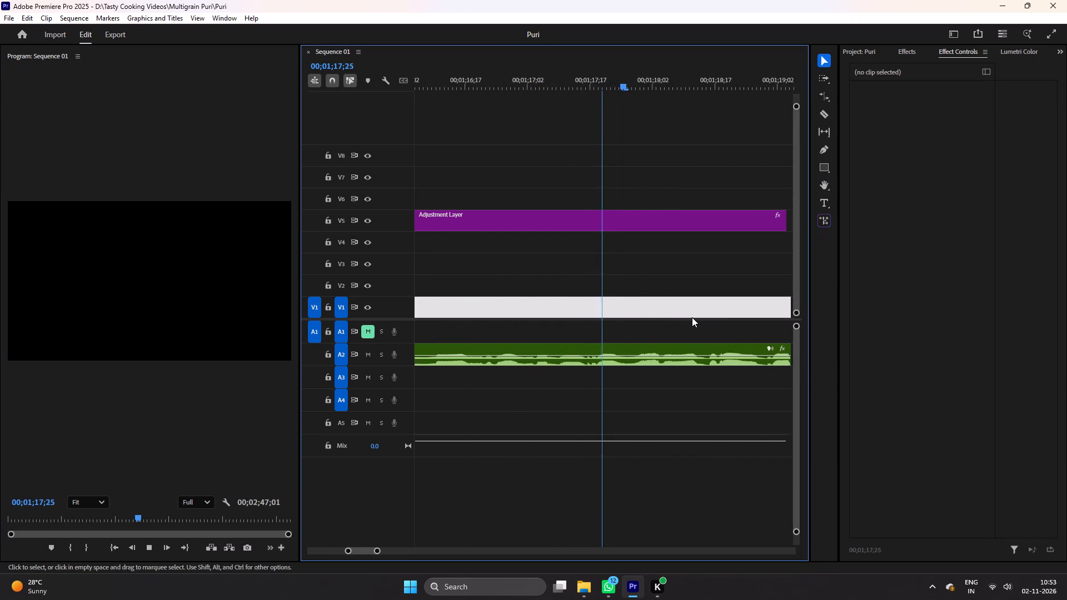
pyautogui.scroll(-8, 692, 317)
pyautogui.scroll(-5, 726, 351)
pyautogui.press('space')
pyautogui.press('c')
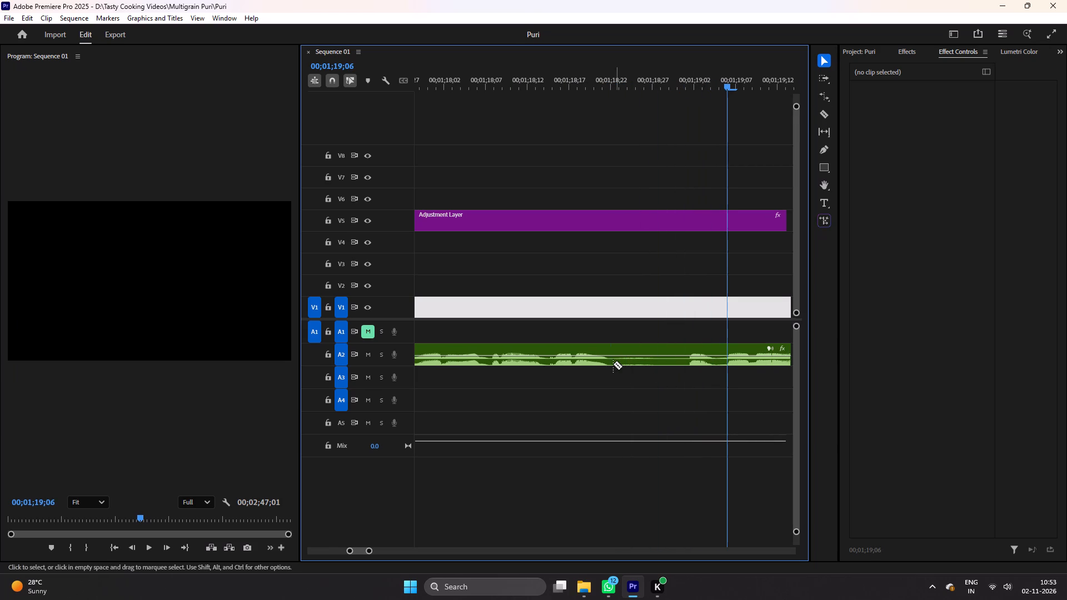
pyautogui.click(612, 364)
pyautogui.click(684, 363)
pyautogui.press('v')
pyautogui.click(641, 358)
pyautogui.press('Delete')
pyautogui.rightClick(640, 357)
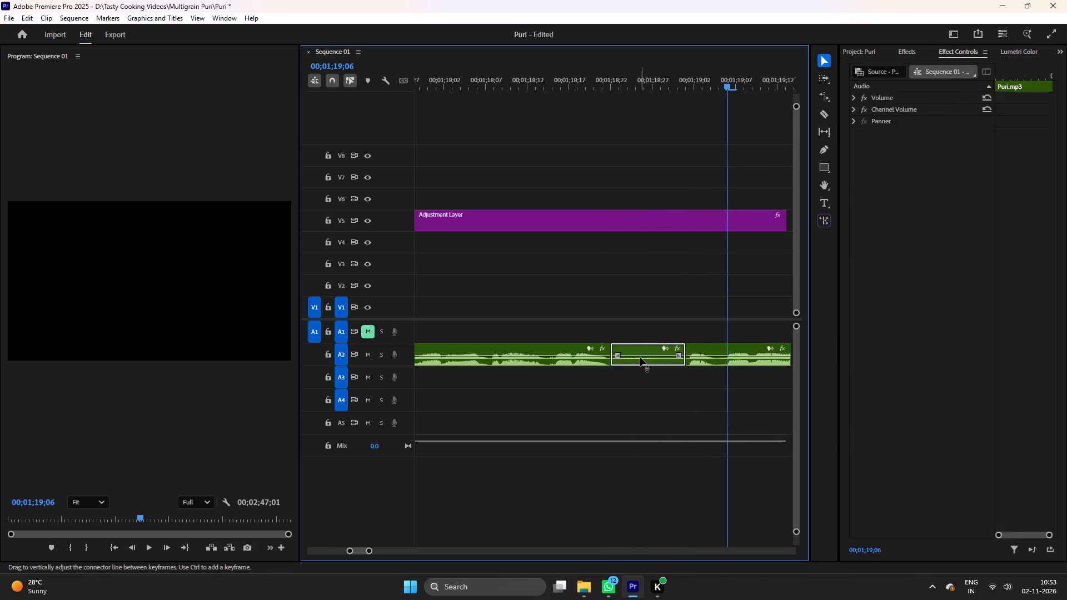
pyautogui.moveTo(649, 362); pyautogui.dragTo(655, 363)
pyautogui.hotkey('ctrl', 's')
# Listen to the rest of the A2 narration through to its last words, checking for remaining pauses.
pyautogui.hotkey('ctrl', 'space')
pyautogui.scroll(-11, 694, 400)
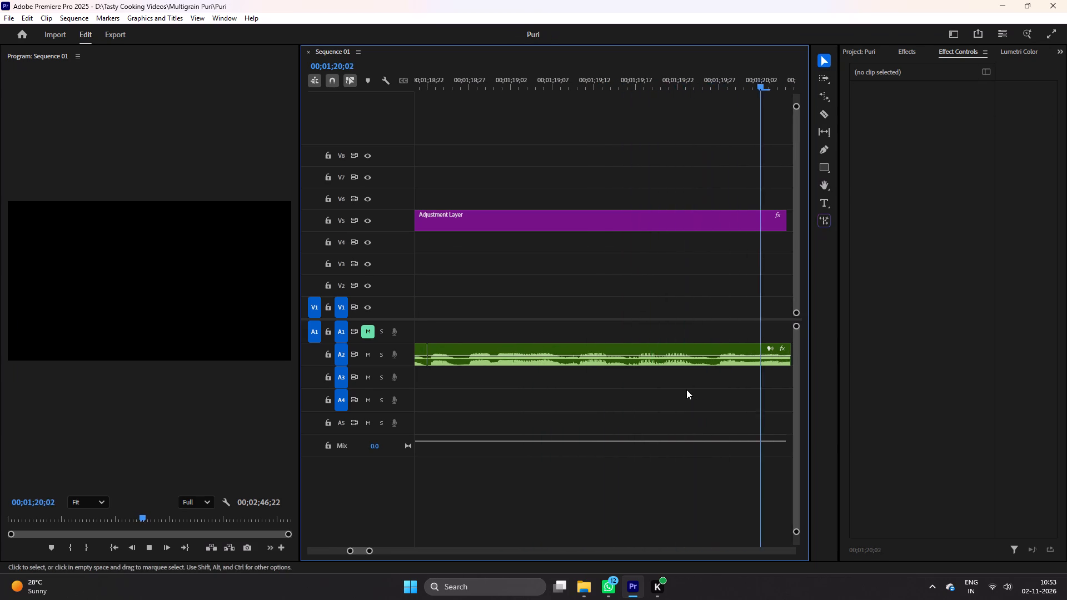
pyautogui.press('-')
pyautogui.press('-')
pyautogui.press('=')
pyautogui.scroll(-8, 676, 400)
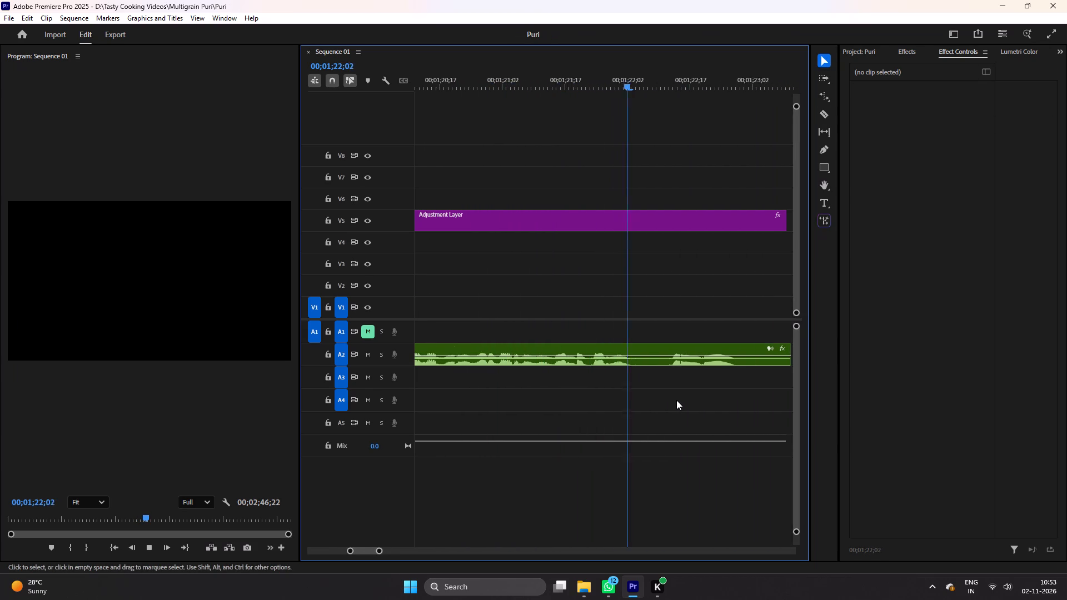
pyautogui.scroll(-4, 676, 400)
pyautogui.press('-')
pyautogui.click(500, 72)
pyautogui.press('space')
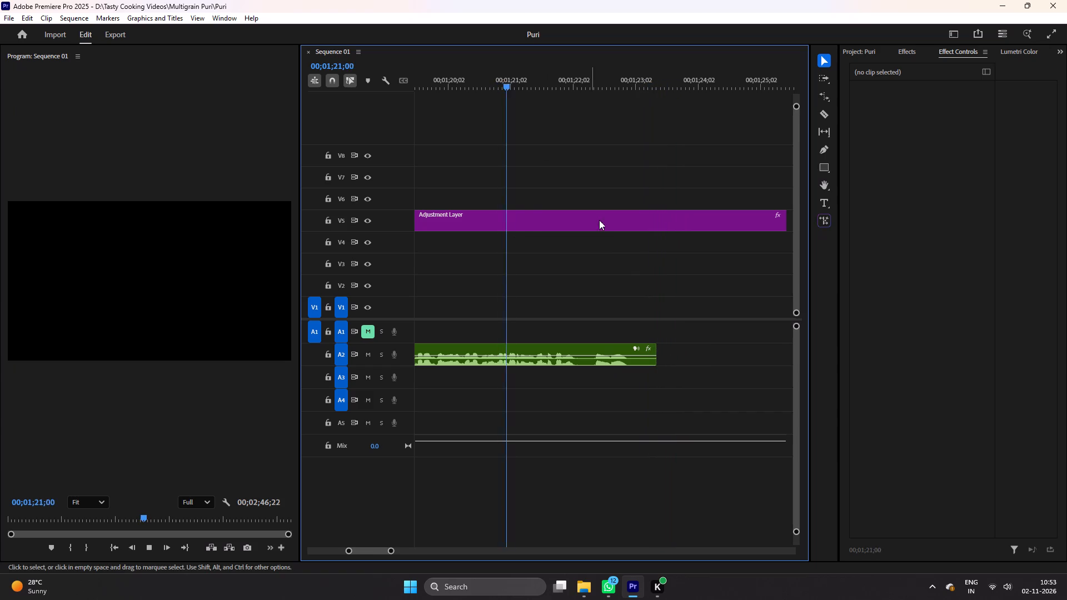
pyautogui.press('space')
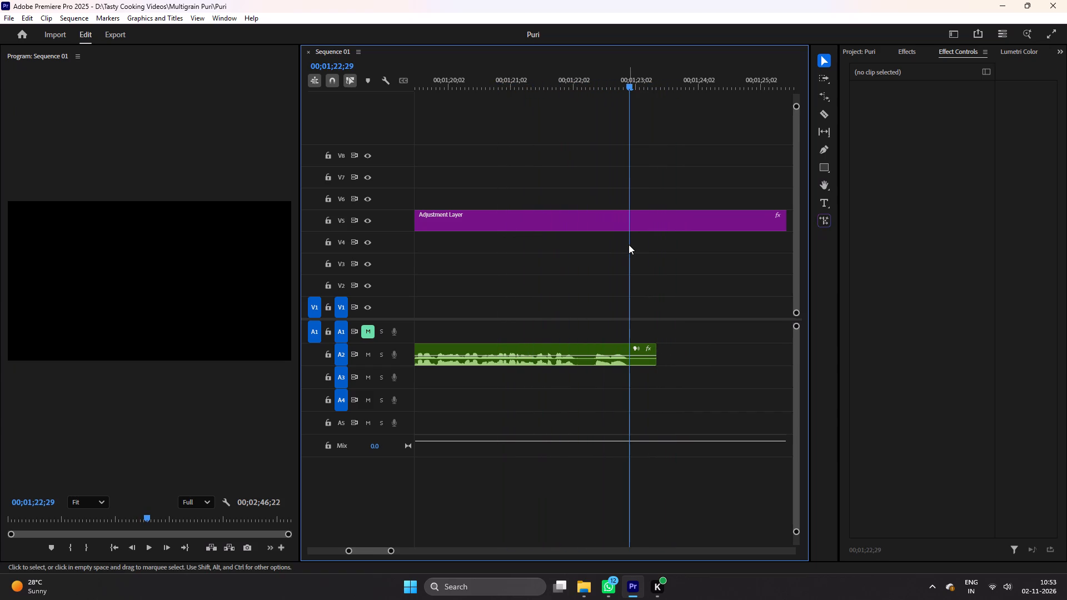
pyautogui.hotkey('ctrl', 's')
# Review EB7A3412 from 00;01;14;23, extend its end to the narration cut at about 00;01;16;27, and save.
pyautogui.keyDown('ctrl'); pyautogui.click(610, 253); pyautogui.keyUp('ctrl')
pyautogui.press('-')
pyautogui.press('-')
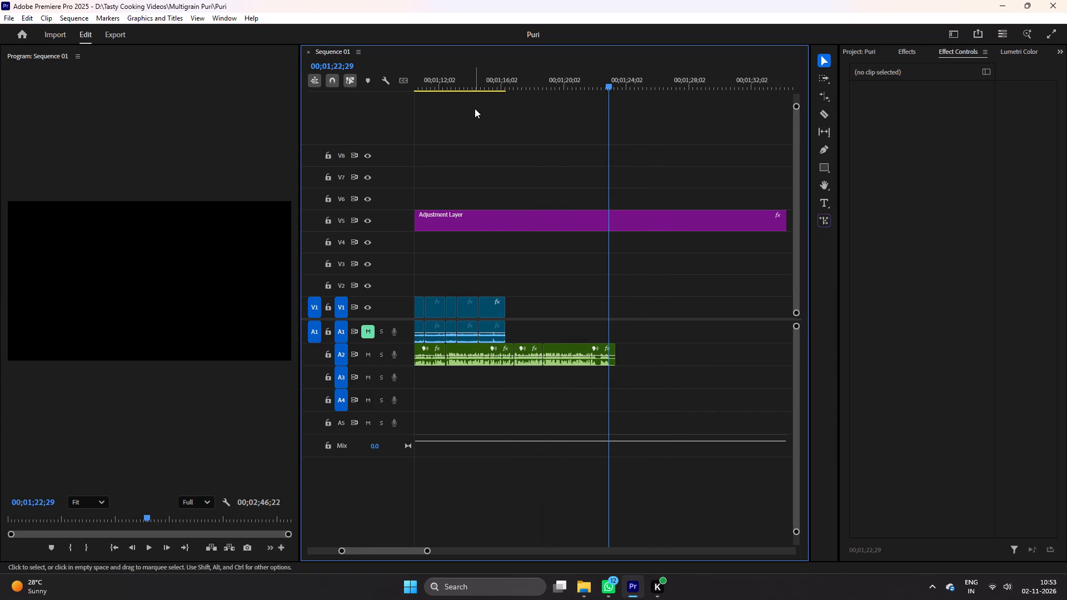
pyautogui.click(474, 92)
pyautogui.press('=')
pyautogui.click(479, 74)
pyautogui.press('-')
pyautogui.click(476, 76)
pyautogui.press('=')
pyautogui.press('=')
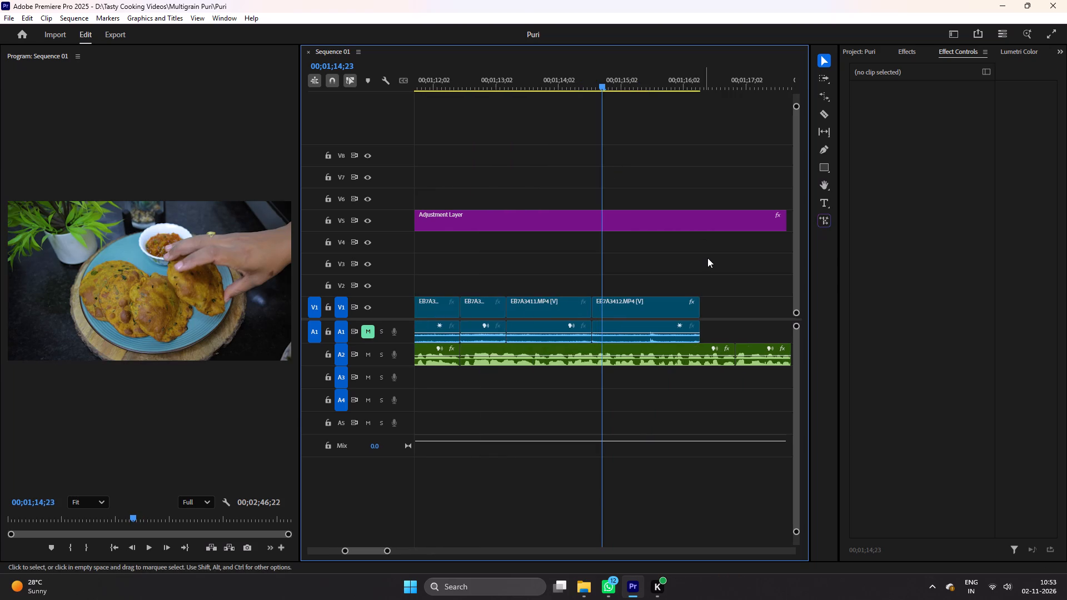
pyautogui.hotkey('ctrl', 's')
pyautogui.hotkey('ctrl', 'space')
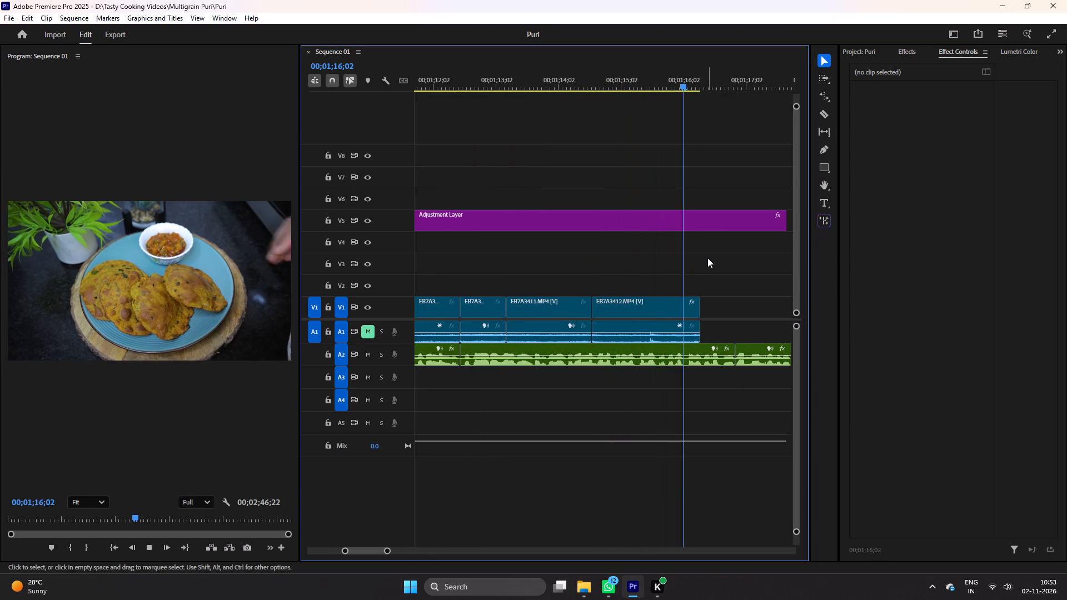
pyautogui.press('space')
pyautogui.scroll(-5, 707, 258)
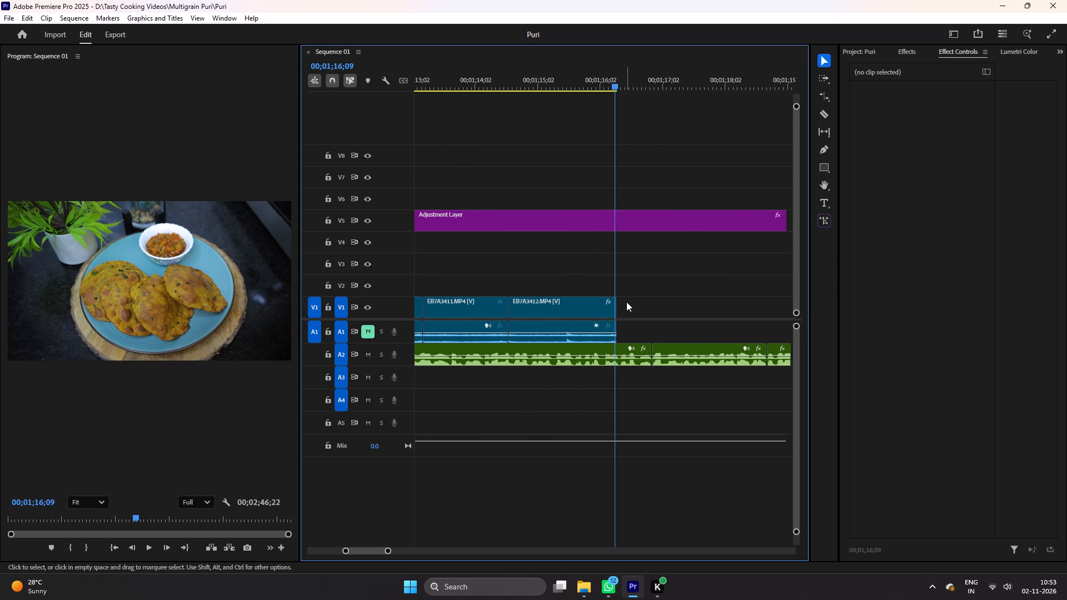
pyautogui.moveTo(622, 305); pyautogui.dragTo(658, 308)
pyautogui.press('space')
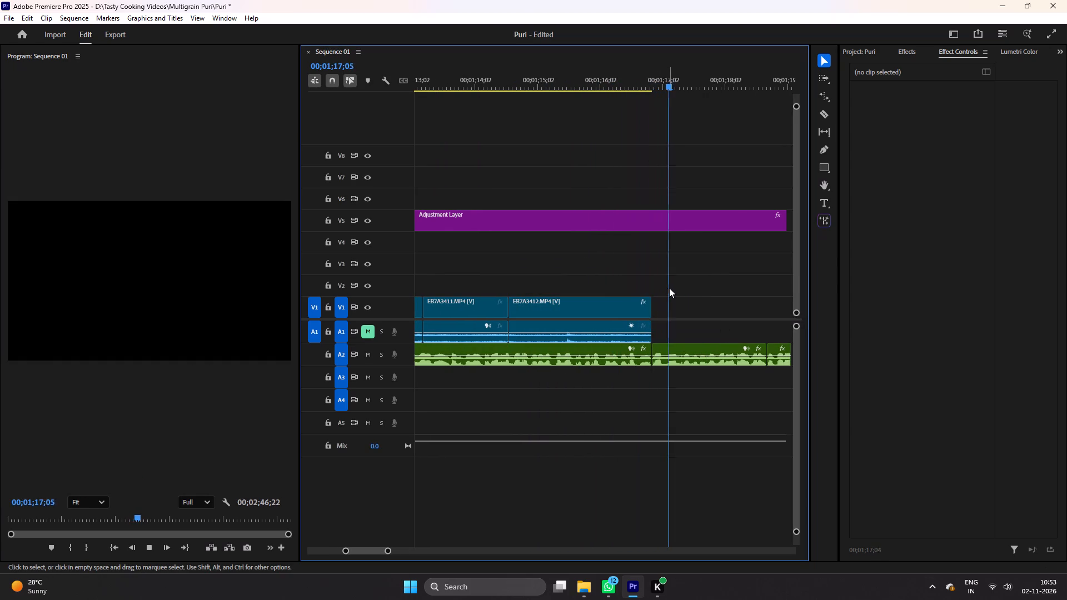
pyautogui.keyDown('ctrl'); pyautogui.scroll(-6, 669, 288); pyautogui.keyUp('ctrl')
pyautogui.hotkey('ctrl', 's')
# Preview clip EB7A3434 from the Multigrain Puri folder in VLC, skipping through its first half.
pyautogui.click(580, 579)
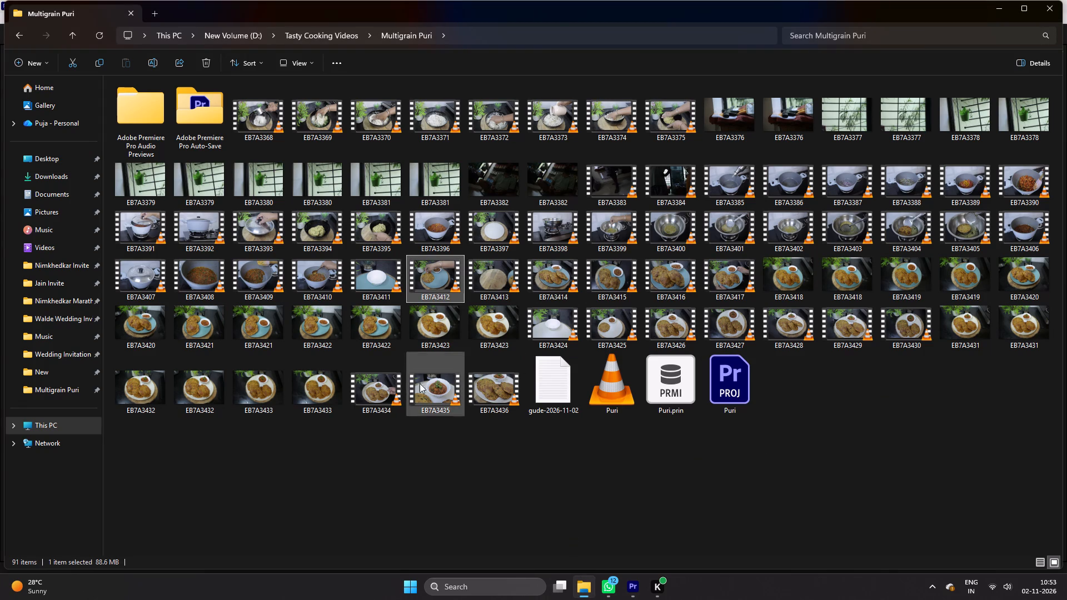
pyautogui.click(380, 394)
pyautogui.click(433, 405)
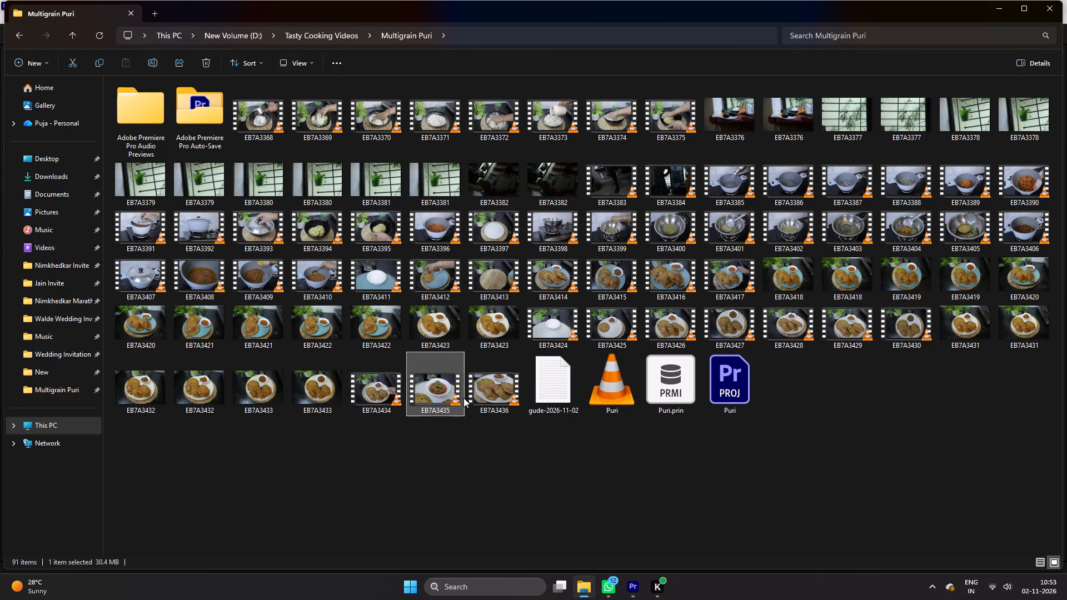
pyautogui.doubleClick(385, 399)
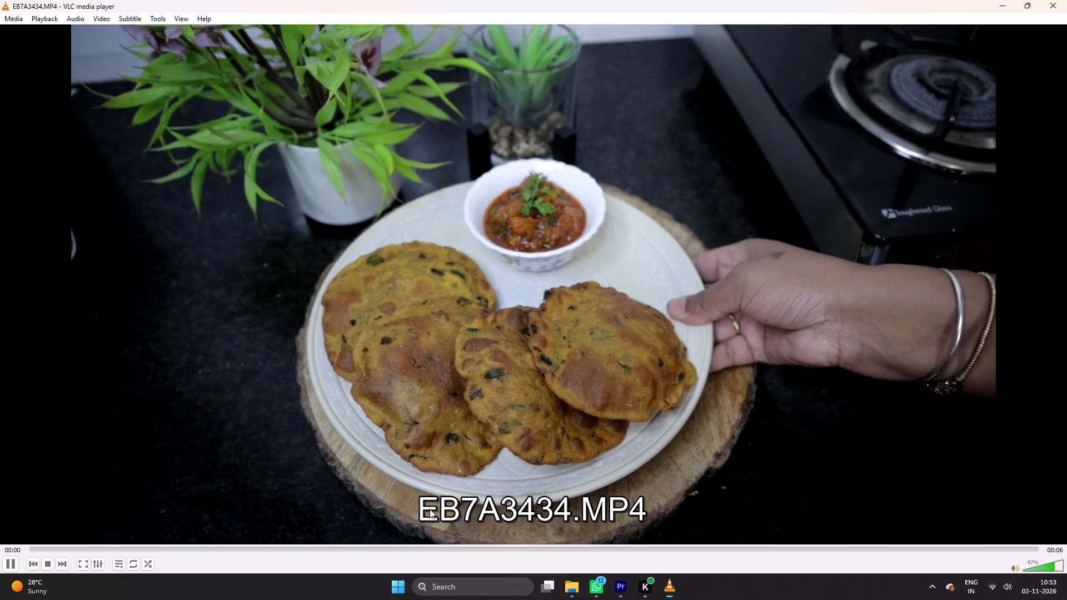
pyautogui.moveTo(416, 552); pyautogui.dragTo(435, 550)
pyautogui.moveTo(500, 548); pyautogui.dragTo(520, 548)
pyautogui.moveTo(567, 548); pyautogui.dragTo(580, 548)
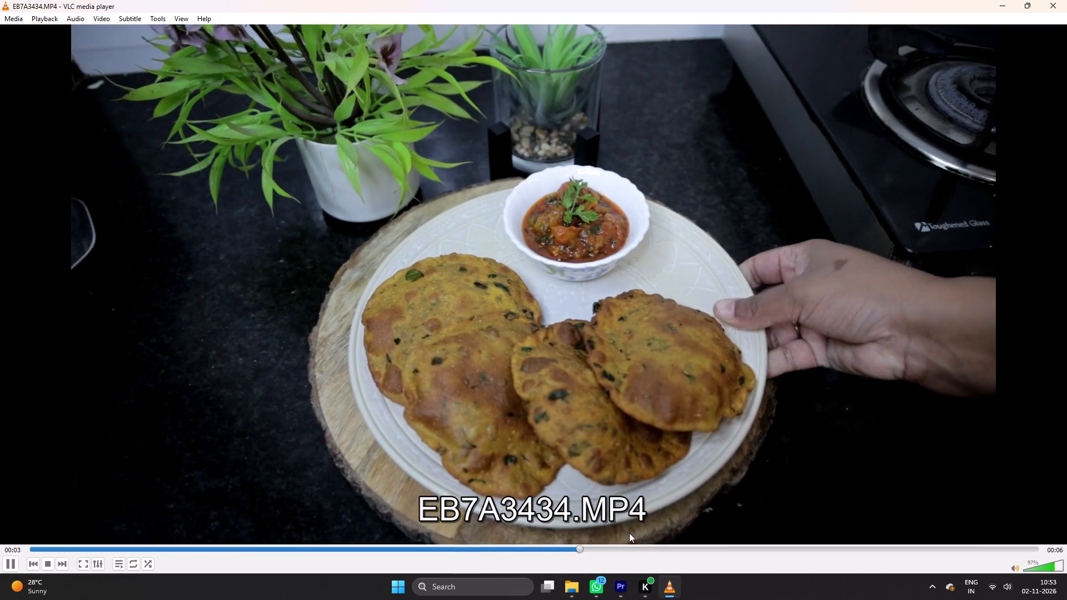
pyautogui.click(1054, 3)
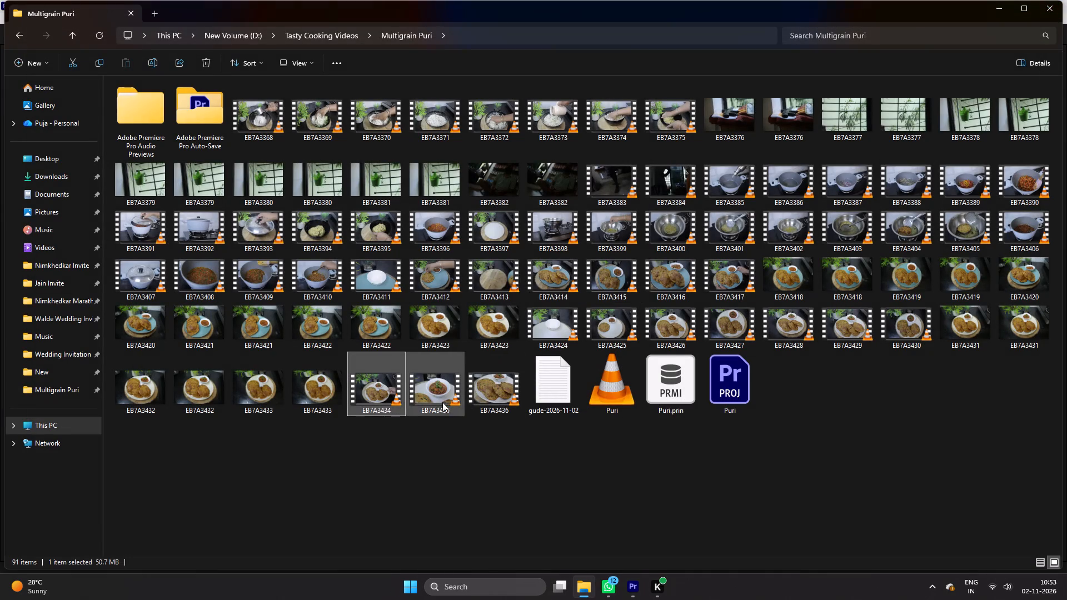
# Add EB7A3435 and EB7A3436 from the Multigrain Puri folder to V1 in Premiere Pro, directly after EB7A3412, and save.
pyautogui.click(442, 402)
pyautogui.keyDown('ctrl'); pyautogui.click(486, 392); pyautogui.keyUp('ctrl')
pyautogui.moveTo(431, 386); pyautogui.dragTo(636, 581)
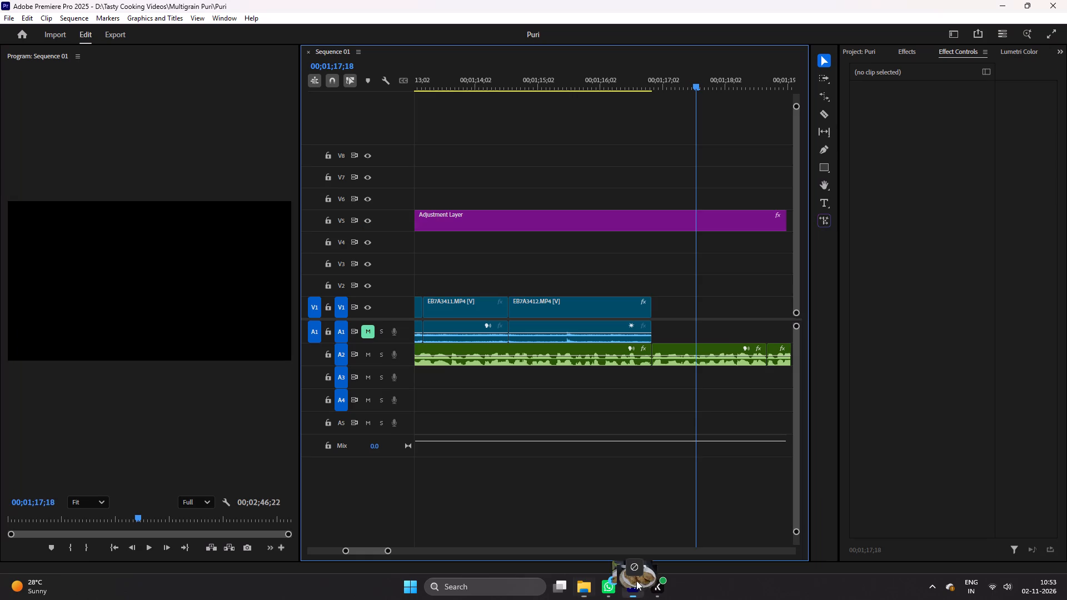
pyautogui.moveTo(636, 581); pyautogui.dragTo(651, 317)
pyautogui.click(617, 80)
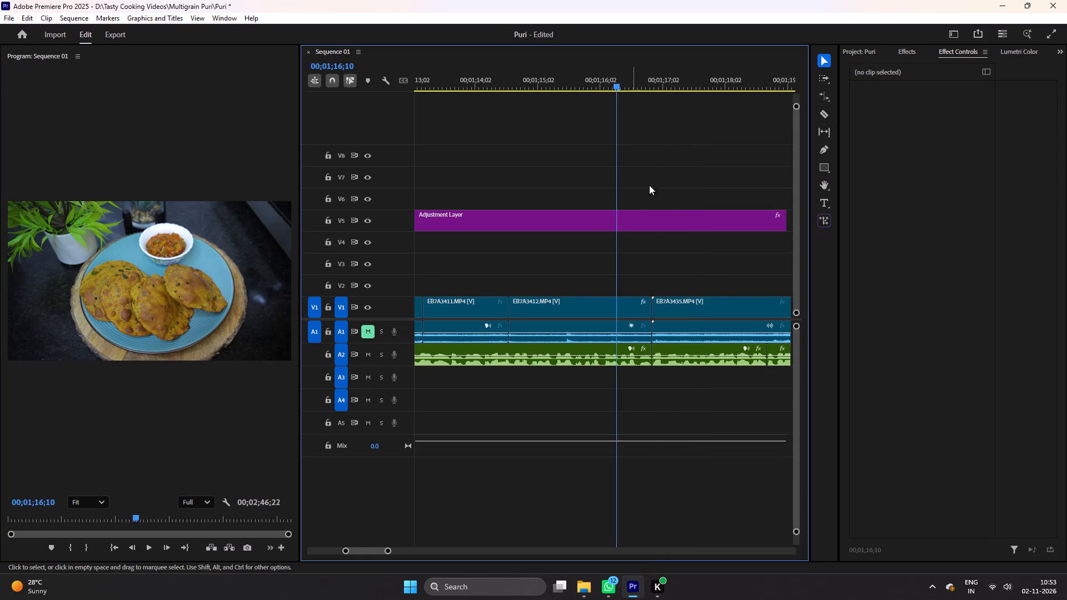
pyautogui.hotkey('ctrl', 's')
# Split EB7A3435 at 00;01;17.
pyautogui.hotkey('ctrl', 'space')
pyautogui.scroll(-6, 715, 279)
pyautogui.press('space')
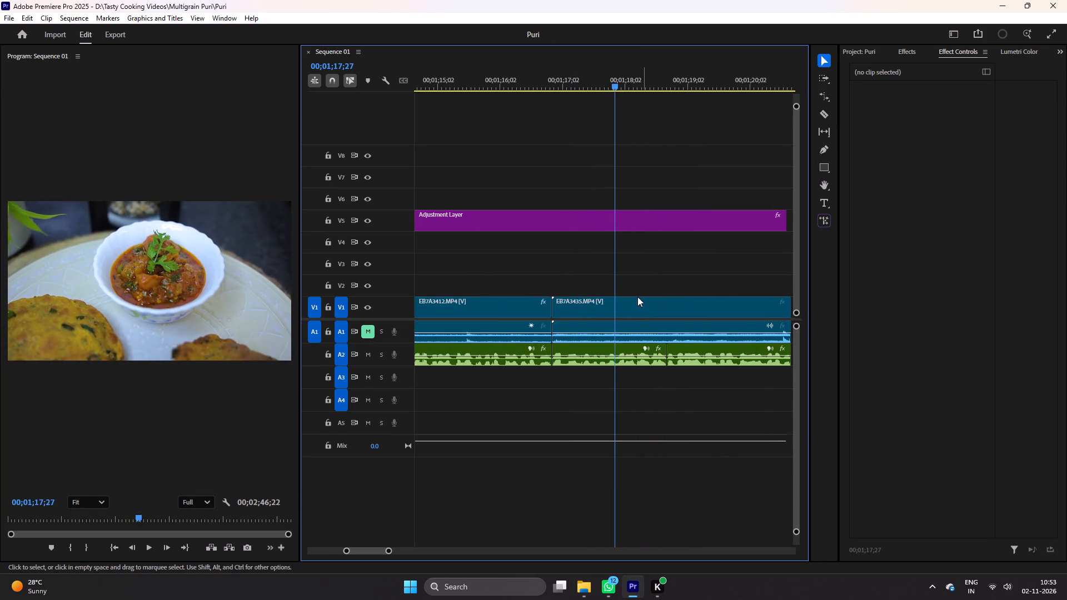
pyautogui.press('c')
pyautogui.click(619, 304)
pyautogui.press('v')
pyautogui.moveTo(677, 301); pyautogui.dragTo(616, 312)
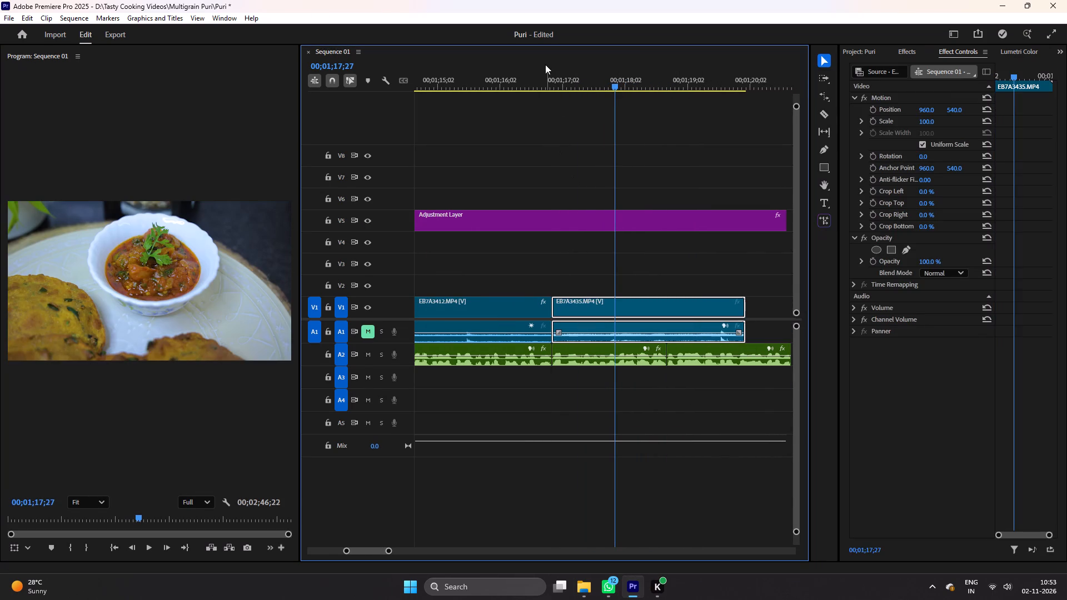
pyautogui.click(545, 64)
pyautogui.click(547, 78)
pyautogui.hotkey('ctrl', 's')
# Split EB7A3435 at 00;01;18;22, delete the part after it, close the gap before EB7A3436, and save.
pyautogui.hotkey('ctrl', 'space')
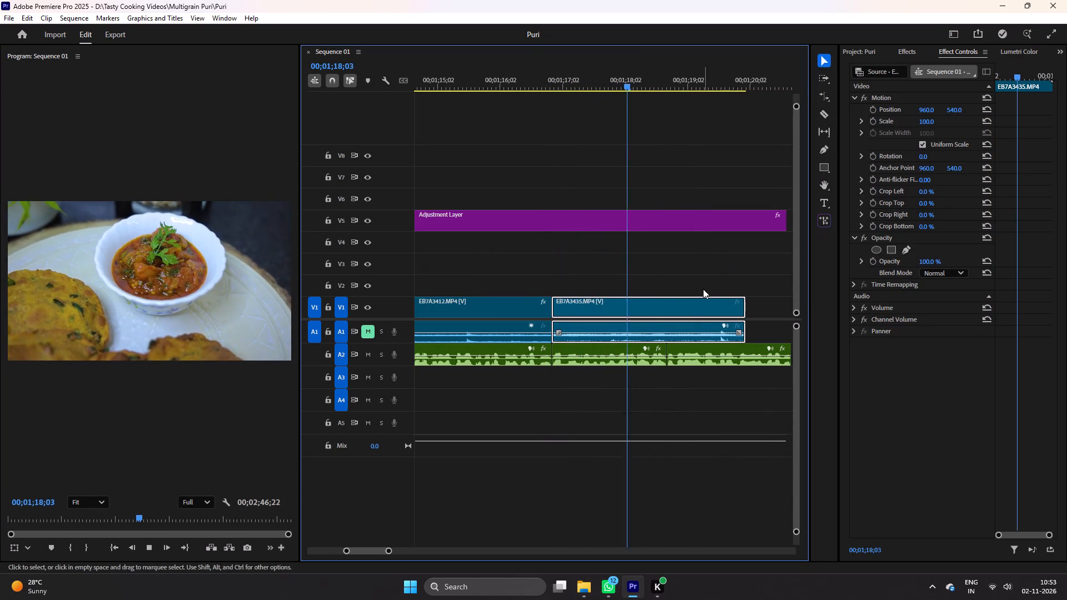
pyautogui.press('space')
pyautogui.press('c')
pyautogui.click(669, 316)
pyautogui.press('v')
pyautogui.click(697, 304)
pyautogui.press('Delete')
pyautogui.rightClick(696, 306)
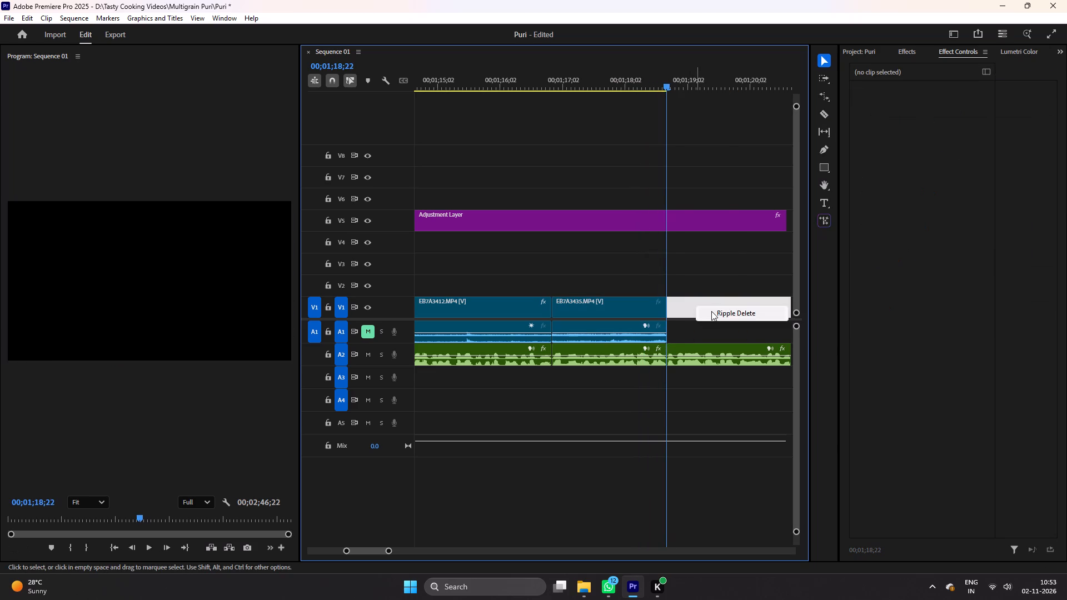
pyautogui.click(712, 311)
pyautogui.hotkey('ctrl', 's')
# Split EB7A3436 at 00;01;19;26, delete the part before it, close the gap after EB7A3435, and save.
pyautogui.hotkey('ctrl', 'space')
pyautogui.scroll(-6, 723, 284)
pyautogui.press('space')
pyautogui.press('c')
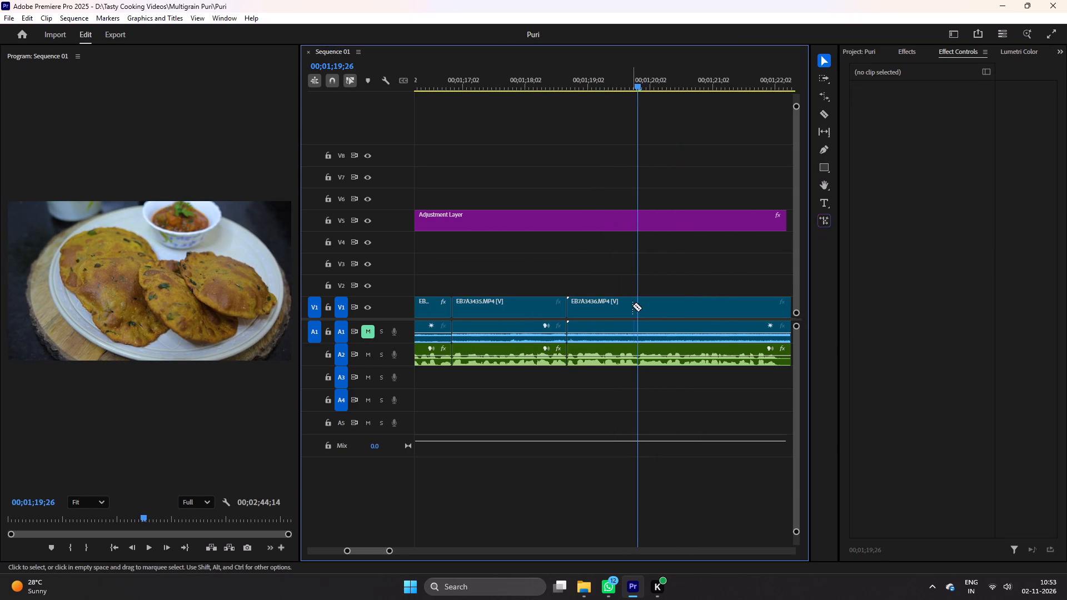
pyautogui.click(636, 304)
pyautogui.press('v')
pyautogui.click(581, 304)
pyautogui.press('Delete')
pyautogui.rightClick(581, 304)
pyautogui.click(605, 313)
pyautogui.hotkey('ctrl', 's')
# Play the trimmed EB7A3436, split it at 00;01;20;09, delete the remainder after the cut, and save.
pyautogui.hotkey('ctrl', 'space')
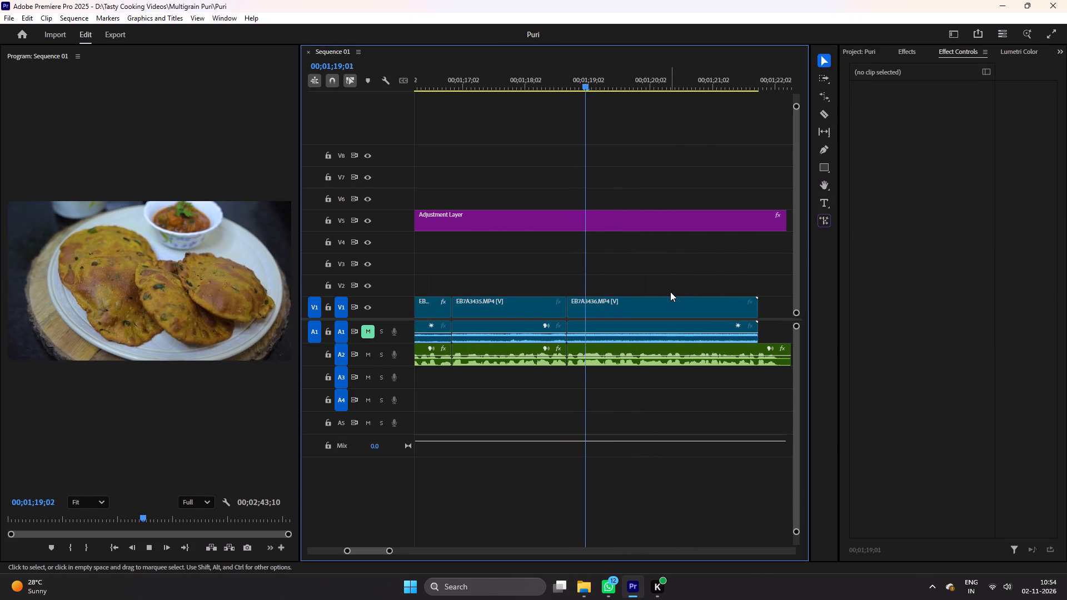
pyautogui.press('space')
pyautogui.press('c')
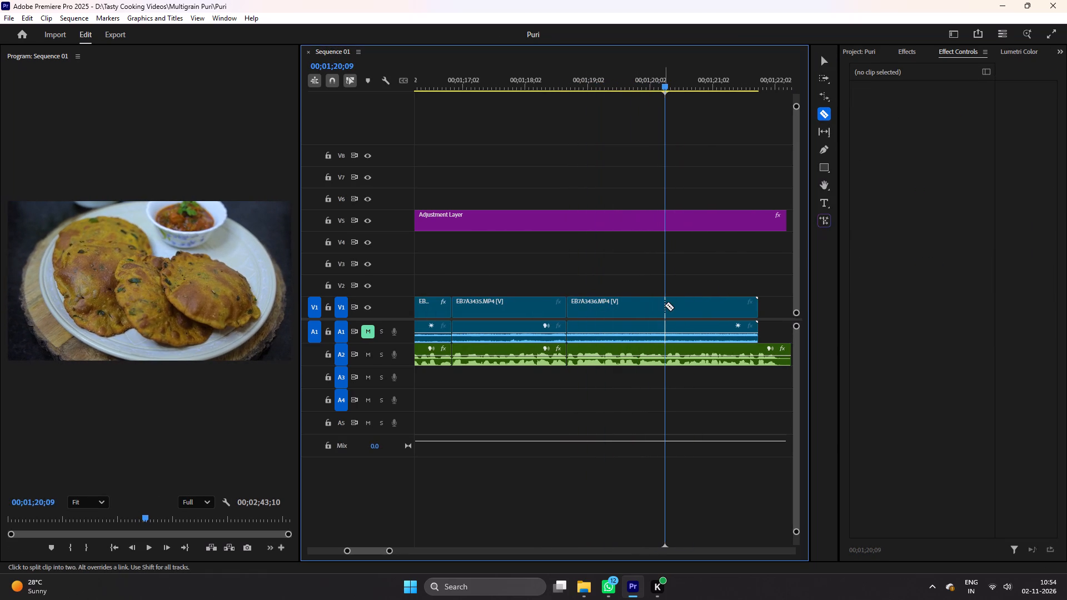
pyautogui.click(665, 305)
pyautogui.press('v')
pyautogui.click(696, 311)
pyautogui.press('Delete')
pyautogui.hotkey('ctrl', 's')
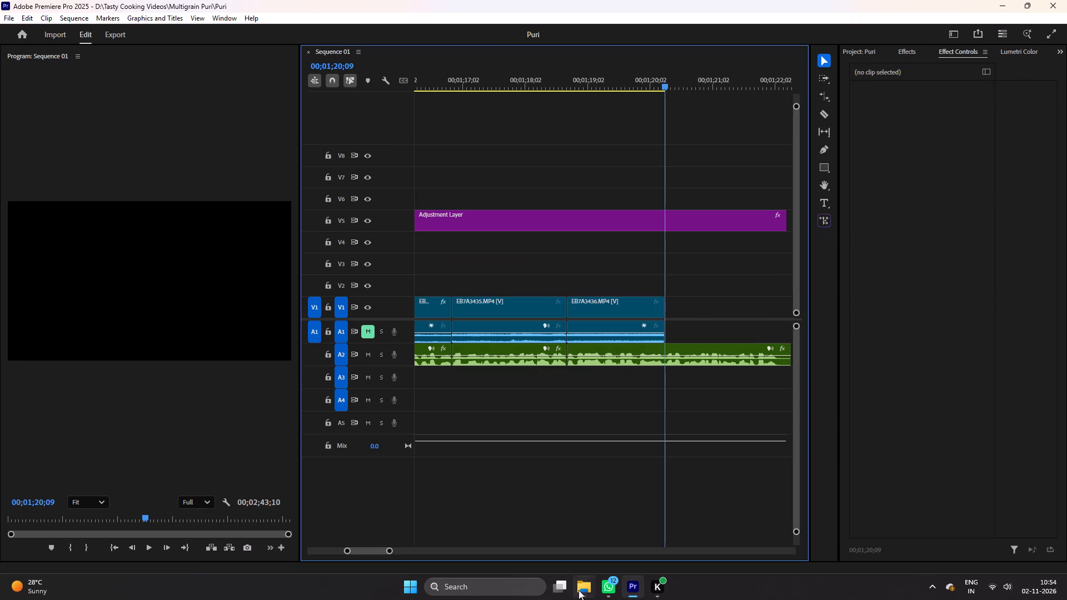
# Preview clips EB7A3430, EB7A3434 and EB7A3427 and photo EB7A3431 in the Multigrain Puri folder as candidates for the next plating shot.
pyautogui.click(584, 591)
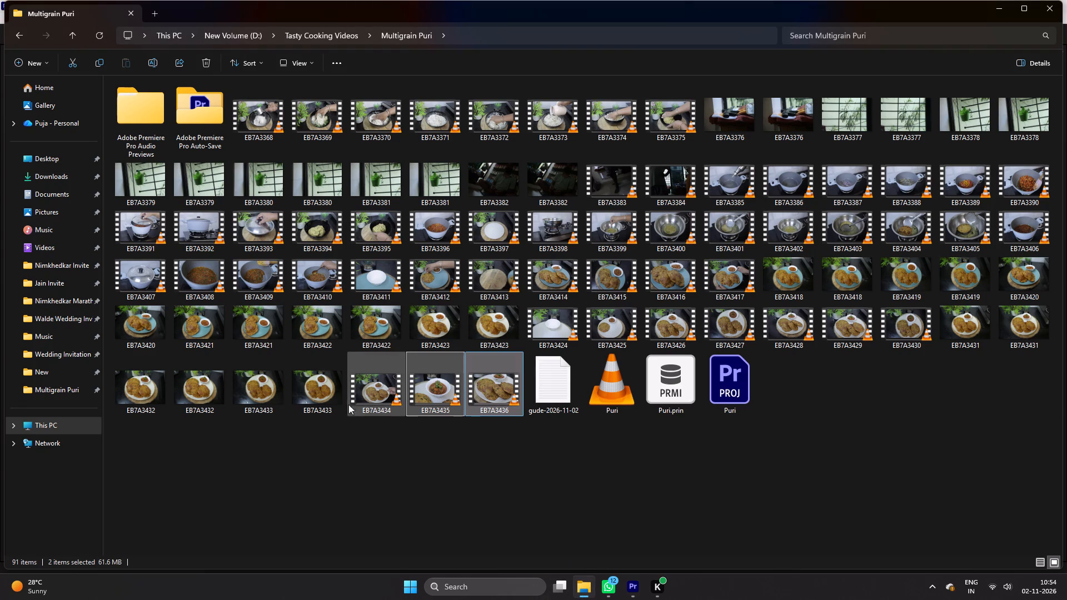
pyautogui.doubleClick(902, 314)
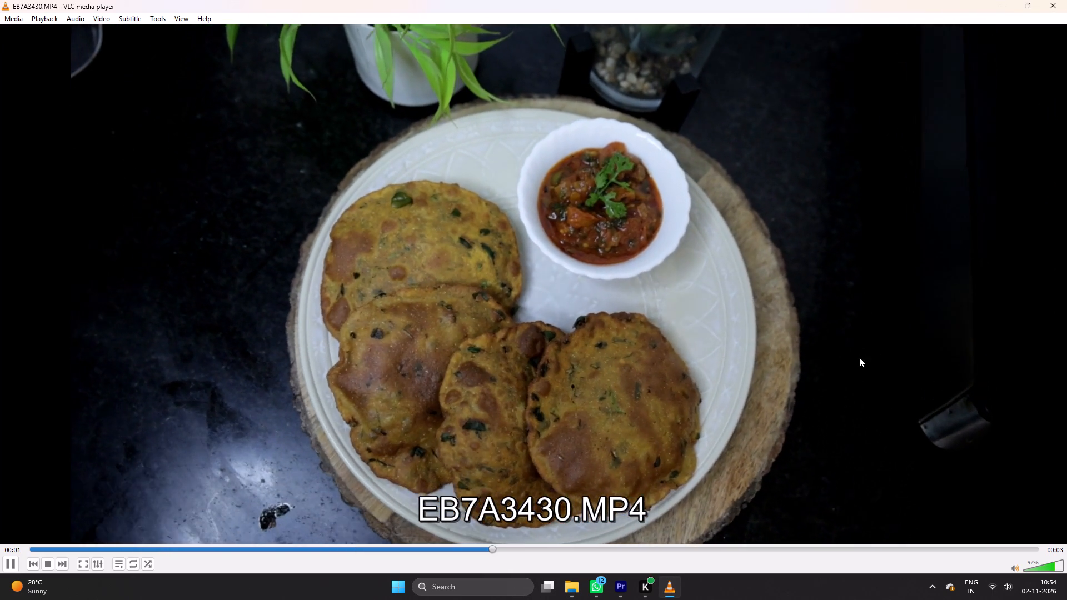
pyautogui.click(1049, 12)
pyautogui.click(1053, 7)
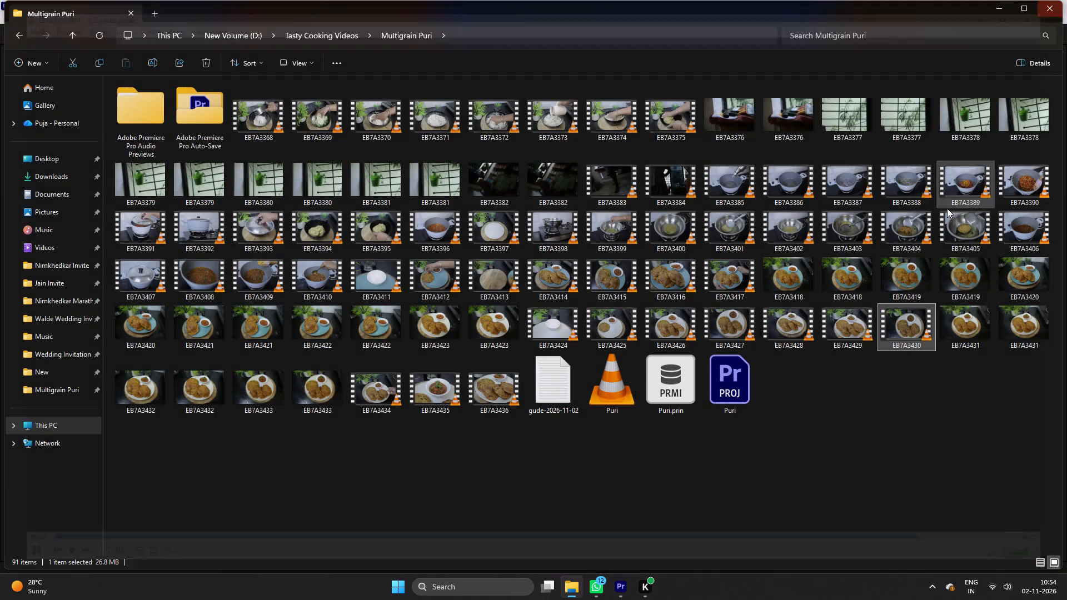
pyautogui.doubleClick(969, 338)
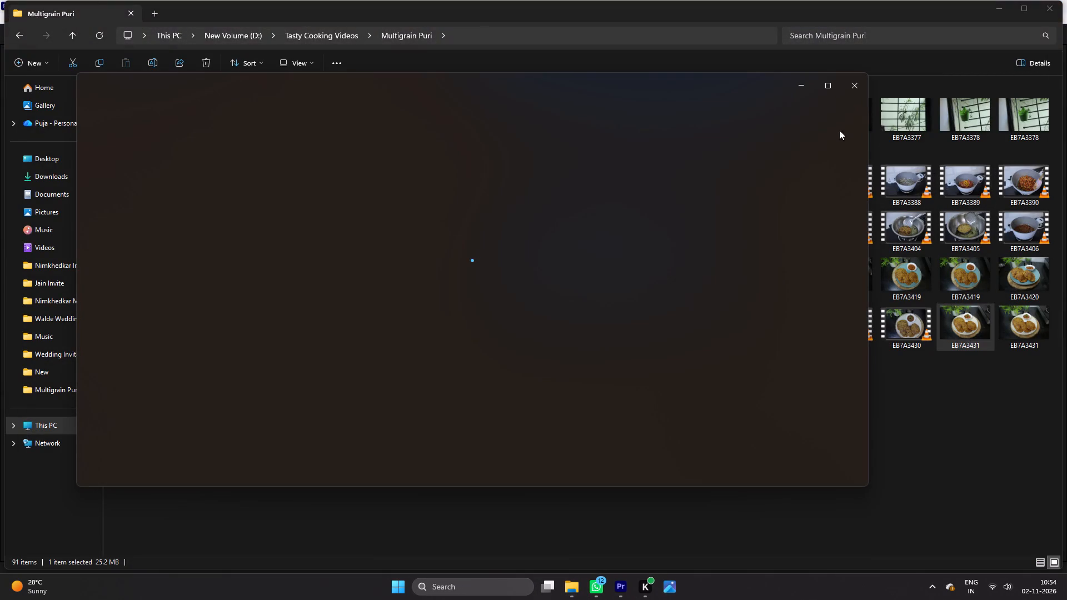
pyautogui.click(860, 92)
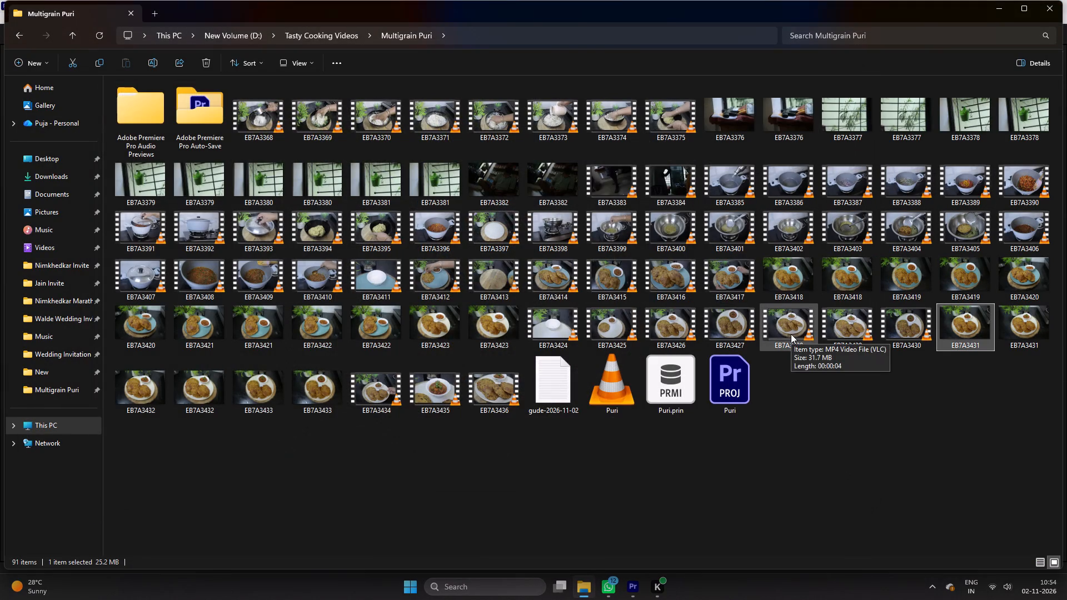
pyautogui.click(686, 332)
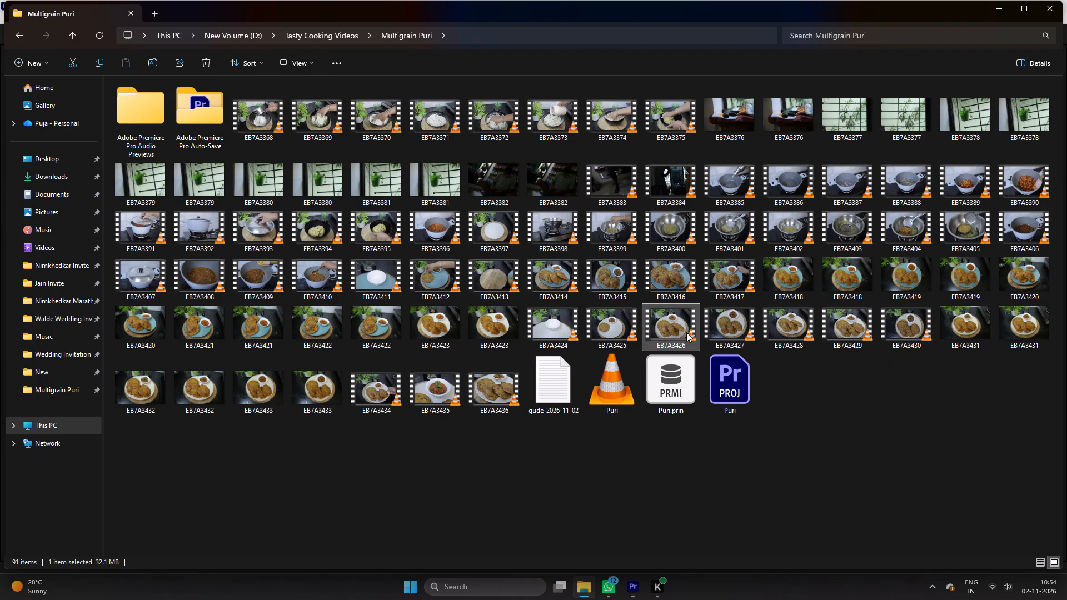
pyautogui.doubleClick(368, 388)
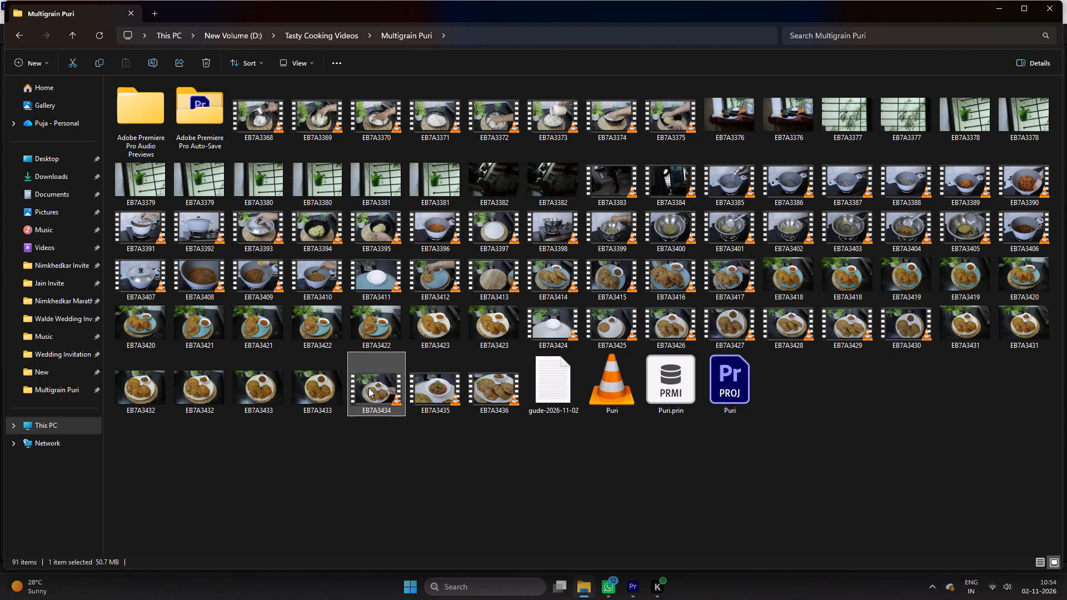
pyautogui.click(748, 547)
pyautogui.moveTo(817, 549); pyautogui.dragTo(823, 549)
pyautogui.moveTo(861, 542); pyautogui.dragTo(862, 542)
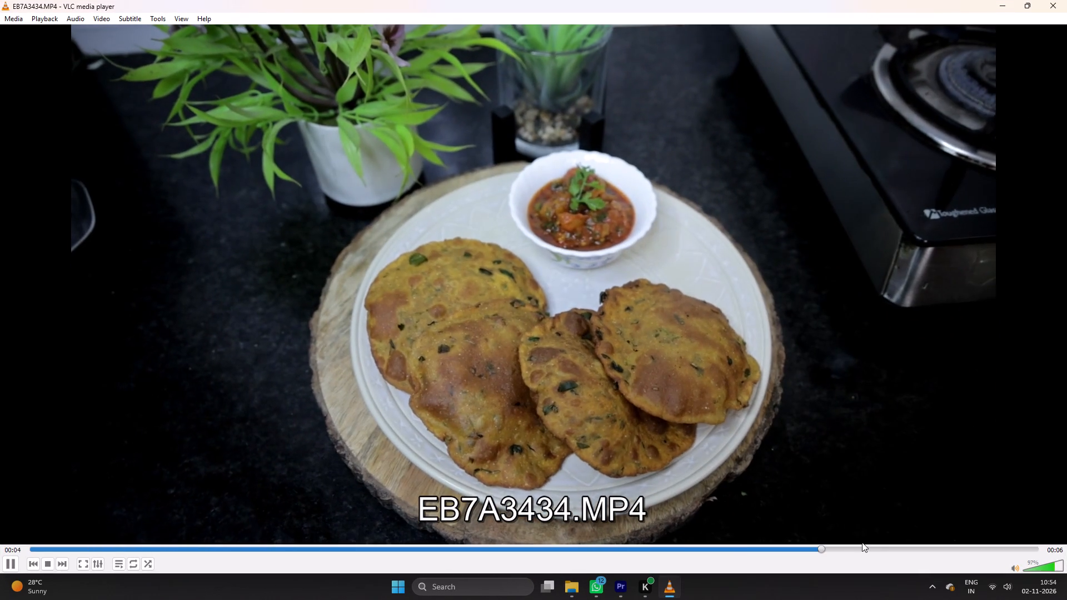
pyautogui.moveTo(862, 542); pyautogui.dragTo(869, 539)
pyautogui.click(1059, 9)
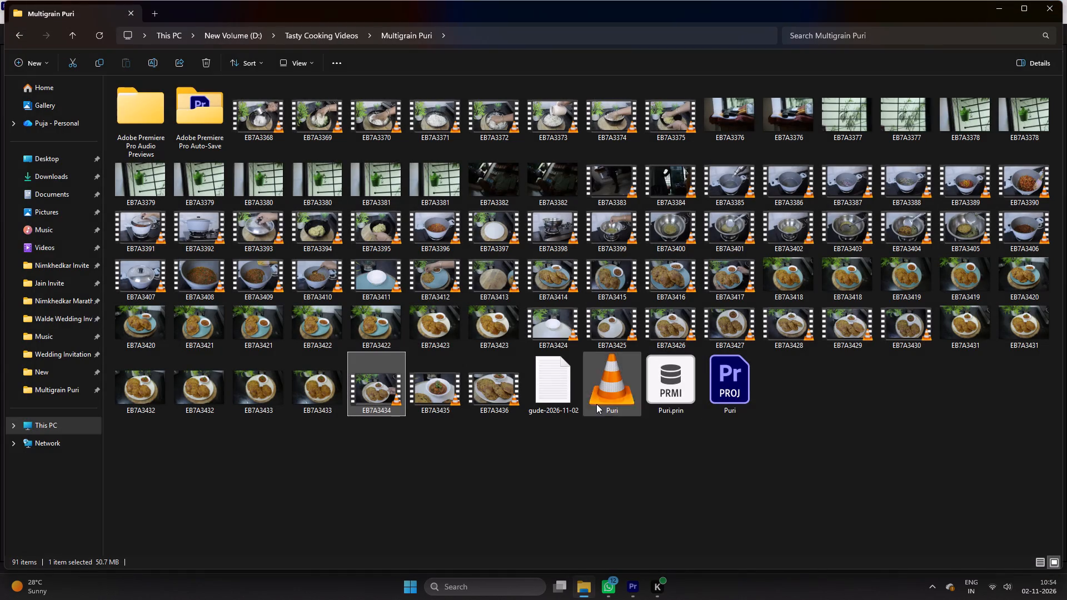
pyautogui.doubleClick(735, 334)
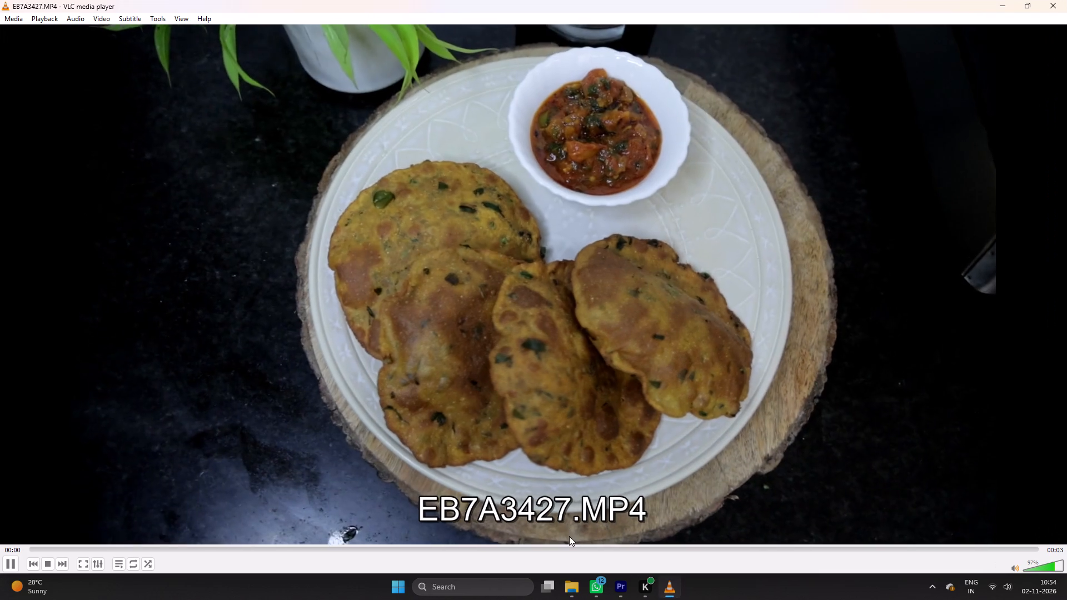
pyautogui.click(574, 544)
pyautogui.click(590, 549)
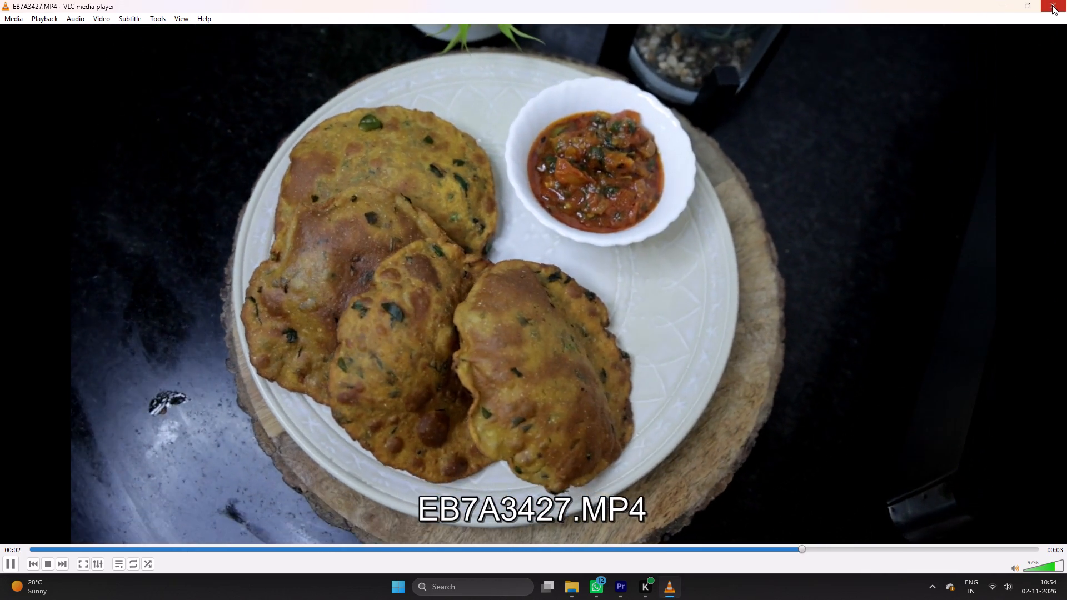
pyautogui.click(1052, 5)
# Preview EB7A3426, add it to V1 at 00;01;20;09 directly after EB7A3436, and save.
pyautogui.doubleClick(671, 328)
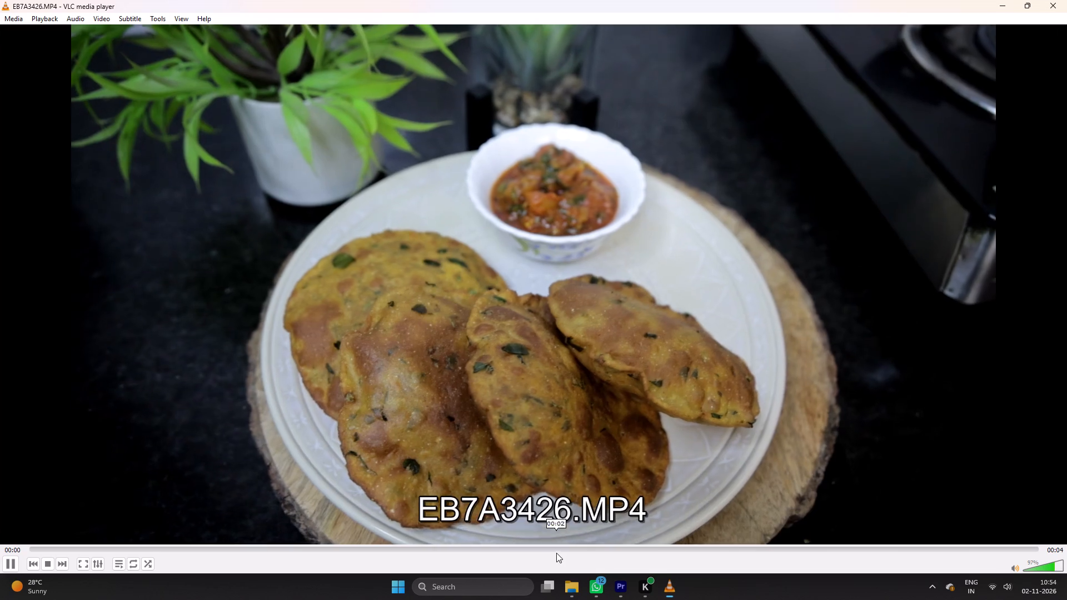
pyautogui.moveTo(567, 546); pyautogui.dragTo(580, 546)
pyautogui.moveTo(617, 546); pyautogui.dragTo(627, 548)
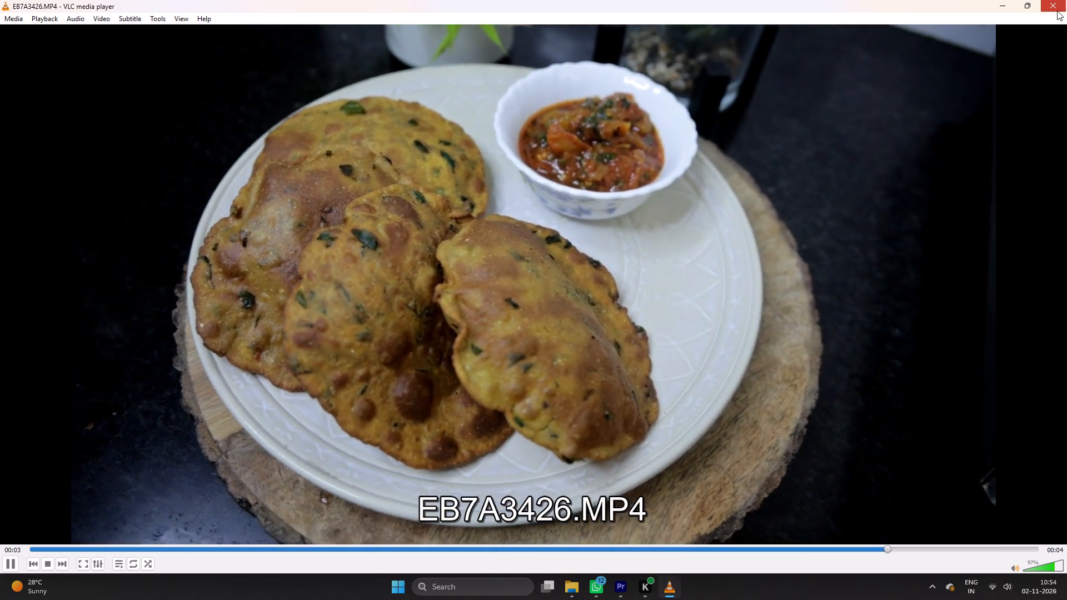
pyautogui.click(1057, 11)
pyautogui.moveTo(680, 326); pyautogui.dragTo(625, 590)
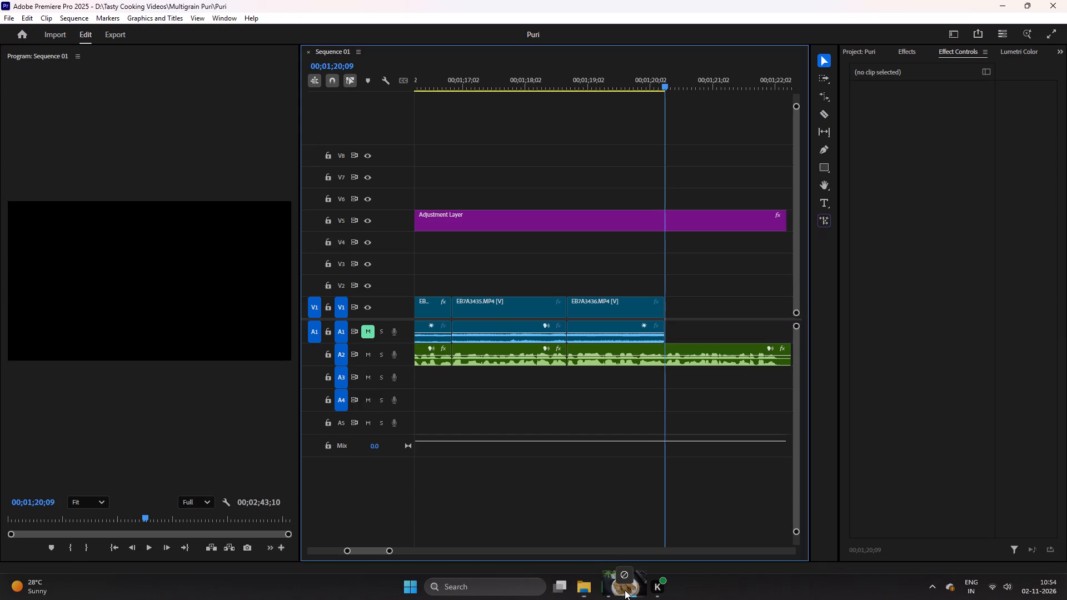
pyautogui.moveTo(625, 590); pyautogui.dragTo(670, 307)
pyautogui.click(700, 256)
pyautogui.hotkey('ctrl', 's')
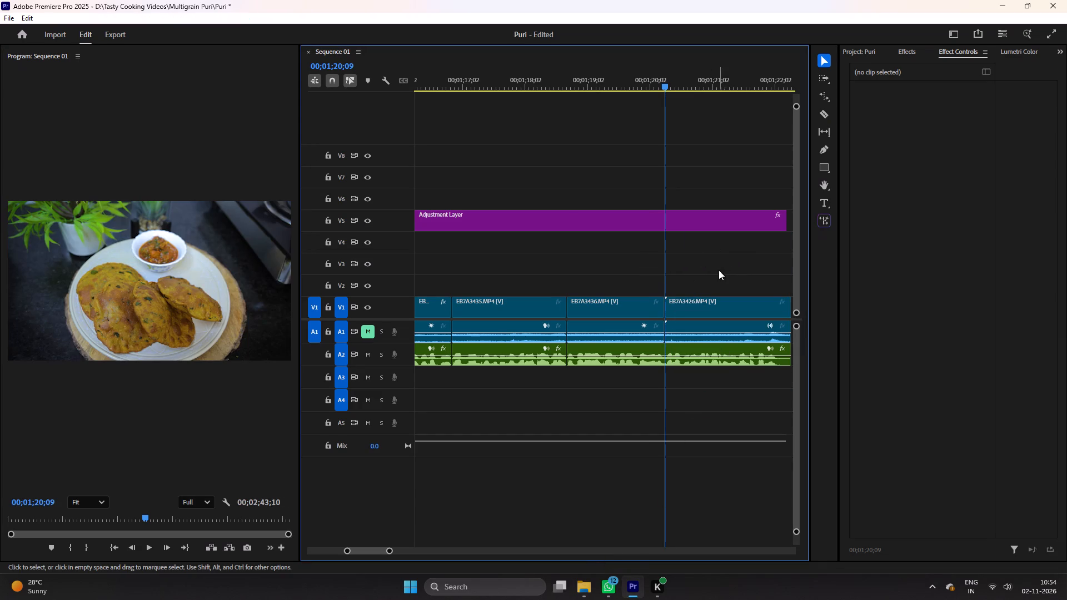
# Split EB7A3426 at about 00;01;21;00, delete the part before it, close the gap after EB7A3436, and save.
pyautogui.hotkey('ctrl', 'space')
pyautogui.press('space')
pyautogui.press('c')
pyautogui.click(709, 299)
pyautogui.press('v')
pyautogui.click(685, 303)
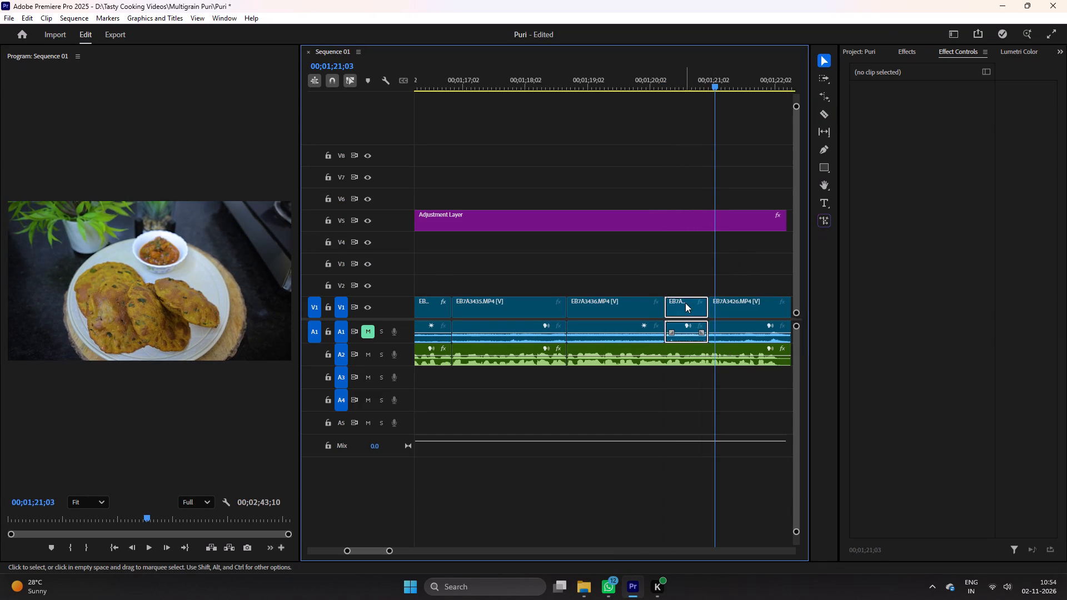
pyautogui.press('Delete')
pyautogui.rightClick(677, 303)
pyautogui.click(688, 308)
pyautogui.hotkey('ctrl', 's')
pyautogui.hotkey('ctrl', 'space')
# Play EB7A3426, split it, the narration and the adjustment layer at 00;01;22;03, delete everything selected after the cut, and save.
pyautogui.scroll(-7, 731, 277)
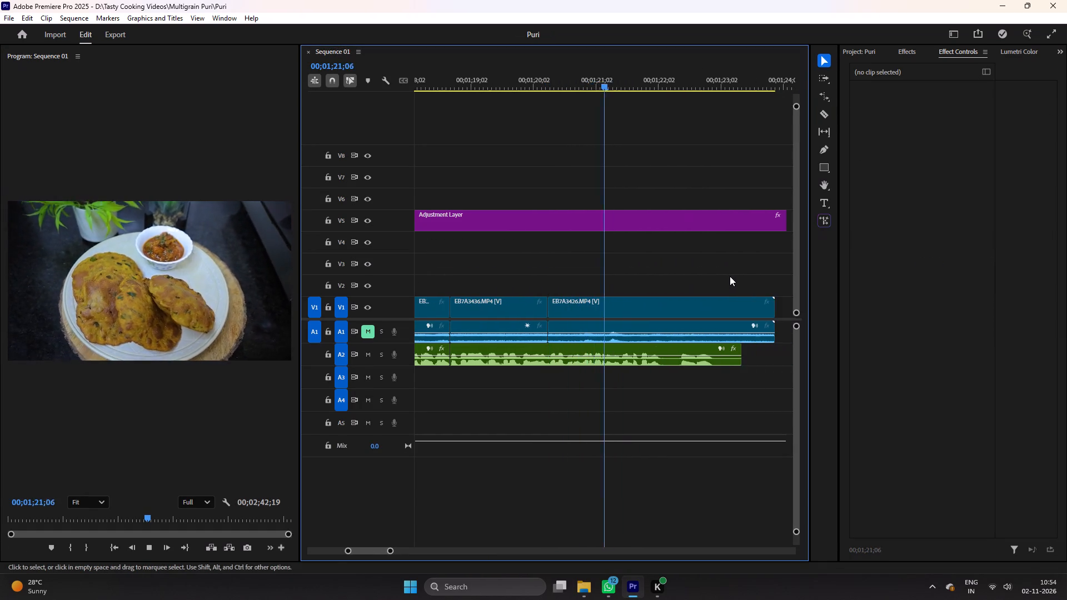
pyautogui.press('space')
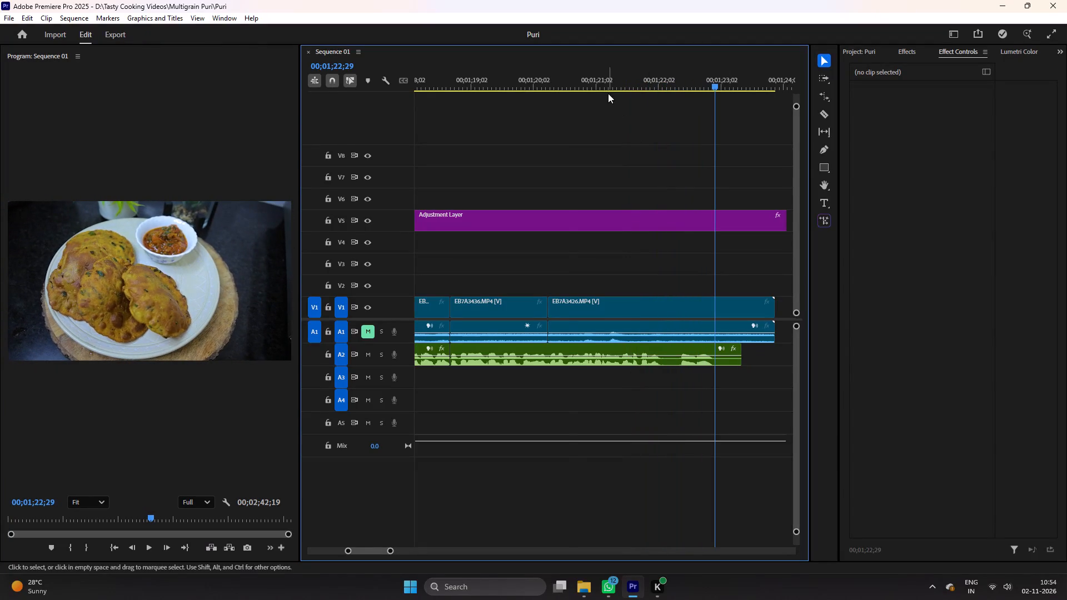
pyautogui.moveTo(571, 79); pyautogui.dragTo(639, 82)
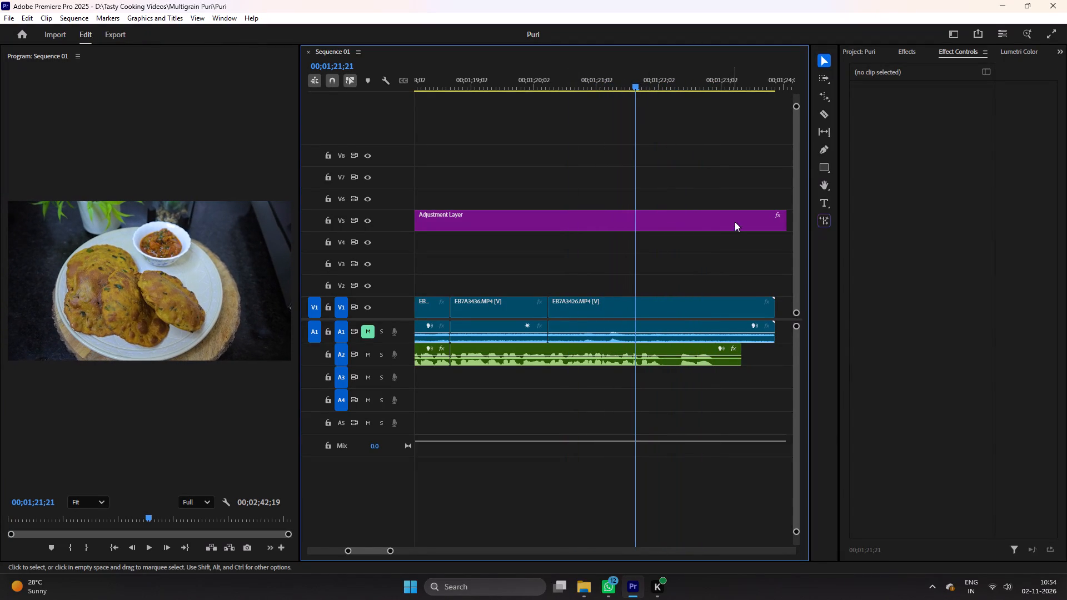
pyautogui.write('==')
pyautogui.press('c')
pyautogui.click(706, 362)
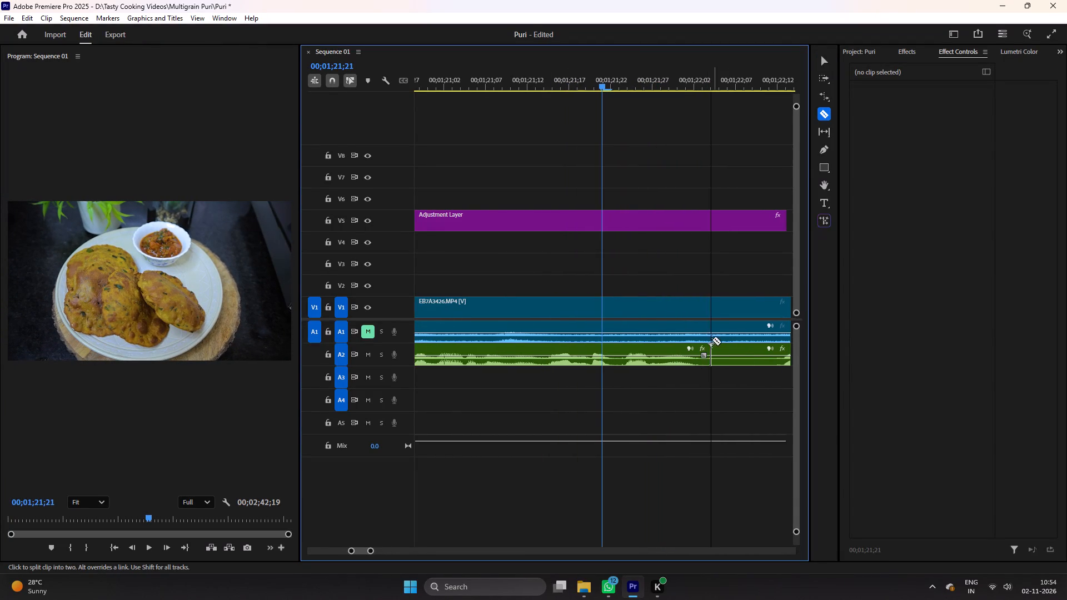
pyautogui.click(711, 326)
pyautogui.click(707, 228)
pyautogui.press('v')
pyautogui.moveTo(738, 173); pyautogui.dragTo(770, 398)
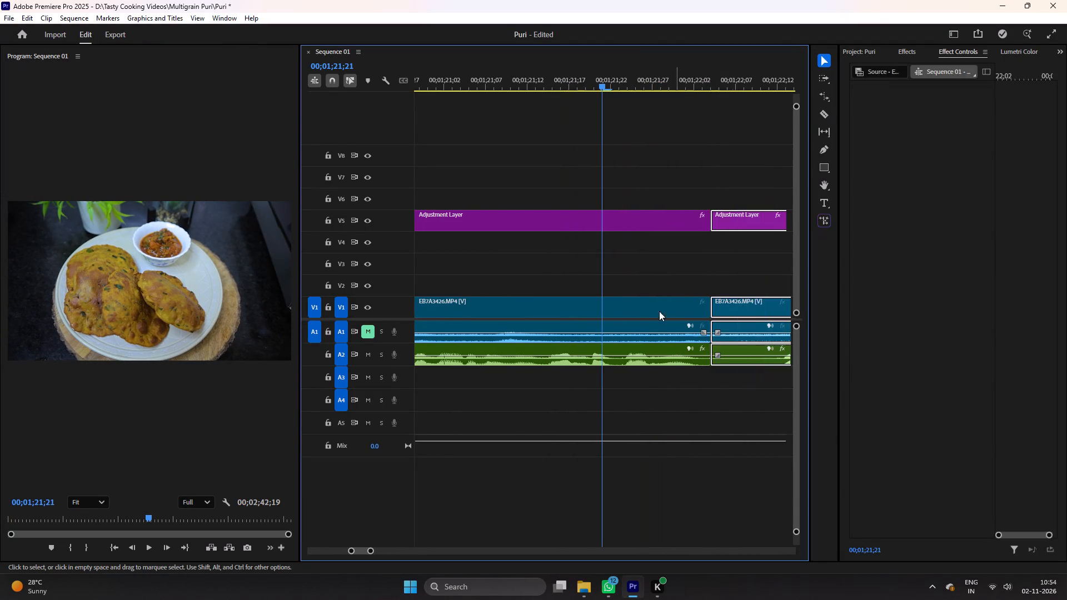
pyautogui.press('Delete')
pyautogui.hotkey('ctrl', 's')
# Play the end of the edit, apply Warp Stabilizer to the trimmed EB7A3426, and save.
pyautogui.scroll(6, 659, 287)
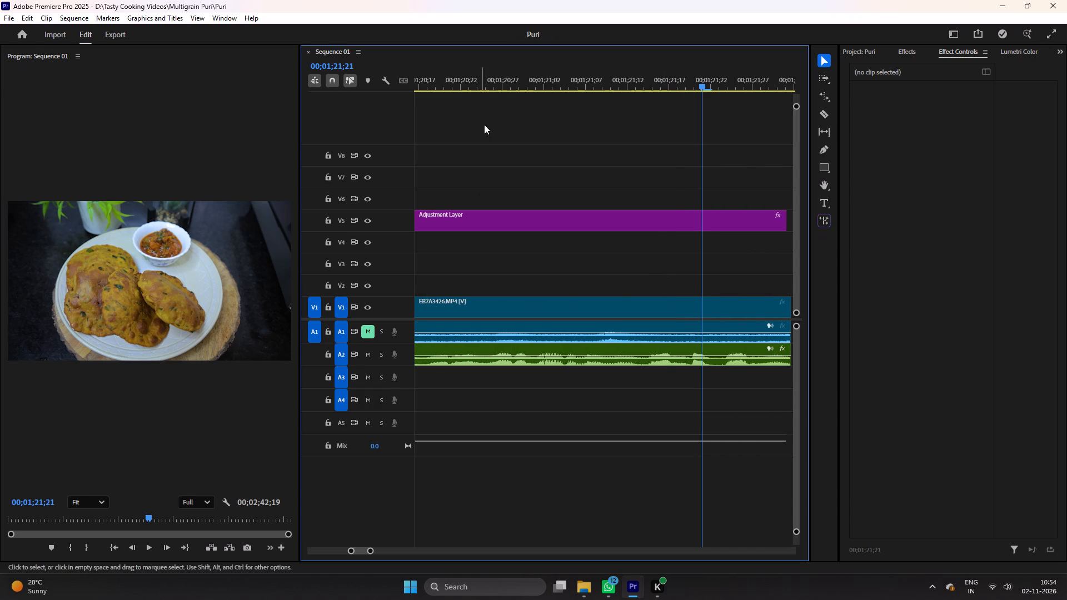
pyautogui.press('-')
pyautogui.press('-')
pyautogui.click(521, 73)
pyautogui.hotkey('ctrl', 's')
pyautogui.hotkey('ctrl', 'space')
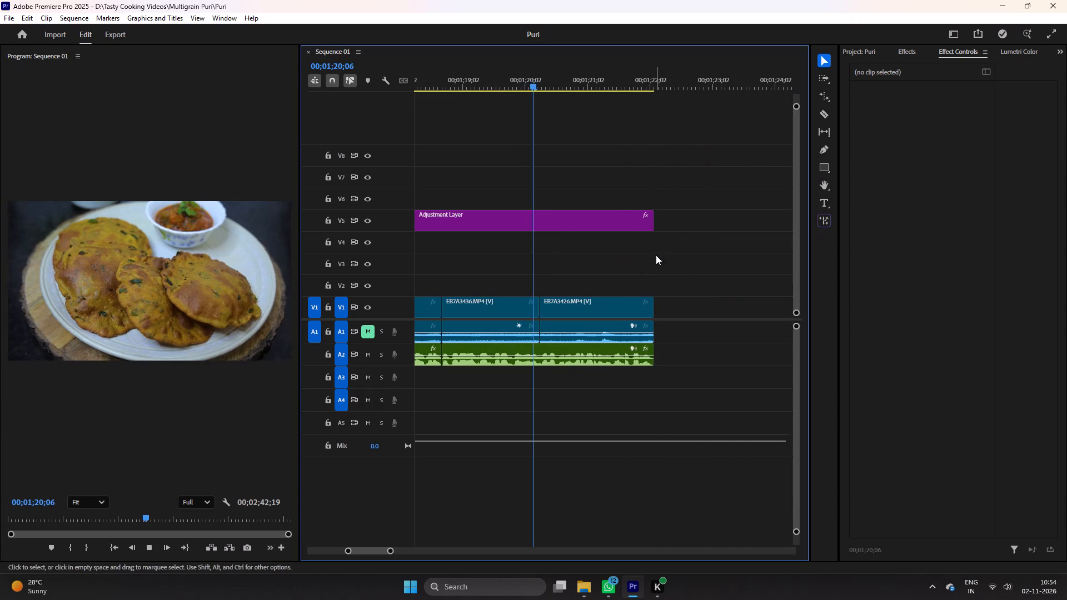
pyautogui.press('space')
pyautogui.click(586, 308)
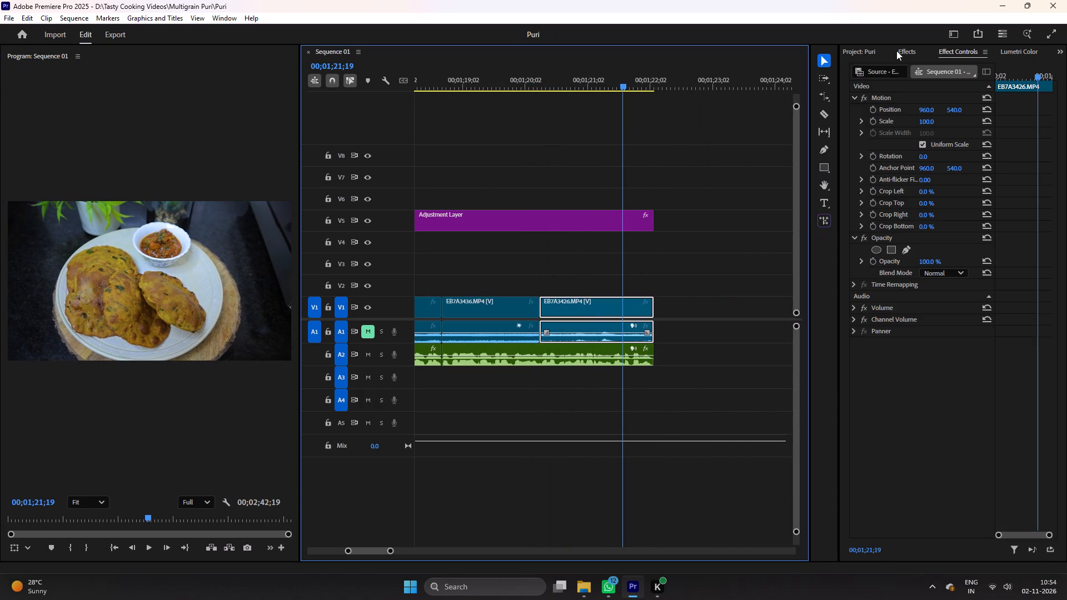
pyautogui.click(906, 51)
pyautogui.click(855, 172)
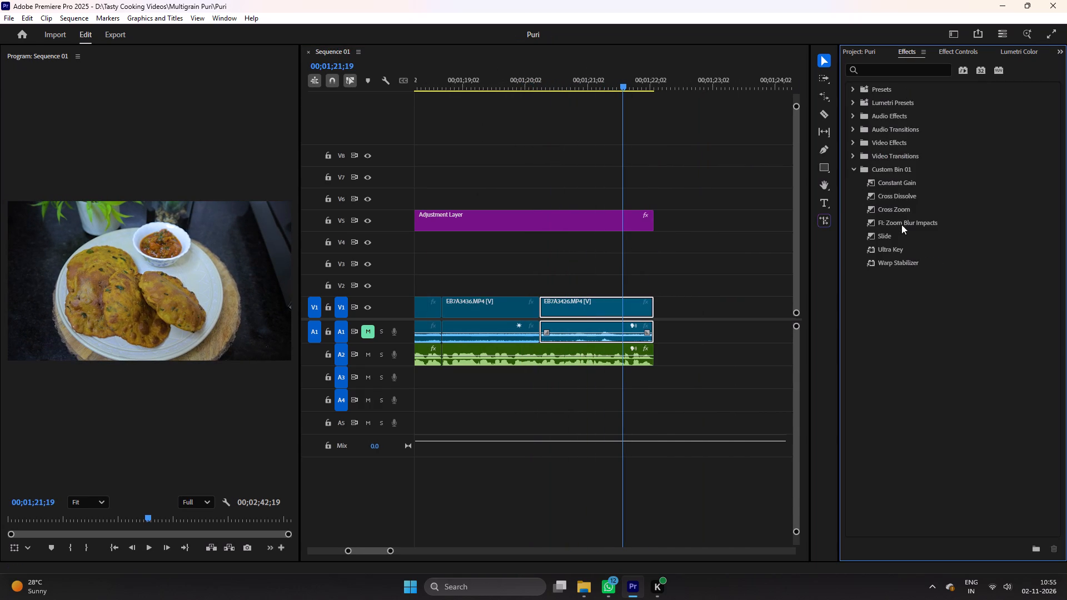
pyautogui.moveTo(880, 261); pyautogui.dragTo(591, 309)
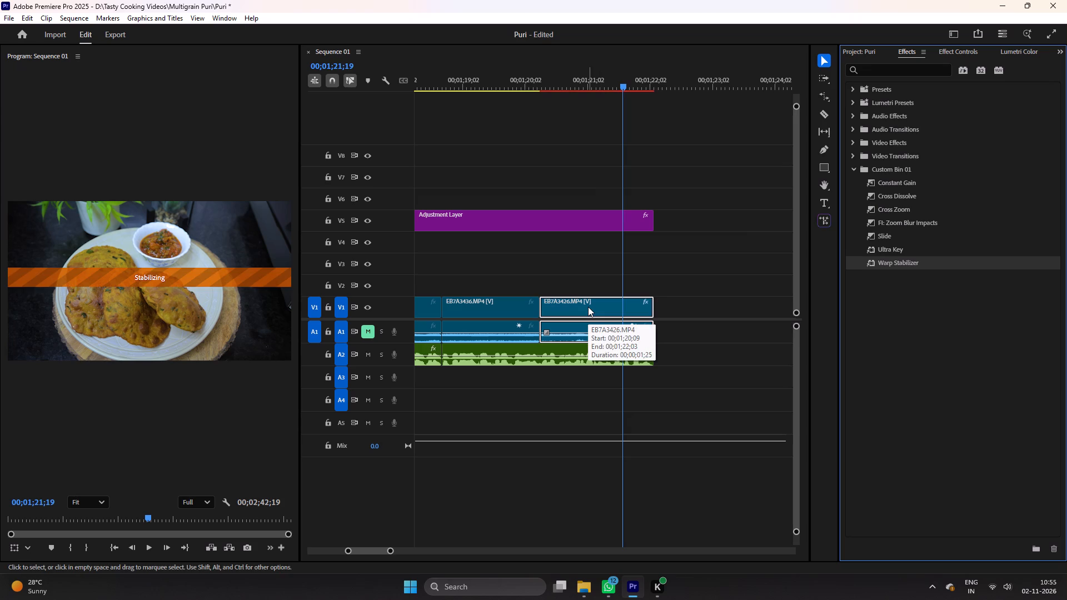
pyautogui.press('space')
pyautogui.hotkey('ctrl', 's')
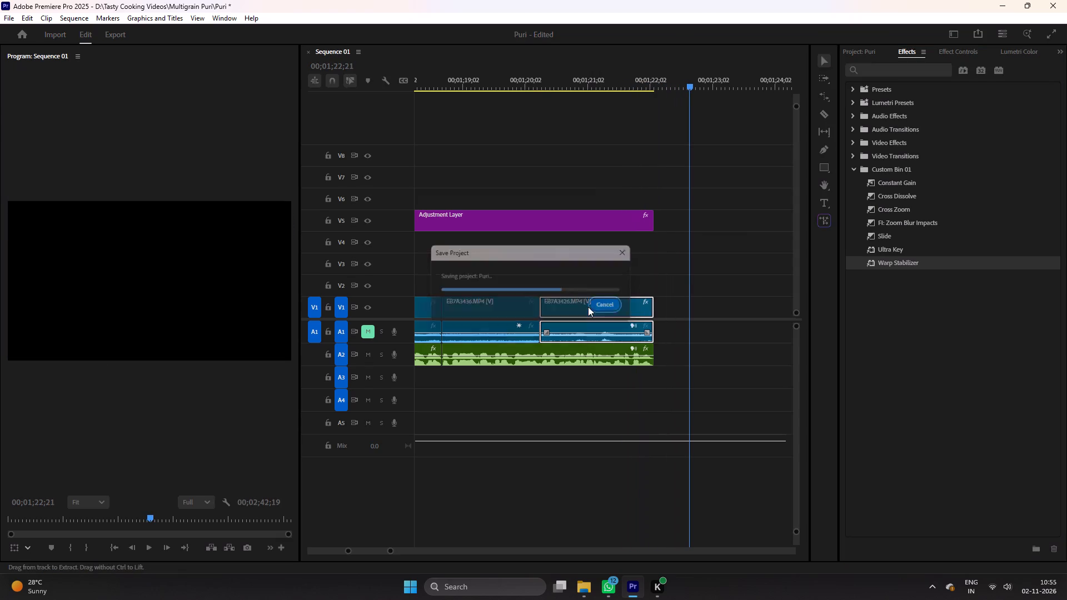
# Play the sequence from its start and delete EB7A3416 from the opening, leaving its gap before EB7A3368.
pyautogui.click(614, 267)
pyautogui.press('Home')
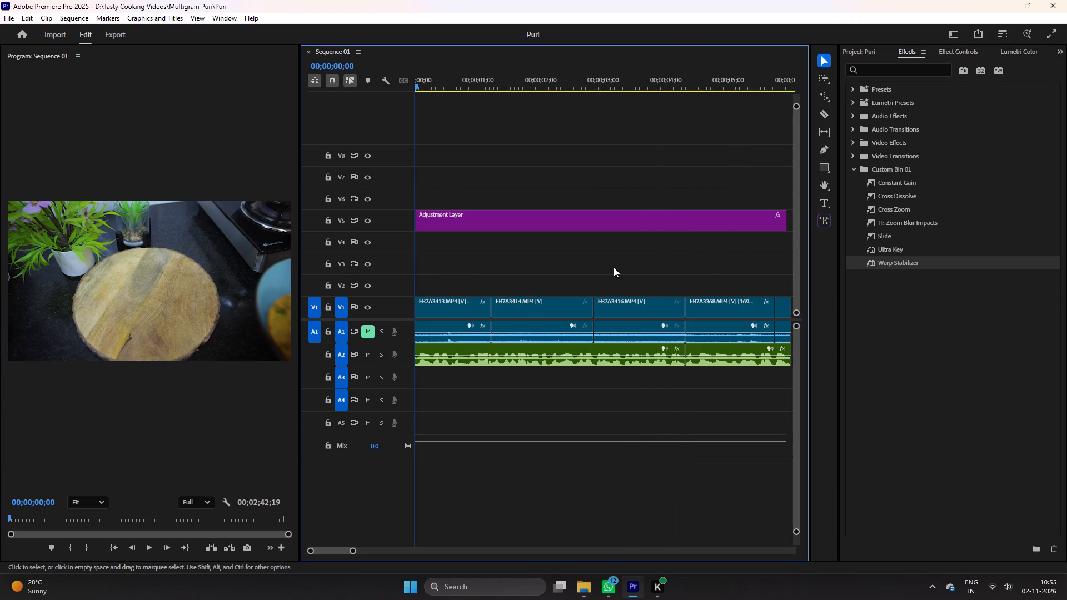
pyautogui.hotkey('ctrl', 's')
pyautogui.hotkey('ctrl', 'space')
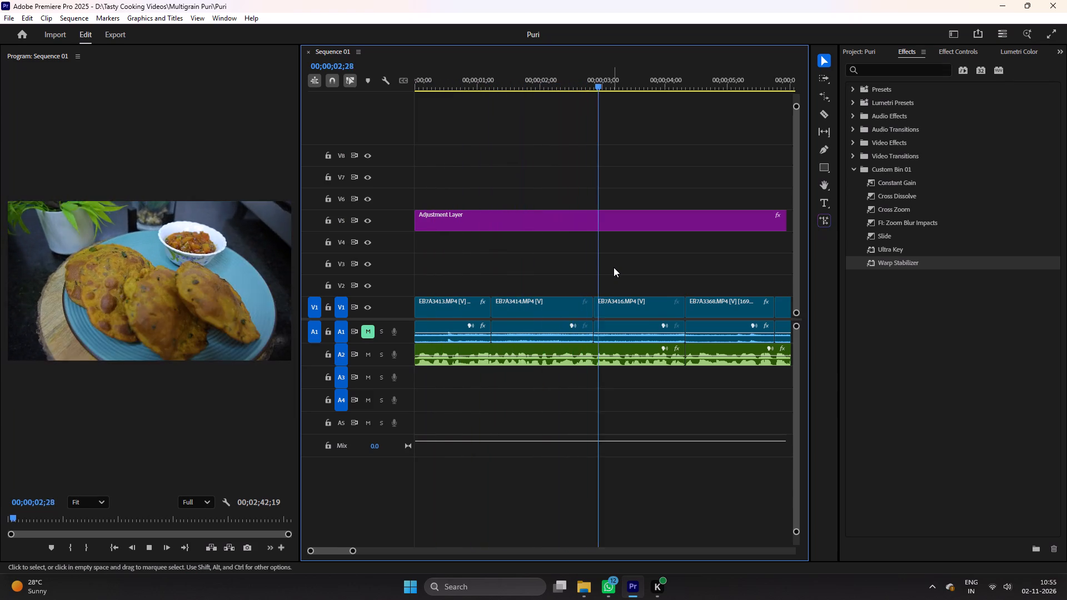
pyautogui.scroll(-2, 614, 267)
pyautogui.press('space')
pyautogui.click(567, 299)
pyautogui.click(616, 302)
pyautogui.press('Delete')
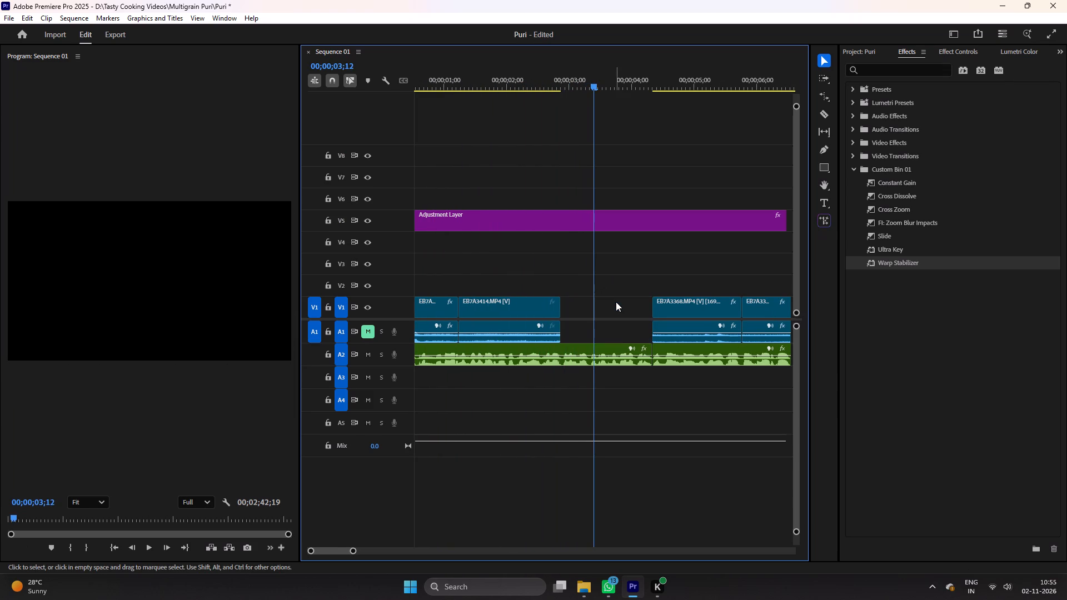
# Scrub through the leftover frying clips beyond the end of the main edit, and delete them from the timeline.
pyautogui.press('End')
pyautogui.click(614, 278)
pyautogui.press('-')
pyautogui.press('-')
pyautogui.press('-')
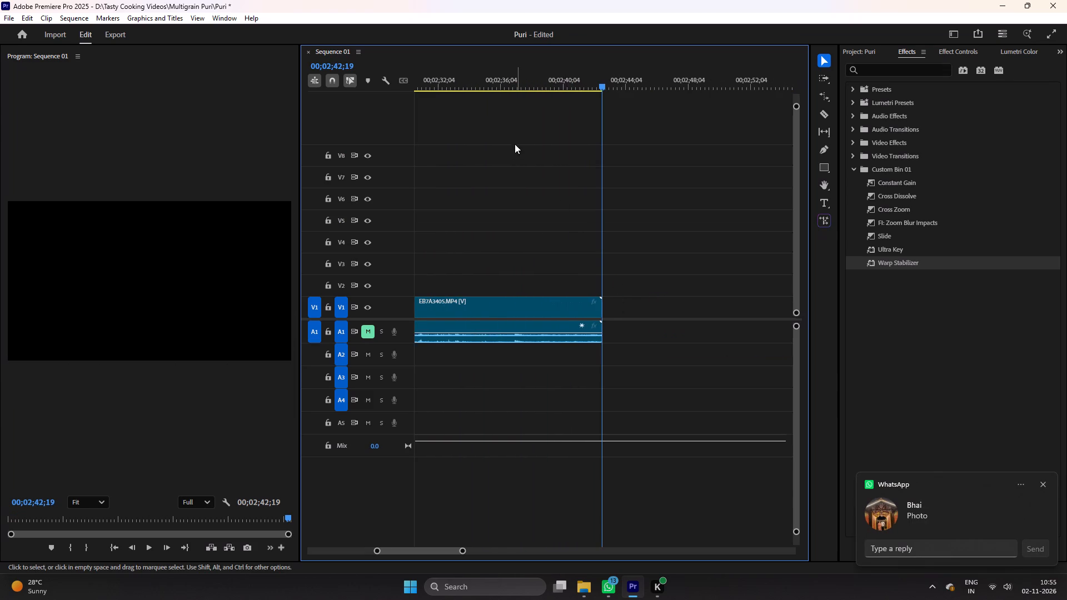
pyautogui.press('-')
pyautogui.press('-')
pyautogui.press('-')
pyautogui.moveTo(532, 77); pyautogui.dragTo(537, 76)
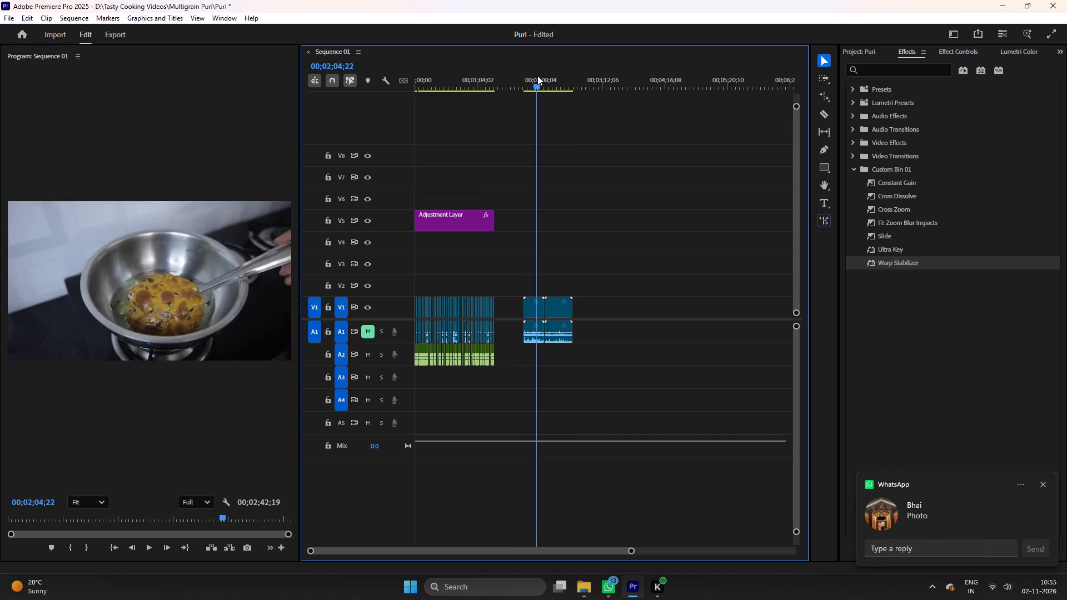
pyautogui.moveTo(537, 76); pyautogui.dragTo(571, 72)
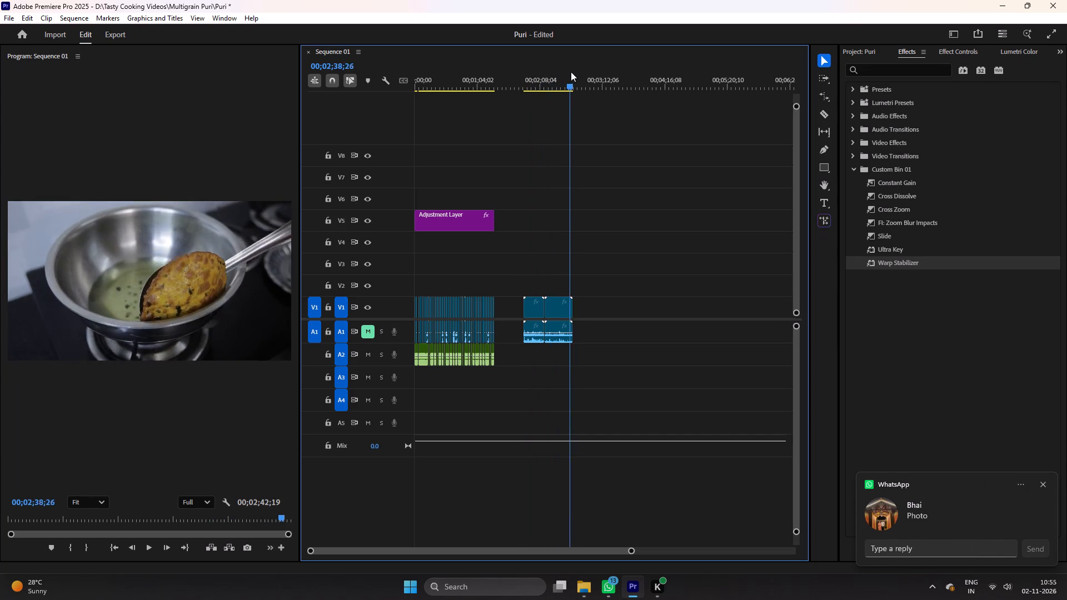
pyautogui.moveTo(571, 72); pyautogui.dragTo(568, 71)
pyautogui.press('=')
pyautogui.write('==')
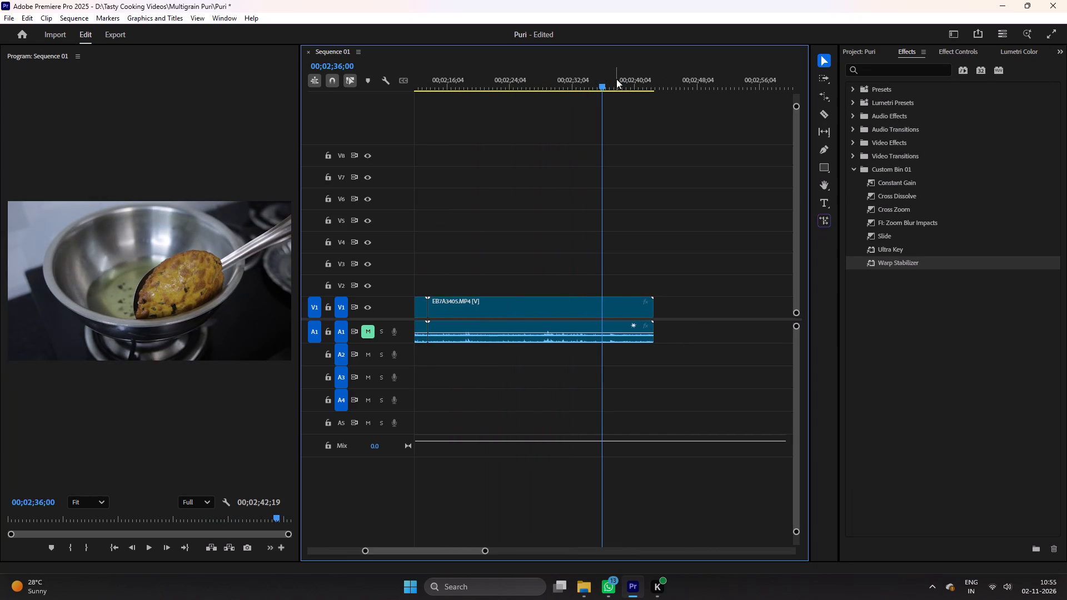
pyautogui.moveTo(613, 81); pyautogui.dragTo(646, 77)
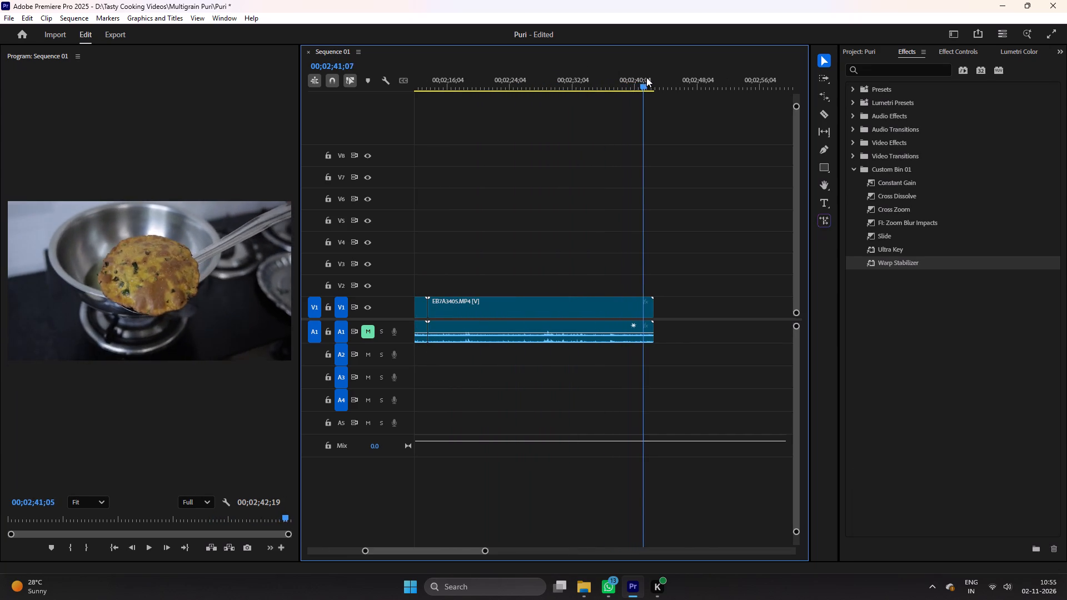
pyautogui.moveTo(646, 77); pyautogui.dragTo(538, 116)
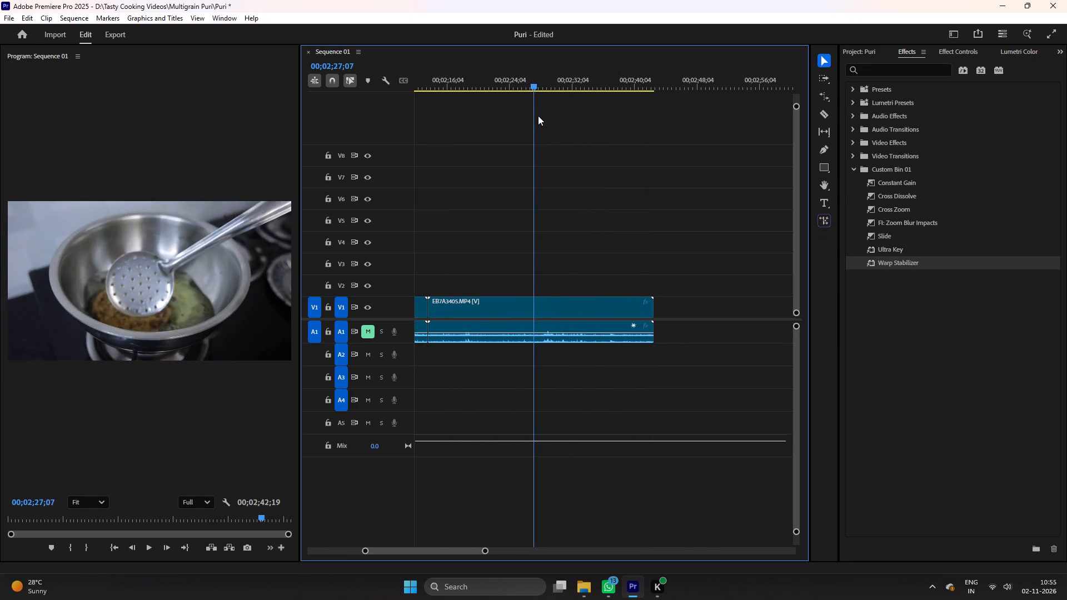
pyautogui.moveTo(538, 116); pyautogui.dragTo(651, 117)
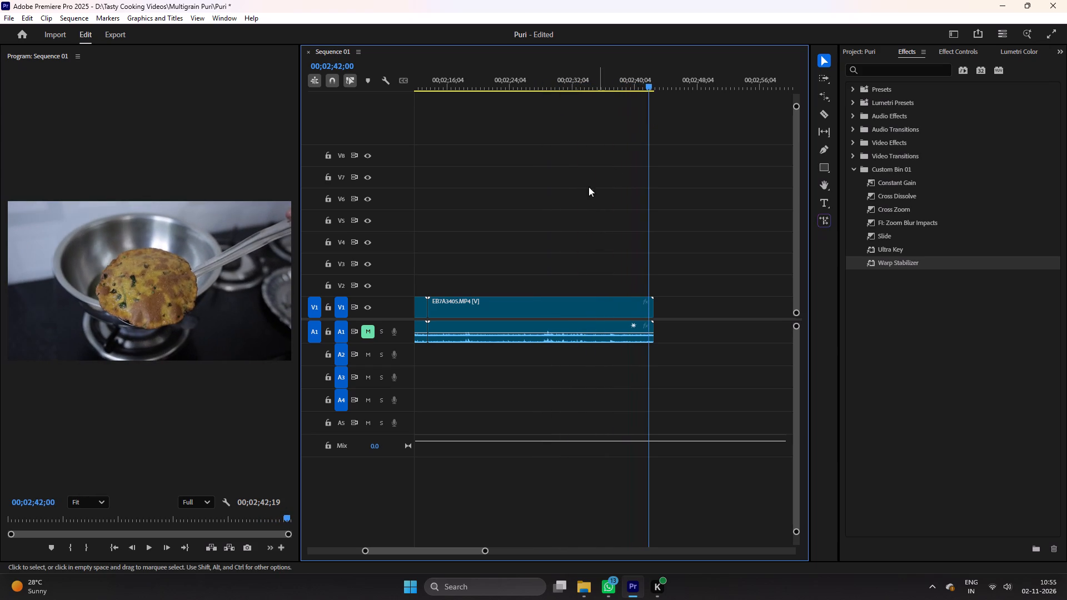
pyautogui.press('-')
pyautogui.press('-')
pyautogui.moveTo(505, 252); pyautogui.dragTo(657, 332)
pyautogui.press('Delete')
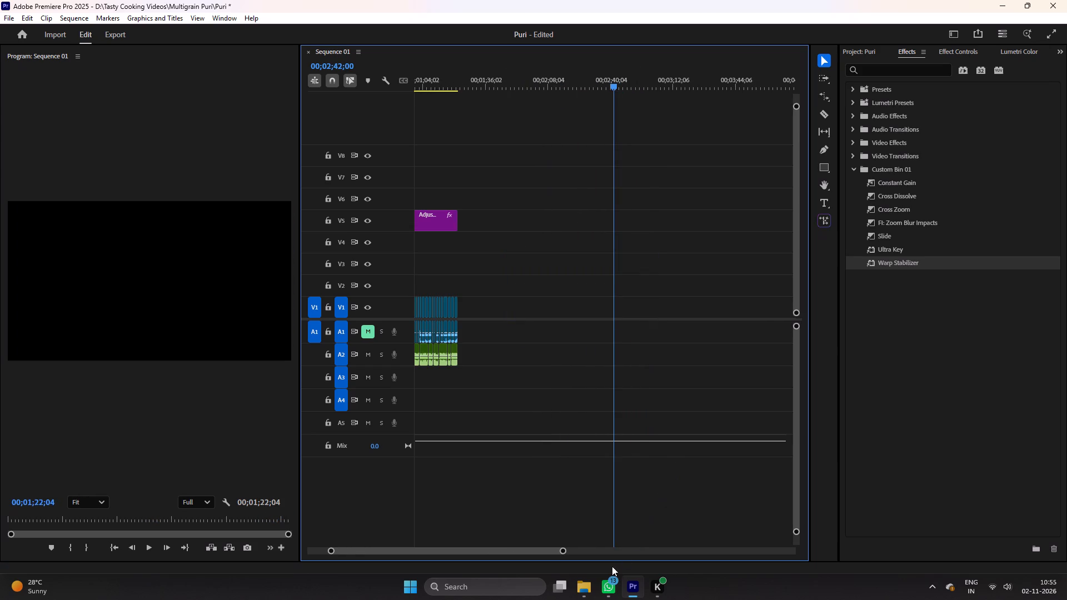
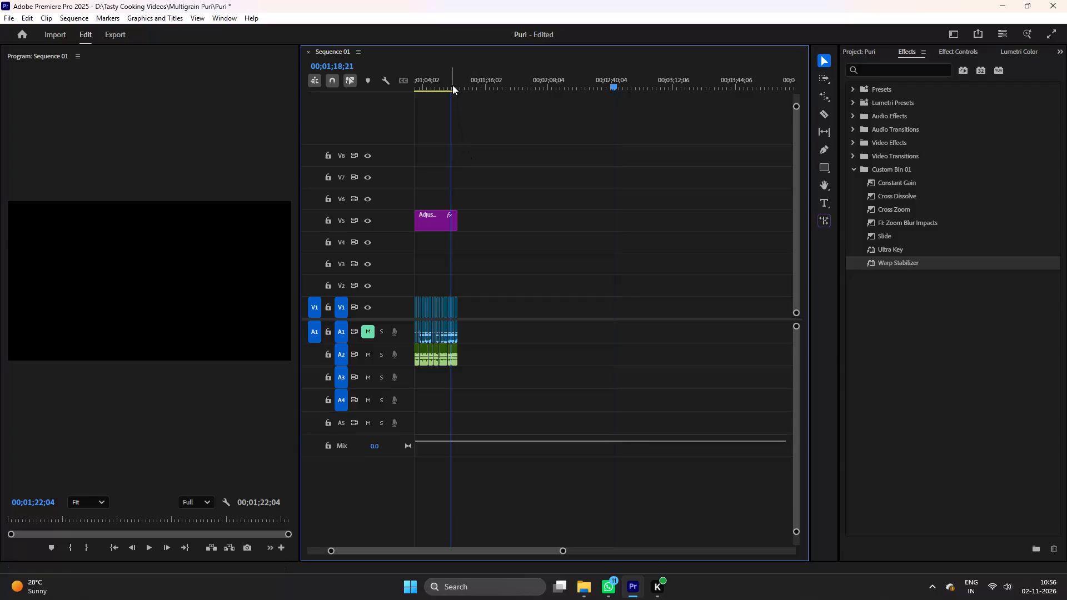
# Copy the EB7A3435 clip on V1 near 00;01;18;13, towards the end of the sequence.
pyautogui.press('=')
pyautogui.press('=')
pyautogui.press('=')
pyautogui.press('=')
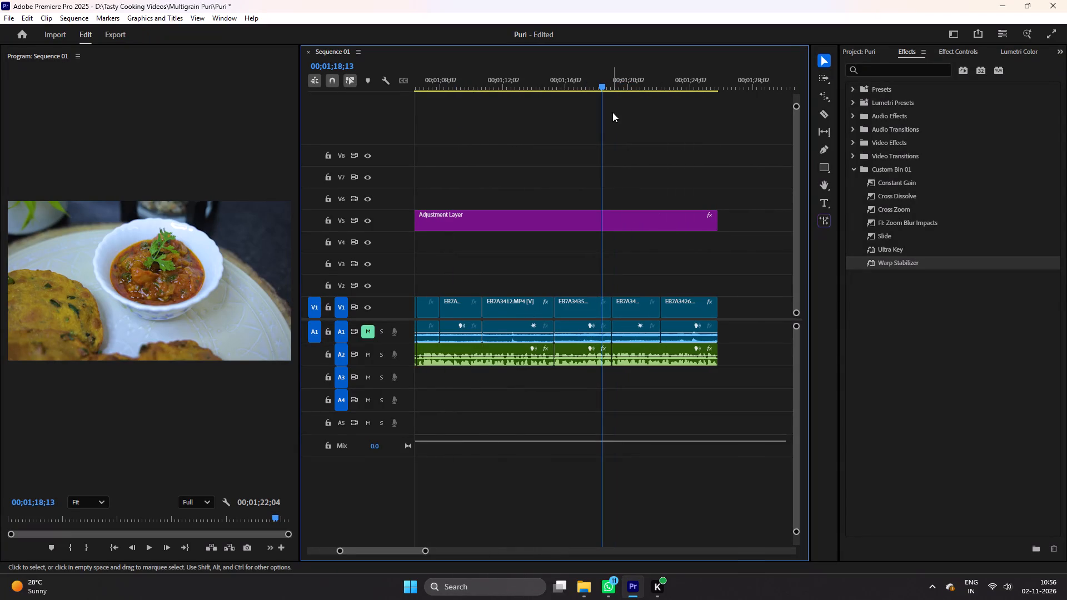
pyautogui.click(562, 303)
pyautogui.hotkey('ctrl', 'c')
pyautogui.hotkey('ctrl', 'c')
pyautogui.hotkey('ctrl', 'c')
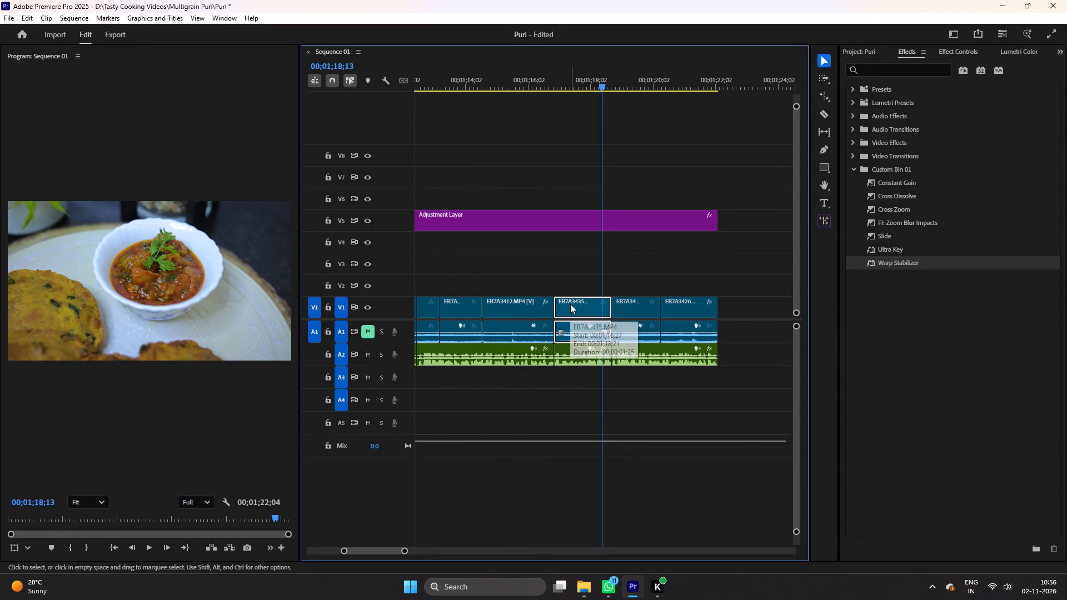
# Play the sequence's opening, and move the EB7A3414 clip later on V1 so it ends where the EB7A3368 clip starts.
pyautogui.press('Home')
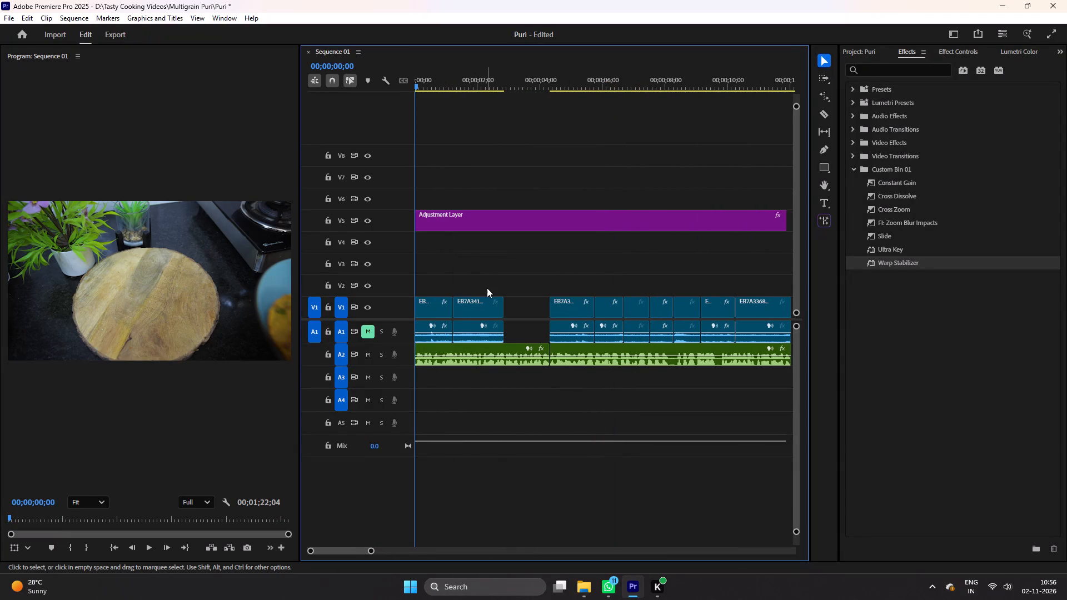
pyautogui.press('space')
pyautogui.press('=')
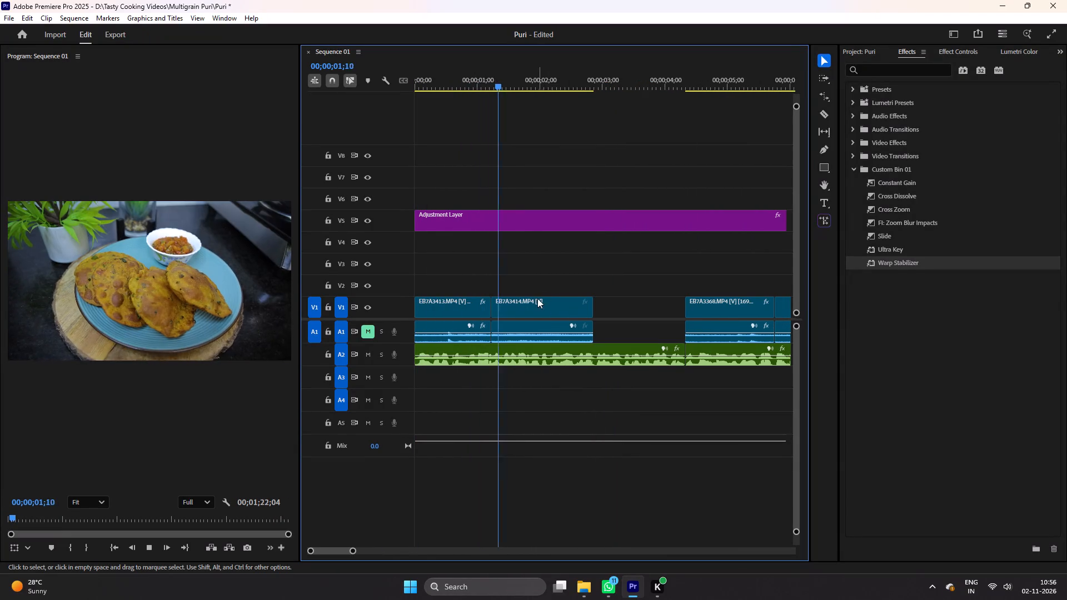
pyautogui.press('space')
pyautogui.moveTo(533, 303); pyautogui.dragTo(624, 304)
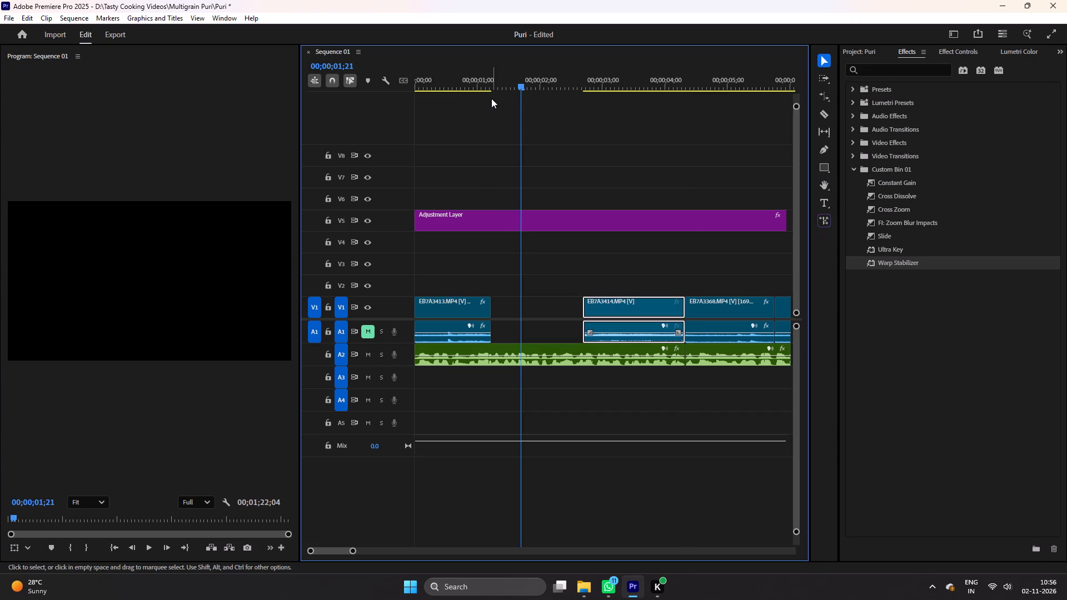
# Paste the copied EB7A3435 clip on V1 at 00;00;01;07, directly after the EB7A3413 clip.
pyautogui.click(490, 89)
pyautogui.hotkey('ctrl', 'v')
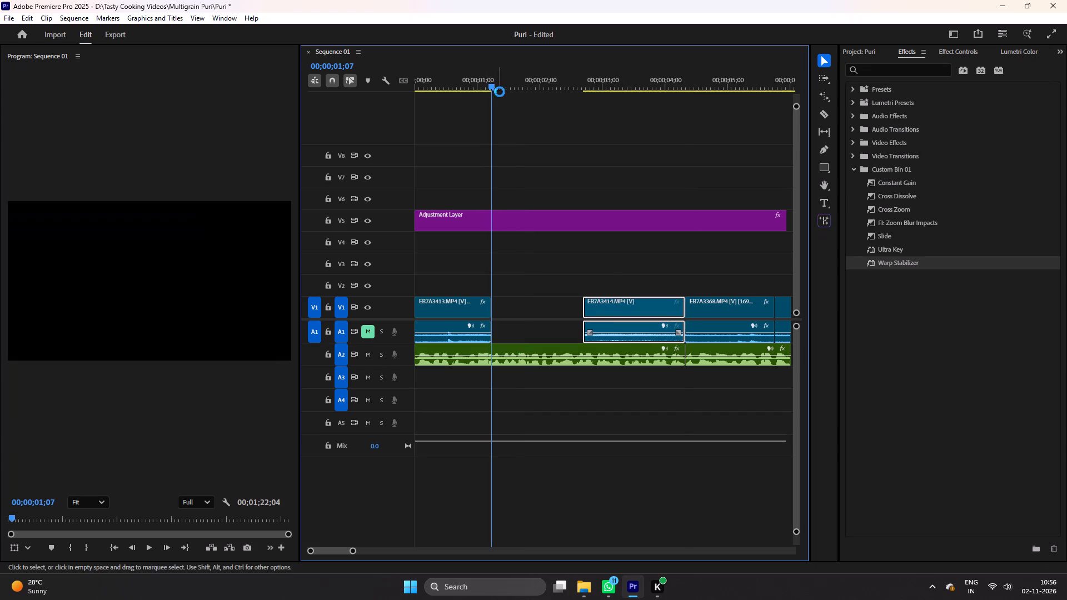
# Play the pasted EB7A3435 clip, split it just after 00;00;02;13, and delete the part following the cut.
pyautogui.click(488, 82)
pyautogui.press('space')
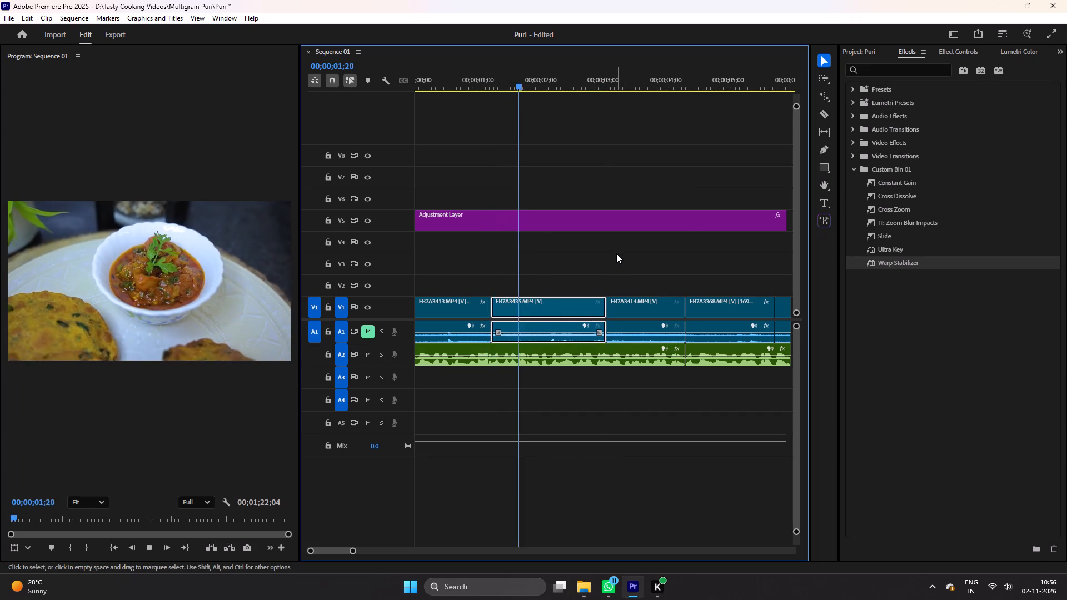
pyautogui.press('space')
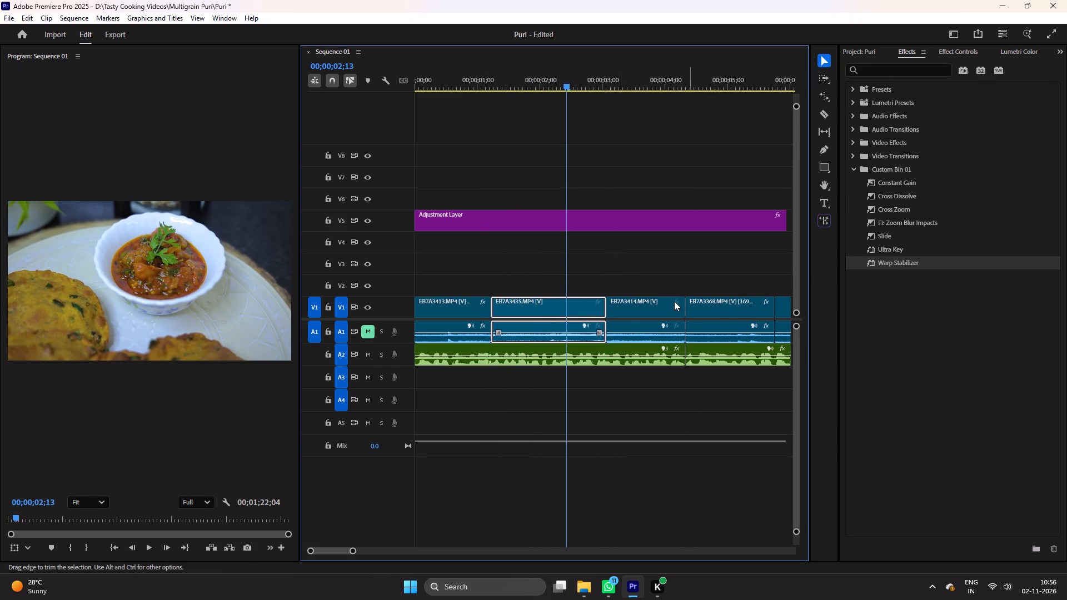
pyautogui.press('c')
pyautogui.click(571, 305)
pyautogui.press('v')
pyautogui.click(580, 304)
pyautogui.press('Delete')
# Move EB7A3414 back against EB7A3435 and extend its end to EB7A3368, with snapping turned off and the result played.
pyautogui.moveTo(632, 303); pyautogui.dragTo(625, 304)
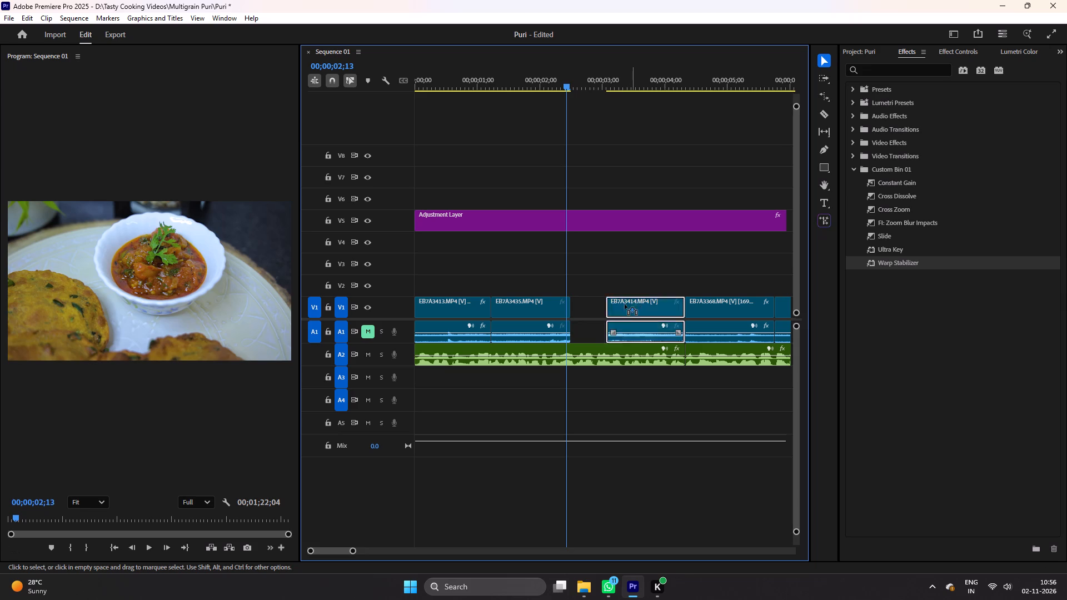
pyautogui.moveTo(625, 304); pyautogui.dragTo(598, 307)
pyautogui.moveTo(650, 309); pyautogui.dragTo(742, 307)
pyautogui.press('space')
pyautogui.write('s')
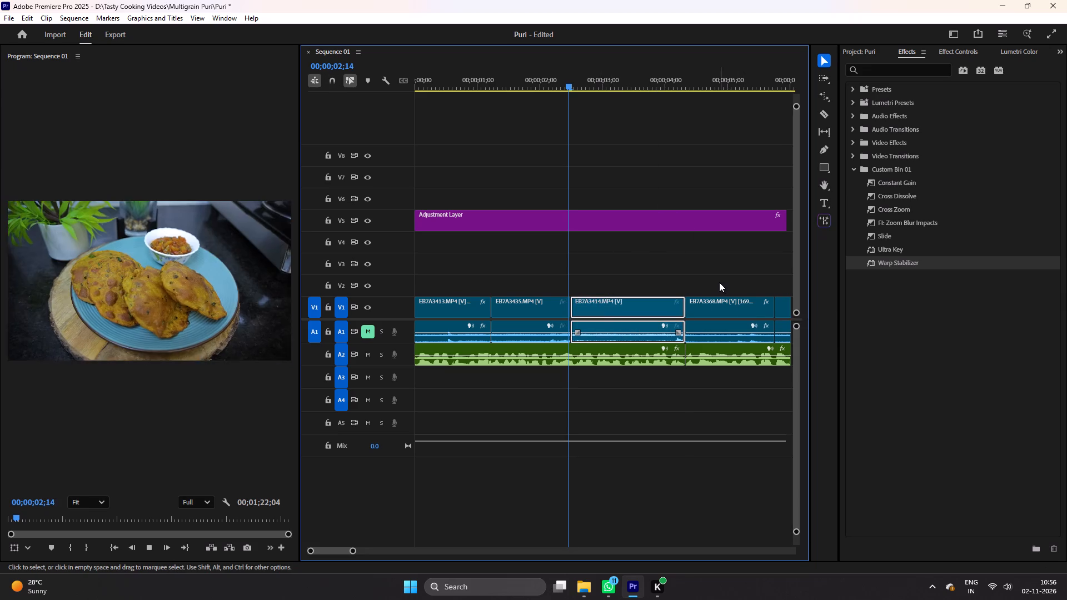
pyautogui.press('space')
# Apply Warp Stabilizer to the EB7A3414 and EB7A3435 clips on V1, and view the frame at 00;00;01;21.
pyautogui.moveTo(876, 262); pyautogui.dragTo(592, 314)
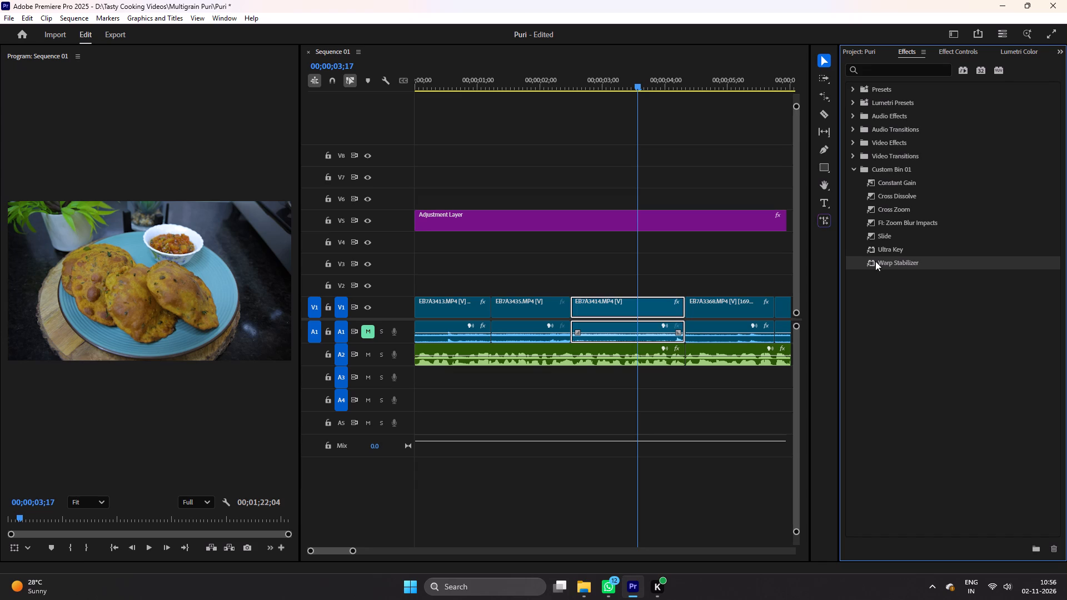
pyautogui.moveTo(875, 261); pyautogui.dragTo(528, 313)
pyautogui.click(528, 313)
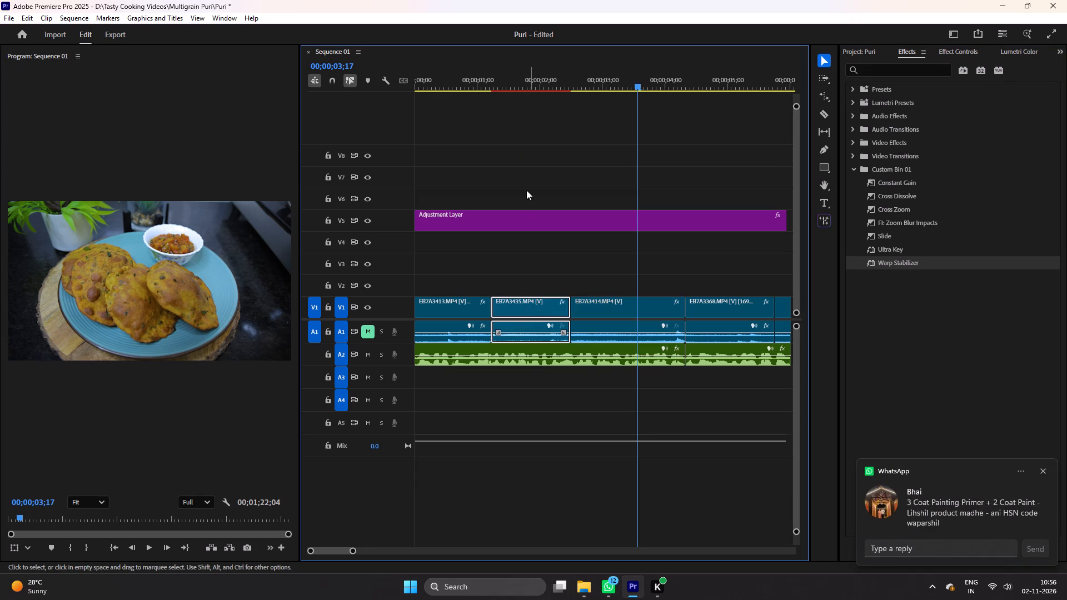
pyautogui.click(523, 81)
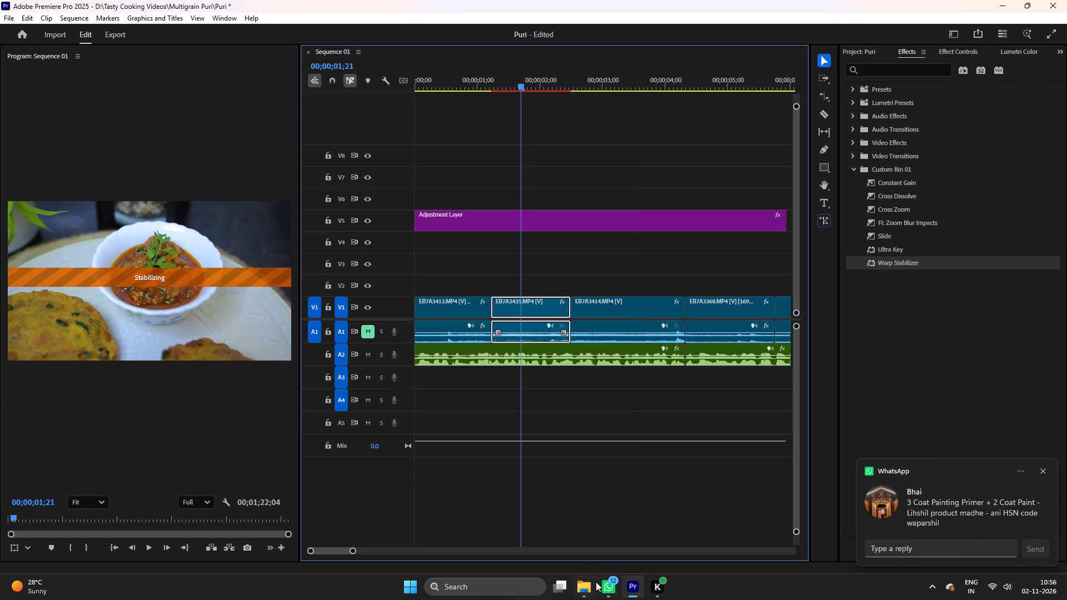
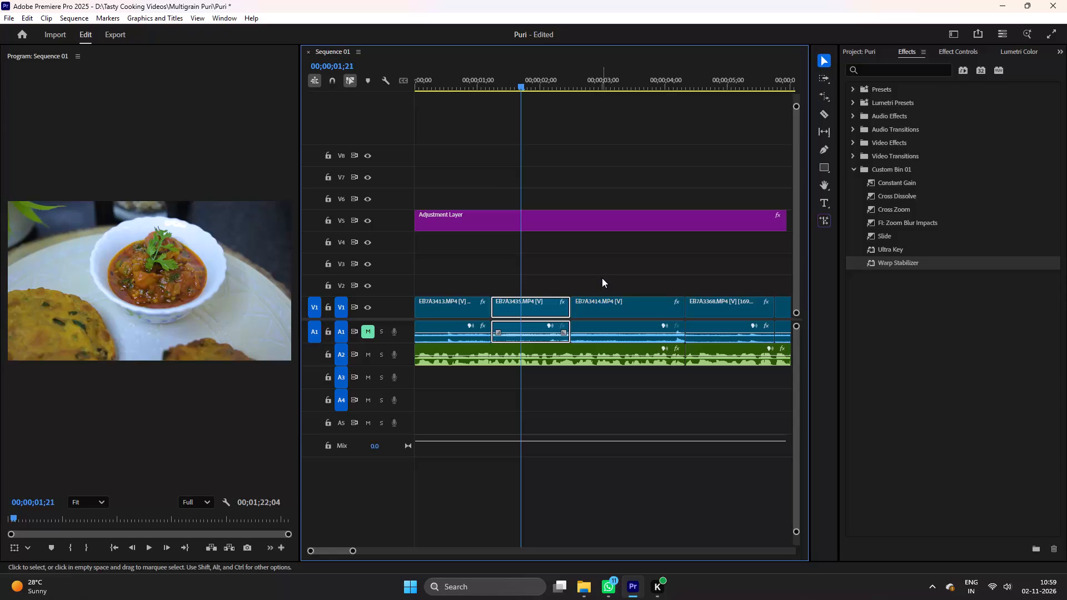
# Play the sequence onward from 00;00;01;21 to review the rearranged dish clips and their transition into the bowl-mixing footage.
pyautogui.click(602, 278)
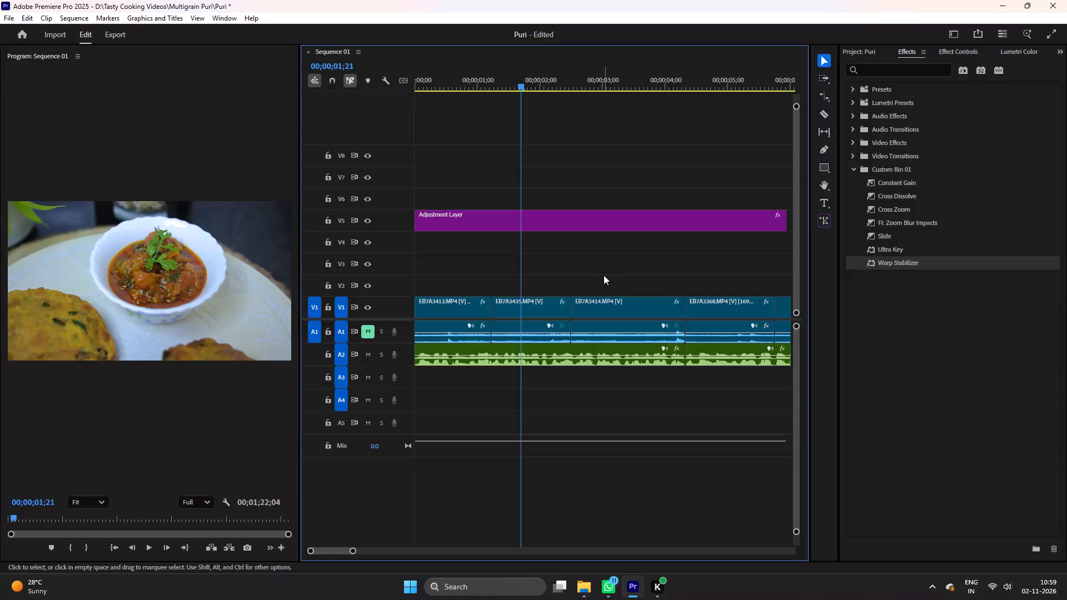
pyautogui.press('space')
pyautogui.scroll(-3, 609, 259)
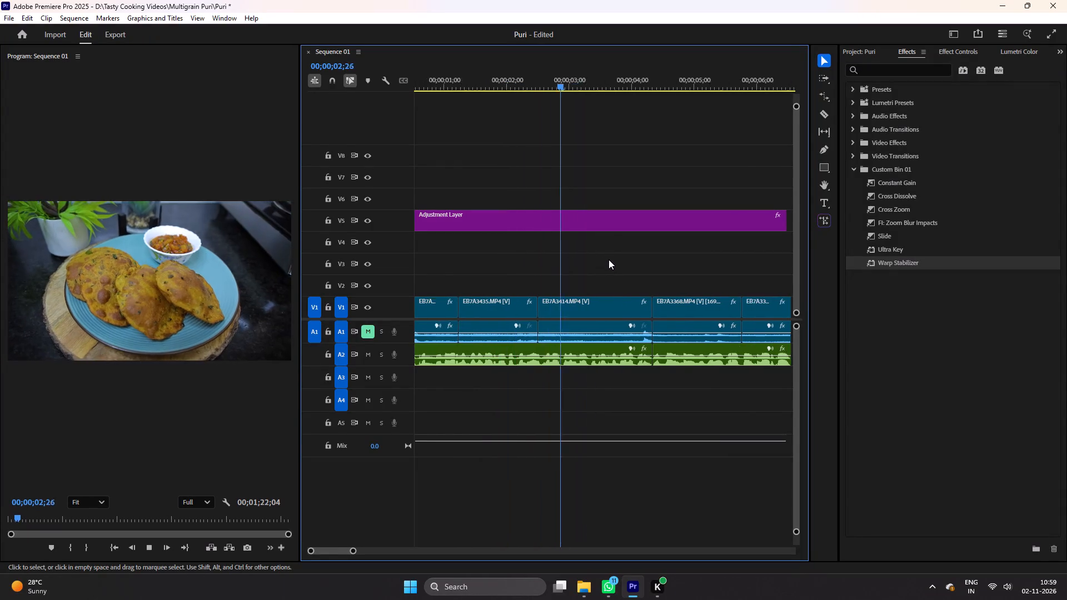
pyautogui.scroll(-5, 609, 259)
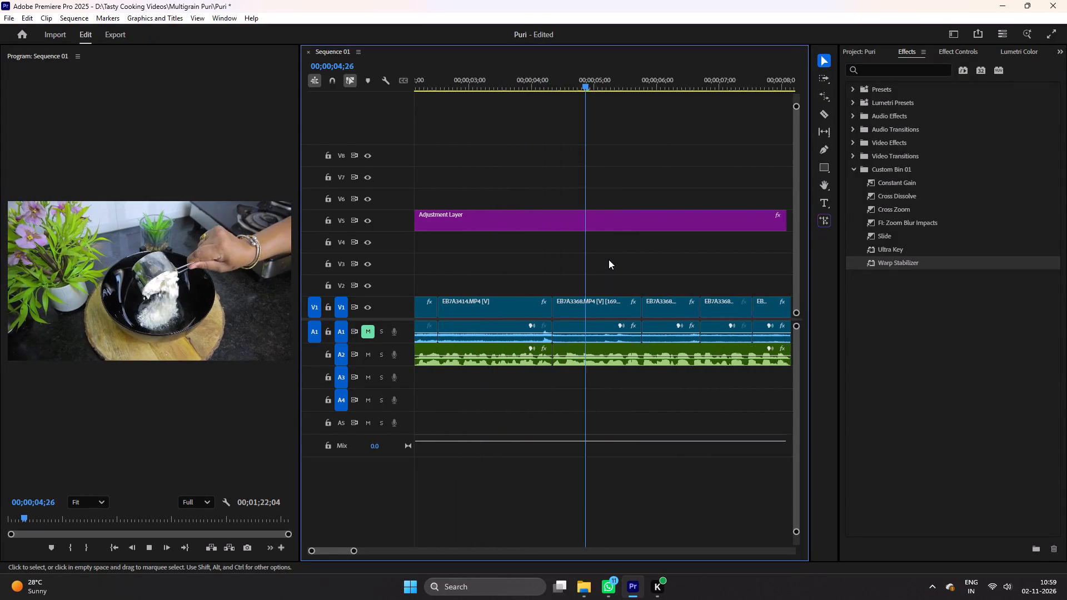
pyautogui.scroll(-2, 609, 259)
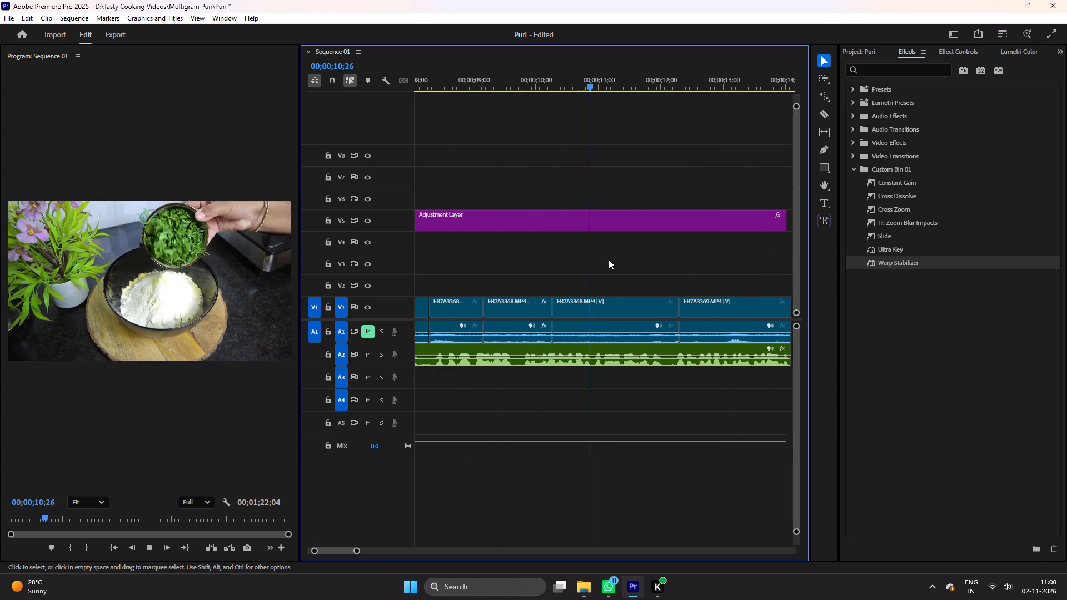
# Play through the sequence, enable timeline snapping, and split the V5 adjustment layer where the EB7A3396 clip starts, just after 00;00;30.
pyautogui.scroll(-2, 609, 259)
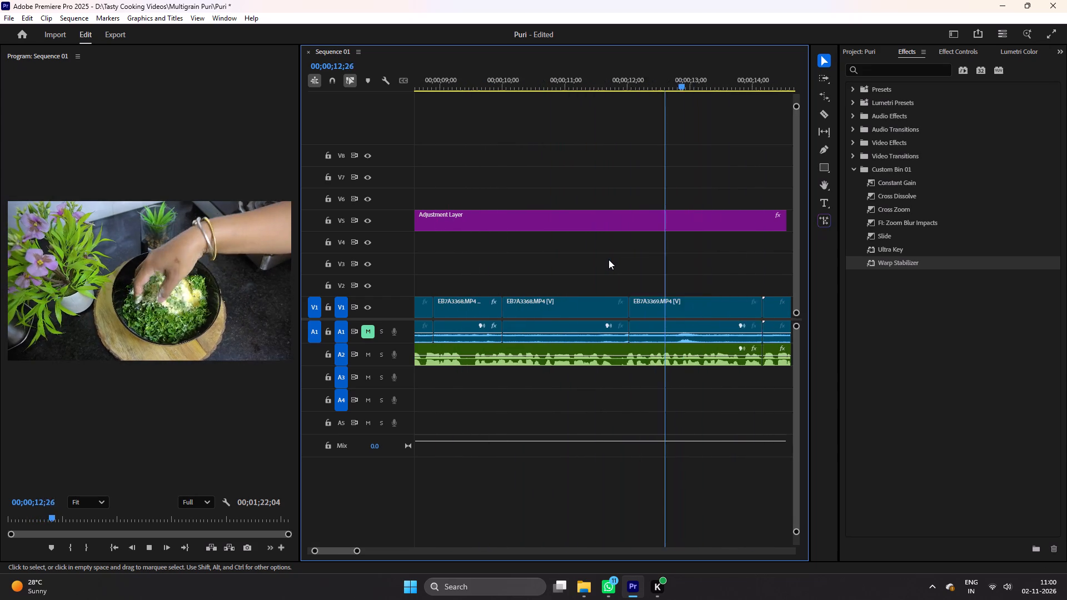
pyautogui.scroll(-7, 609, 259)
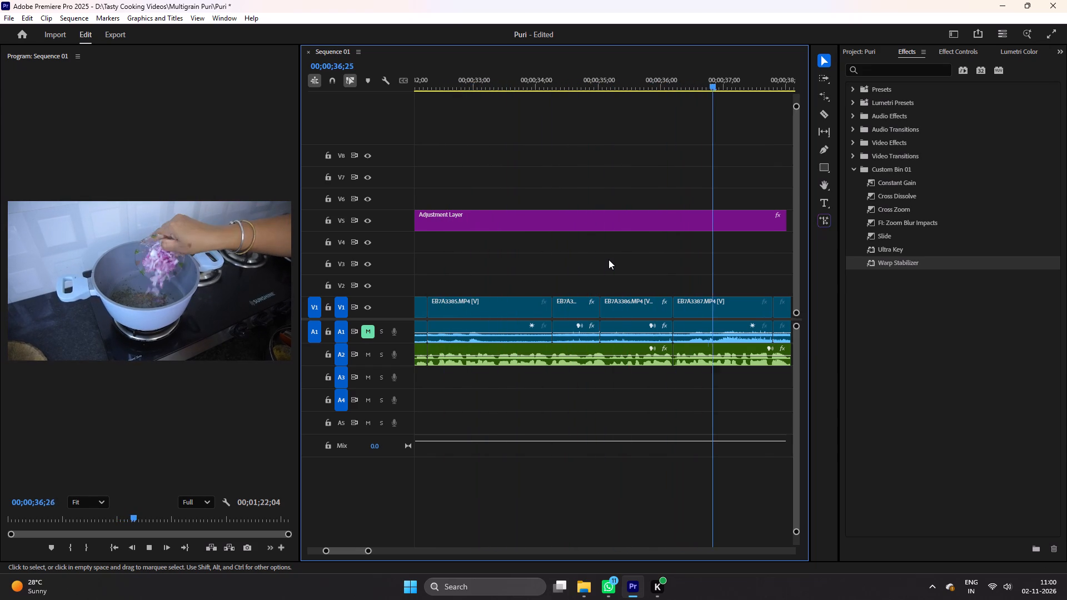
pyautogui.press('space')
pyautogui.click(607, 261)
pyautogui.press('-')
pyautogui.click(475, 84)
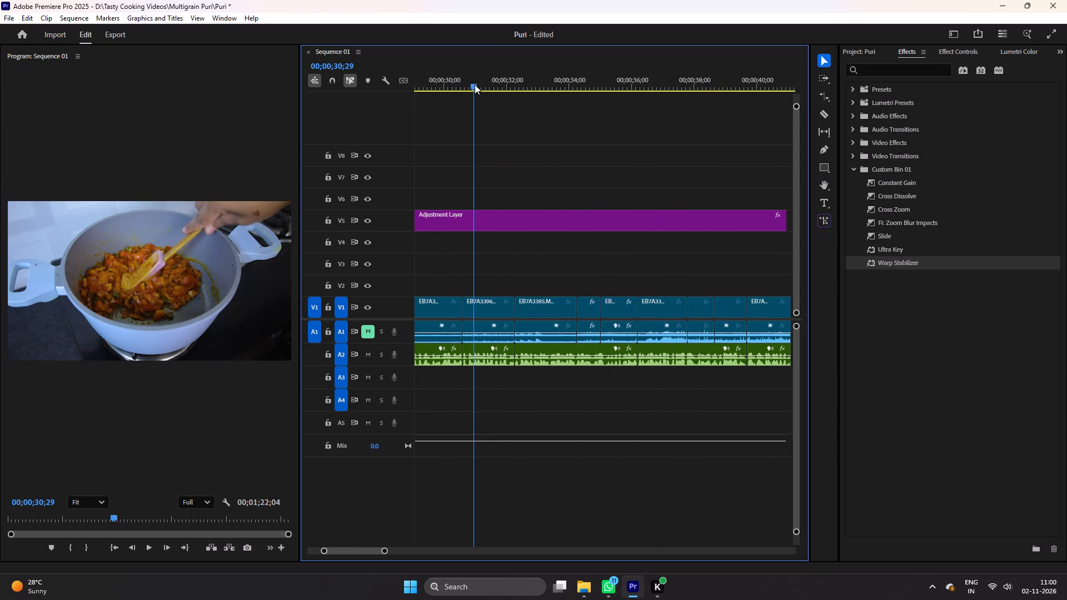
pyautogui.press('c')
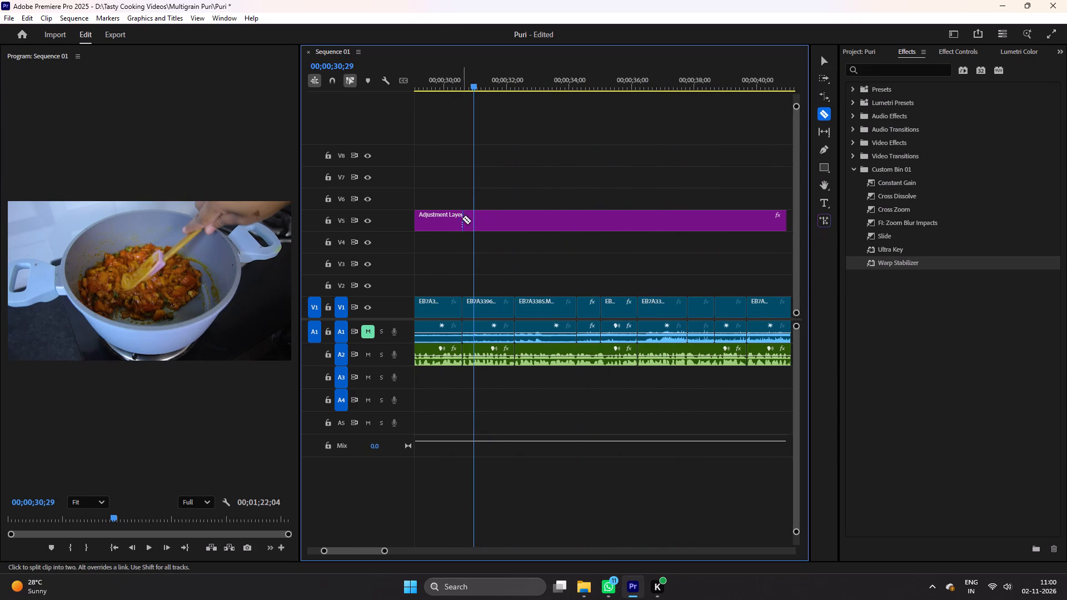
pyautogui.click(330, 82)
pyautogui.click(465, 227)
pyautogui.press('v')
# Play the stove cooking section from about 00;00;31 to 00;00;51 to review its brightness and A1 audio.
pyautogui.press('space')
pyautogui.scroll(-5, 563, 217)
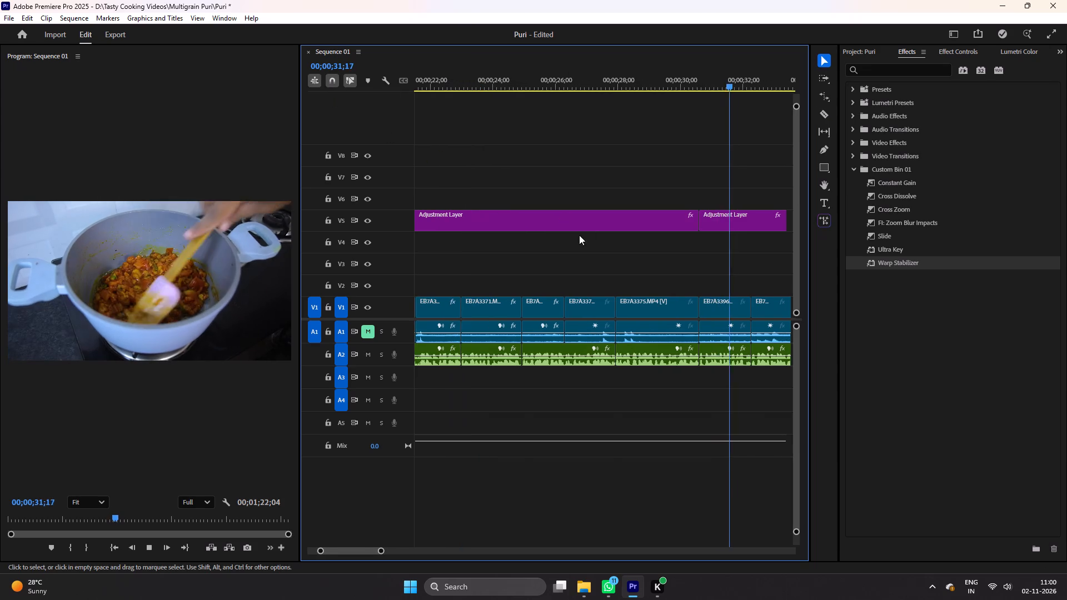
pyautogui.scroll(-12, 636, 257)
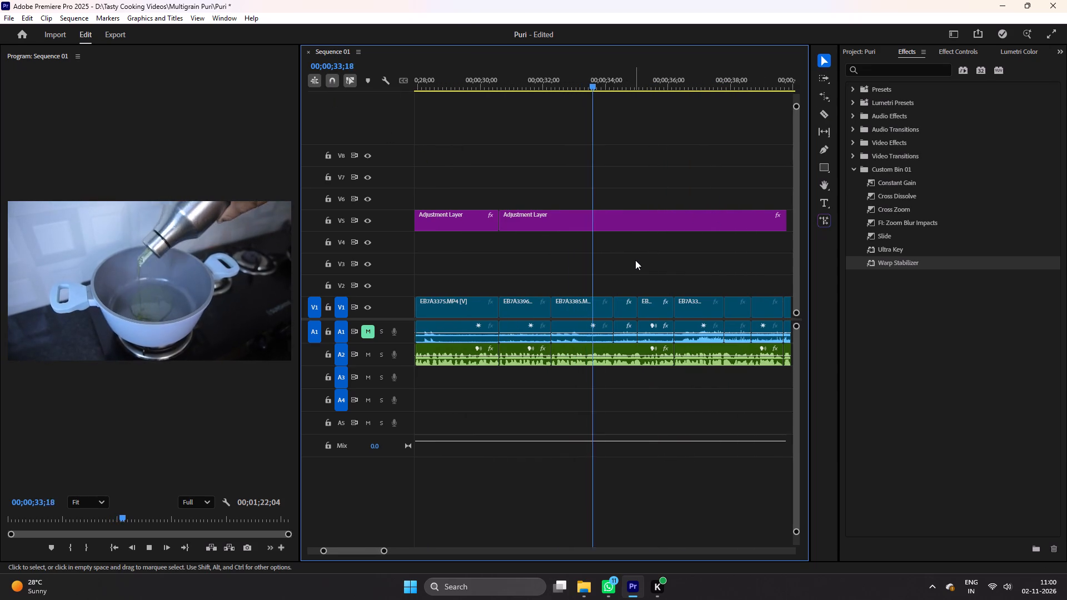
pyautogui.scroll(-5, 635, 260)
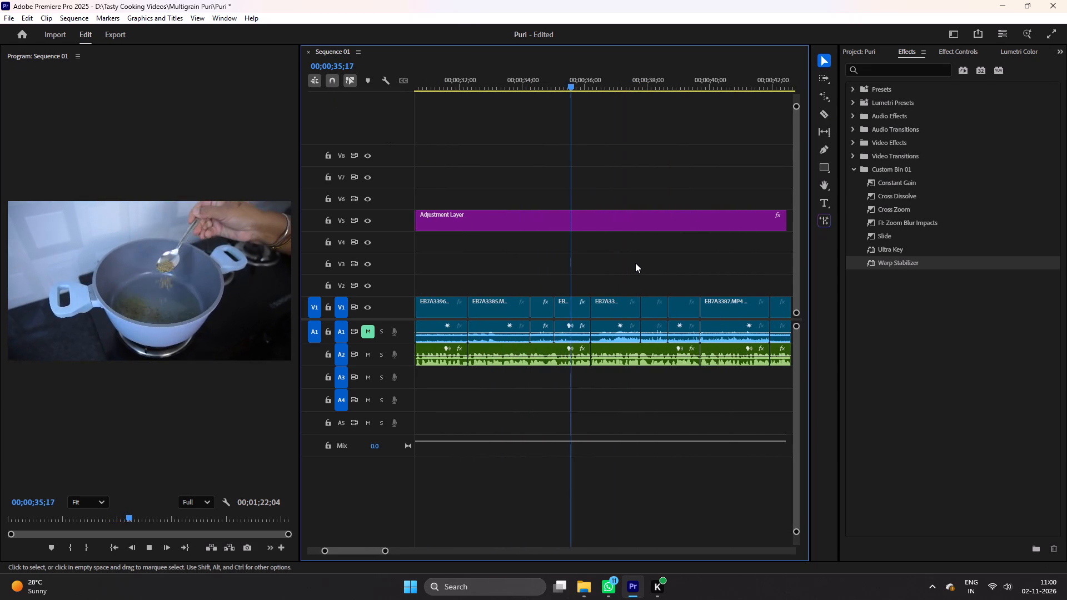
pyautogui.scroll(-5, 635, 263)
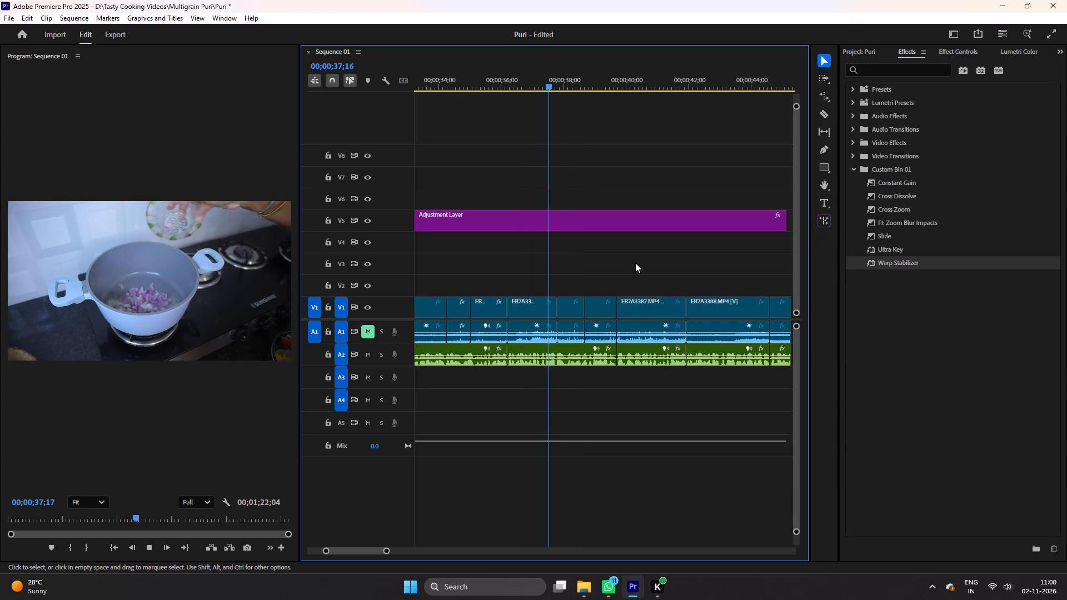
pyautogui.click(368, 333)
pyautogui.click(368, 333)
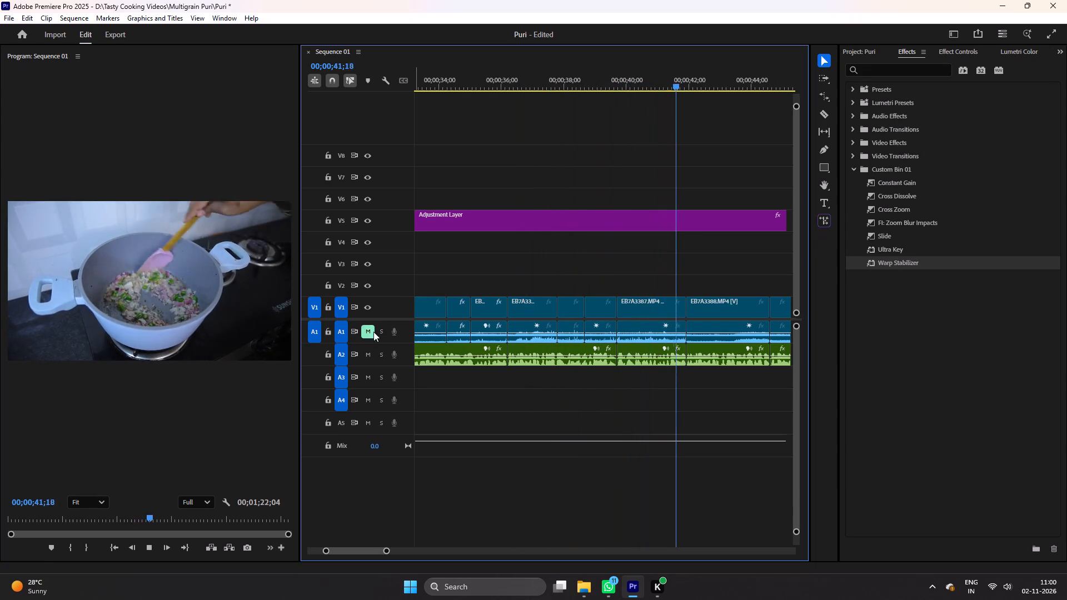
pyautogui.scroll(-4, 544, 277)
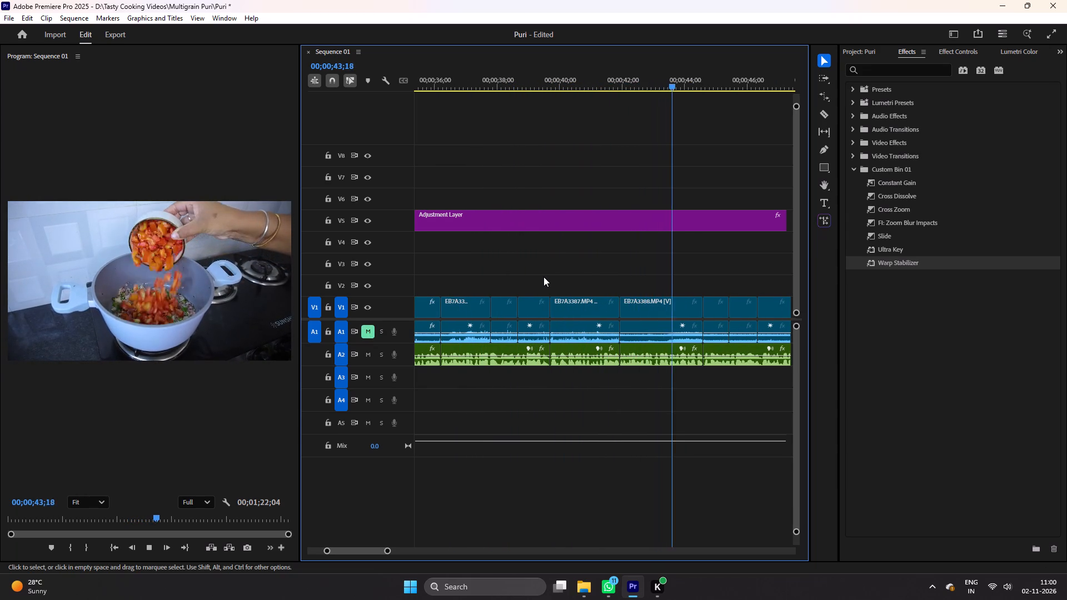
pyautogui.scroll(-6, 544, 277)
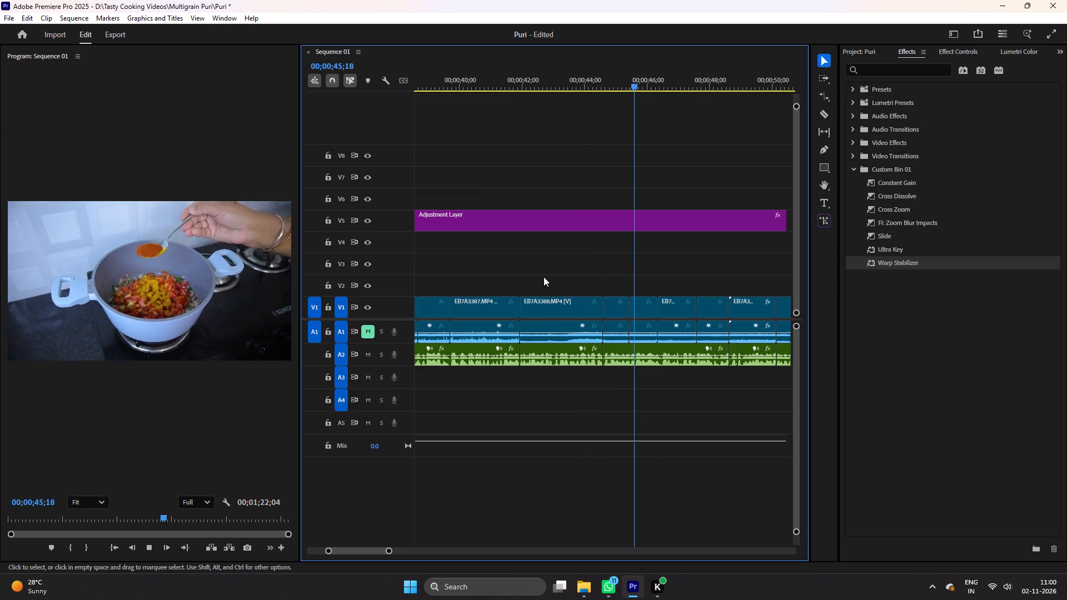
pyautogui.scroll(-9, 544, 277)
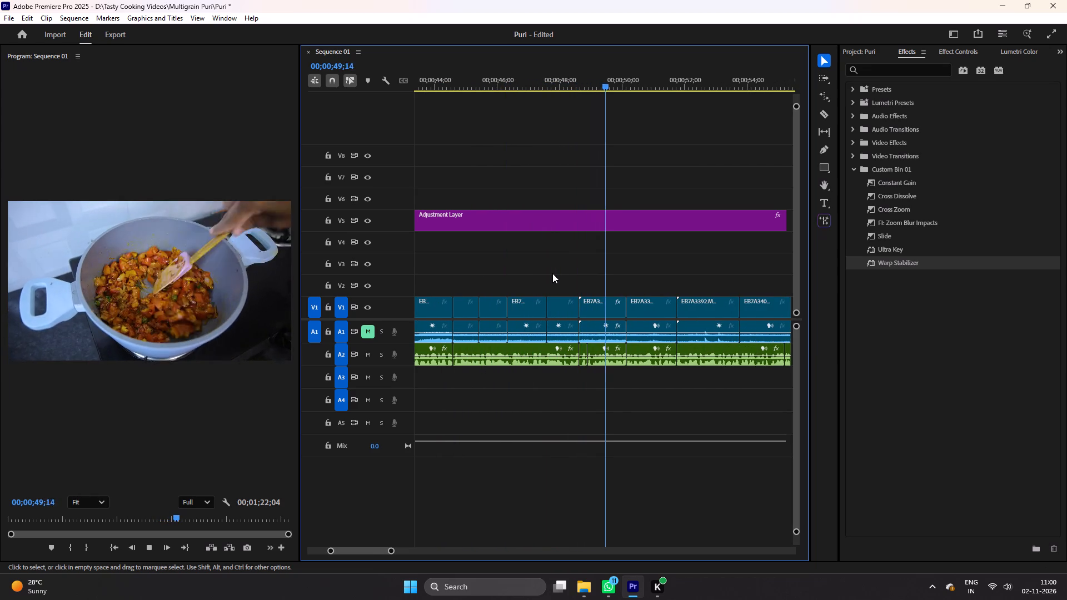
pyautogui.scroll(-3, 552, 273)
pyautogui.press('space')
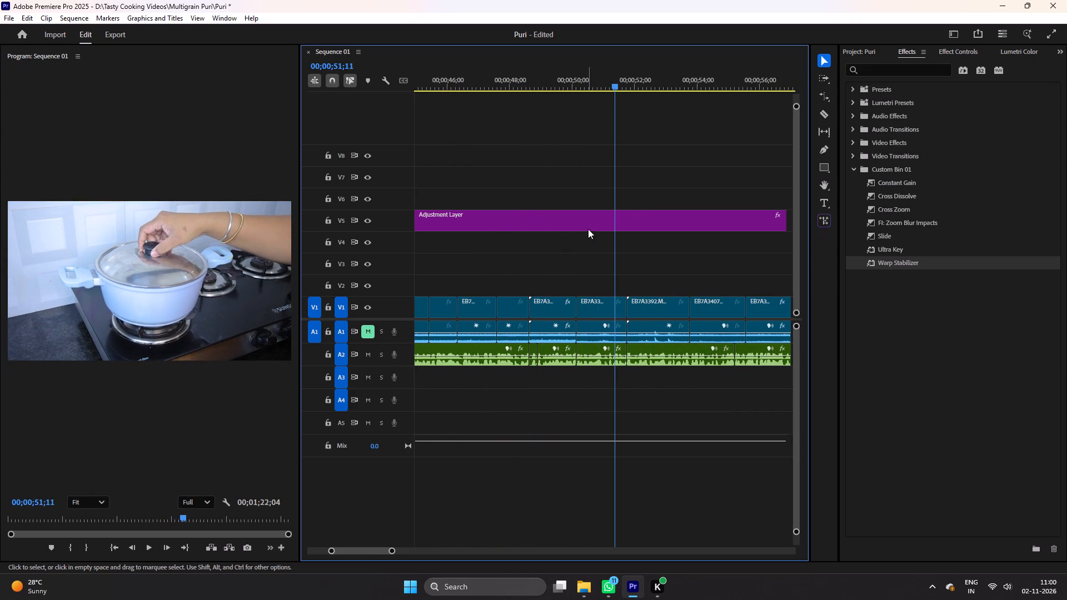
# Split the V5 adjustment layer at the clip cut near 00;00;50, where the close-up stirring shot ends.
pyautogui.press('c')
pyautogui.click(574, 223)
pyautogui.press('v')
# Set the Lumetri exposure to 0.5 on the adjustment layer segment between about 00;00;30 and 00;00;50.
pyautogui.click(537, 82)
pyautogui.click(560, 211)
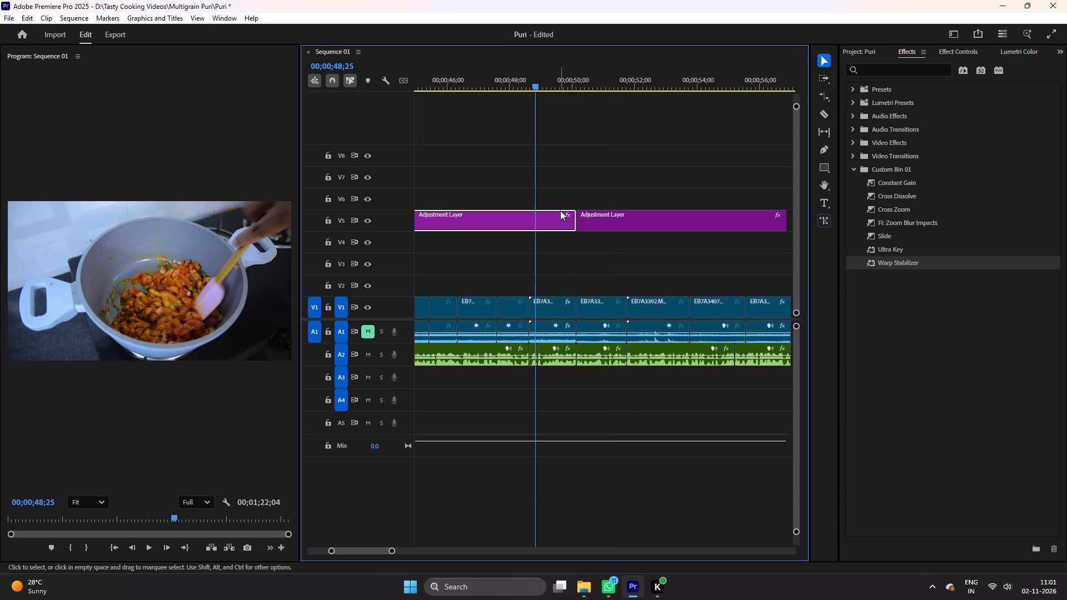
pyautogui.click(1019, 48)
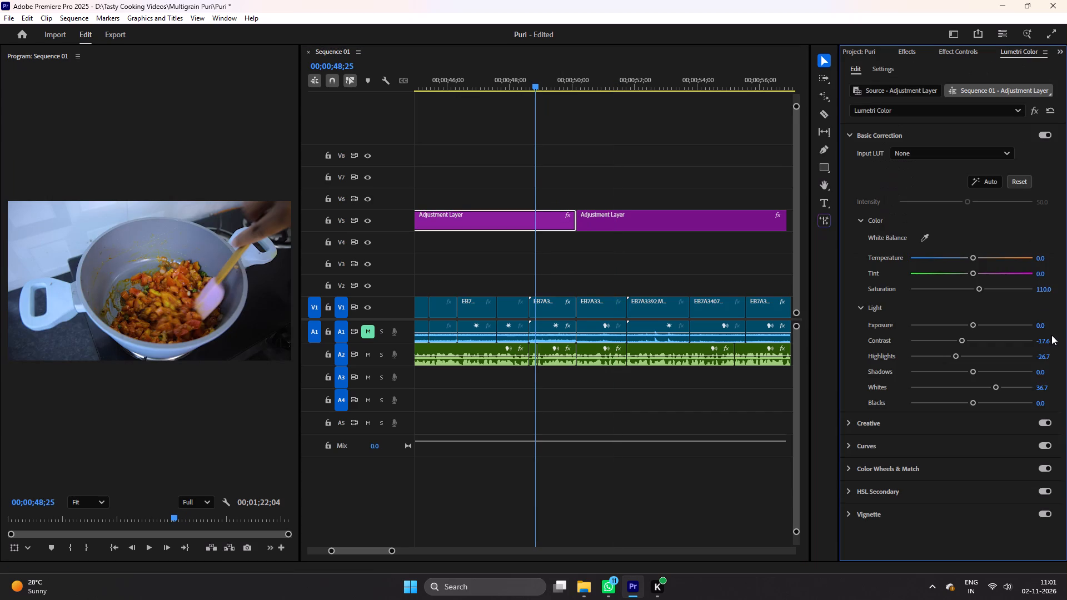
pyautogui.click(1047, 327)
pyautogui.write('0.5')
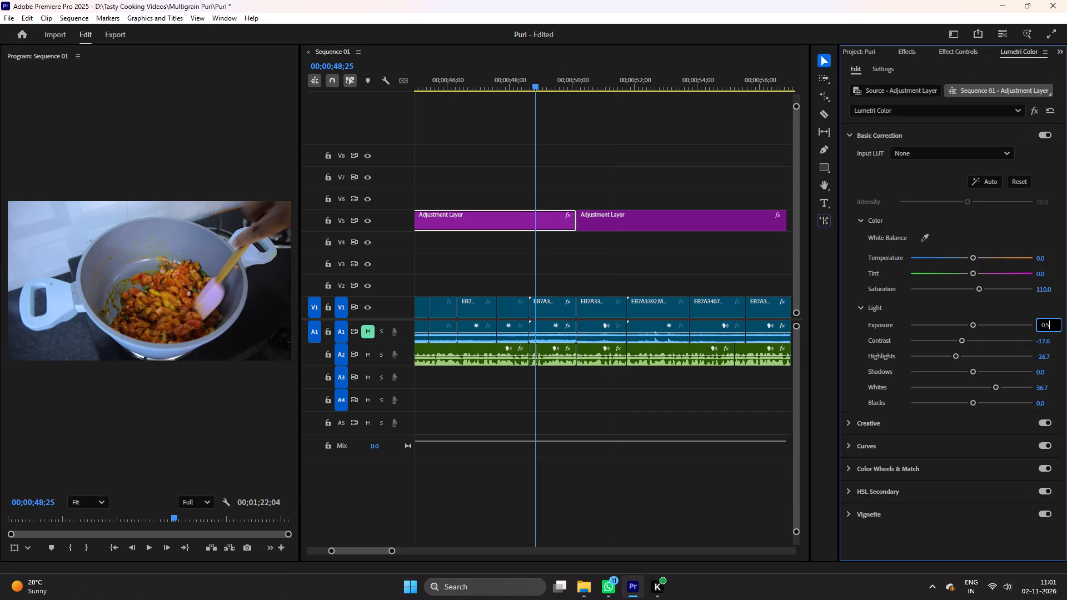
pyautogui.press('Return')
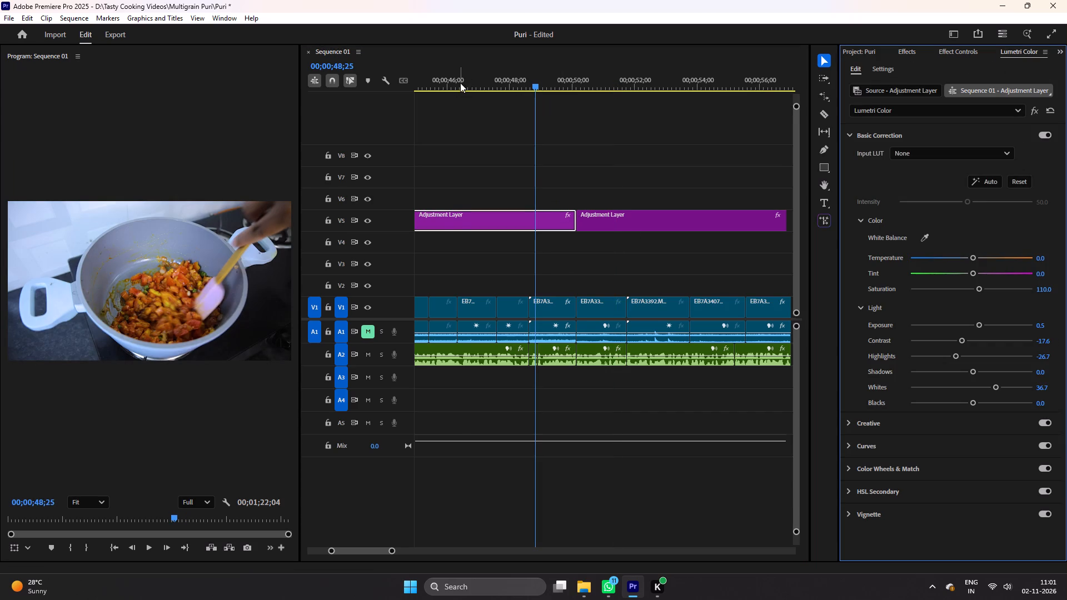
# Play on from about 00;00;46 and apply Warp Stabilizer to the EB7A3392 clip on V1 near 00;00;52.
pyautogui.click(460, 83)
pyautogui.press('space')
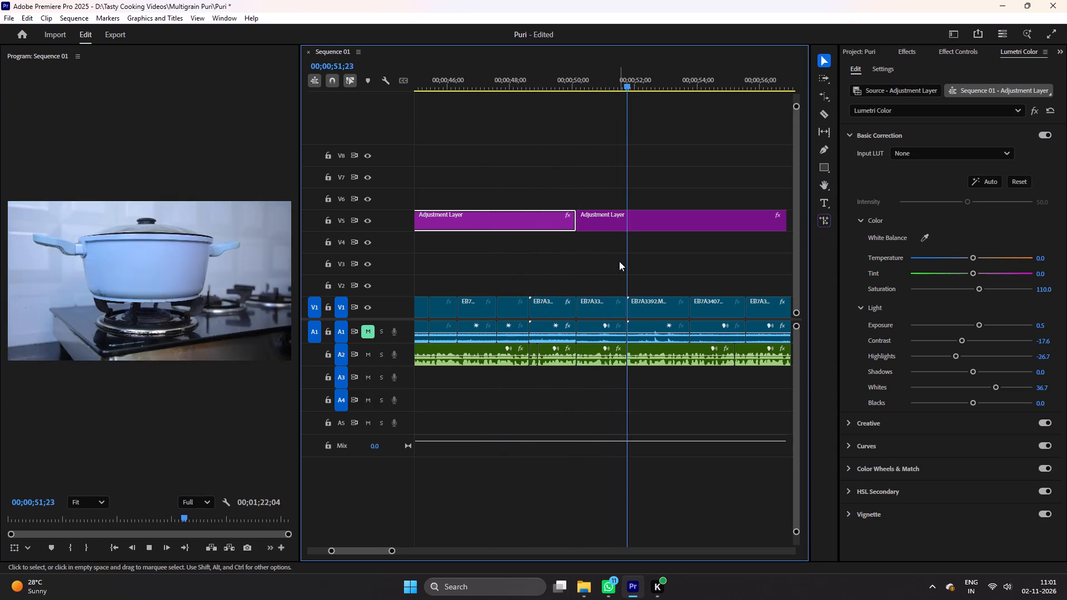
pyautogui.scroll(-4, 619, 261)
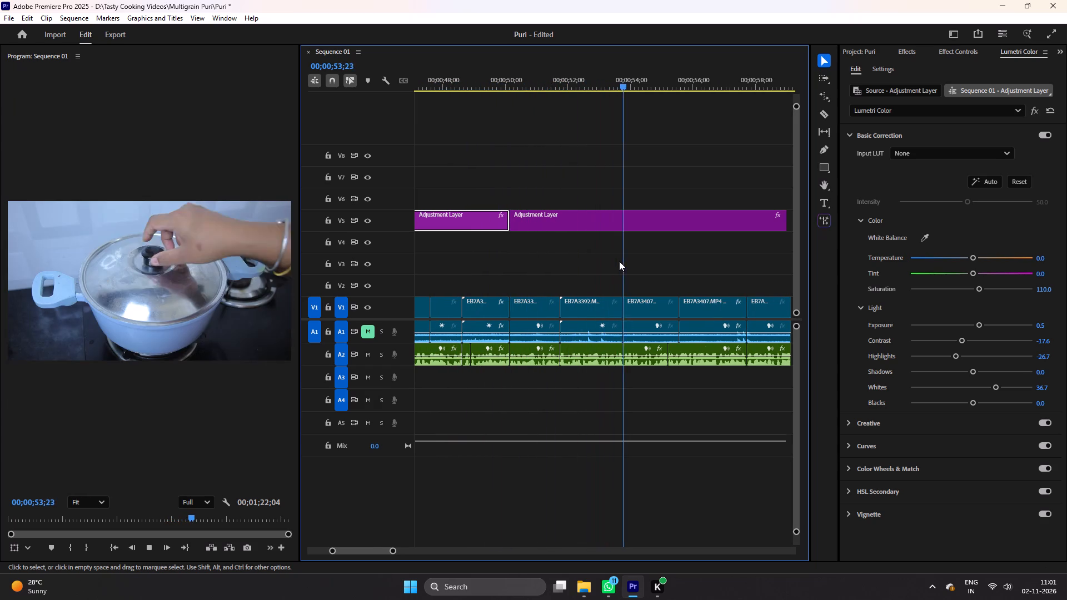
pyautogui.press('space')
pyautogui.click(587, 300)
pyautogui.click(953, 56)
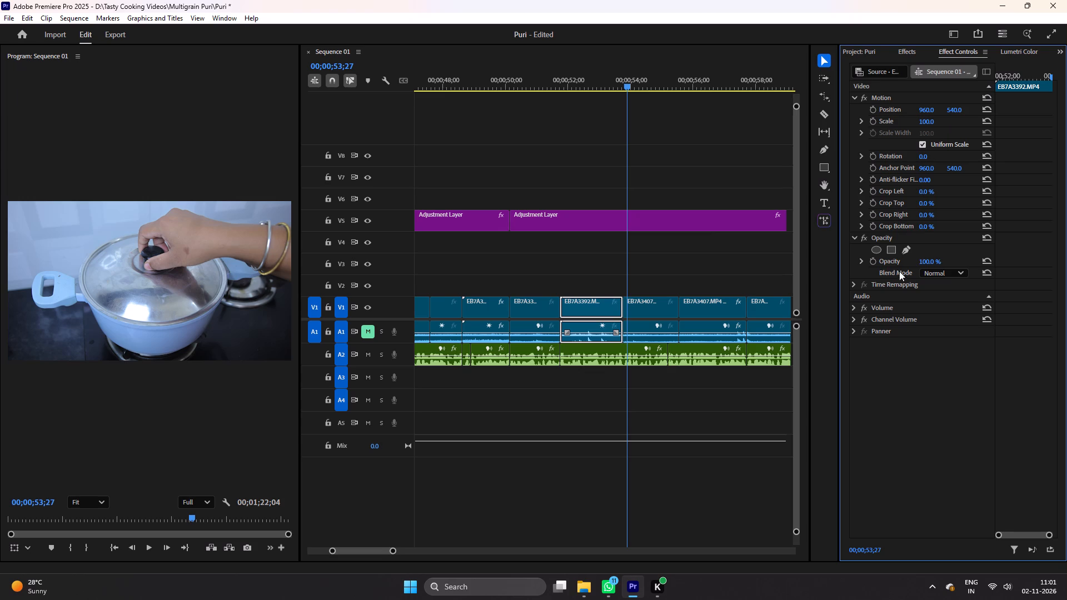
pyautogui.click(897, 52)
pyautogui.moveTo(869, 263); pyautogui.dragTo(652, 270)
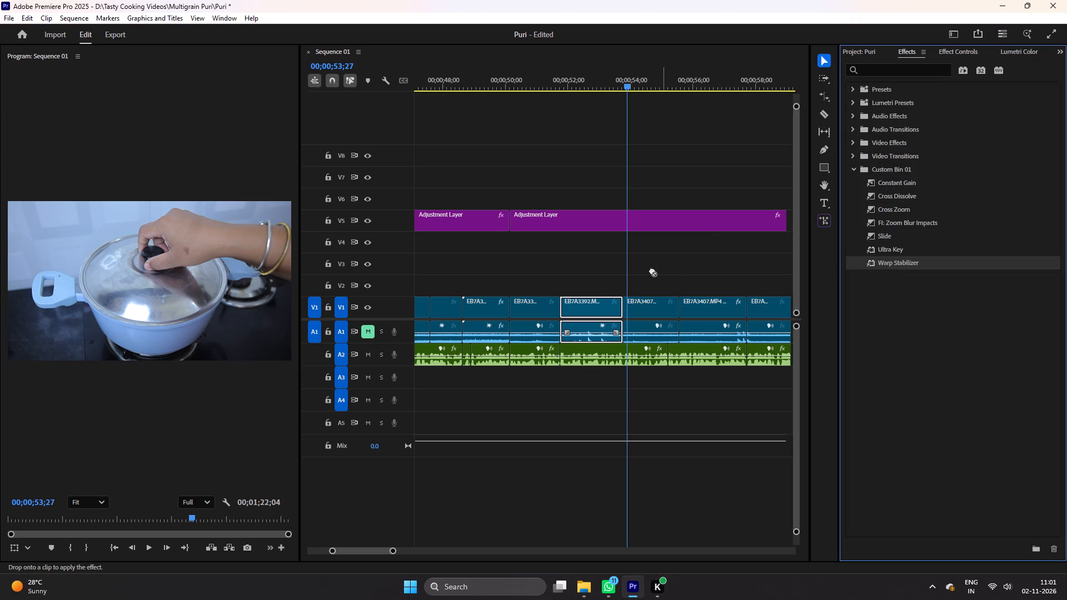
pyautogui.moveTo(652, 270); pyautogui.dragTo(594, 299)
pyautogui.click(601, 79)
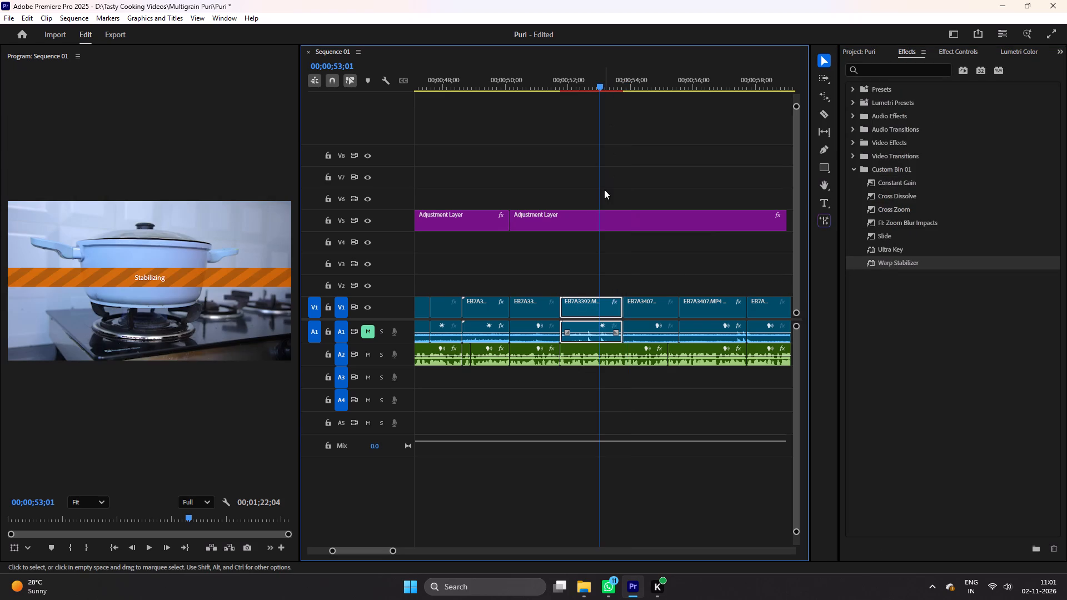
# Split the V5 adjustment layer where the EB7A3392 clip ends and the EB7A3407 clip starts, near 00;00;54.
pyautogui.press('space')
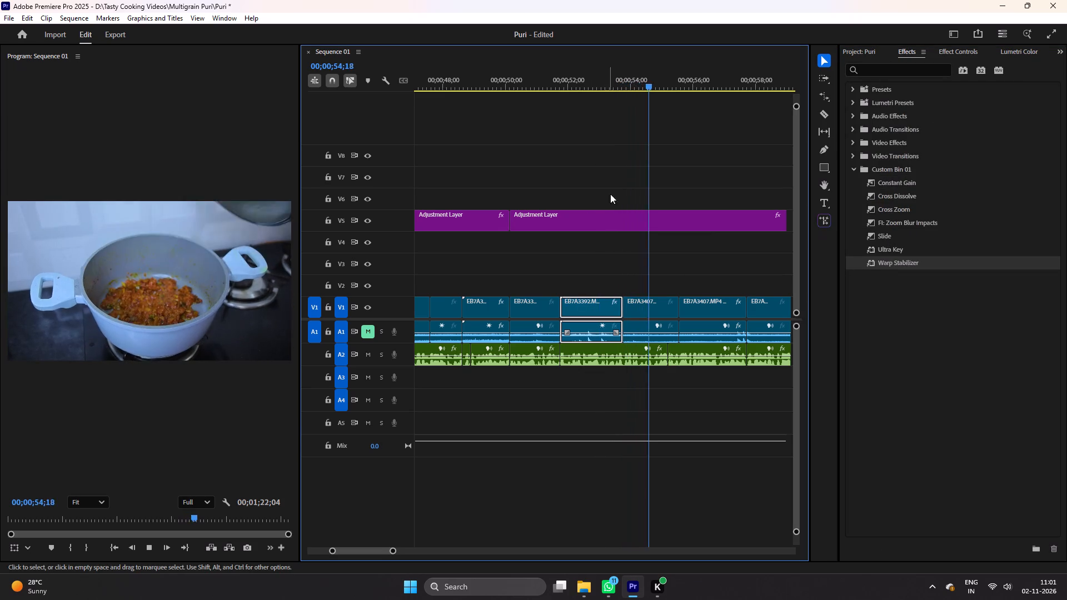
pyautogui.press('space')
pyautogui.press('c')
pyautogui.click(626, 221)
pyautogui.press('v')
# Play on and split the V5 adjustment layer at the cut from the cooking pot to the dough shot, after 00;01;02.
pyautogui.press('space')
pyautogui.scroll(-3, 677, 229)
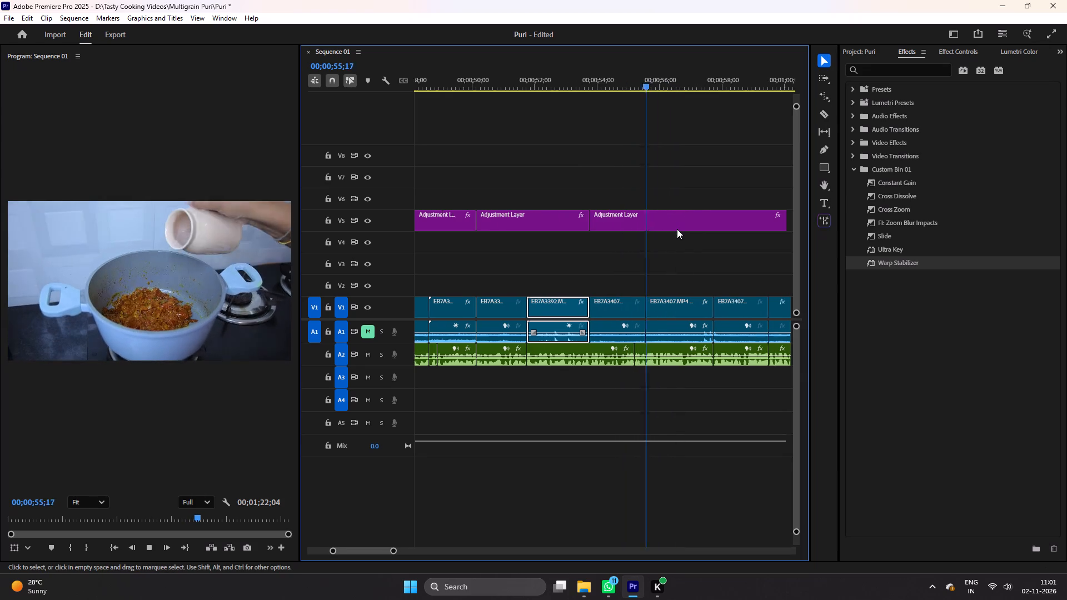
pyautogui.scroll(-3, 677, 229)
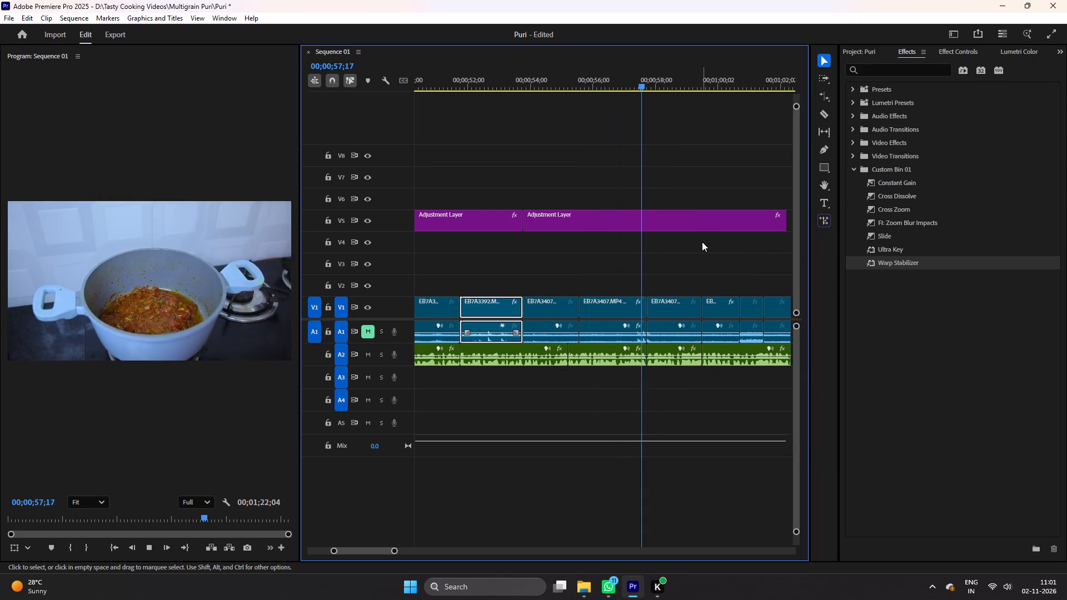
pyautogui.scroll(-4, 703, 240)
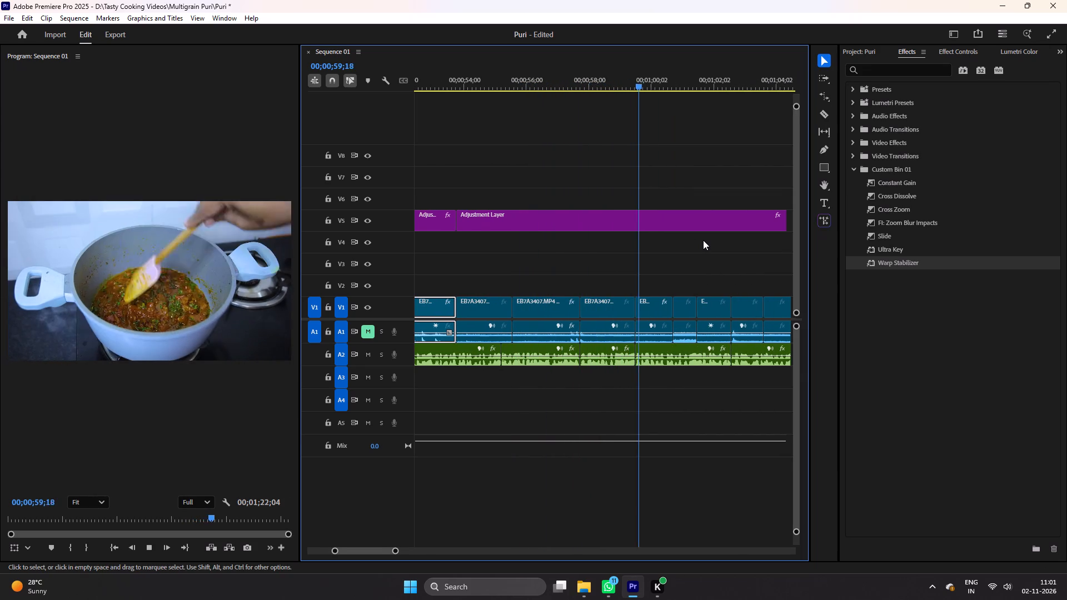
pyautogui.scroll(-5, 703, 240)
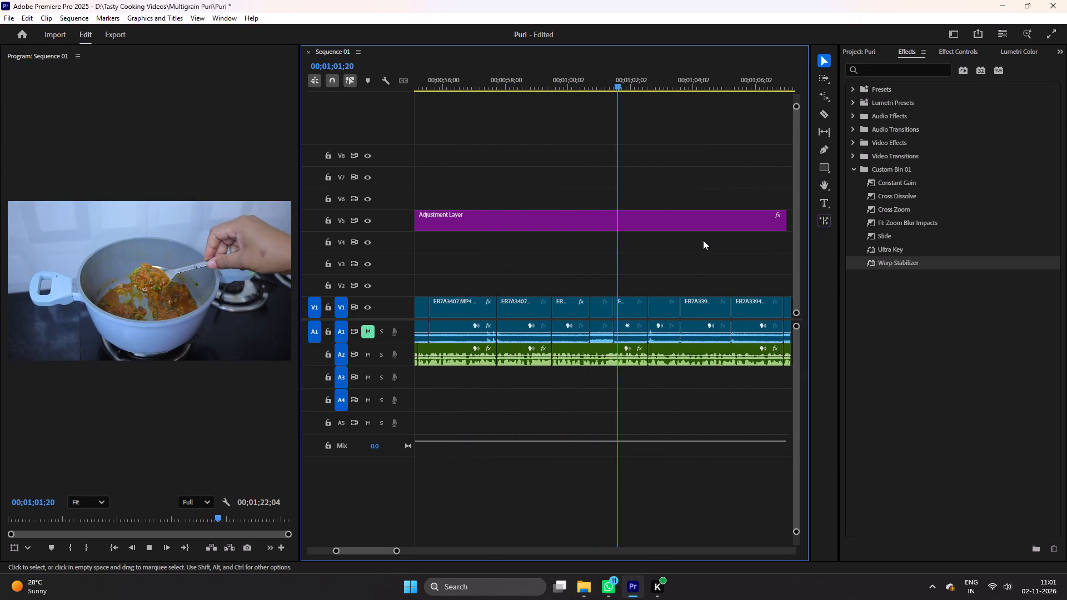
pyautogui.press('space')
pyautogui.press('c')
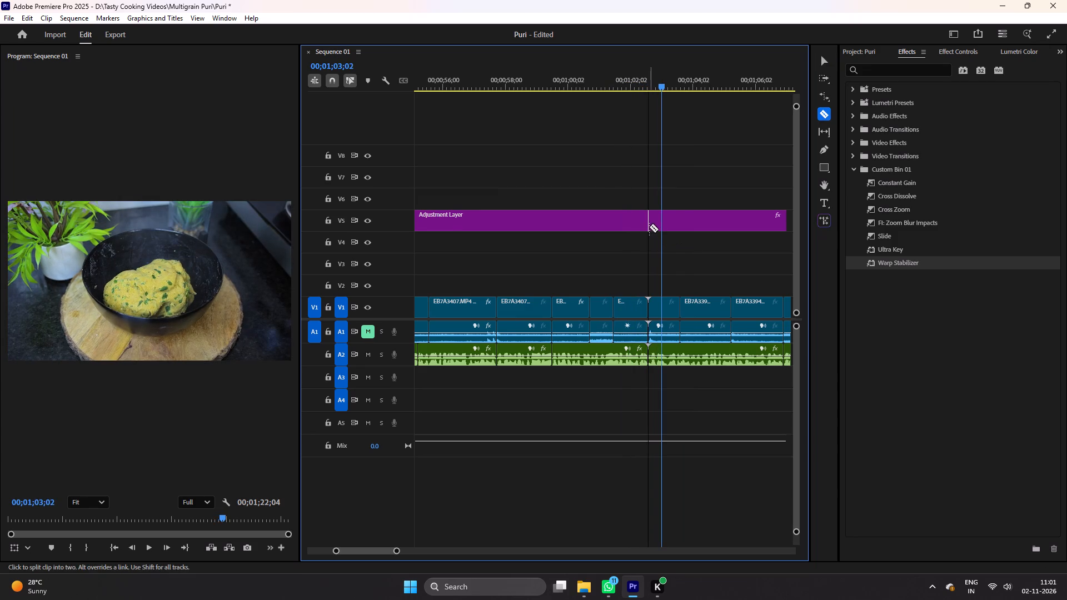
pyautogui.click(649, 227)
pyautogui.press('v')
# Set the Lumetri exposure to 0.5 on the adjustment layer segment between about 00;00;54 and the dough shot.
pyautogui.click(624, 79)
pyautogui.click(606, 219)
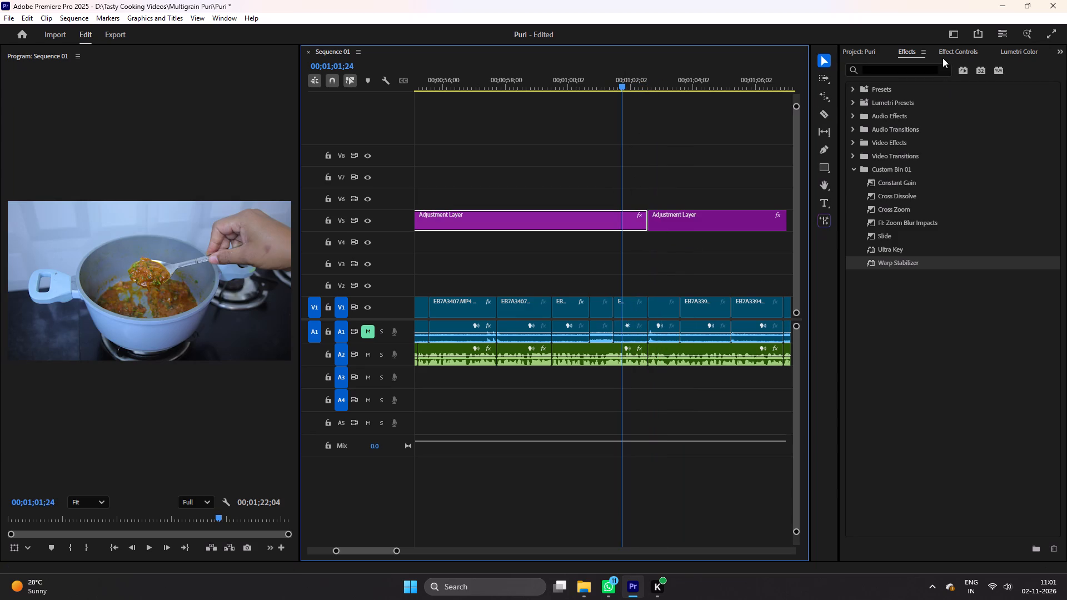
pyautogui.click(941, 56)
pyautogui.click(1009, 48)
pyautogui.click(1038, 327)
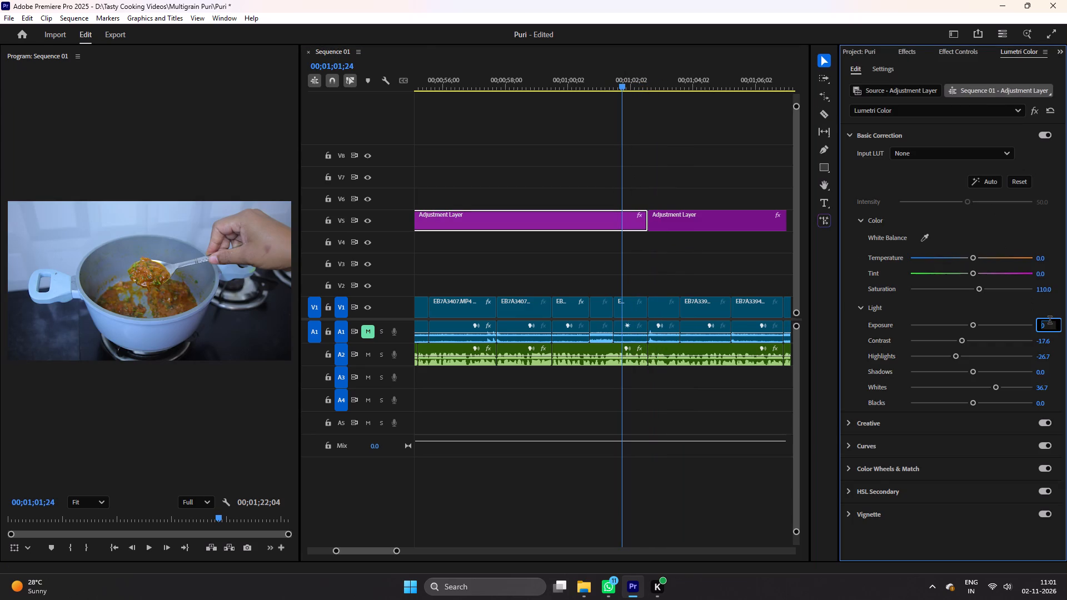
pyautogui.write('0.5')
pyautogui.press('Return')
# Play on from about 00;01;02 through the closing shots and apply Warp Stabilizer to the EB7A3435 clip on V1 near 00;01;17.
pyautogui.press('space')
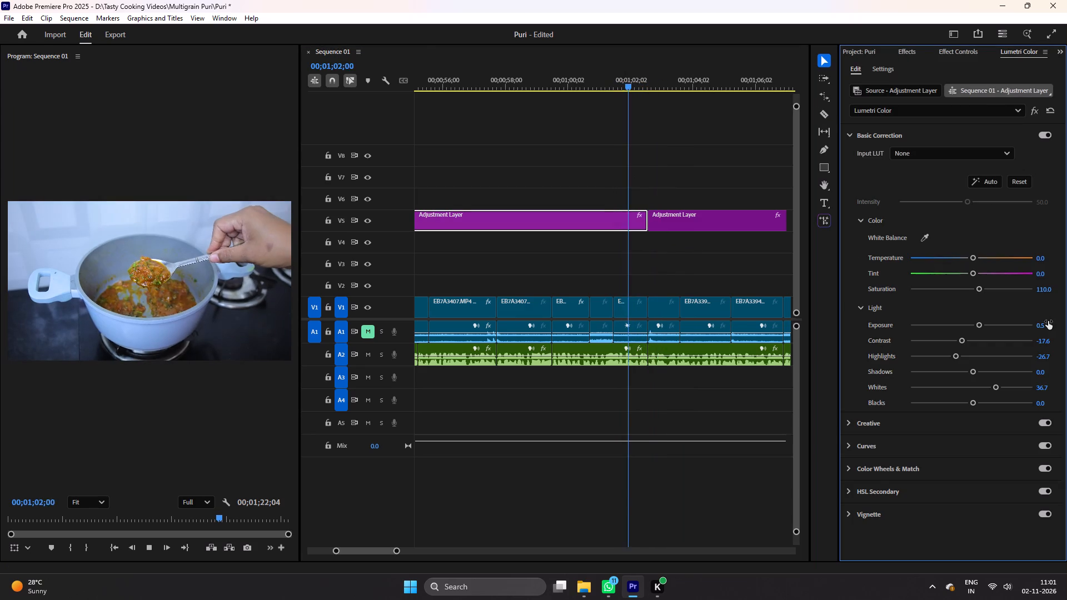
pyautogui.scroll(-4, 656, 281)
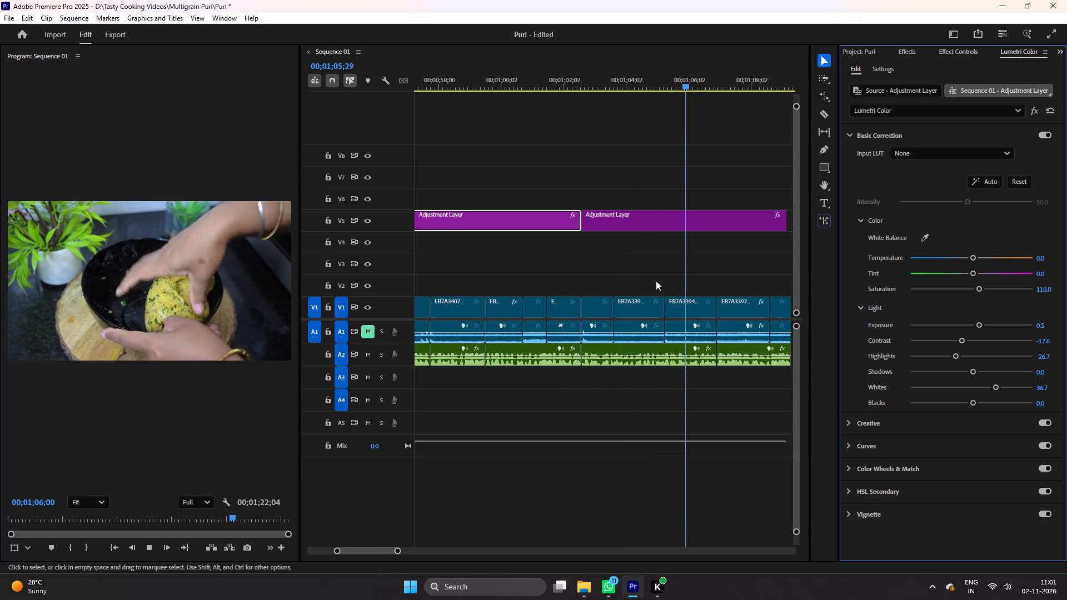
pyautogui.scroll(-5, 656, 281)
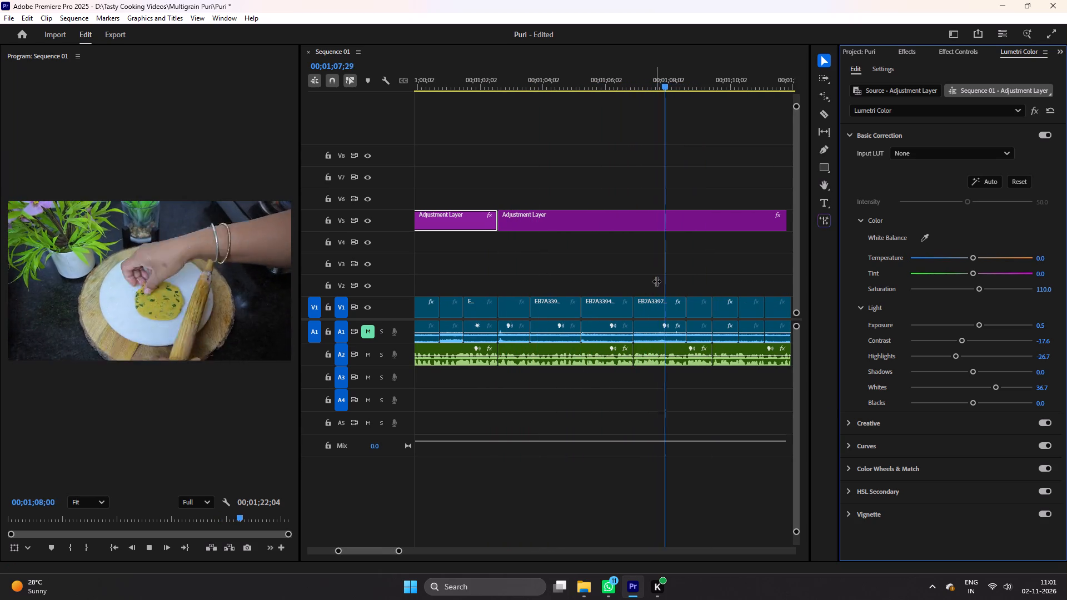
pyautogui.scroll(-5, 656, 281)
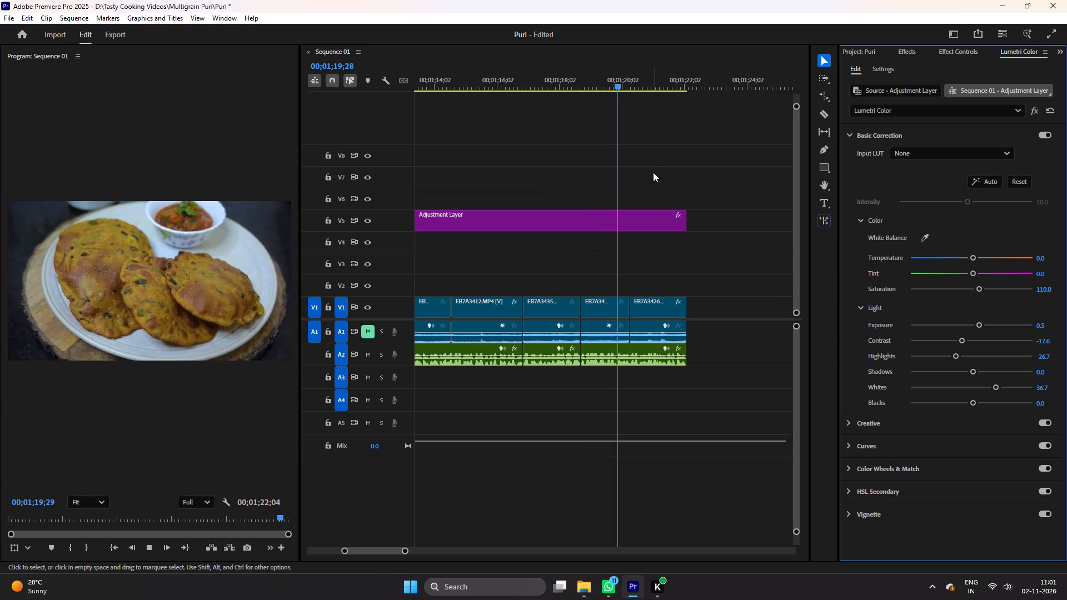
pyautogui.click(555, 303)
pyautogui.click(544, 86)
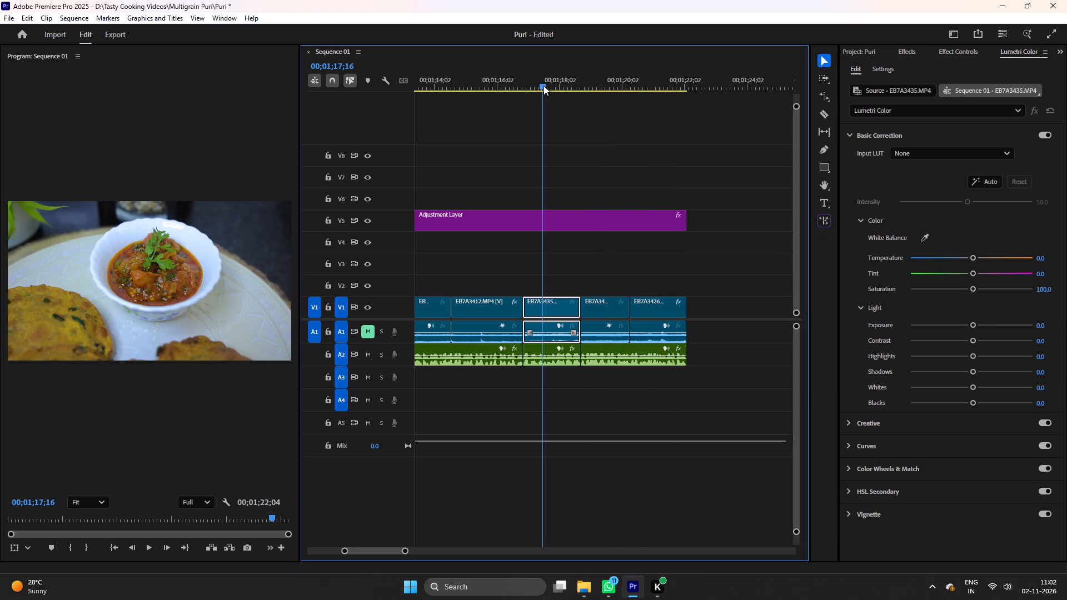
pyautogui.click(968, 53)
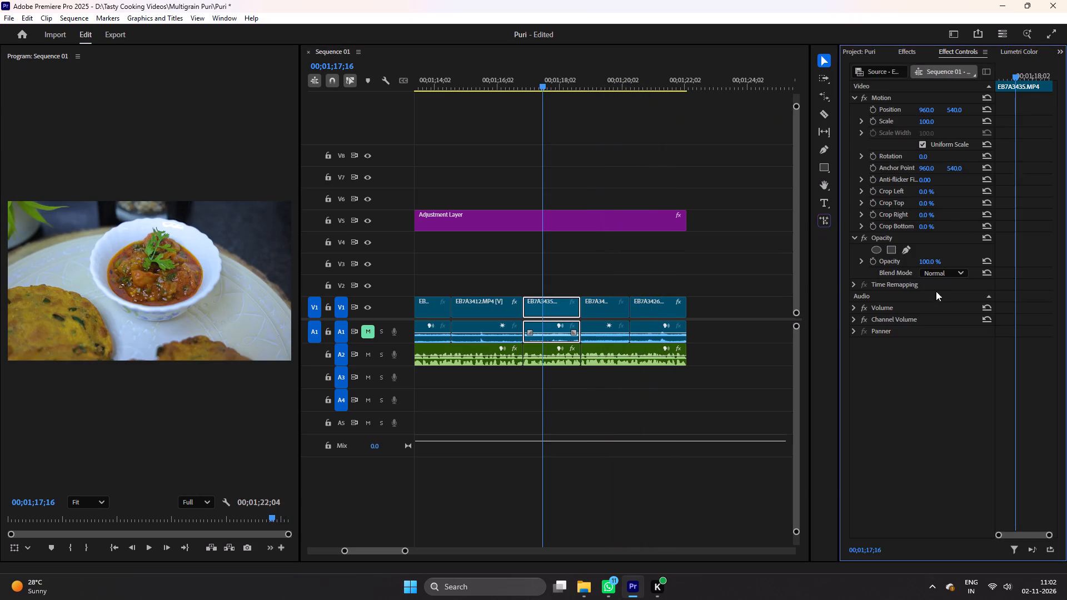
pyautogui.click(918, 55)
pyautogui.moveTo(888, 263); pyautogui.dragTo(562, 309)
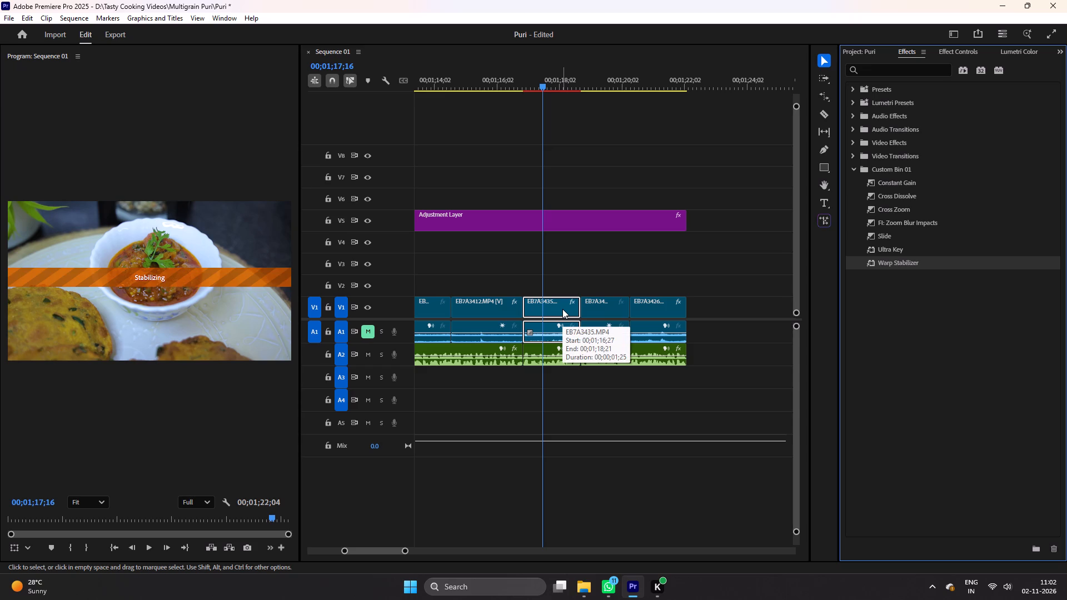
# Play on and apply Warp Stabilizer to the EB7A3436 puri plate clip on V1 near 00;01;19.
pyautogui.press('space')
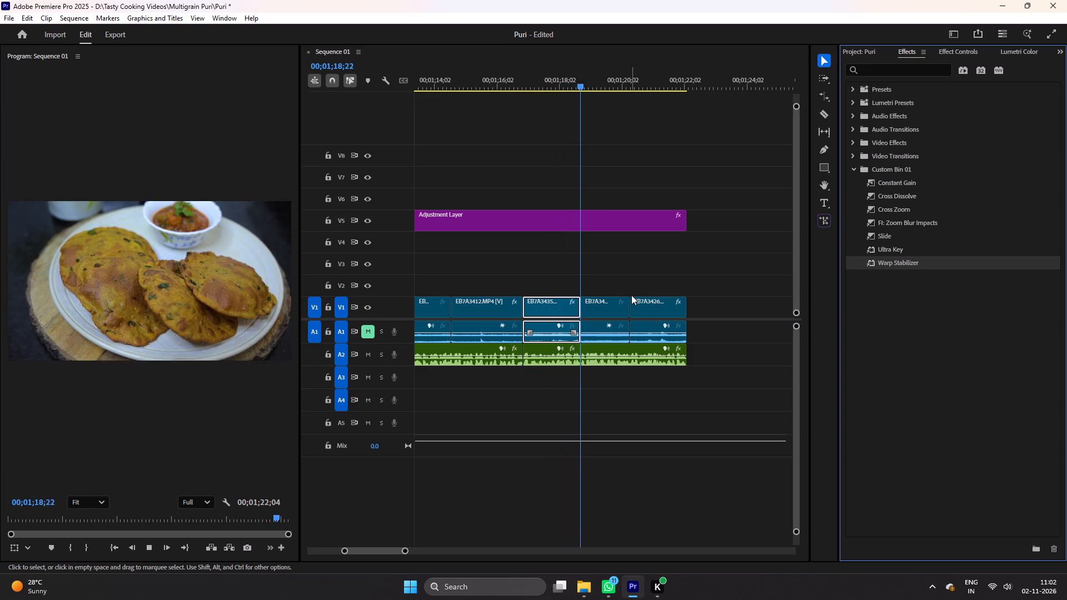
pyautogui.click(601, 305)
pyautogui.press('space')
pyautogui.moveTo(879, 258); pyautogui.dragTo(703, 291)
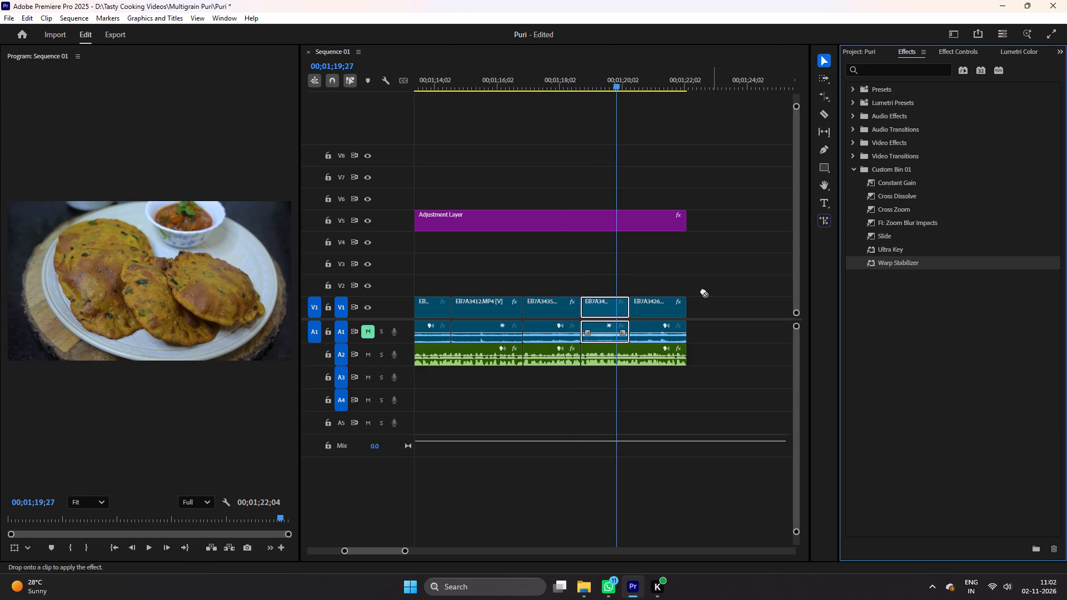
pyautogui.moveTo(703, 291); pyautogui.dragTo(615, 303)
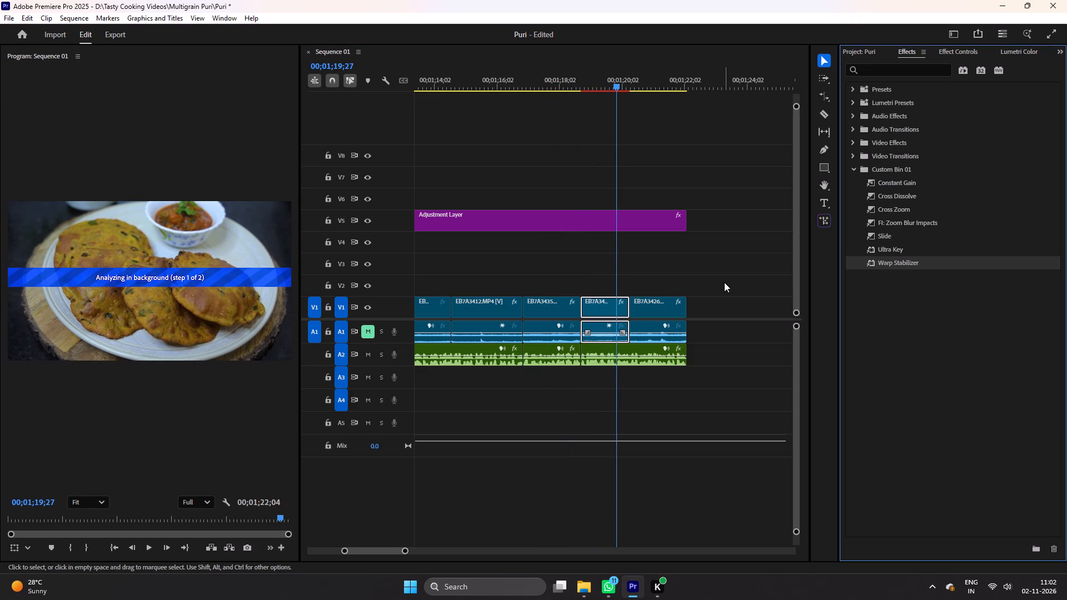
# Play on to about 00;01;21 and apply Warp Stabilizer to the final EB7A3426 clip on V1.
pyautogui.press('space')
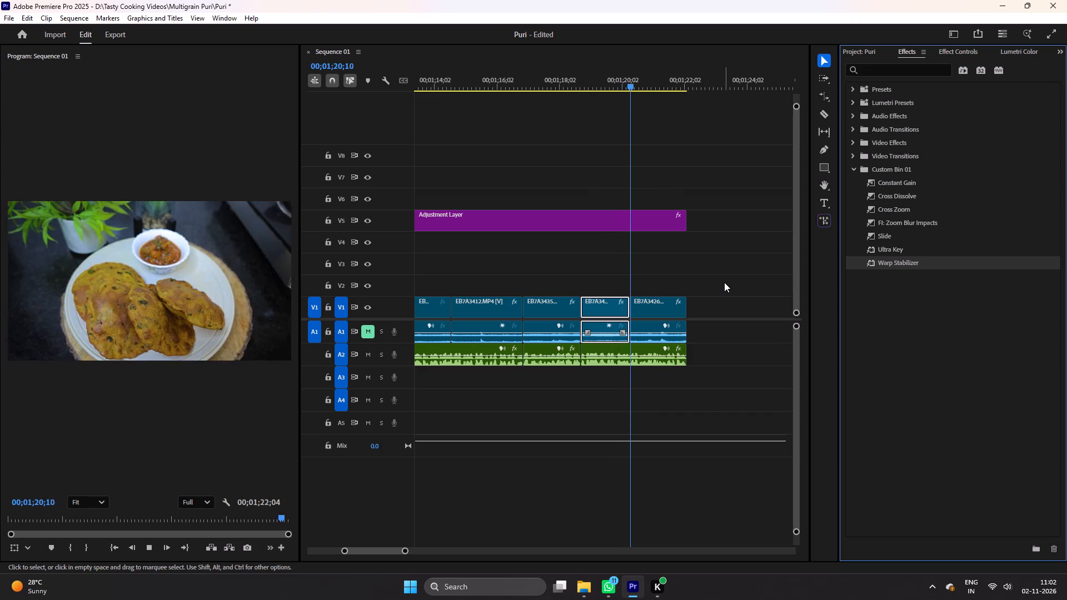
pyautogui.press('space')
pyautogui.click(680, 304)
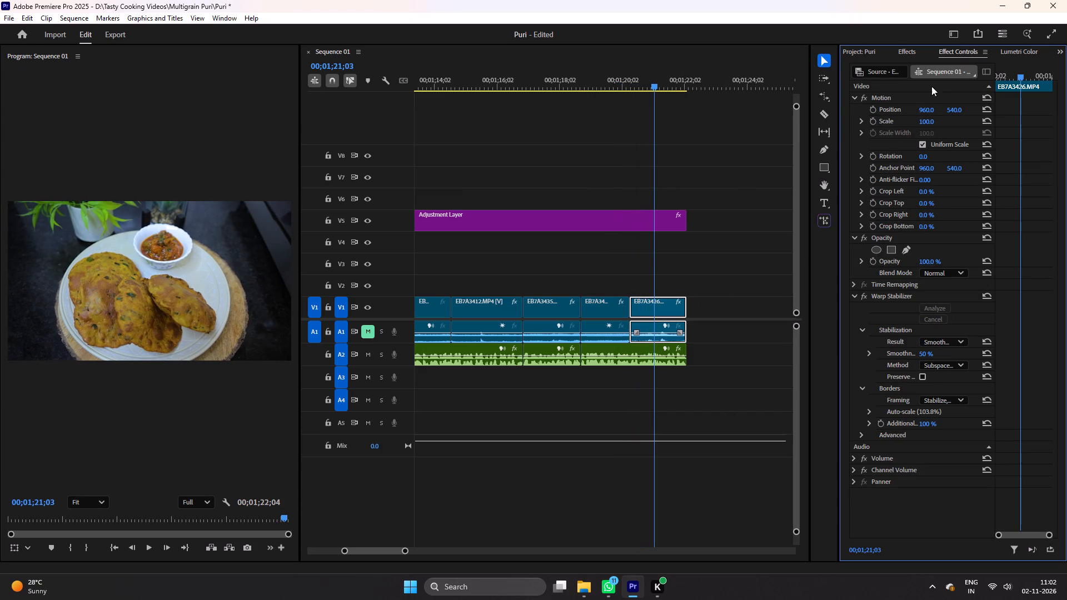
pyautogui.click(904, 51)
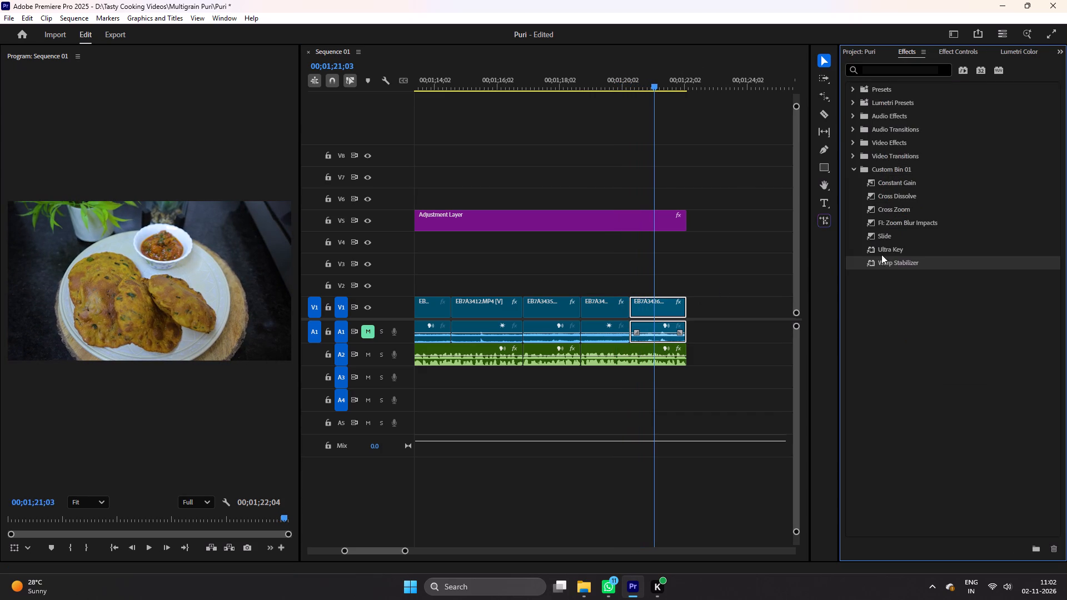
pyautogui.moveTo(875, 259); pyautogui.dragTo(649, 304)
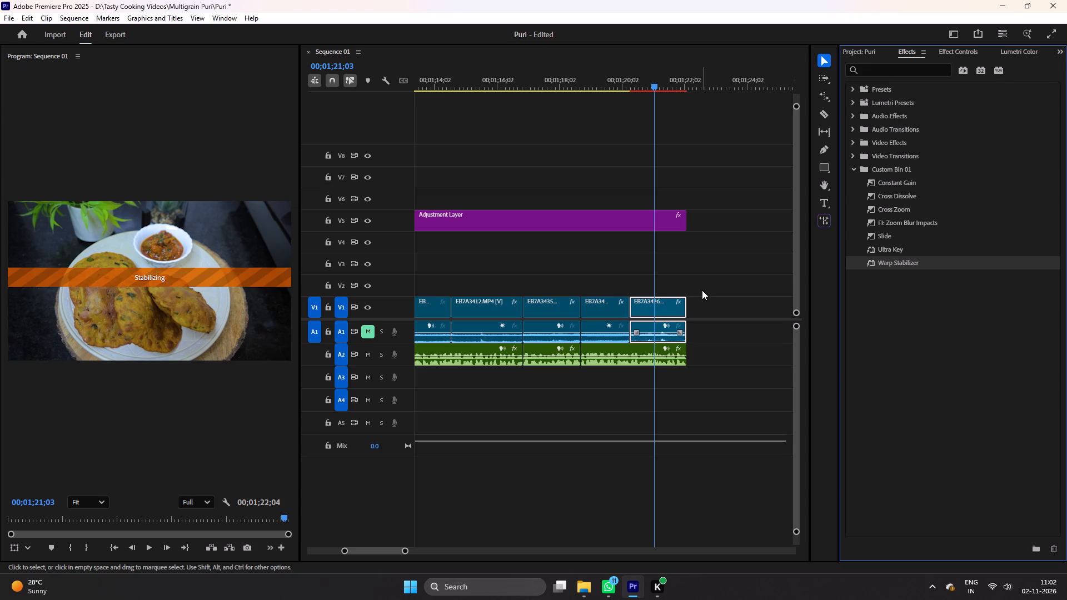
# Play the closing shots through to the sequence end and check the effect settings of the EB7A3436 clip.
pyautogui.press('space')
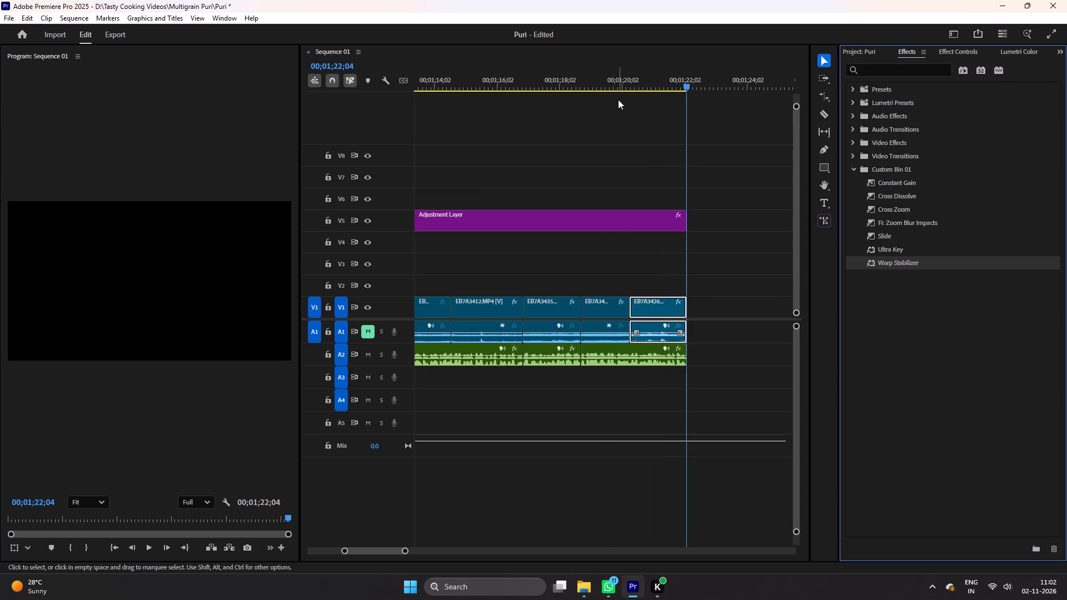
pyautogui.click(618, 79)
pyautogui.click(595, 311)
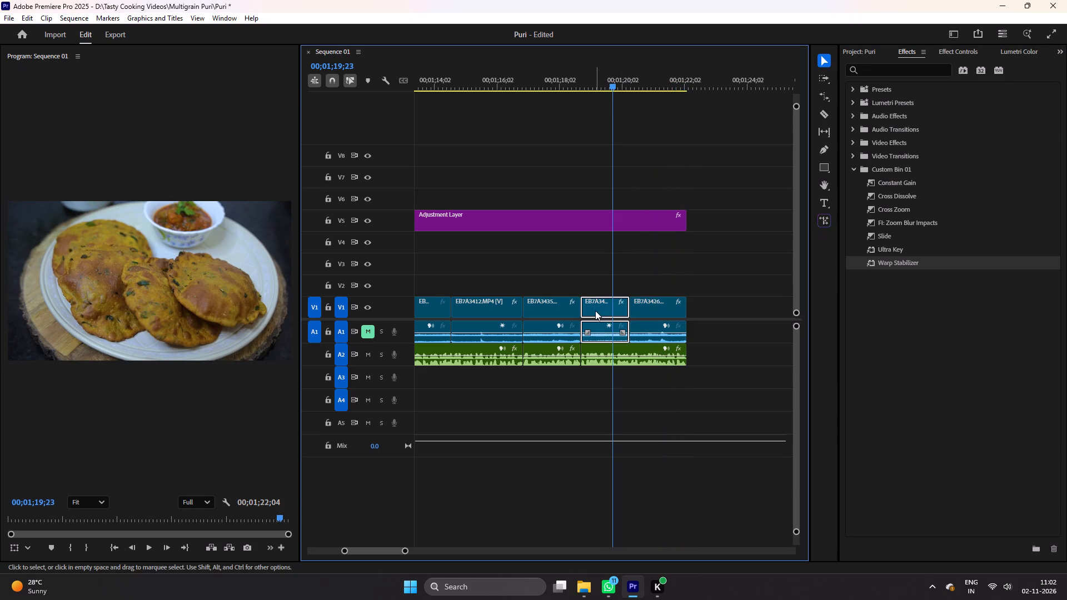
pyautogui.click(952, 54)
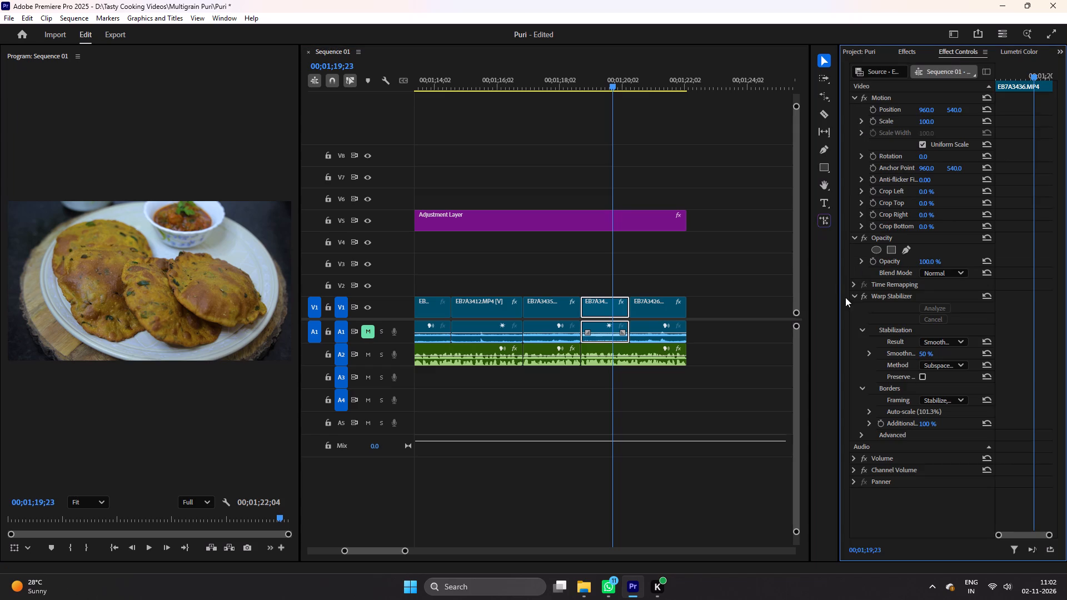
pyautogui.press('space')
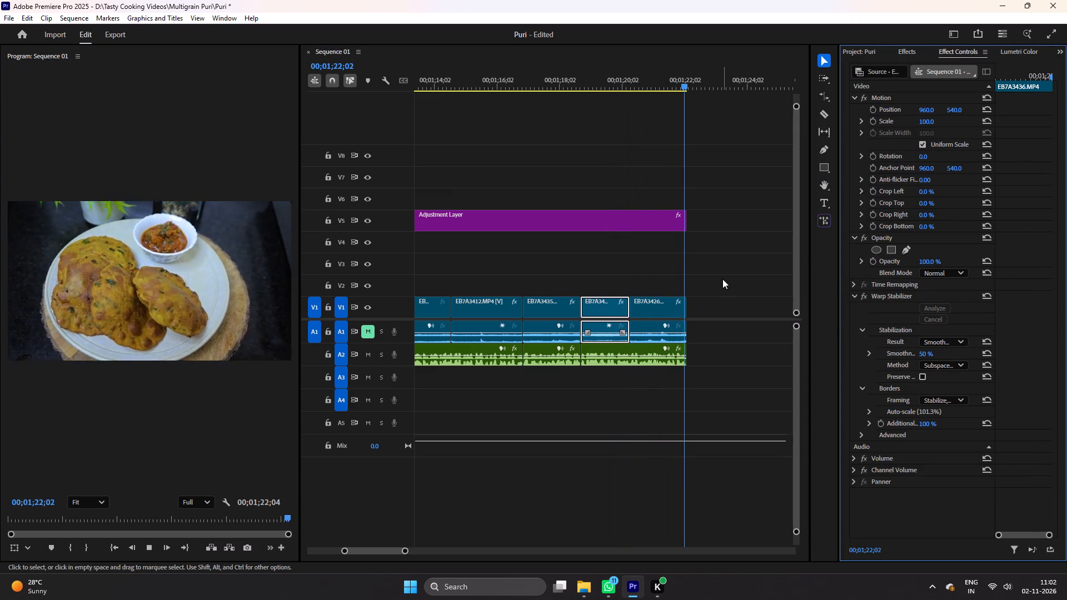
# Deselect the clips, show the whole sequence in the timeline and save the project.
pyautogui.hotkey('ctrl', 's')
pyautogui.click(722, 279)
pyautogui.press('-')
pyautogui.press('-')
pyautogui.press('-')
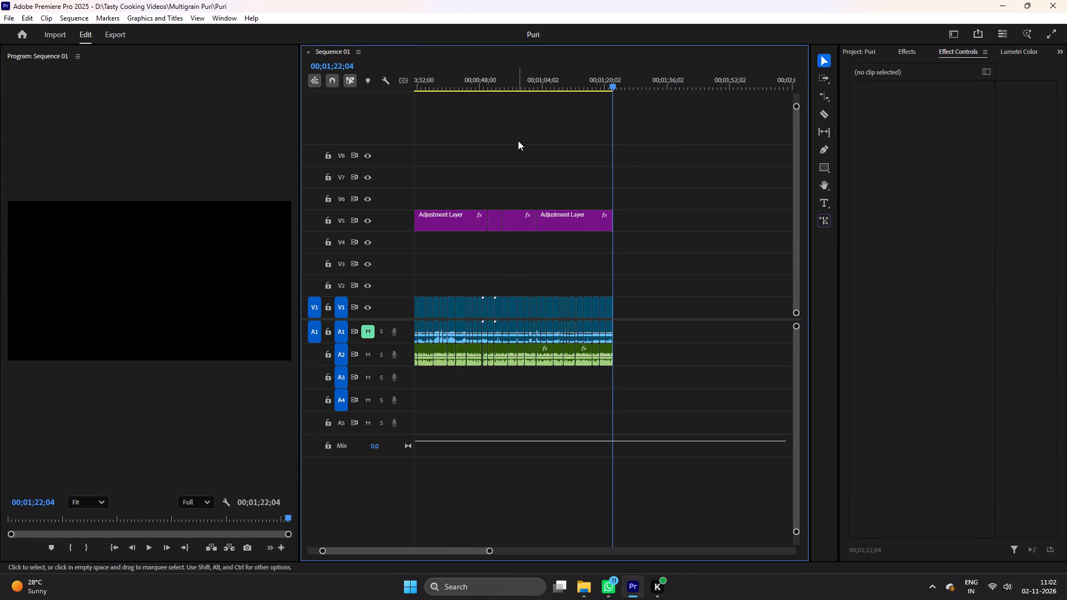
pyautogui.press('-')
pyautogui.click(444, 77)
pyautogui.press('=')
pyautogui.hotkey('ctrl', 's')
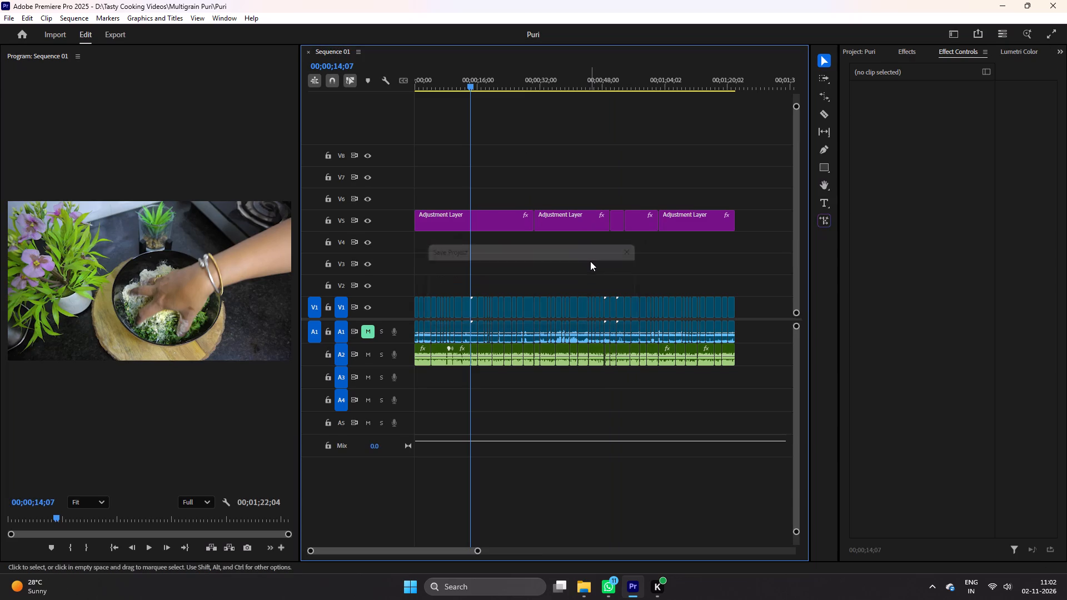
# Configure the sequence's H.264 export with Render at Maximum Depth, Use Maximum Render Quality and a 35 Mbps target bitrate.
pyautogui.hotkey('ctrl', 'm')
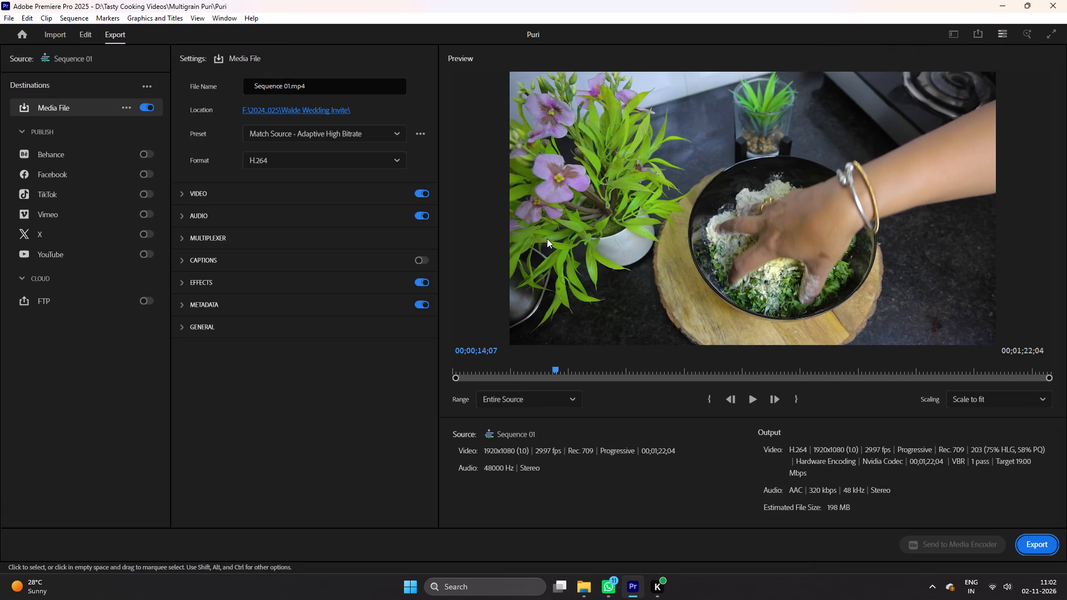
pyautogui.click(180, 188)
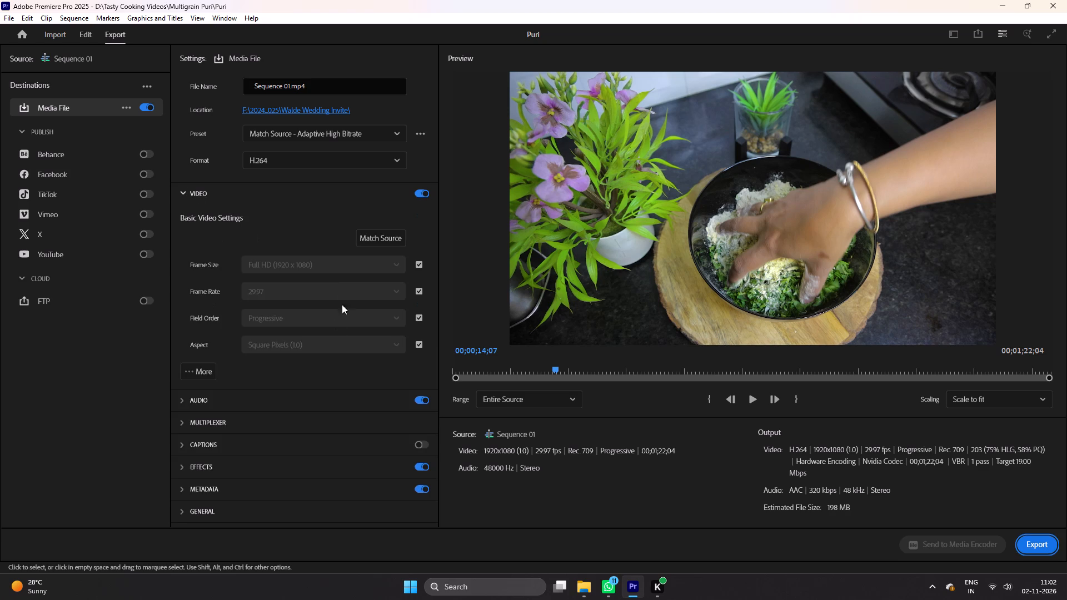
pyautogui.click(214, 366)
pyautogui.moveTo(435, 247); pyautogui.dragTo(433, 299)
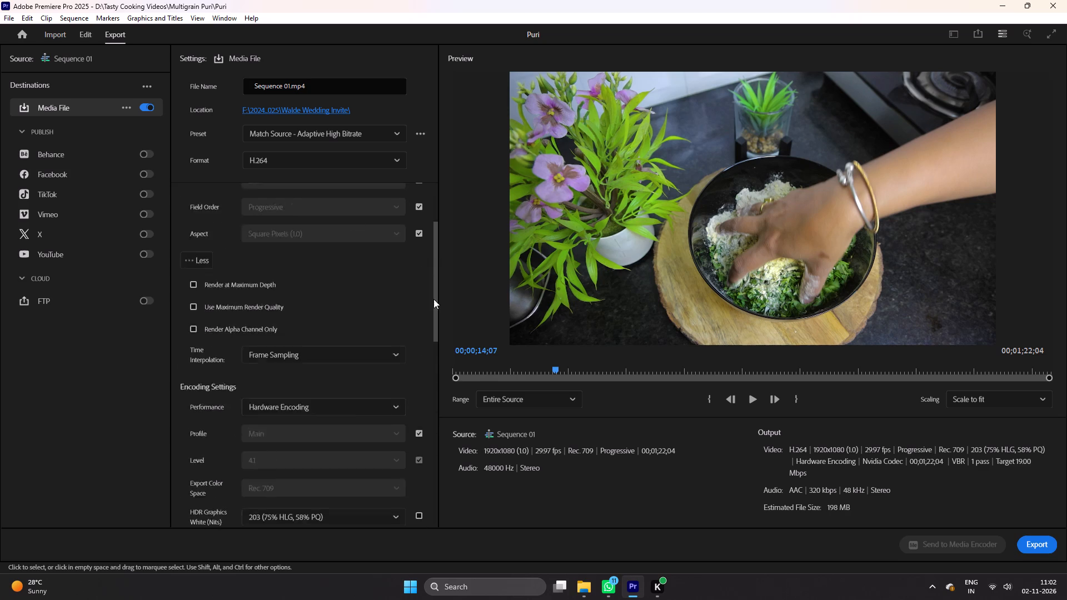
pyautogui.moveTo(433, 299); pyautogui.dragTo(433, 299)
pyautogui.click(195, 246)
pyautogui.click(194, 266)
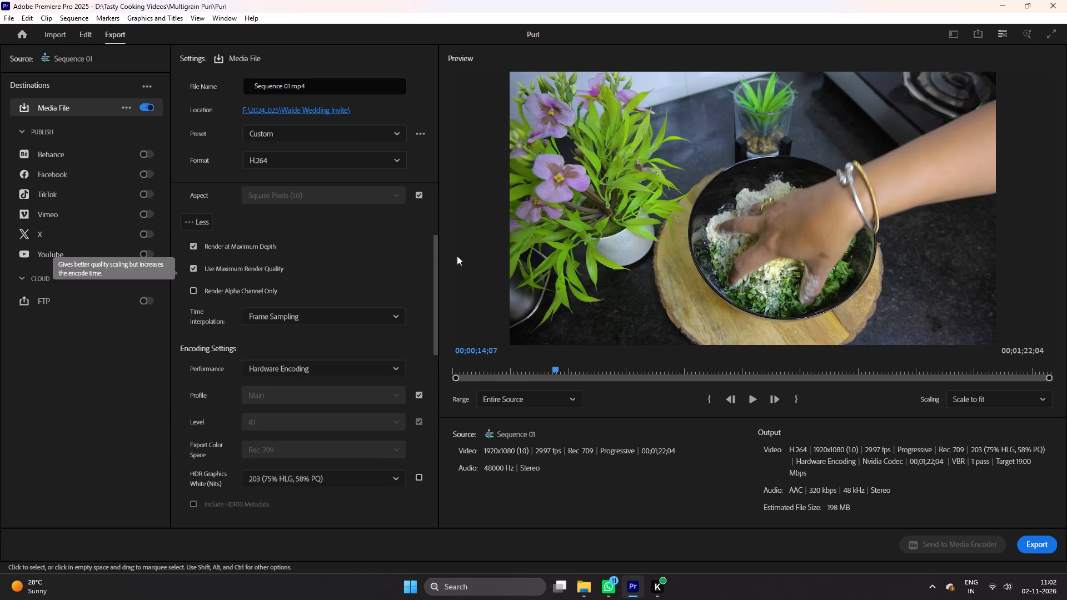
pyautogui.moveTo(435, 255); pyautogui.dragTo(440, 391)
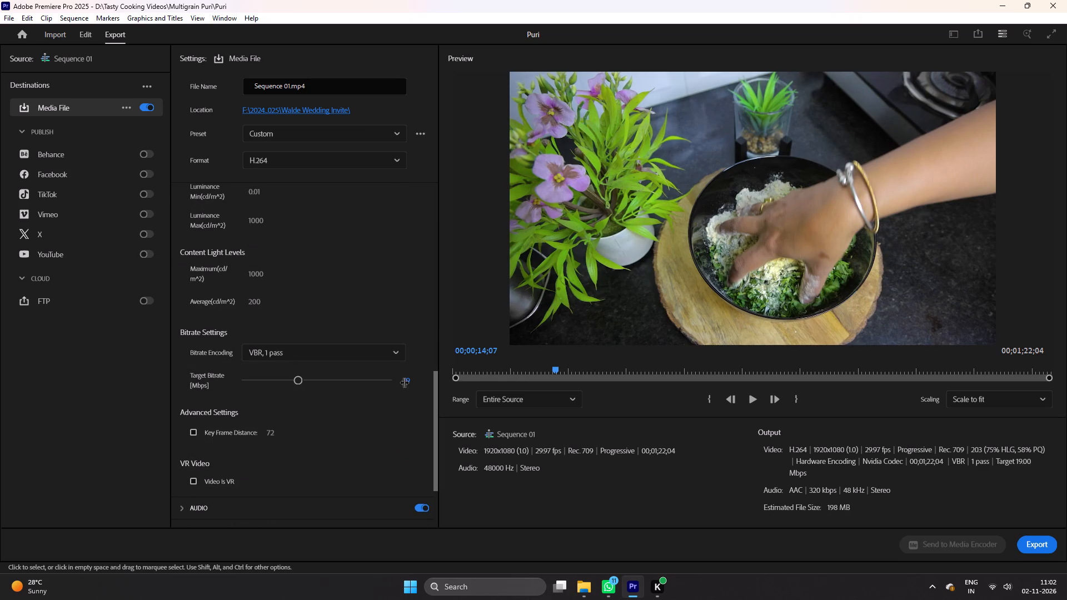
pyautogui.click(403, 379)
pyautogui.write('35')
pyautogui.press('Return')
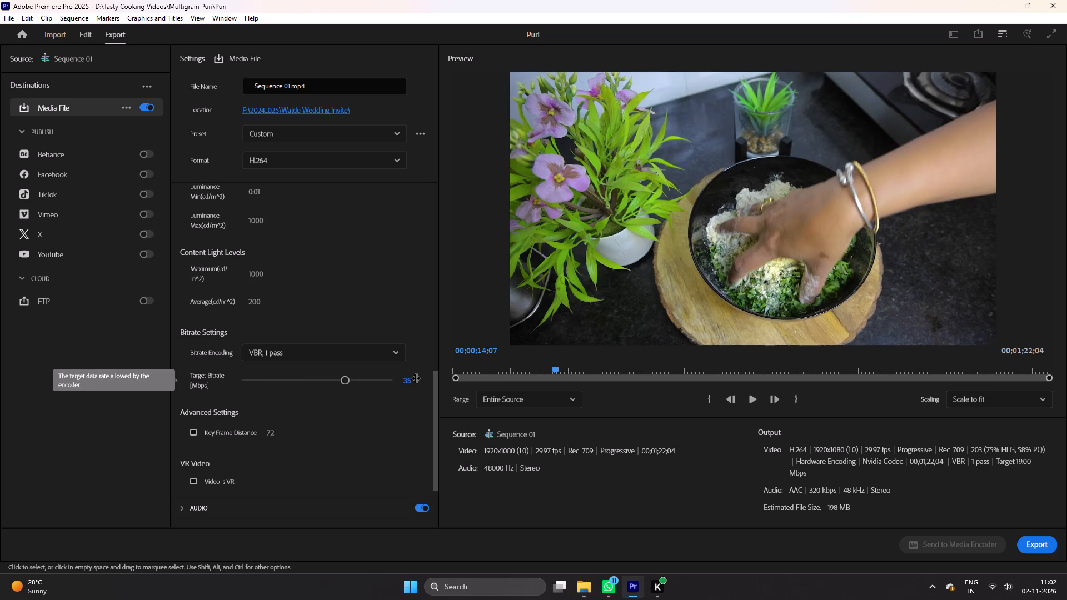
# Set the export destination to the Multigrain Puri folder and name the file Multigrain Puri Recipe.
pyautogui.click(335, 110)
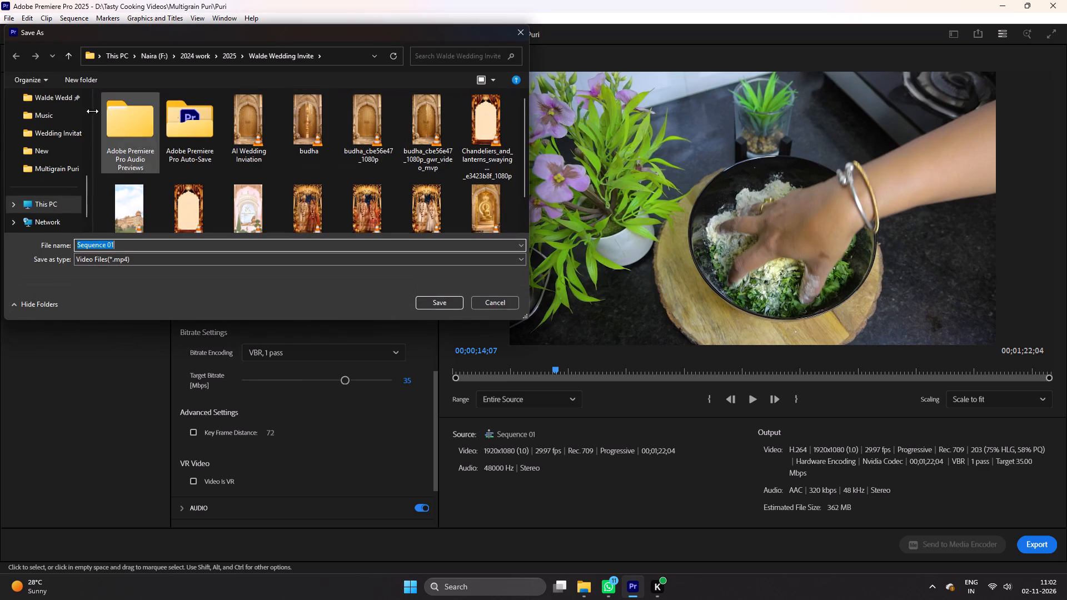
pyautogui.click(64, 172)
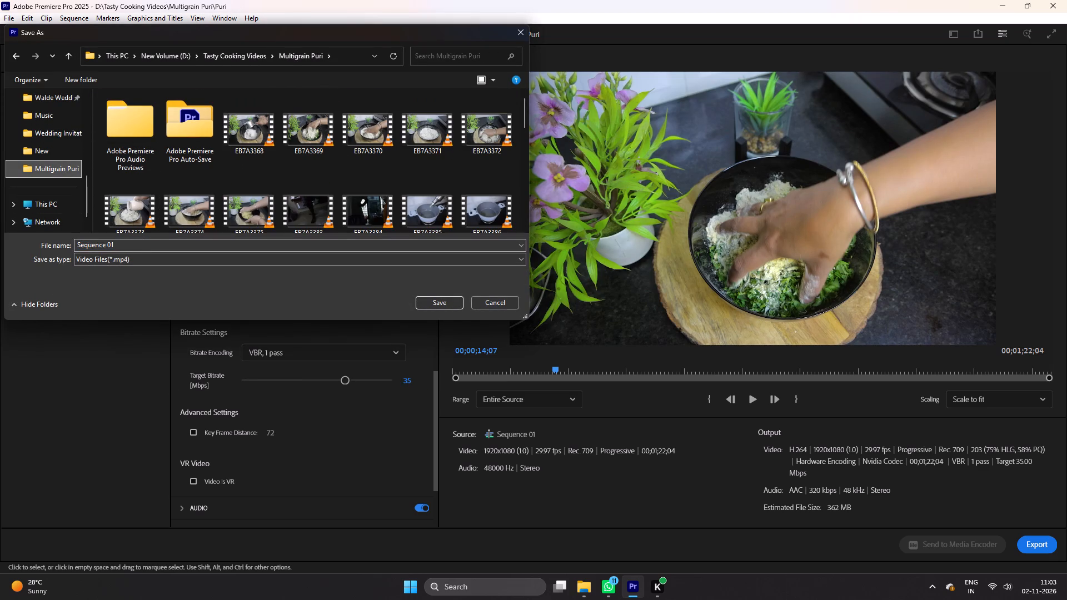
pyautogui.click(142, 244)
pyautogui.write('Multi')
pyautogui.write('grain Puri Recipe')
pyautogui.press('Return')
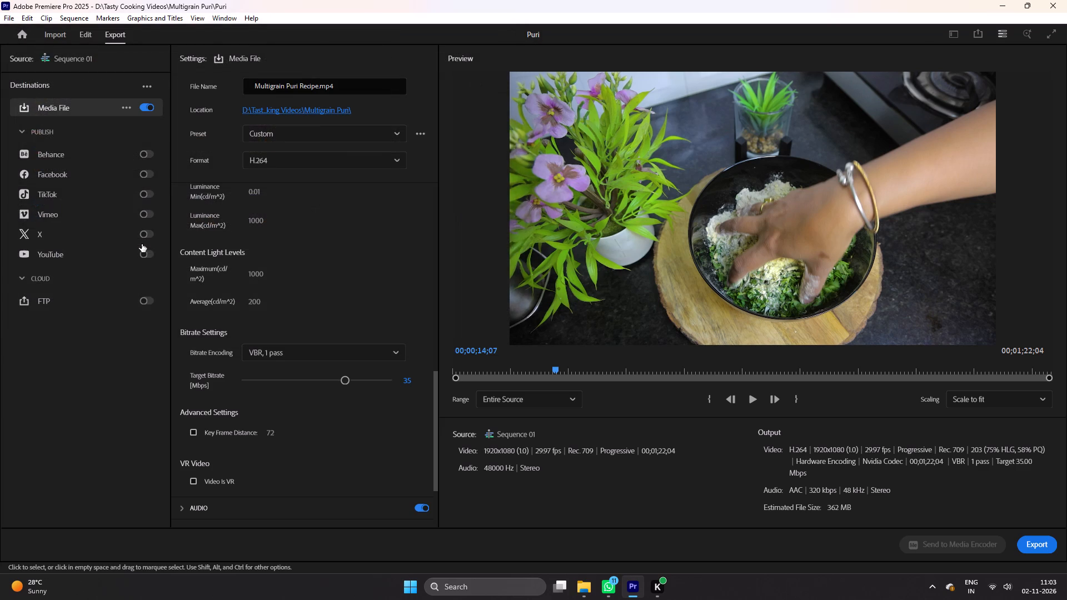
# Export the sequence as the Multigrain Puri Recipe video file.
pyautogui.click(1025, 546)
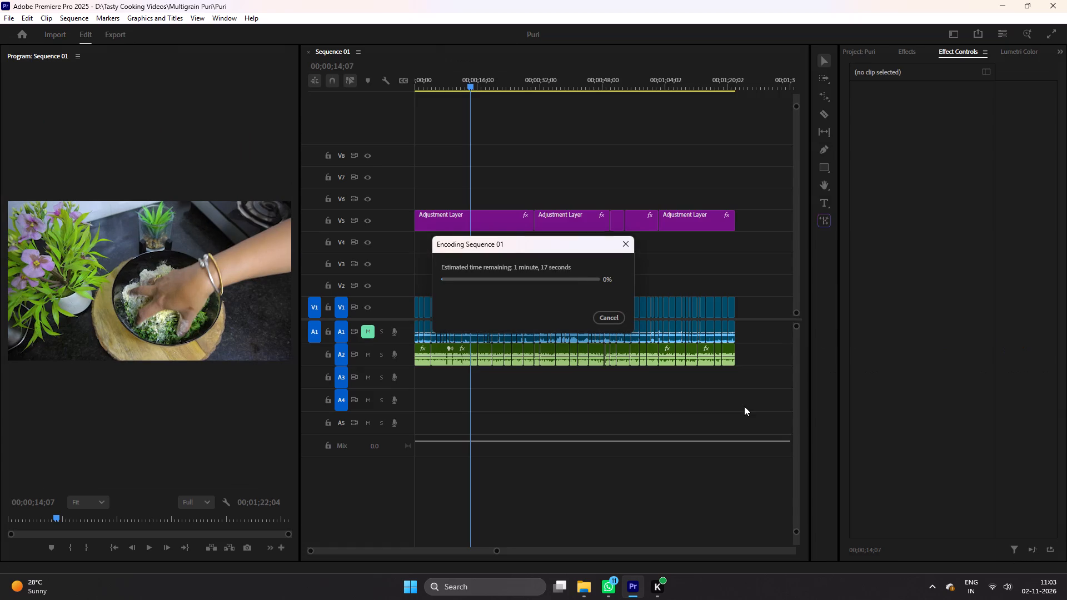